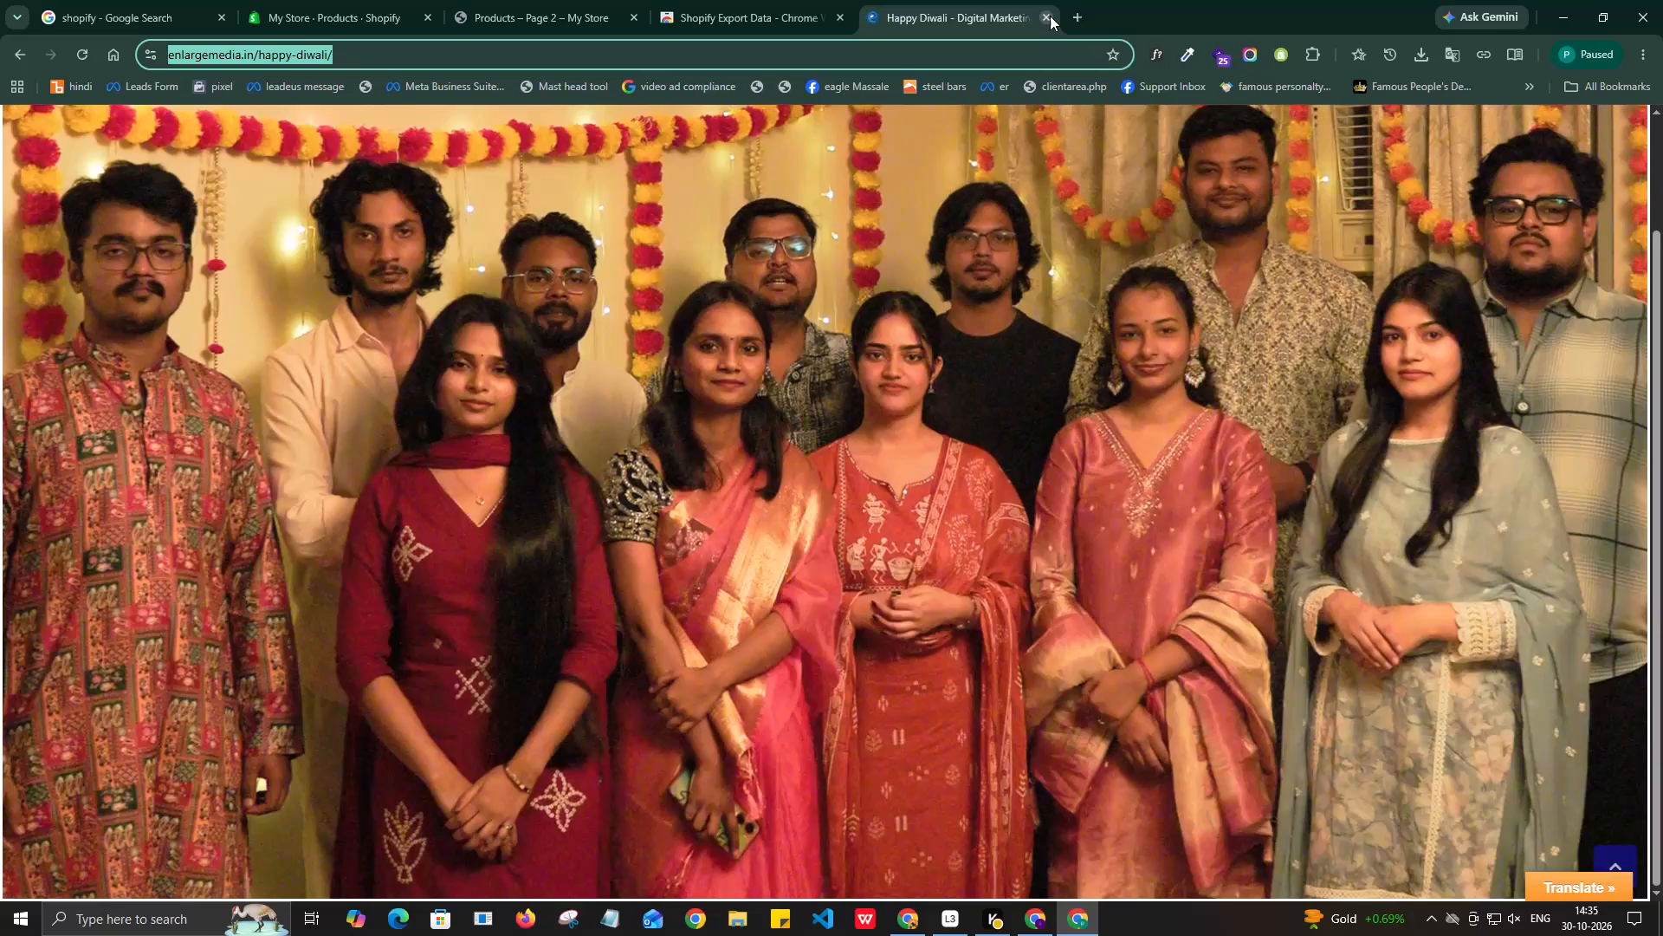
Close the Happy Diwali page of the enlargemedia.in site.
{"action": "left_click", "coordinate": [1050, 16]}
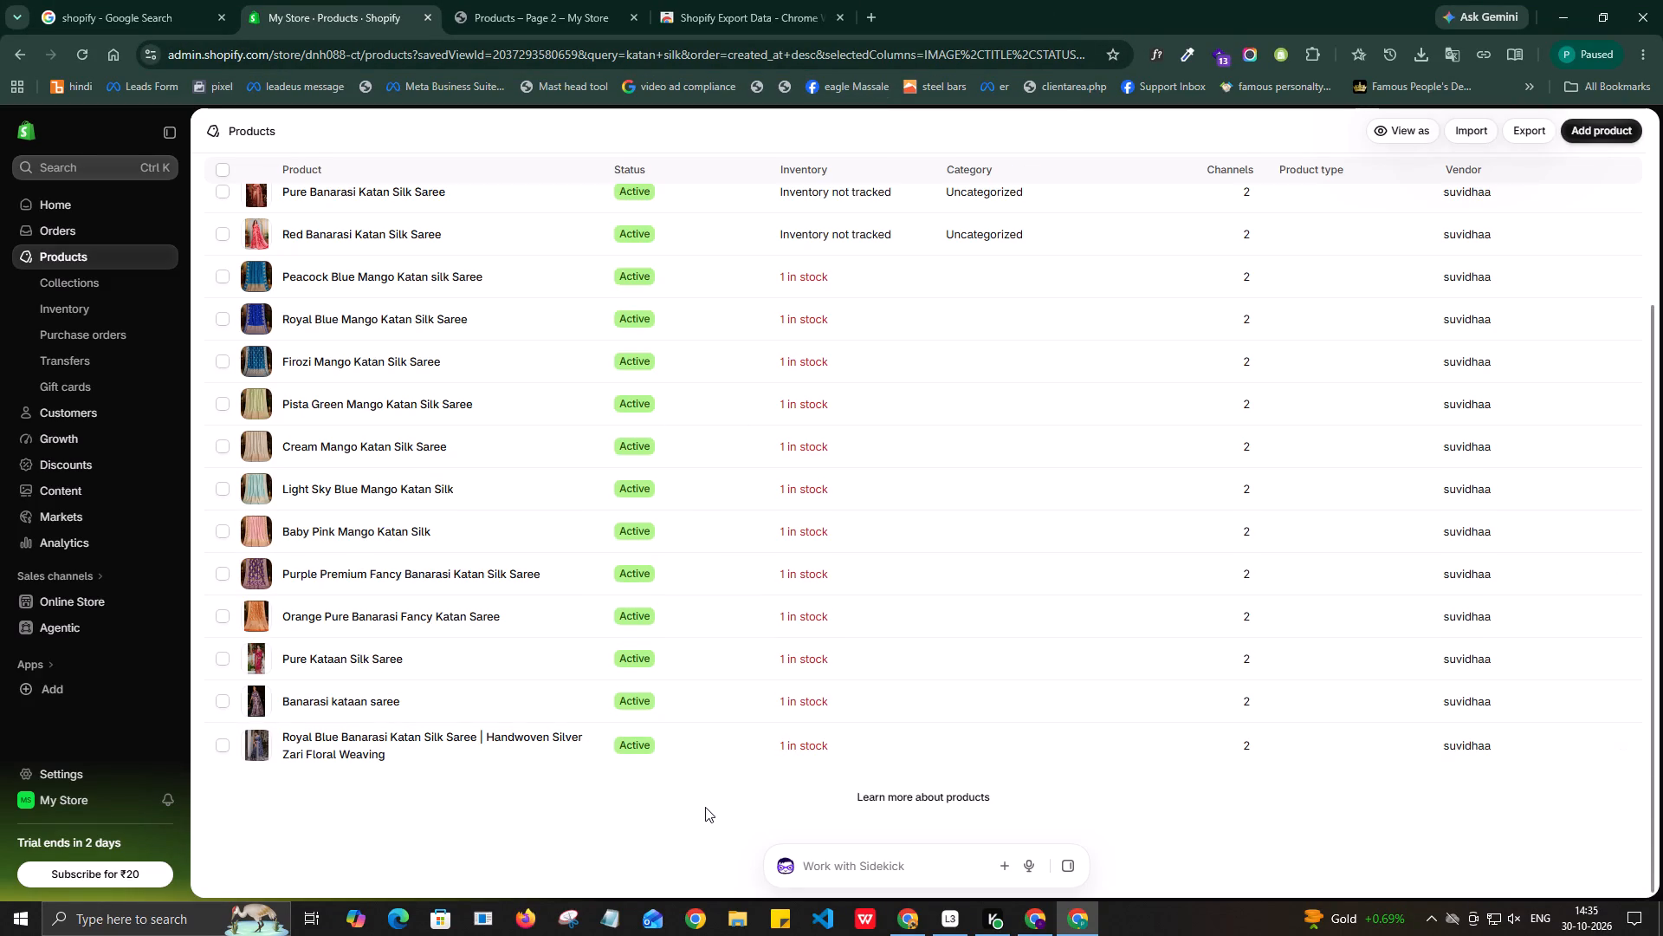
Review the store's product list filtered by "katan silk", checking saree names, status and inventory.
{"action": "scroll", "coordinate": [703, 792], "scroll_direction": "up", "scroll_amount": 7}
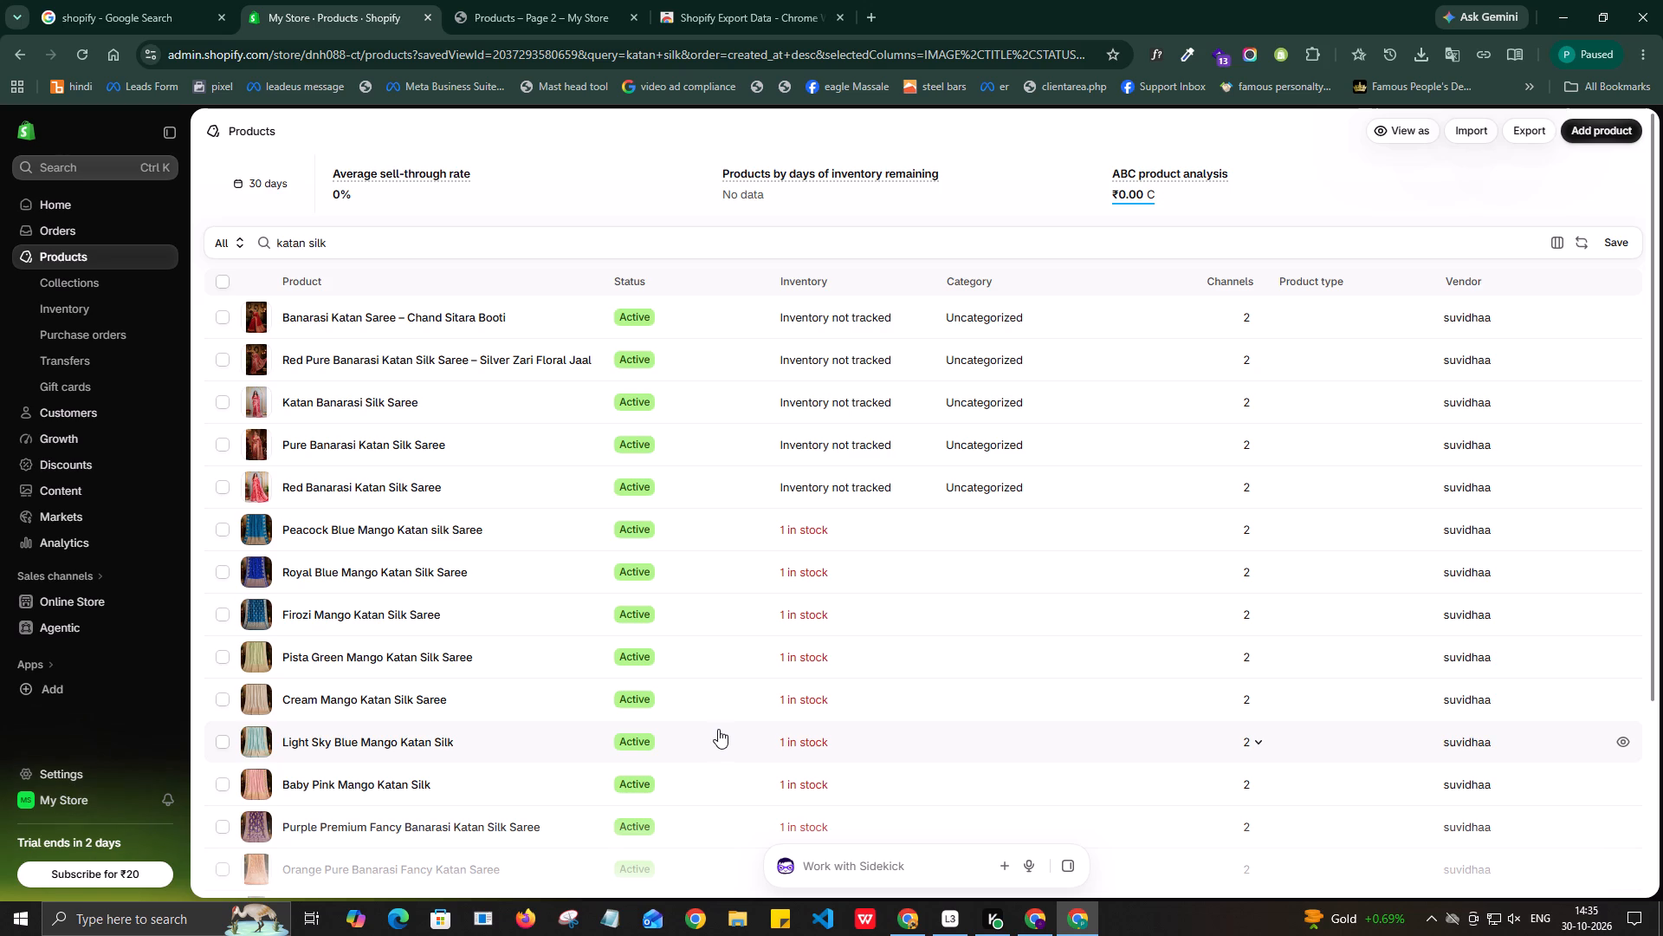
{"action": "scroll", "coordinate": [718, 729], "scroll_direction": "down", "scroll_amount": 2}
{"action": "scroll", "coordinate": [718, 729], "scroll_direction": "up", "scroll_amount": 1}
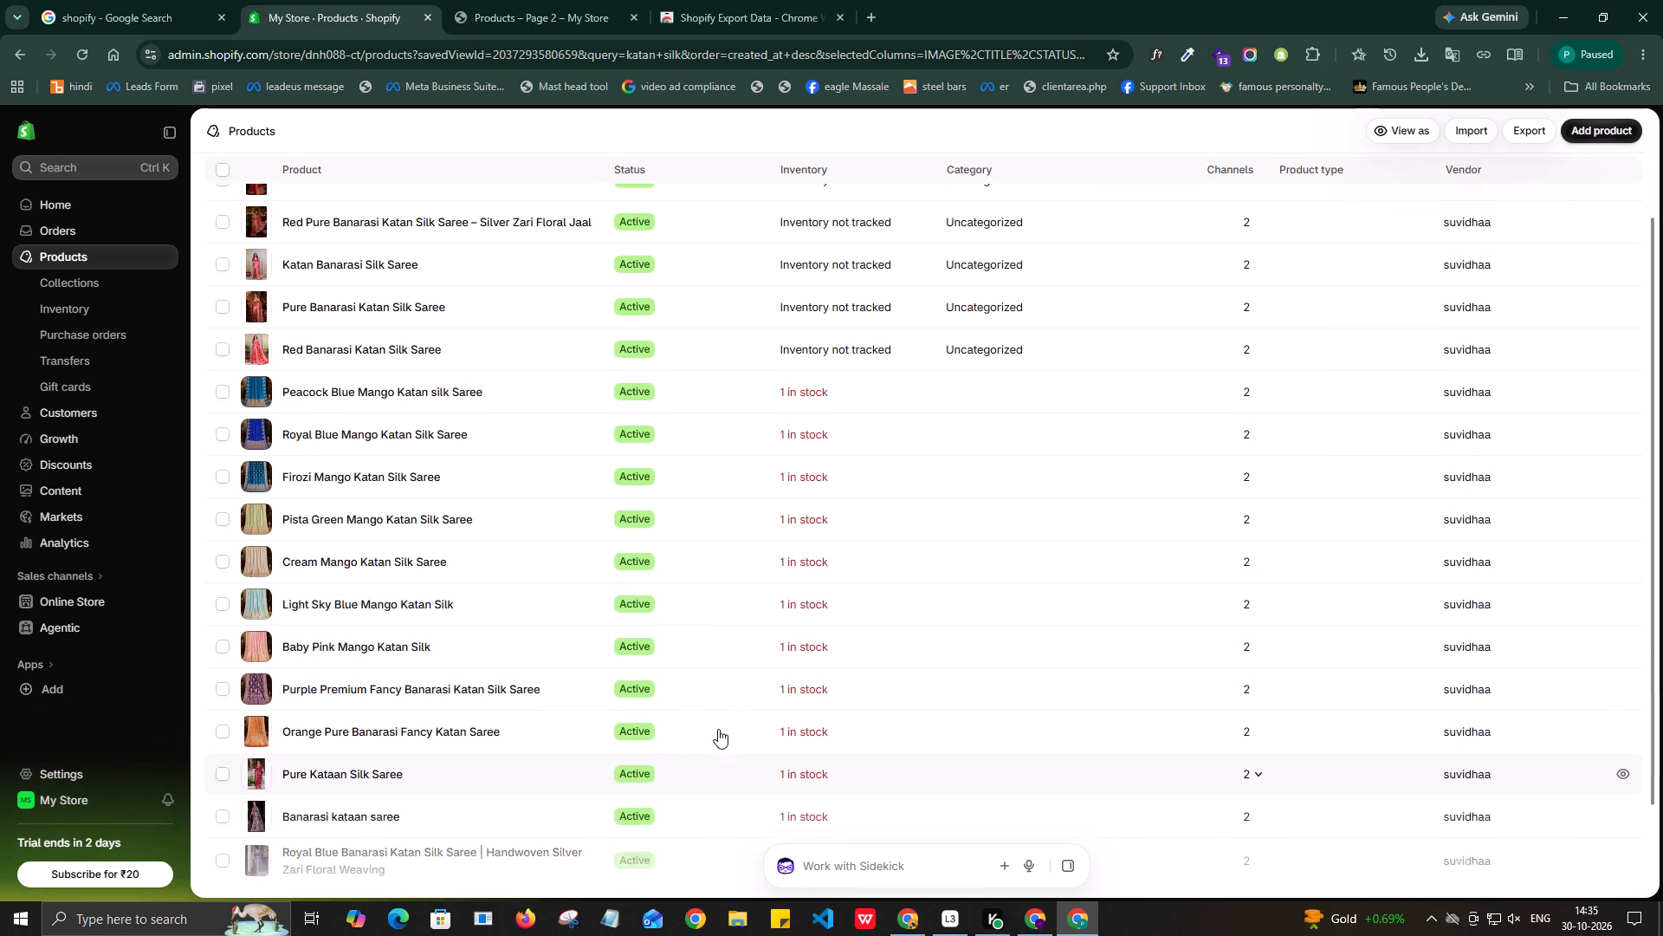
{"action": "scroll", "coordinate": [718, 729], "scroll_direction": "up", "scroll_amount": 4}
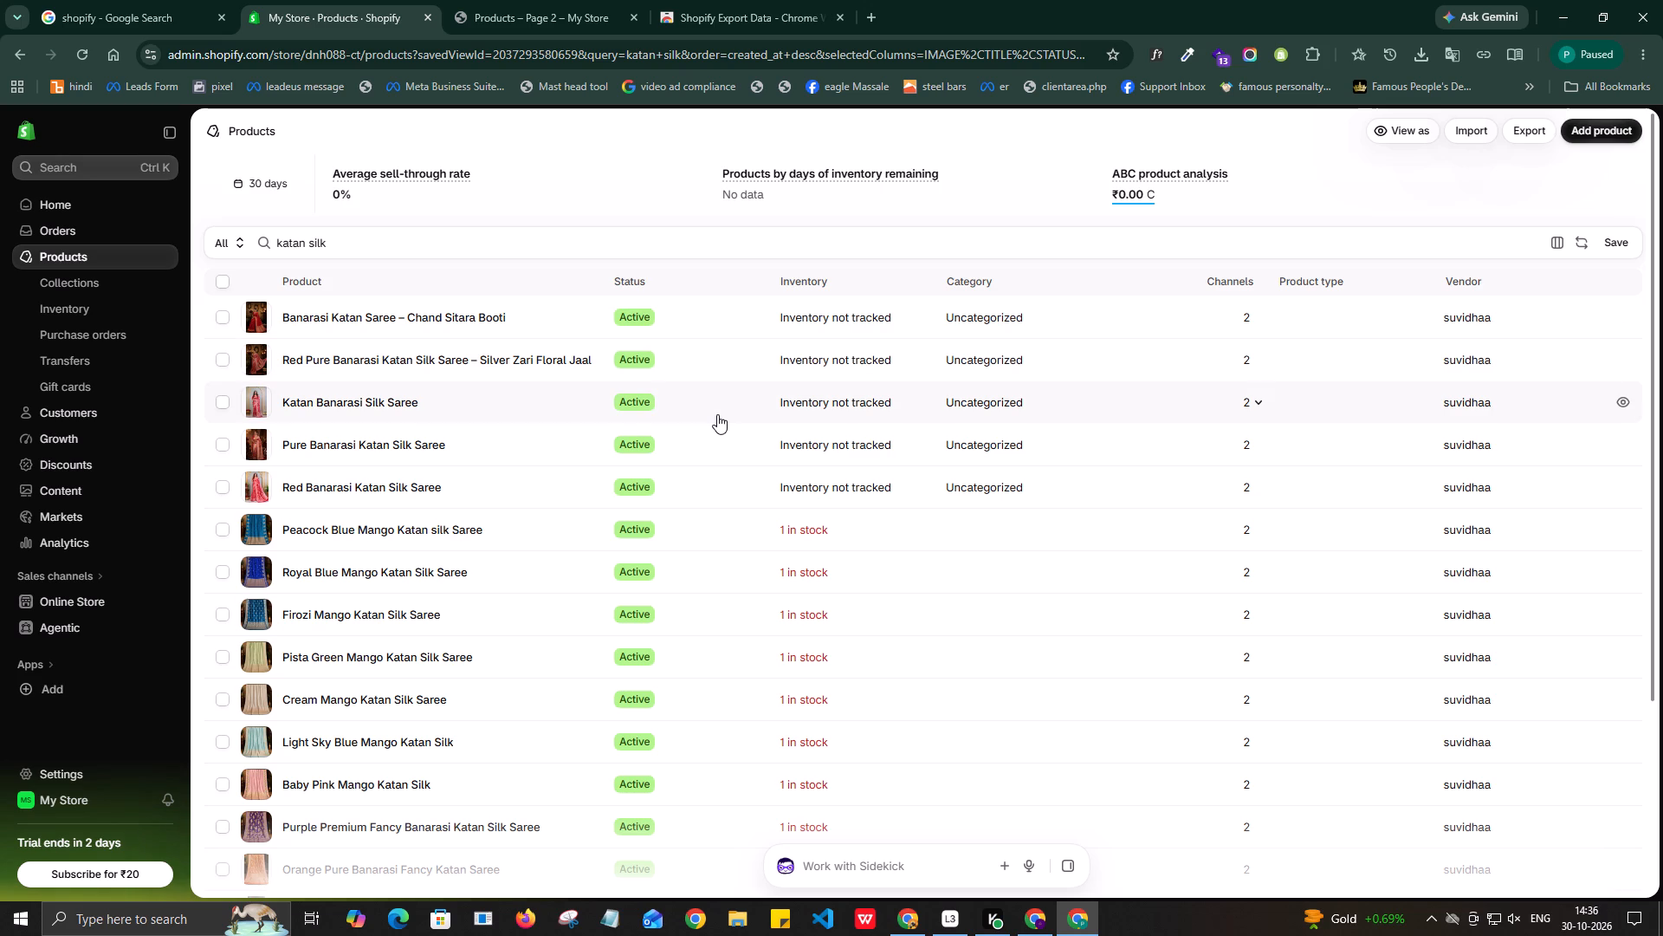
{"action": "scroll", "coordinate": [717, 414], "scroll_direction": "down", "scroll_amount": 3}
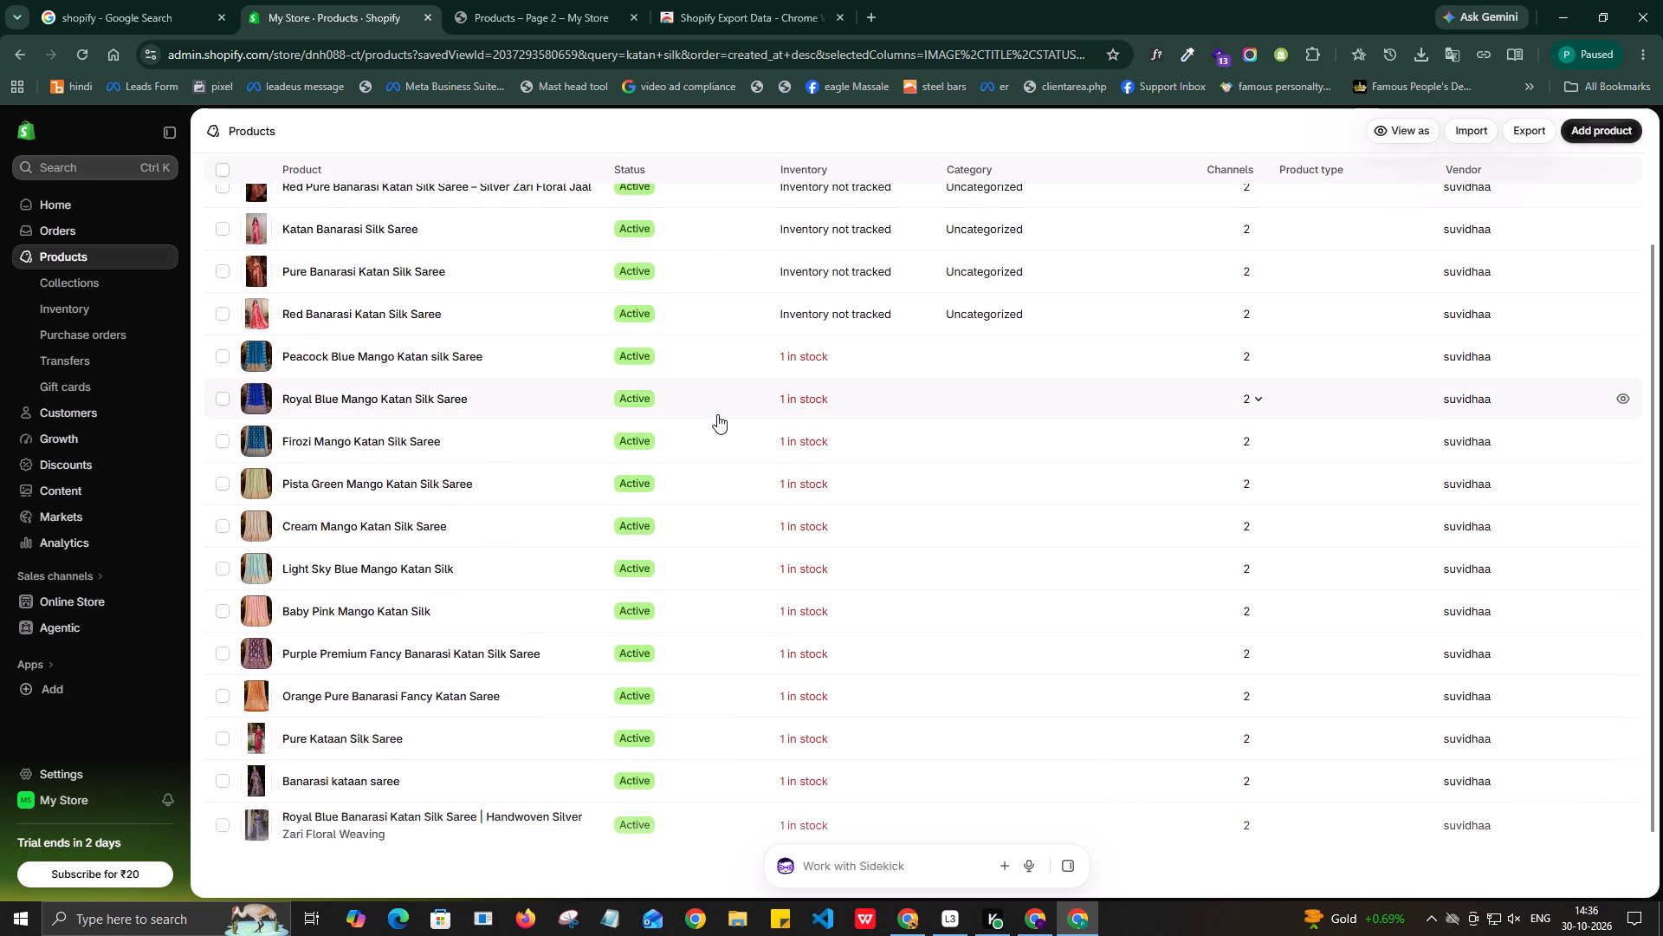
{"action": "scroll", "coordinate": [717, 414], "scroll_direction": "down", "scroll_amount": 2}
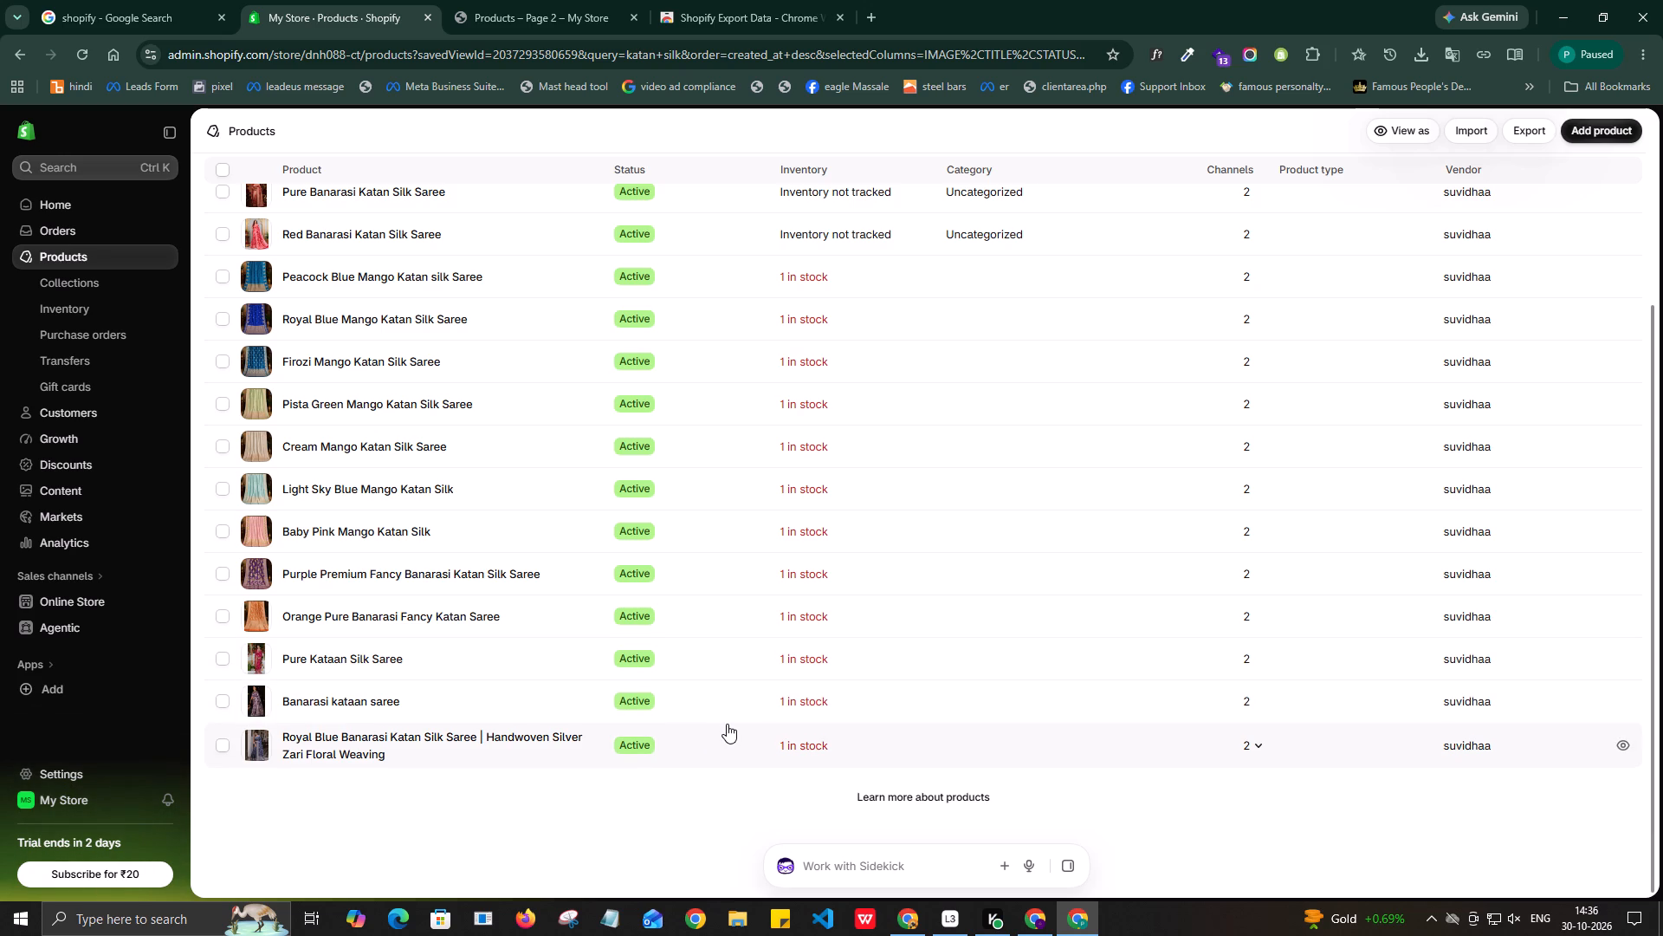
{"action": "scroll", "coordinate": [727, 724], "scroll_direction": "up", "scroll_amount": 2}
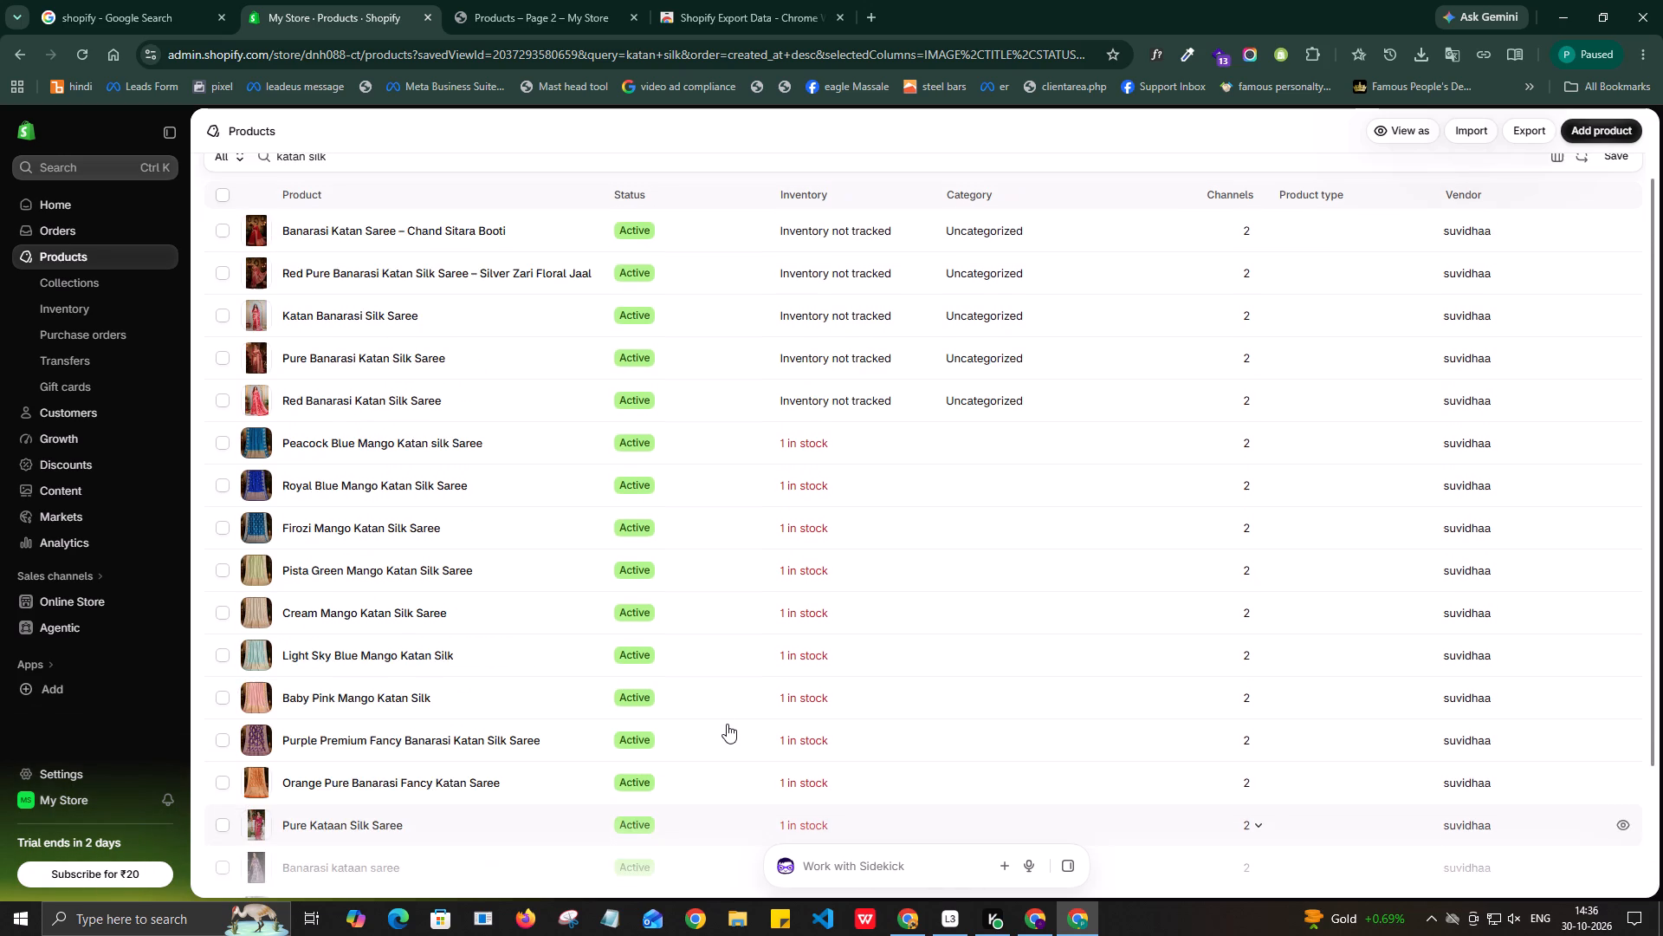
{"action": "scroll", "coordinate": [727, 724], "scroll_direction": "up", "scroll_amount": 1}
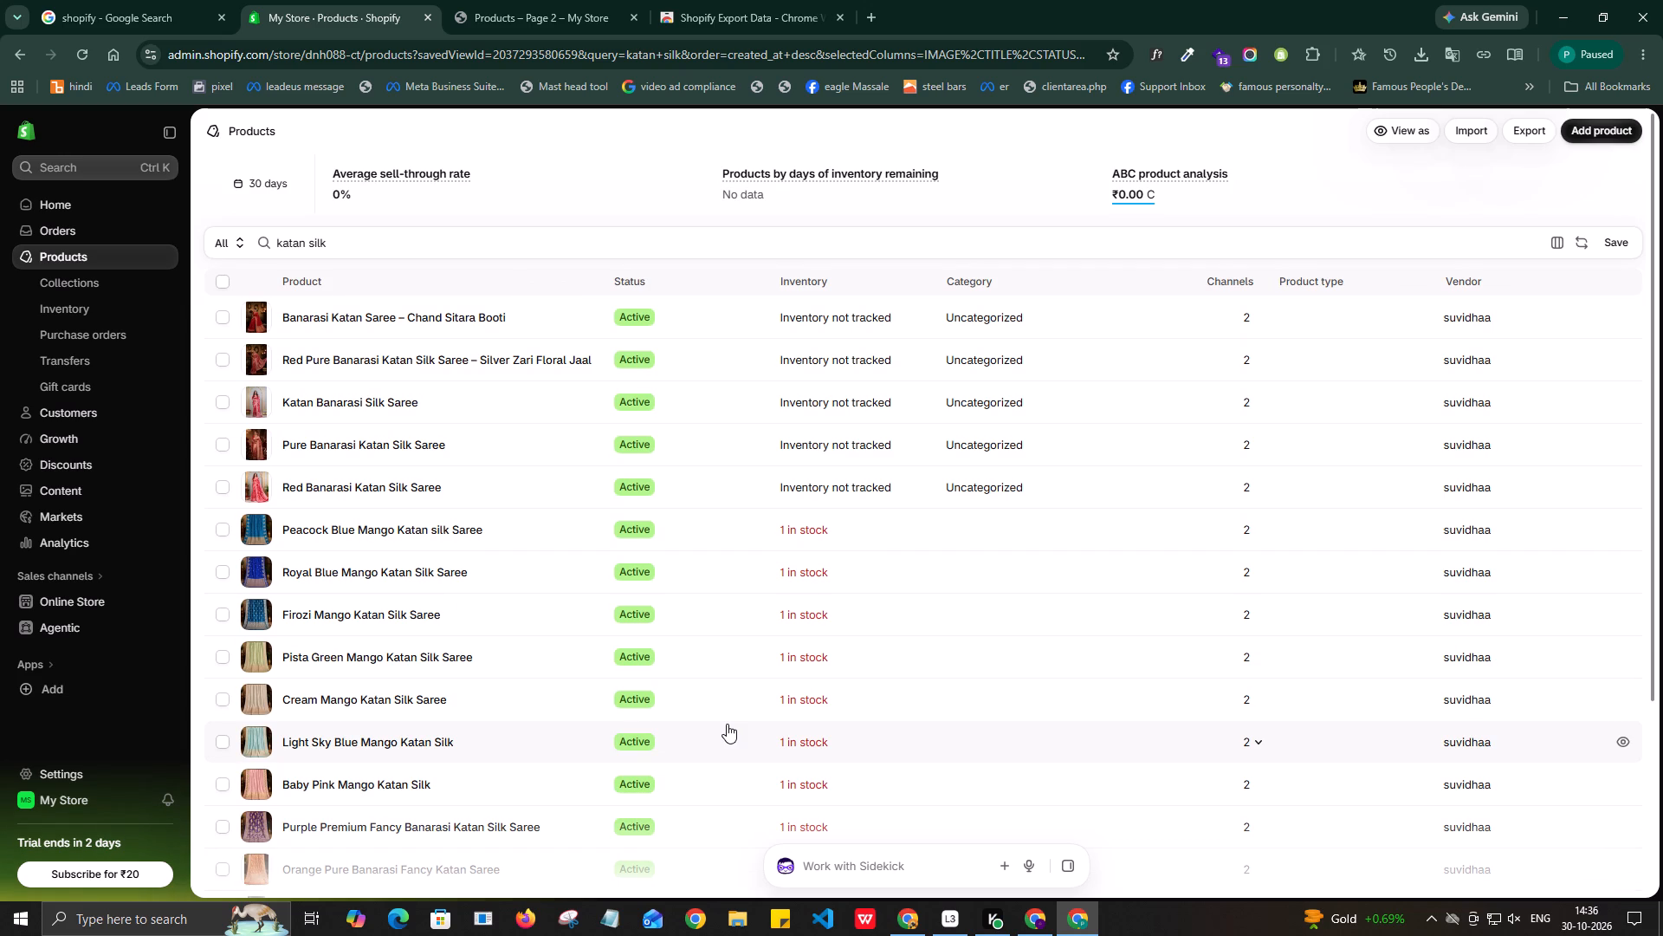
{"action": "scroll", "coordinate": [727, 724], "scroll_direction": "up", "scroll_amount": 2}
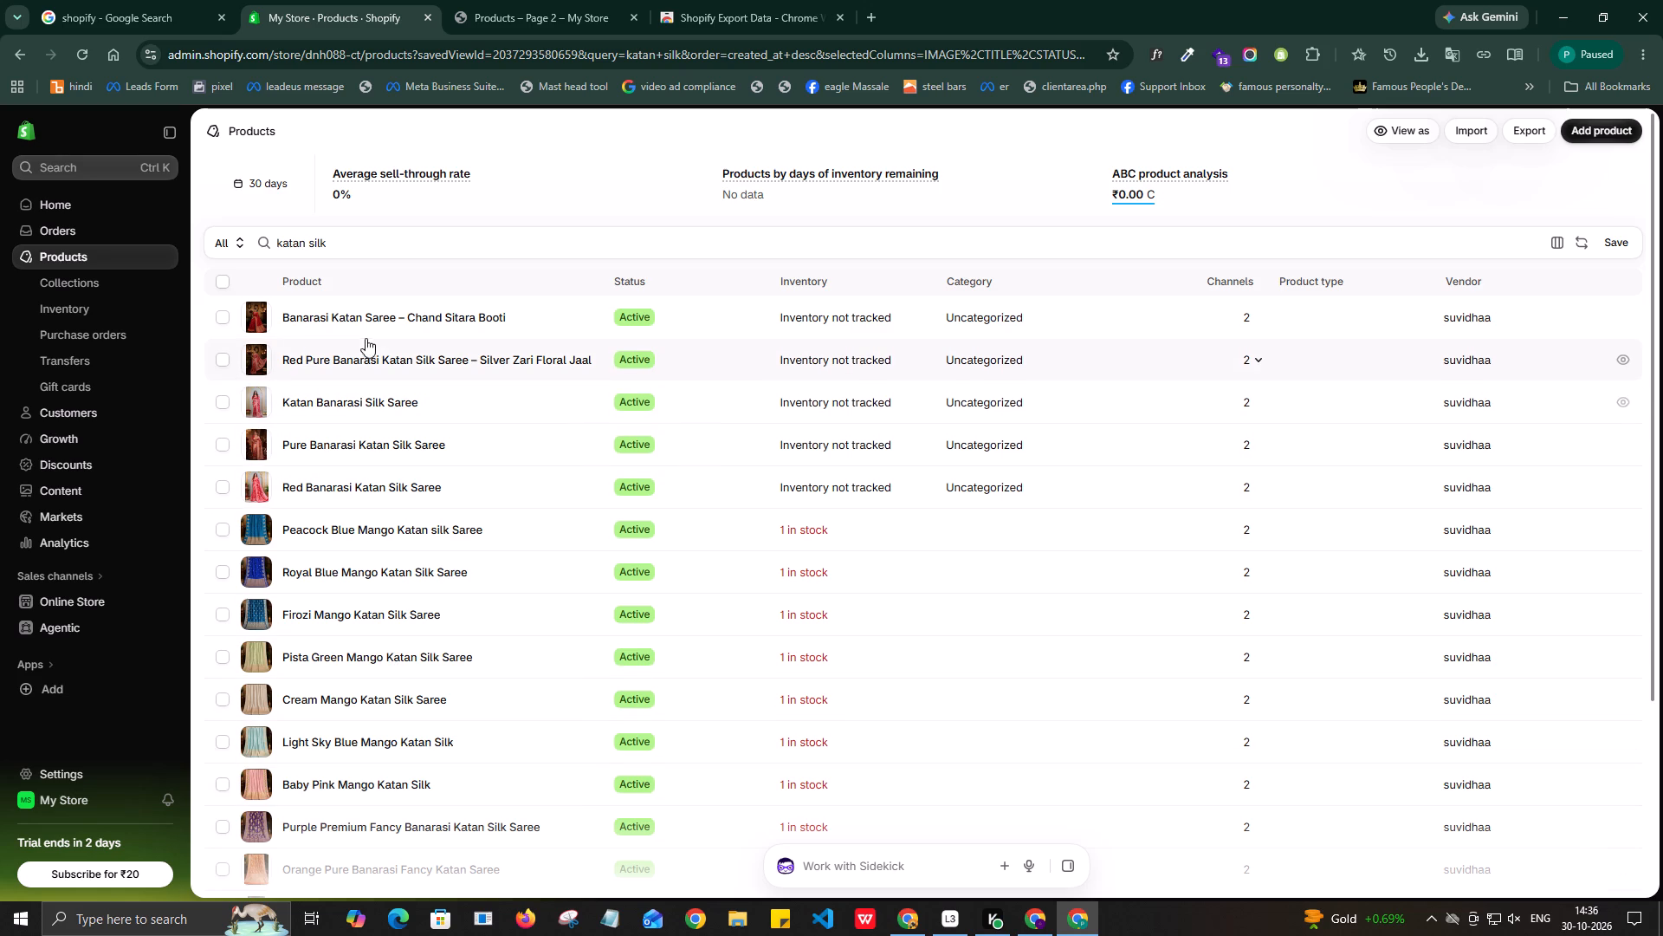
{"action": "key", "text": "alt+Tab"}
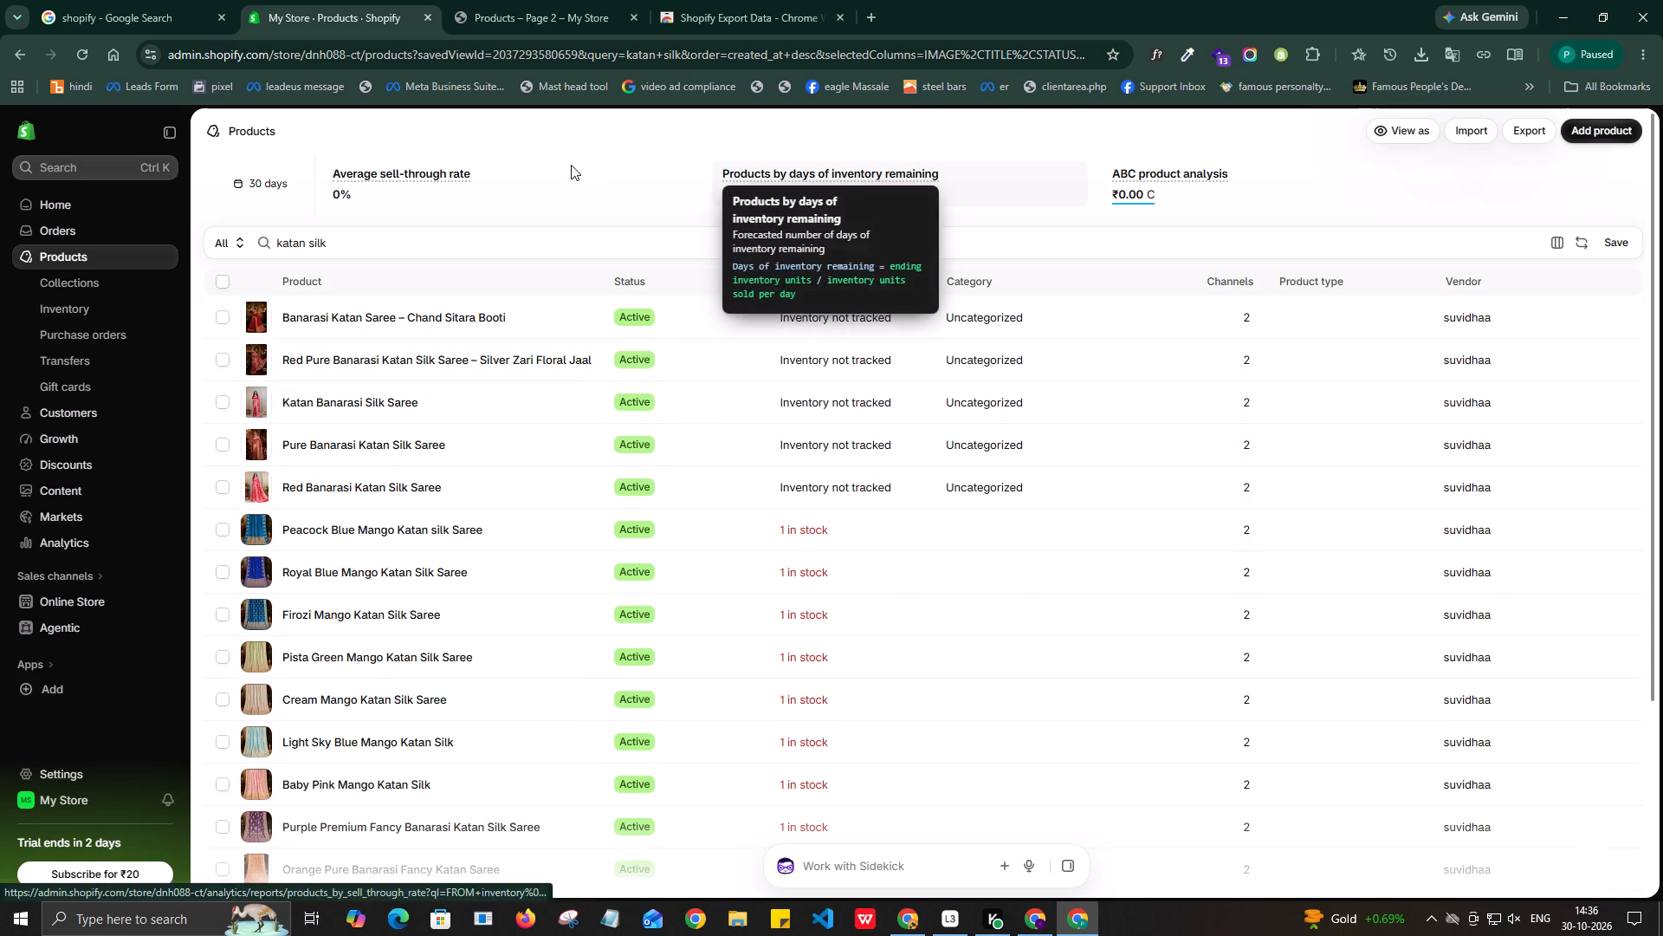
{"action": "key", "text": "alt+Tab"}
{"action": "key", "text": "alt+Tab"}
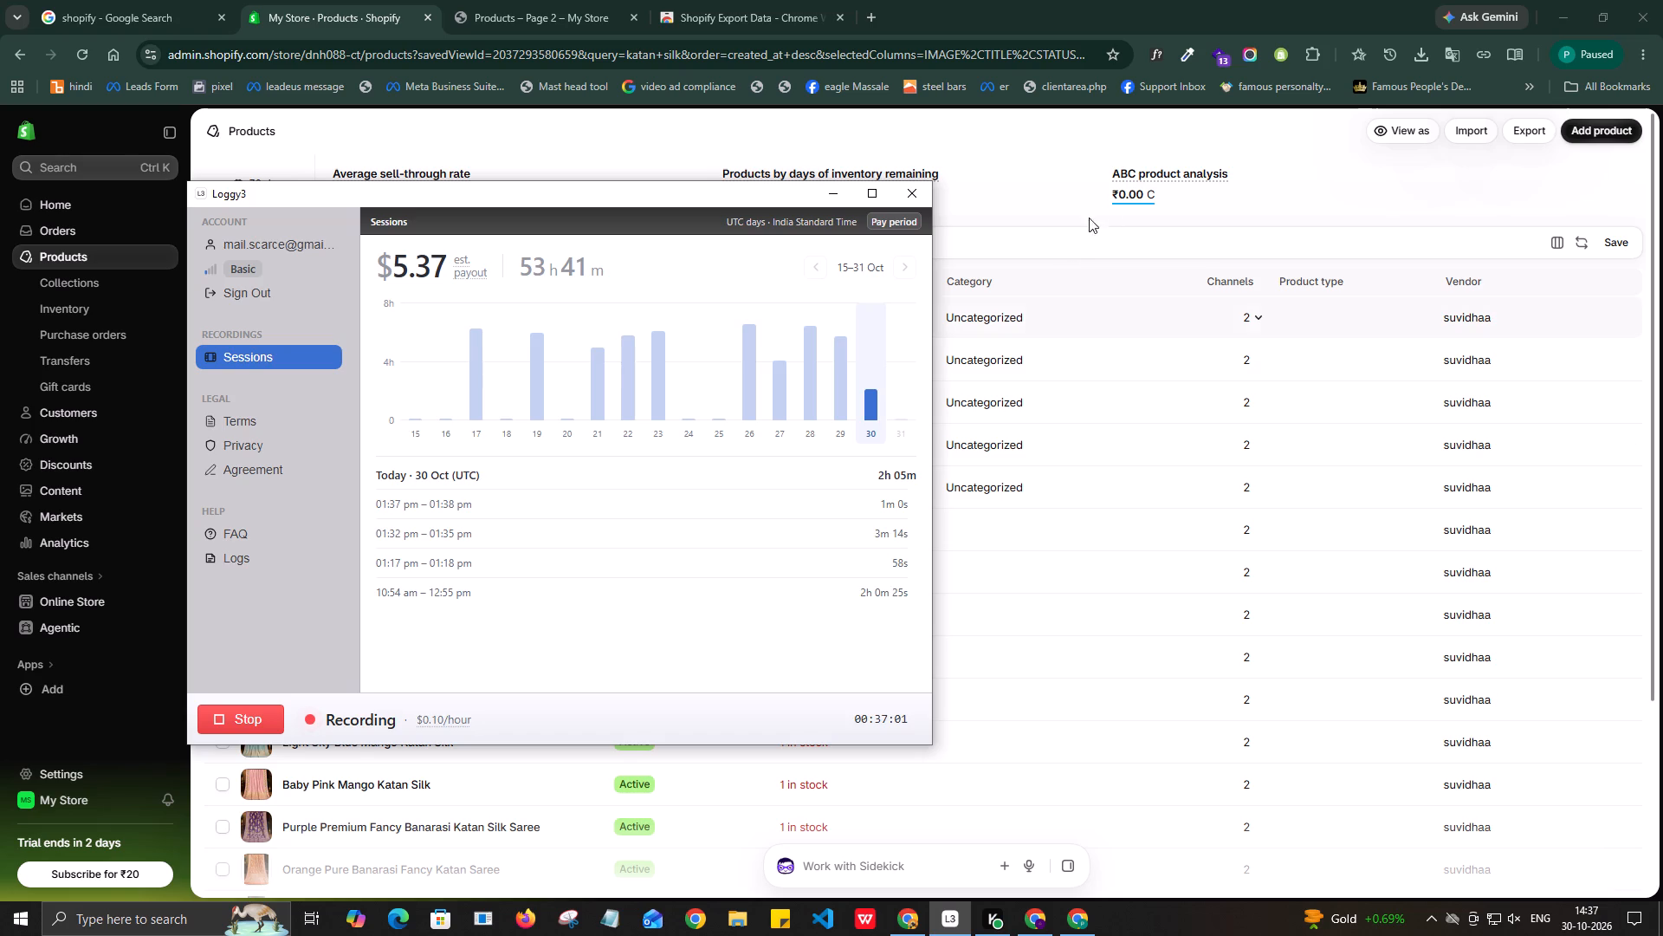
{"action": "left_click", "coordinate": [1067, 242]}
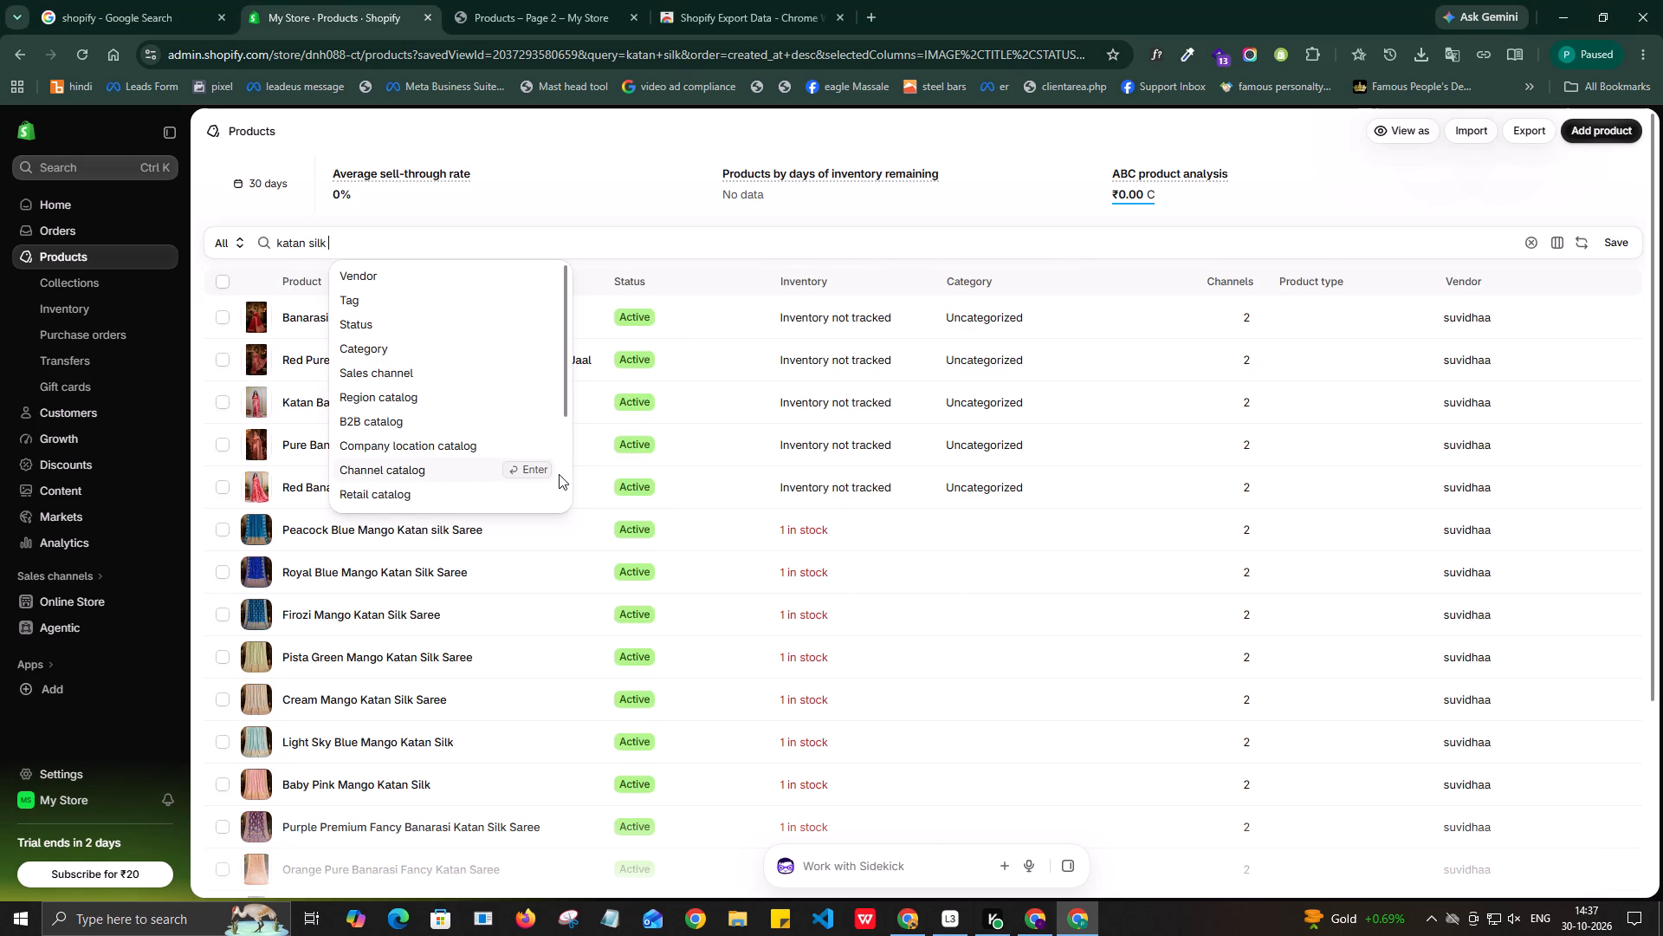
Switch to the suvidhasarees.com "Home Grocery" page in Elementor and review its Popular products section, with the Katan Silk tab, and Featured Categories.
{"action": "key", "text": "alt+Tab"}
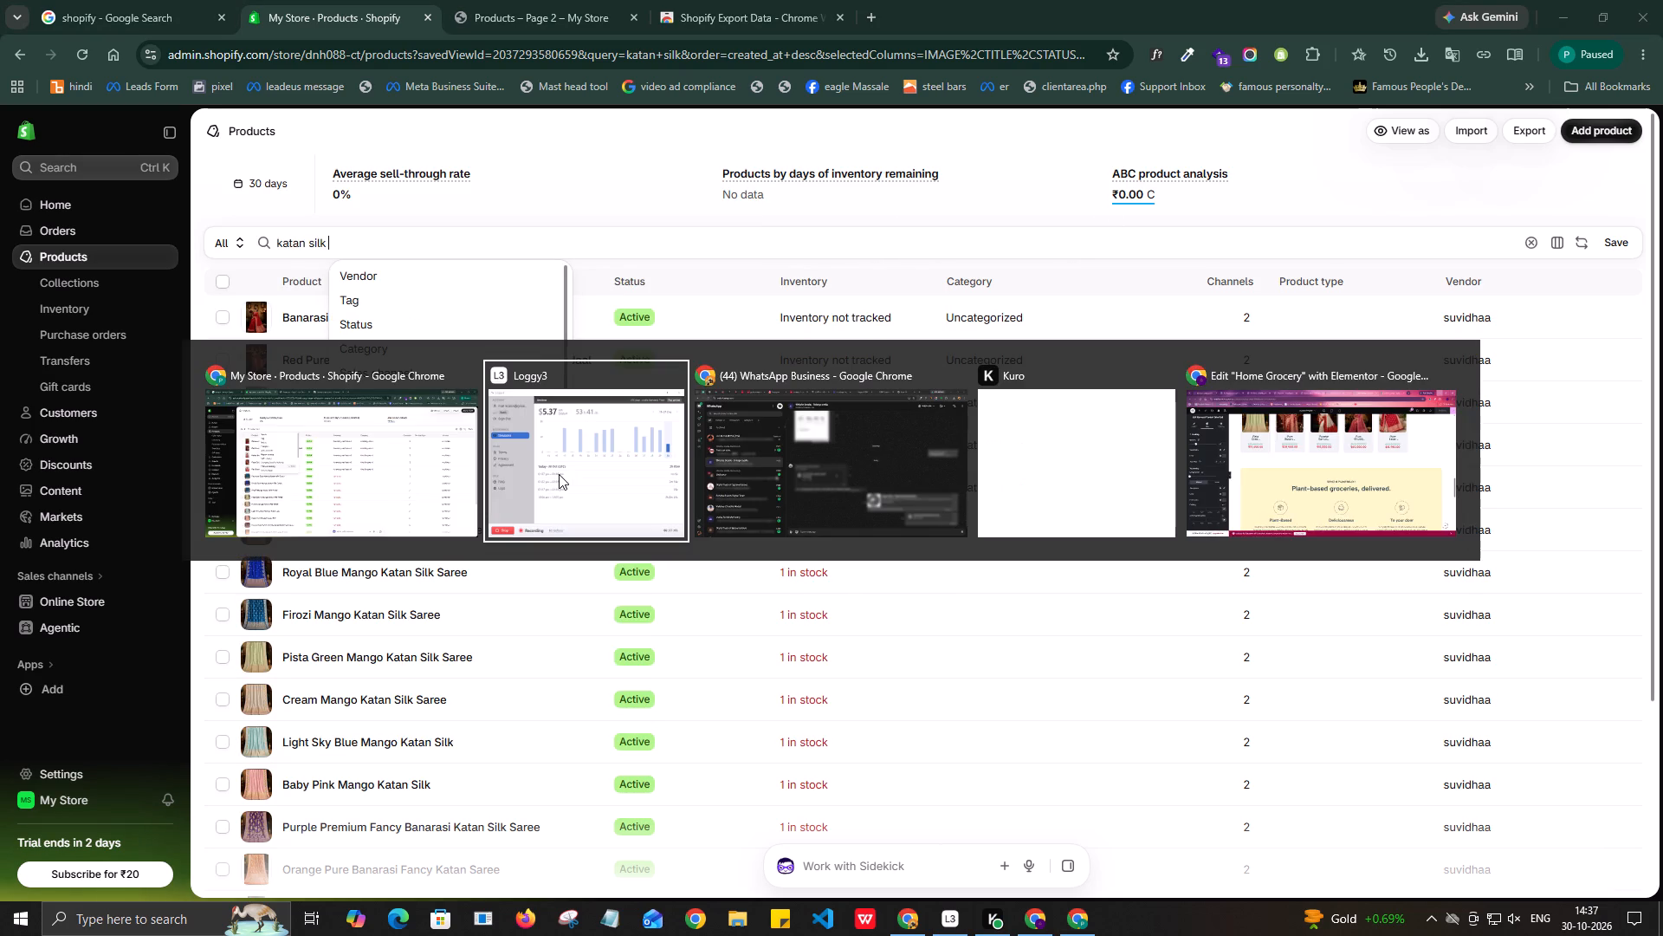
{"action": "key", "text": "alt+Tab"}
{"action": "key", "text": "alt+Tab"}
{"action": "key", "text": "alt+Tab"}
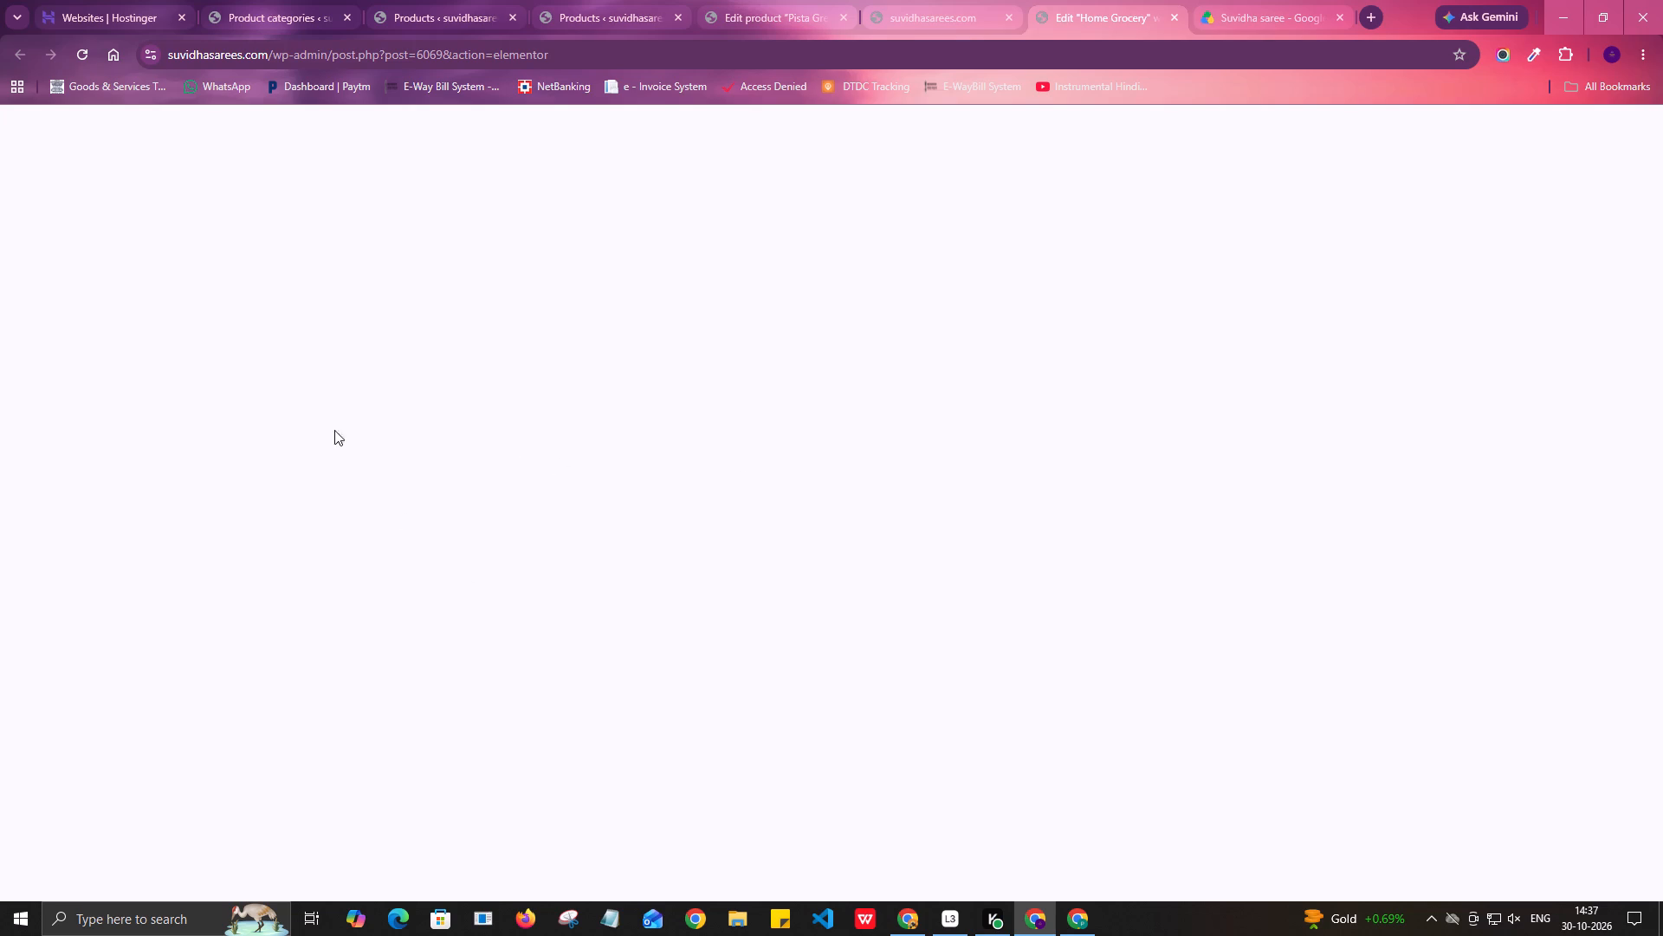
{"action": "scroll", "coordinate": [647, 482], "scroll_direction": "down", "scroll_amount": 2}
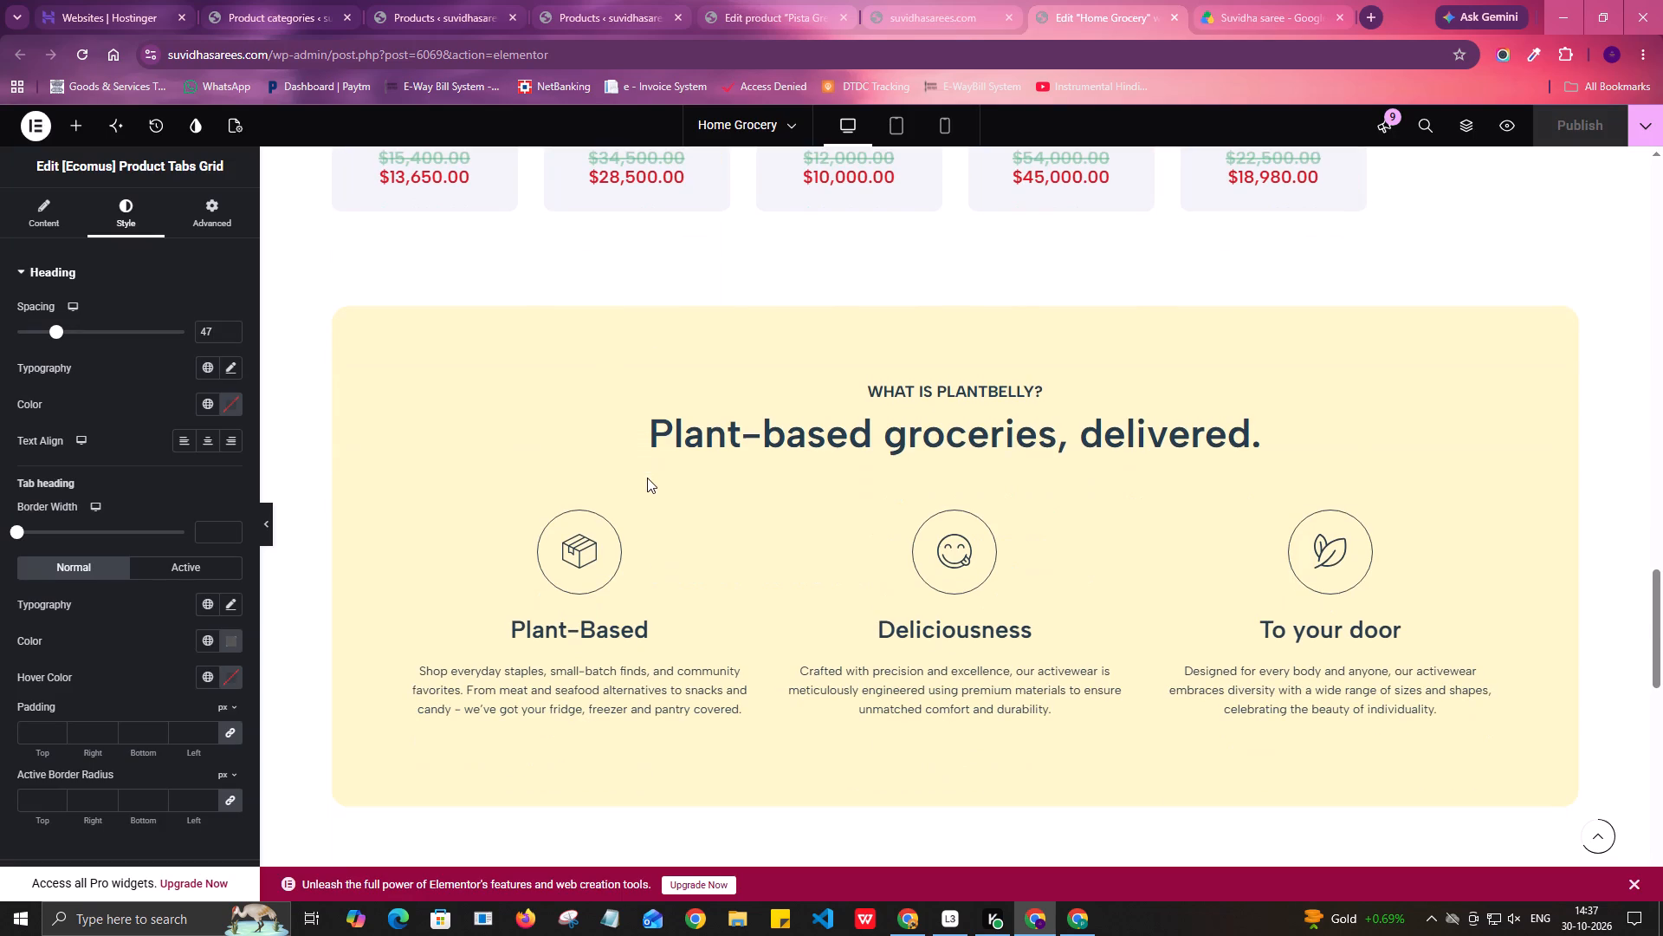
{"action": "scroll", "coordinate": [501, 491], "scroll_direction": "up", "scroll_amount": 2}
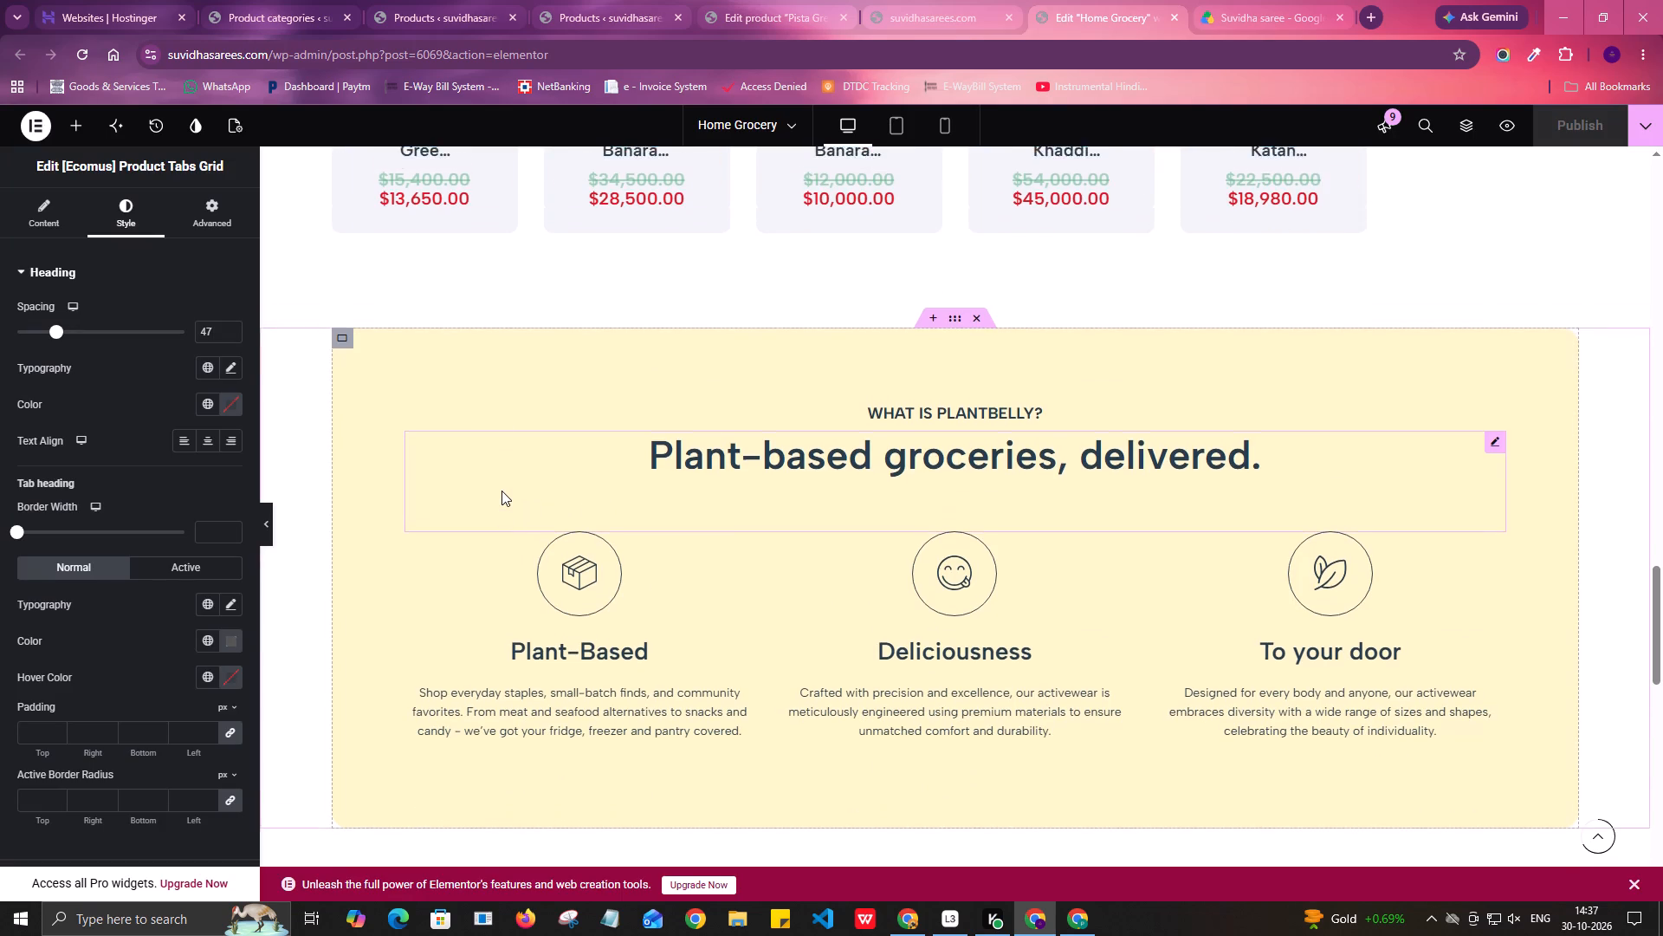
{"action": "scroll", "coordinate": [501, 491], "scroll_direction": "up", "scroll_amount": 8}
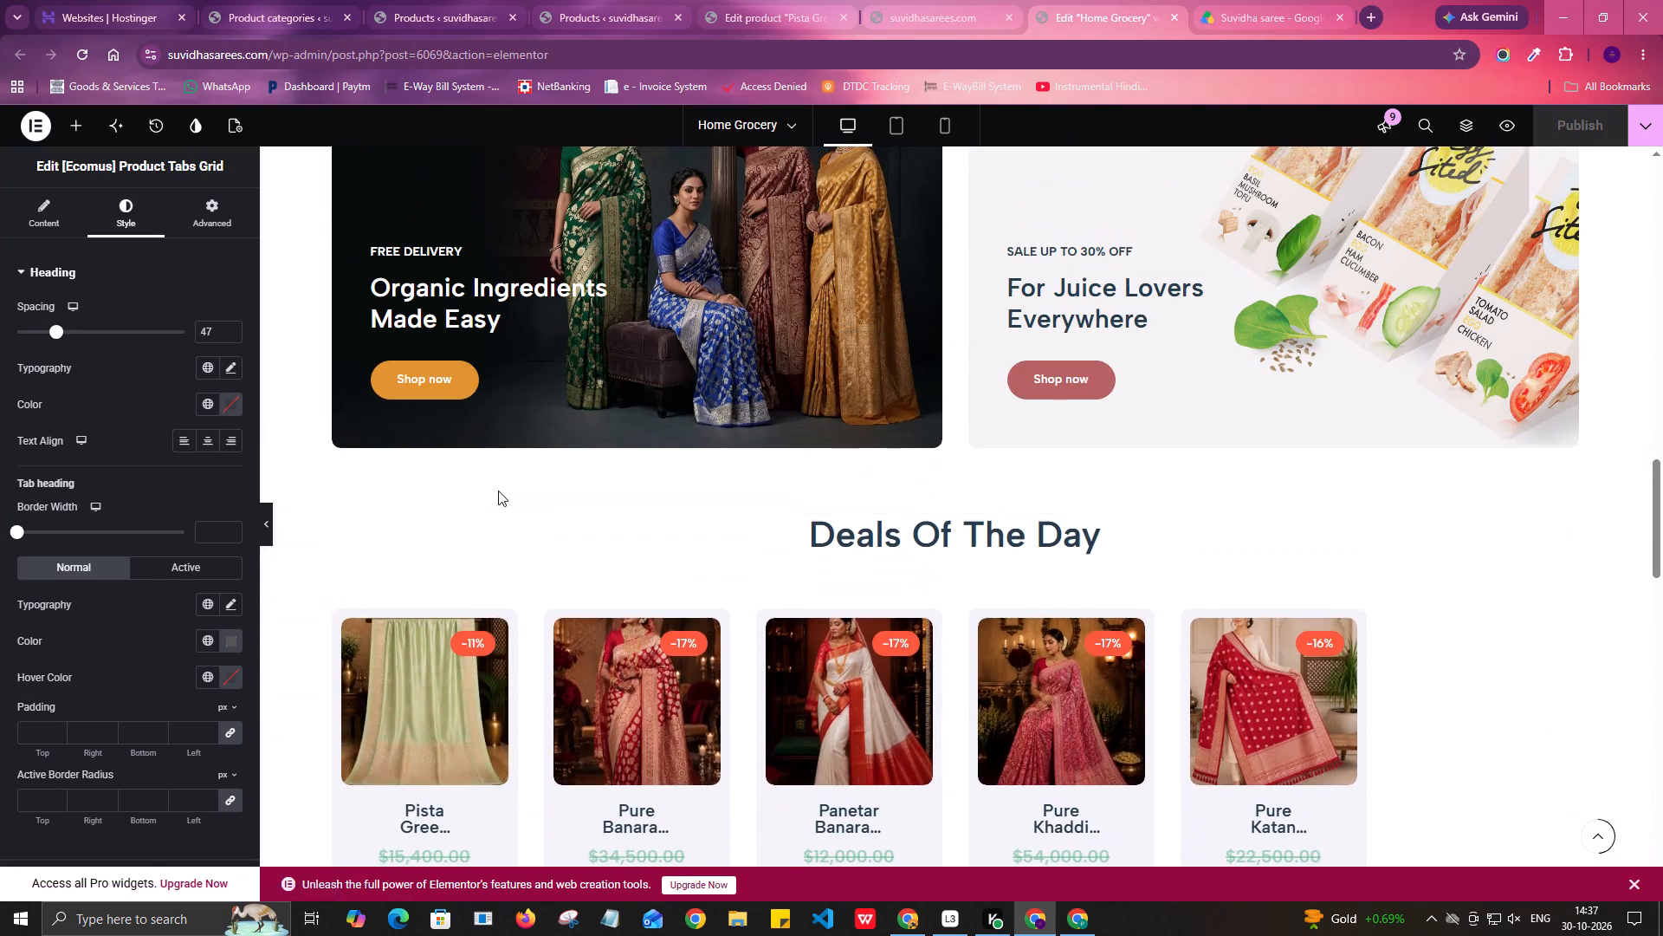
{"action": "scroll", "coordinate": [493, 489], "scroll_direction": "up", "scroll_amount": 8}
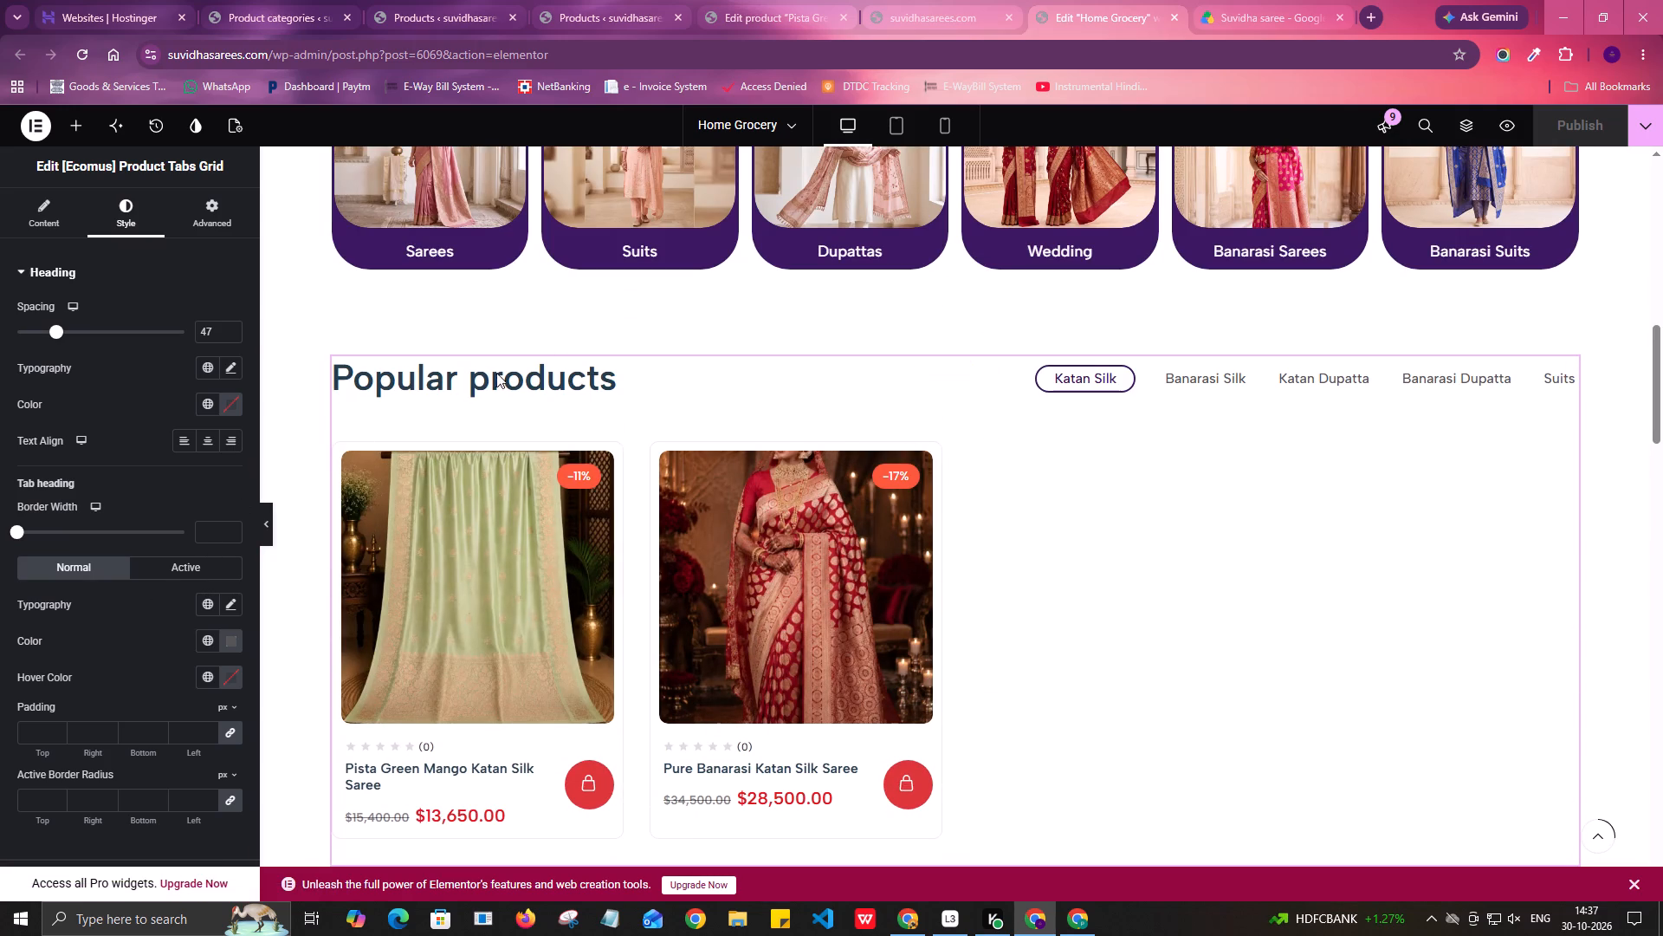
{"action": "scroll", "coordinate": [1232, 417], "scroll_direction": "down", "scroll_amount": 3}
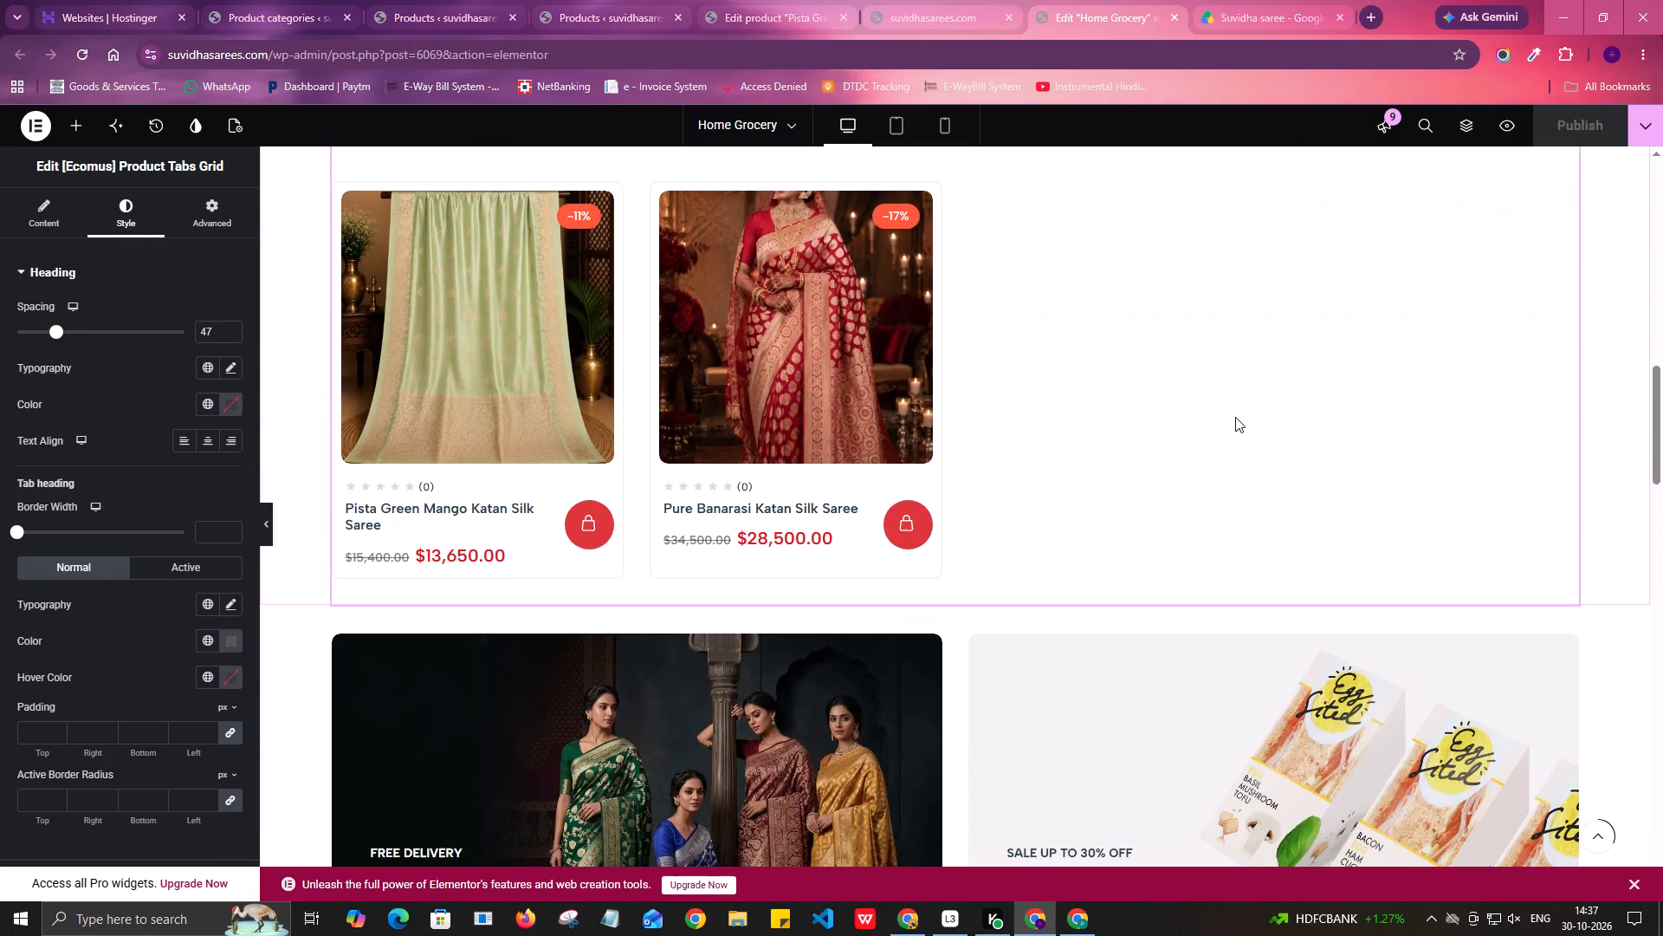
{"action": "scroll", "coordinate": [1232, 452], "scroll_direction": "up", "scroll_amount": 5}
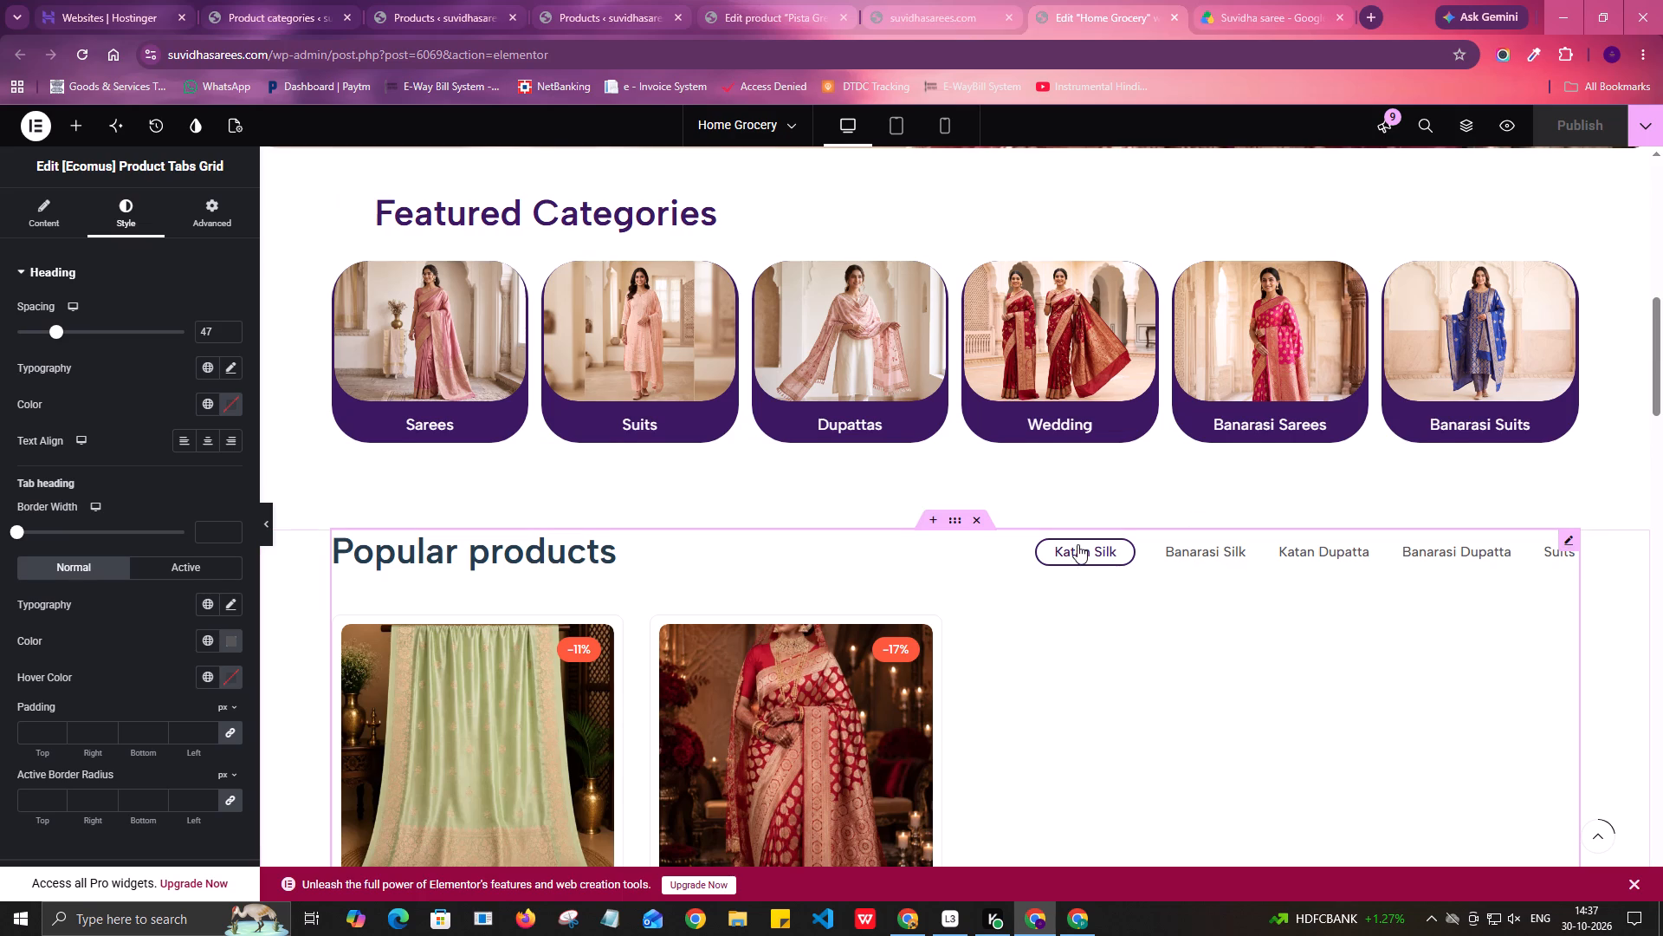
Examine the Home Grocery page from the Popular products grid through the two promotional banners to the Deals Of The Day products.
{"action": "scroll", "coordinate": [1077, 544], "scroll_direction": "down", "scroll_amount": 4}
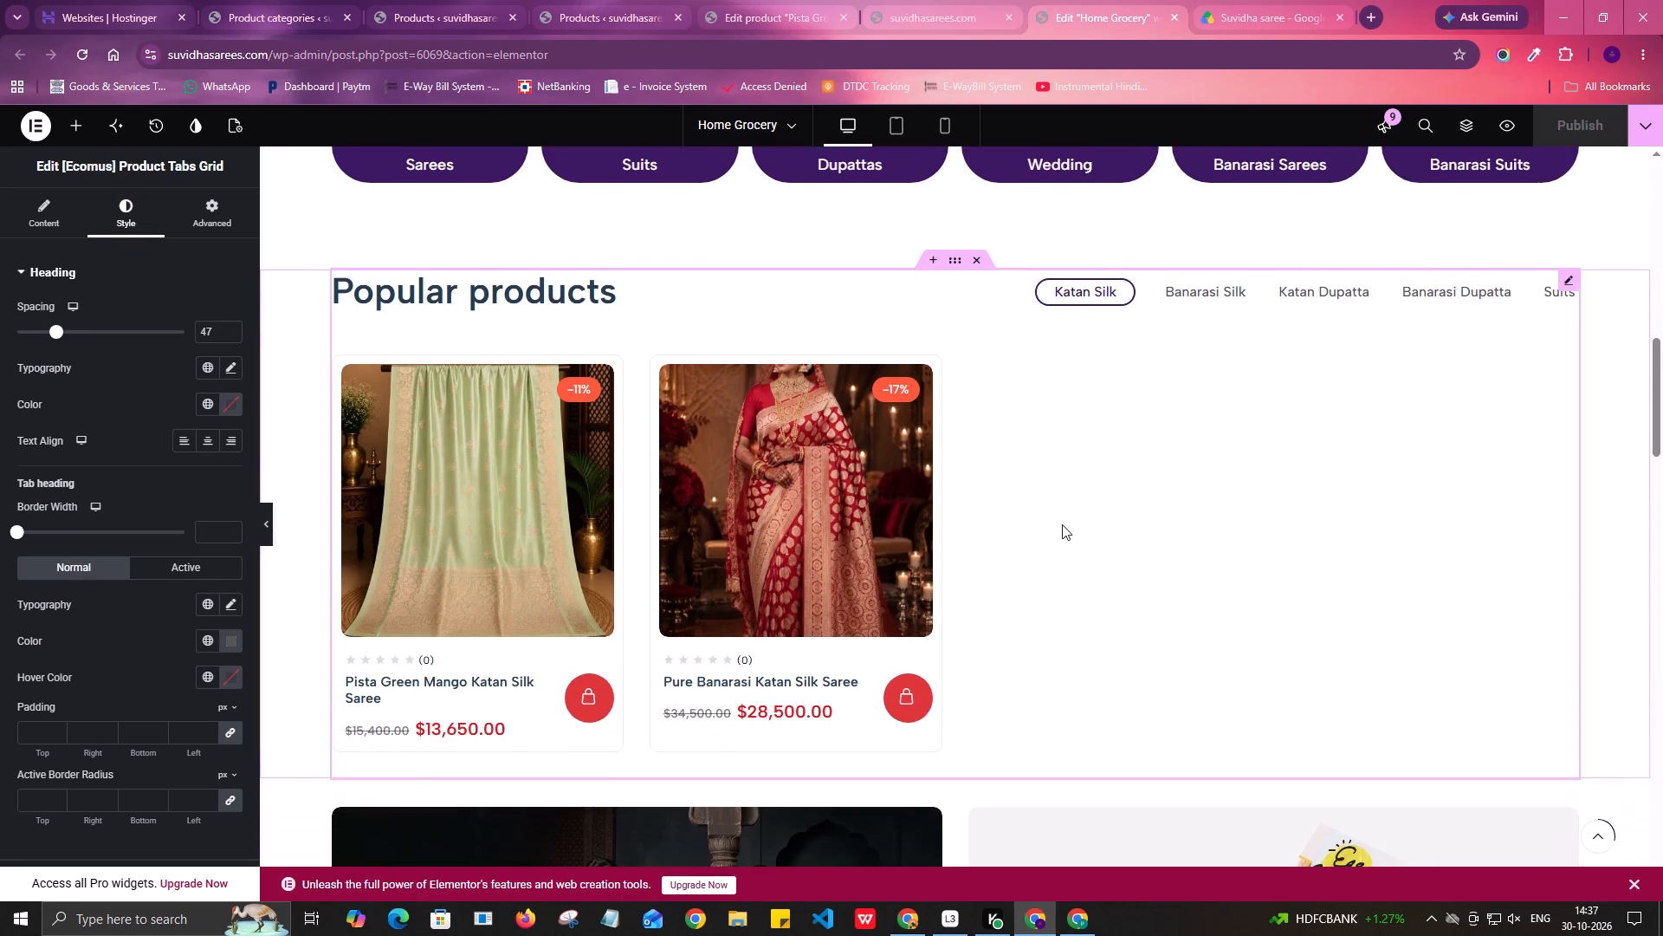
{"action": "scroll", "coordinate": [1062, 524], "scroll_direction": "down", "scroll_amount": 5}
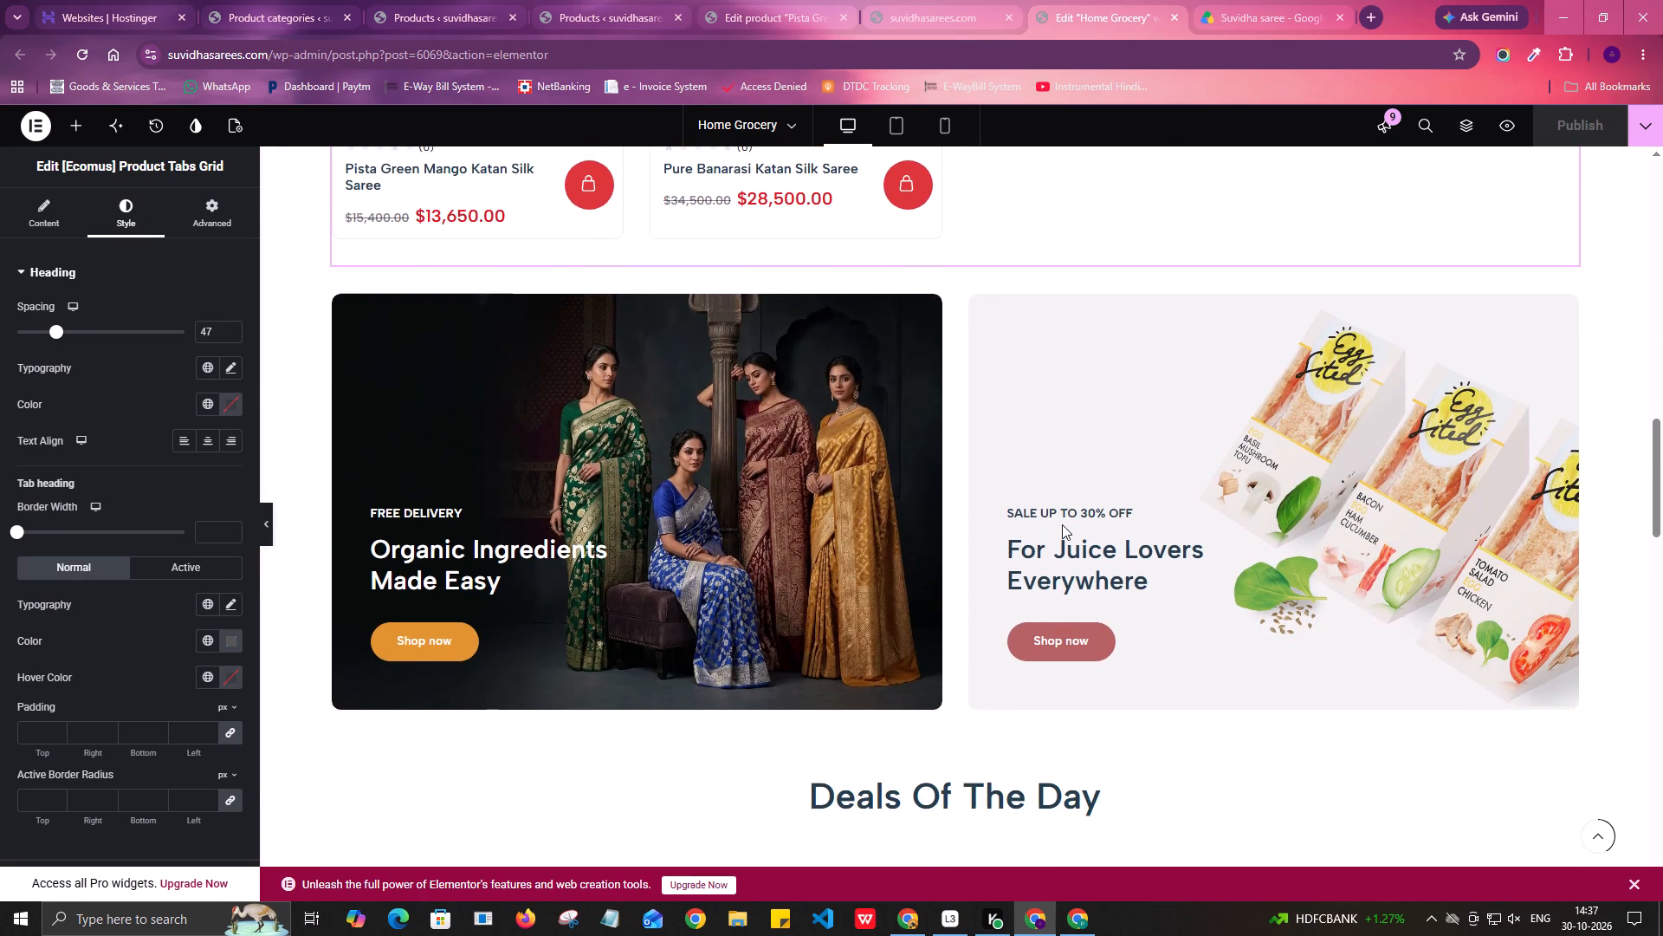
{"action": "scroll", "coordinate": [1062, 524], "scroll_direction": "down", "scroll_amount": 2}
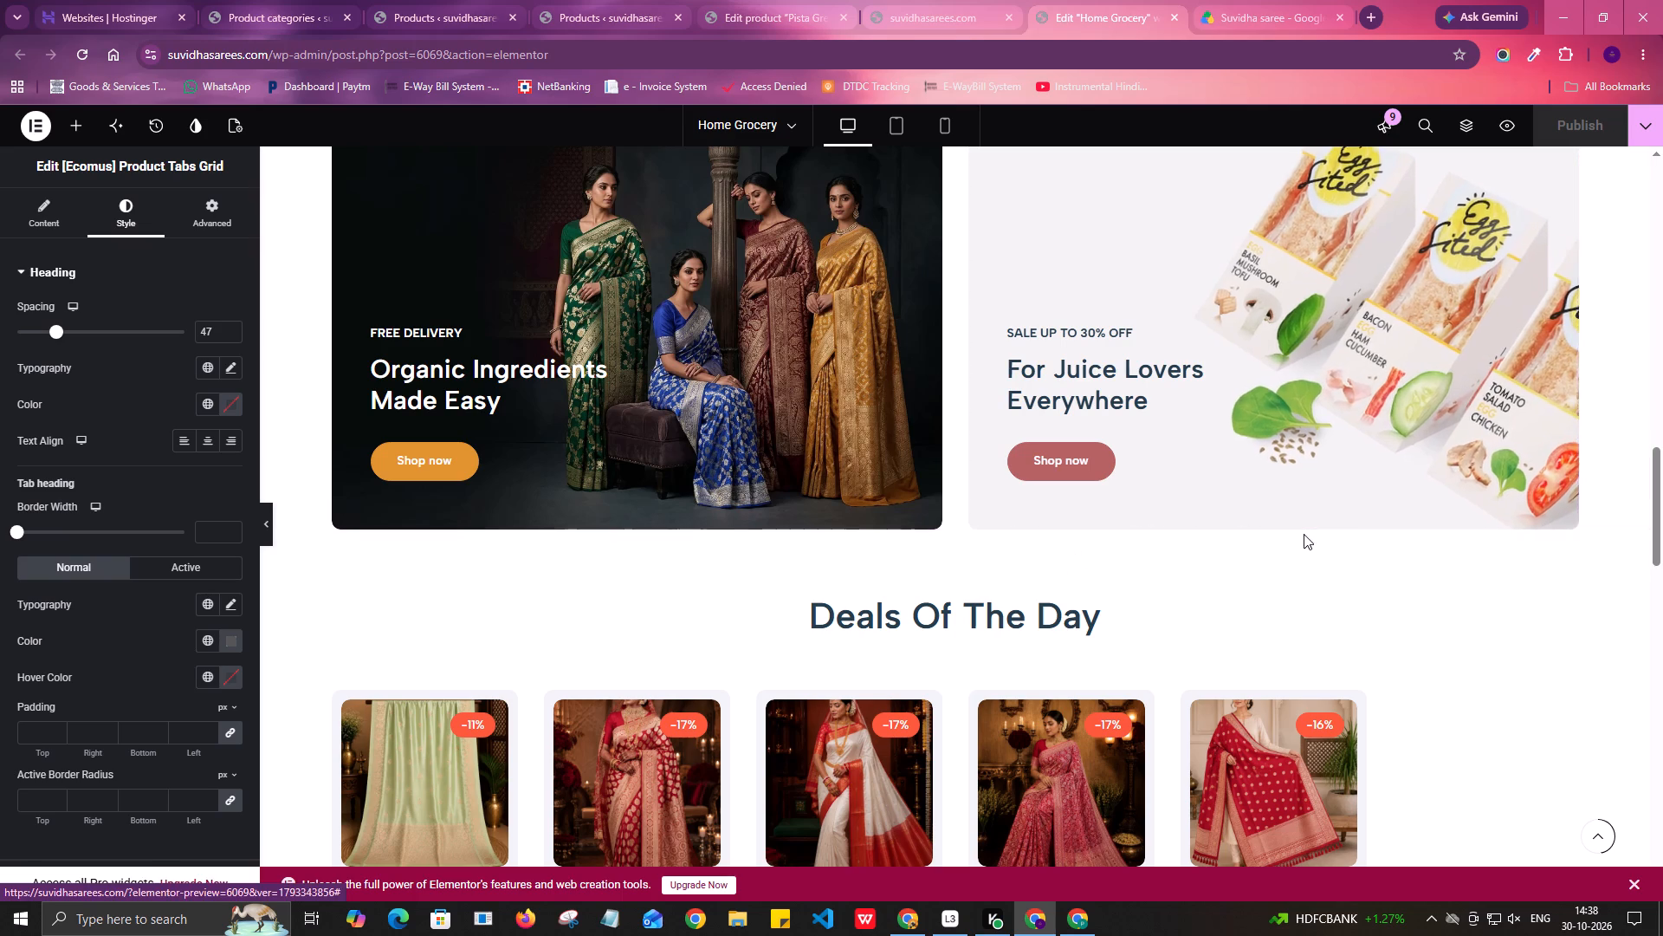
{"action": "scroll", "coordinate": [1020, 582], "scroll_direction": "down", "scroll_amount": 1}
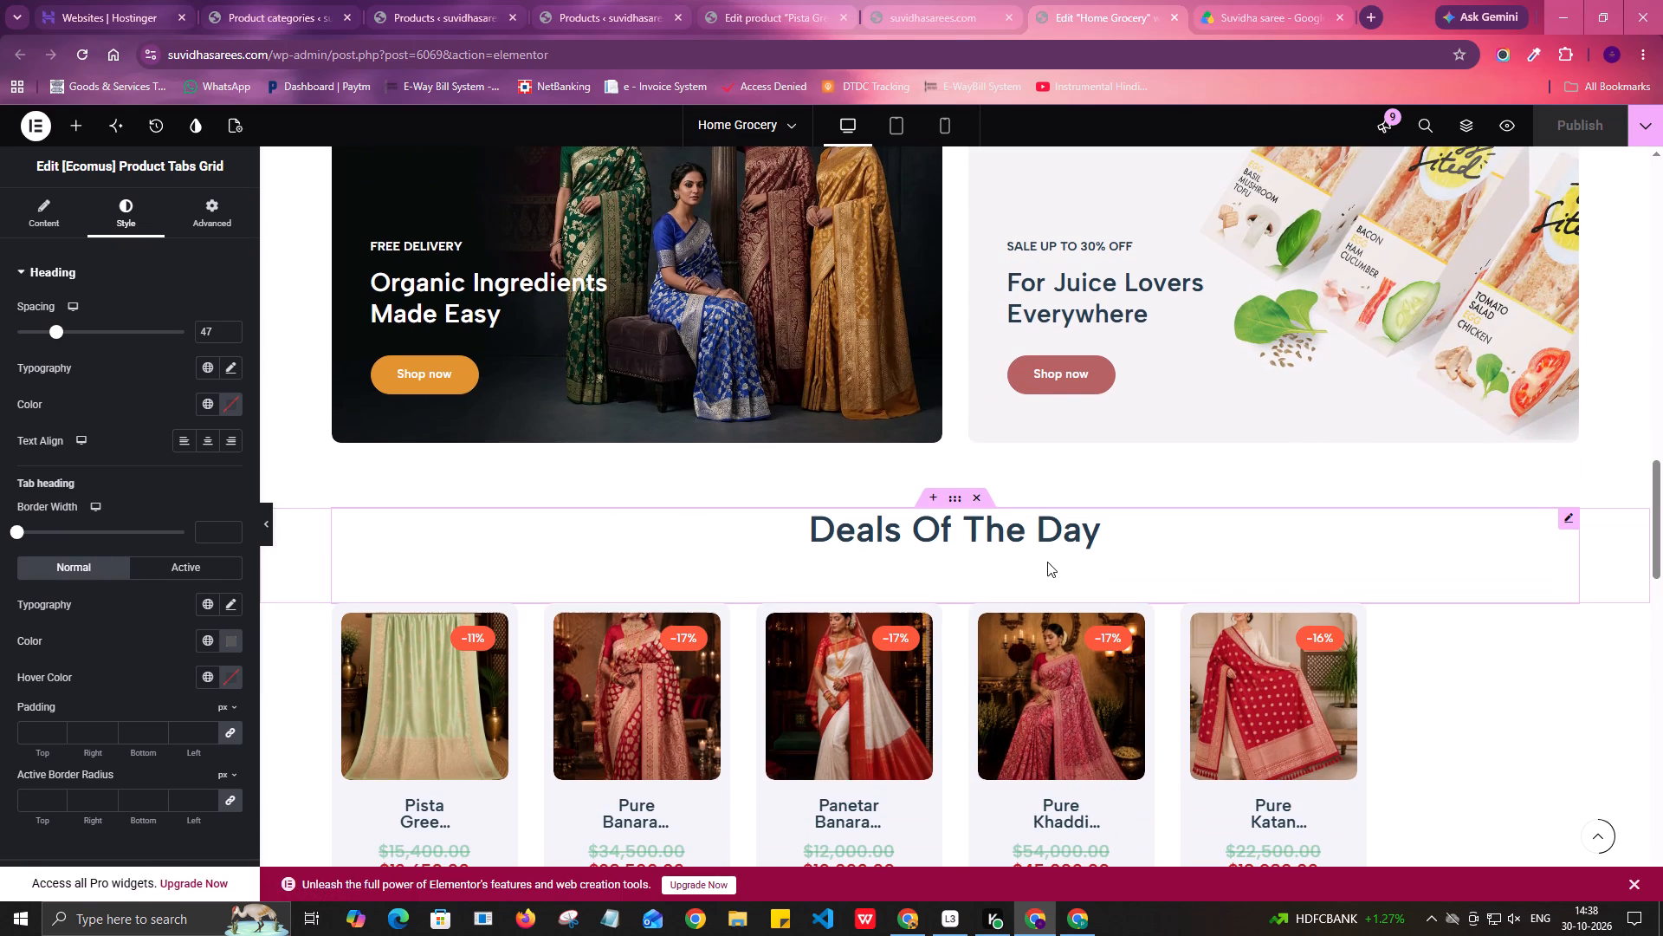
{"action": "scroll", "coordinate": [1043, 581], "scroll_direction": "down", "scroll_amount": 1}
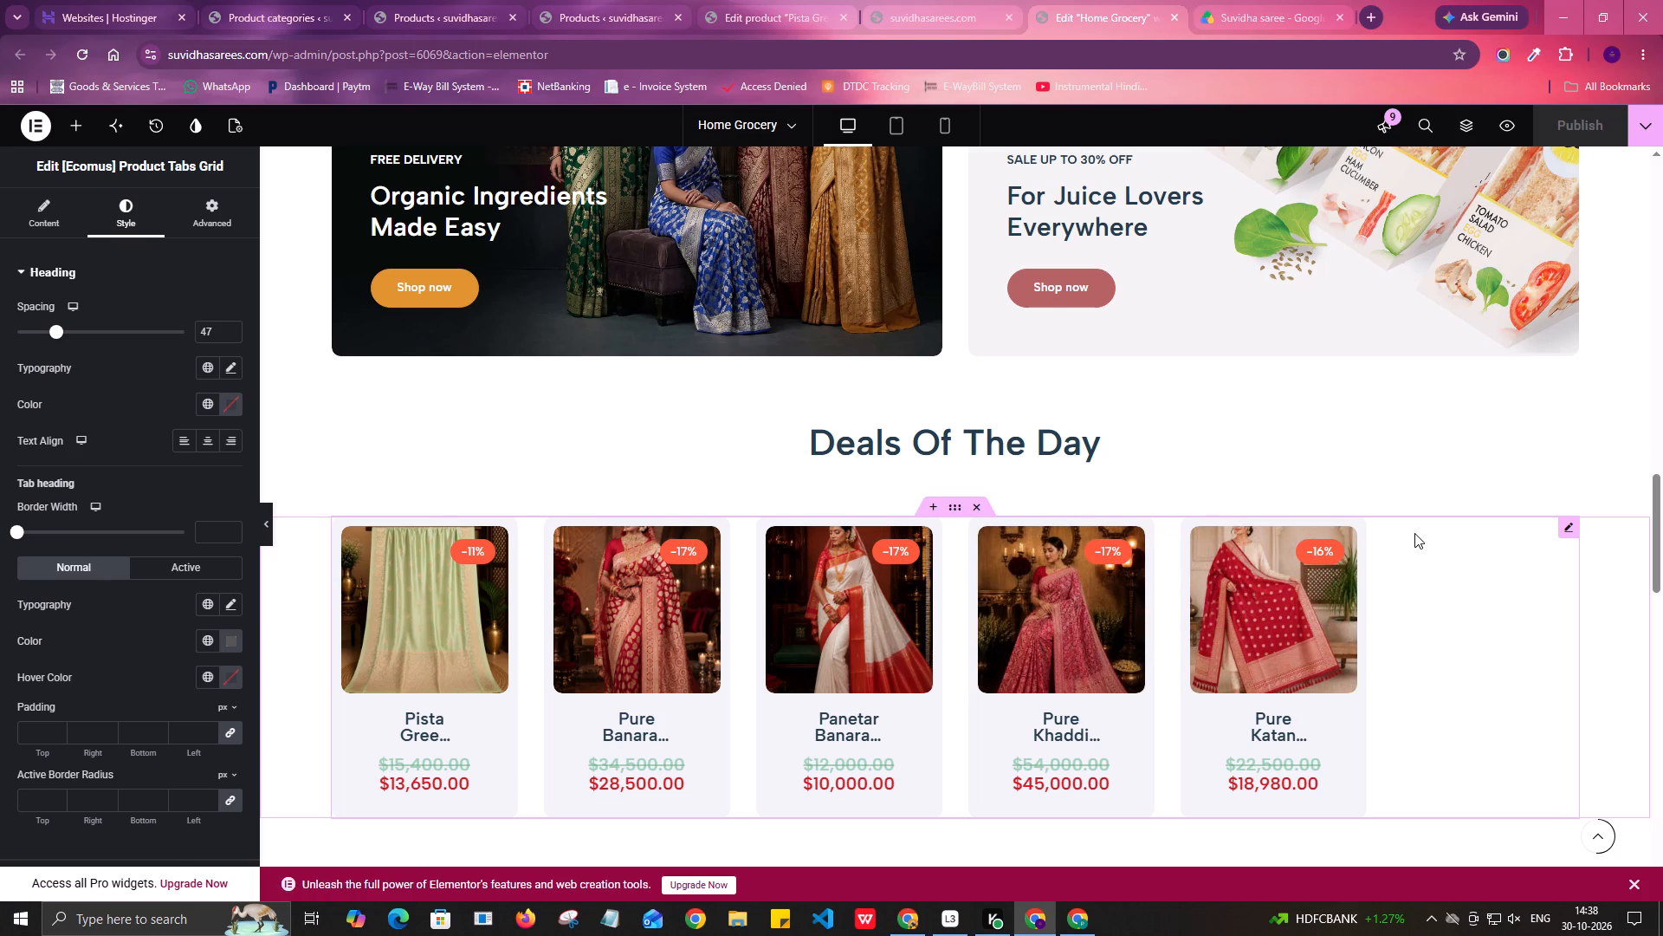
Review the Home Grocery page layout again, from Featured Categories through Popular products and the promotional banners to Deals Of The Day.
{"action": "scroll", "coordinate": [1414, 533], "scroll_direction": "up", "scroll_amount": 8}
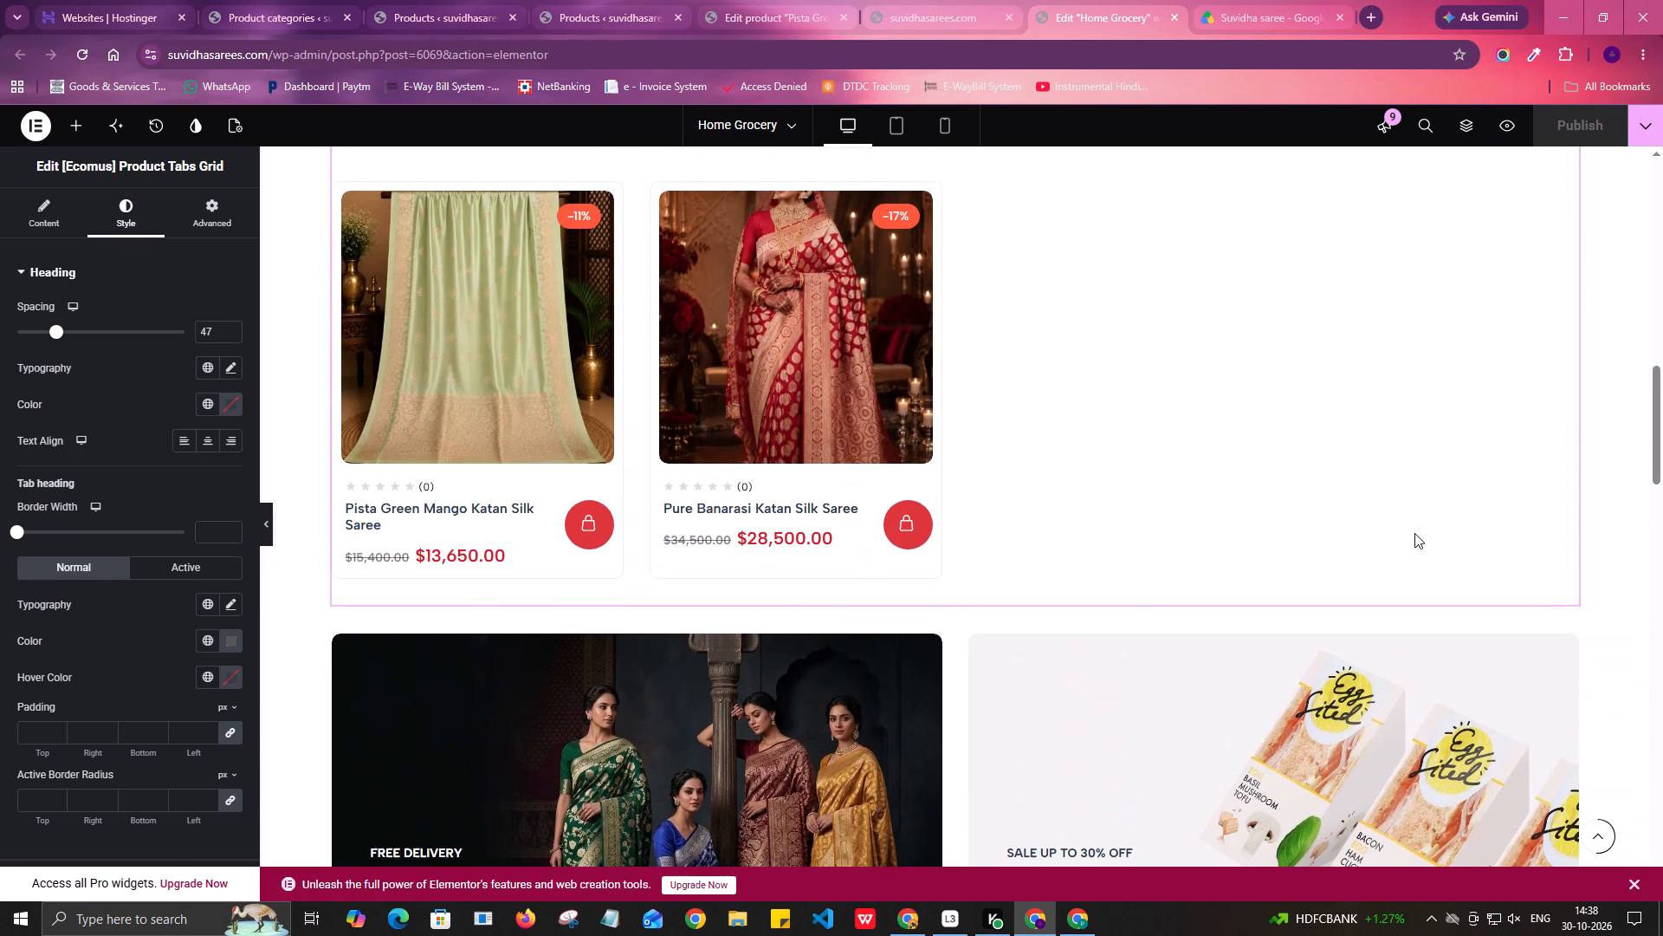
{"action": "scroll", "coordinate": [1414, 533], "scroll_direction": "up", "scroll_amount": 6}
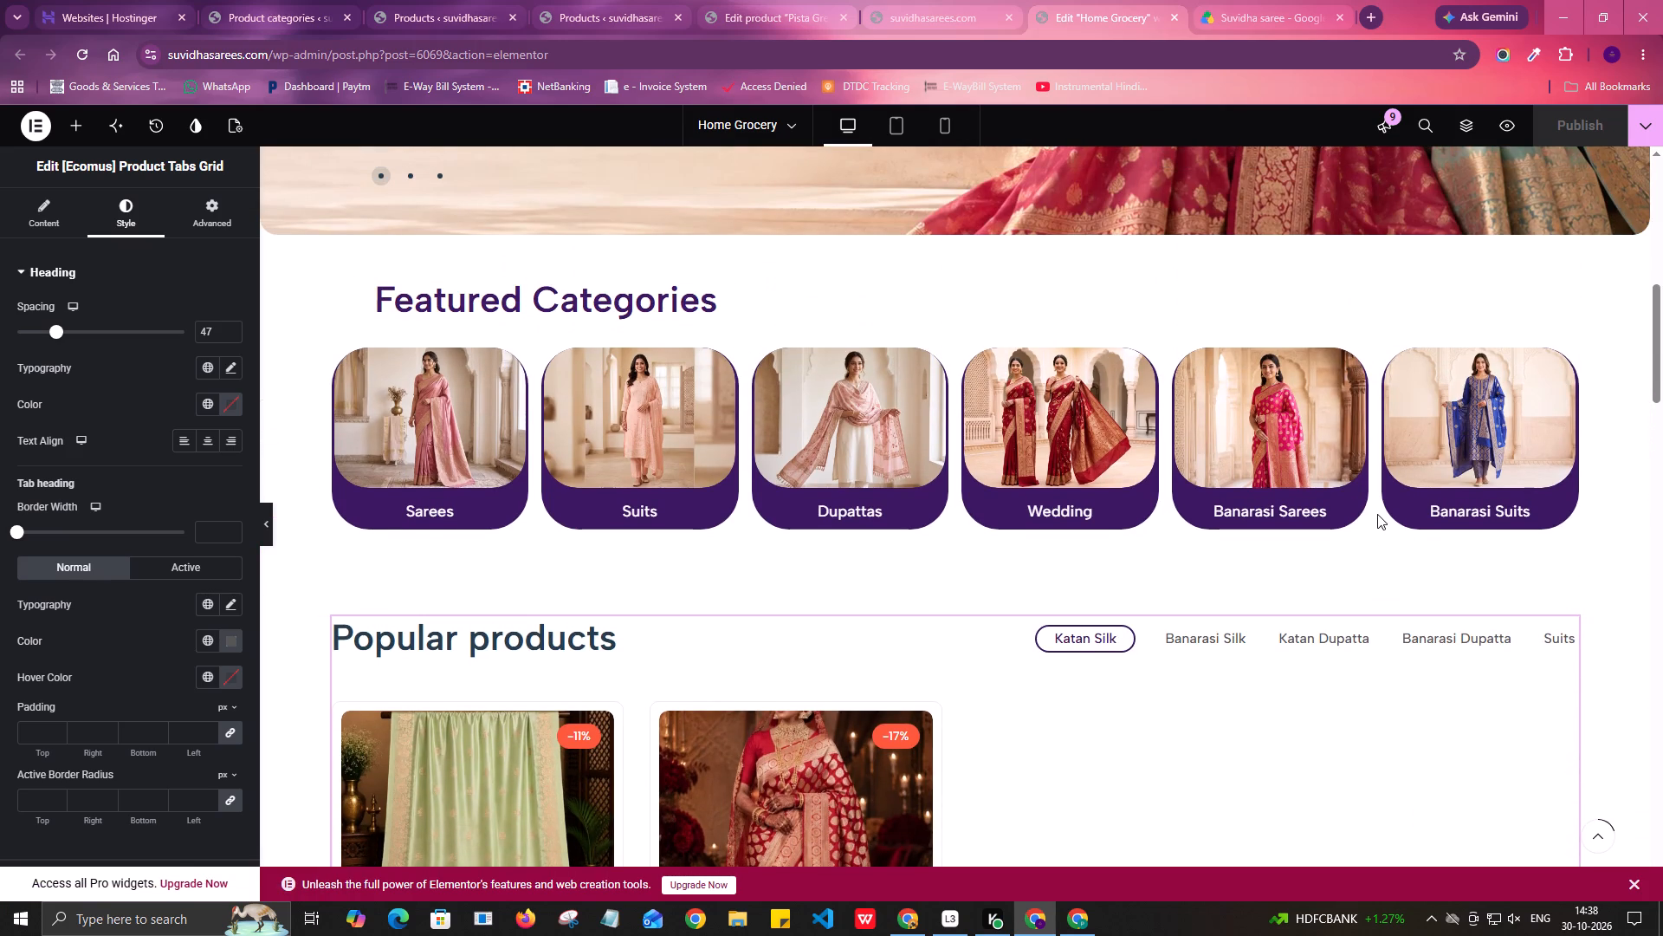
{"action": "scroll", "coordinate": [1373, 523], "scroll_direction": "up", "scroll_amount": 1}
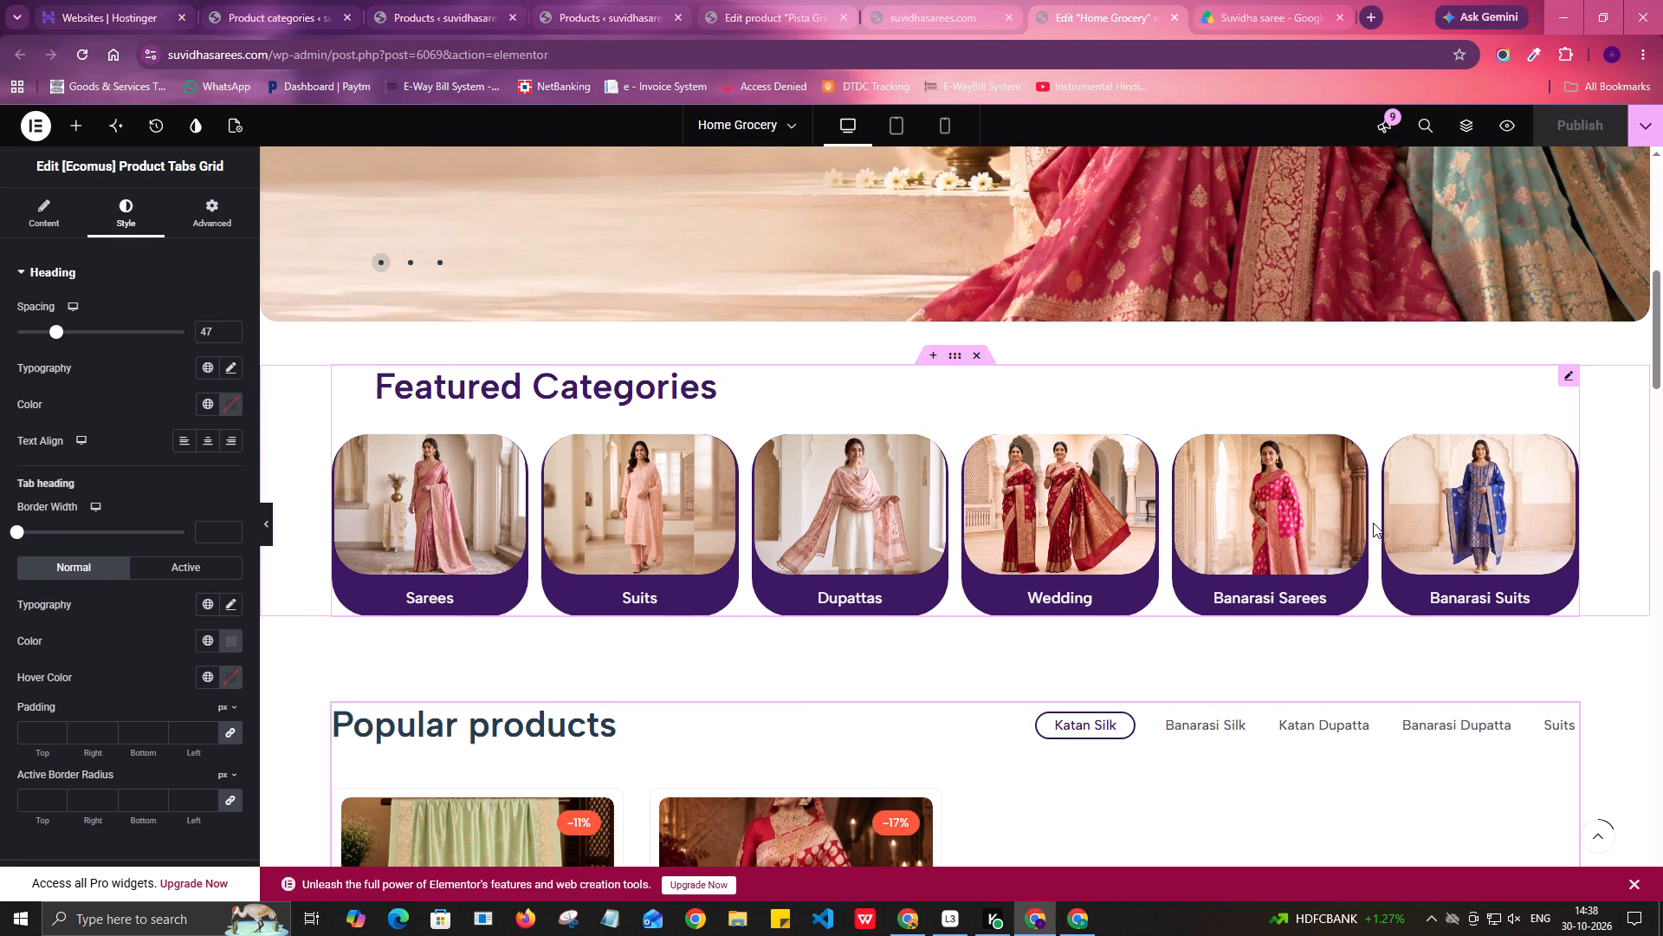
{"action": "scroll", "coordinate": [1370, 530], "scroll_direction": "up", "scroll_amount": 1}
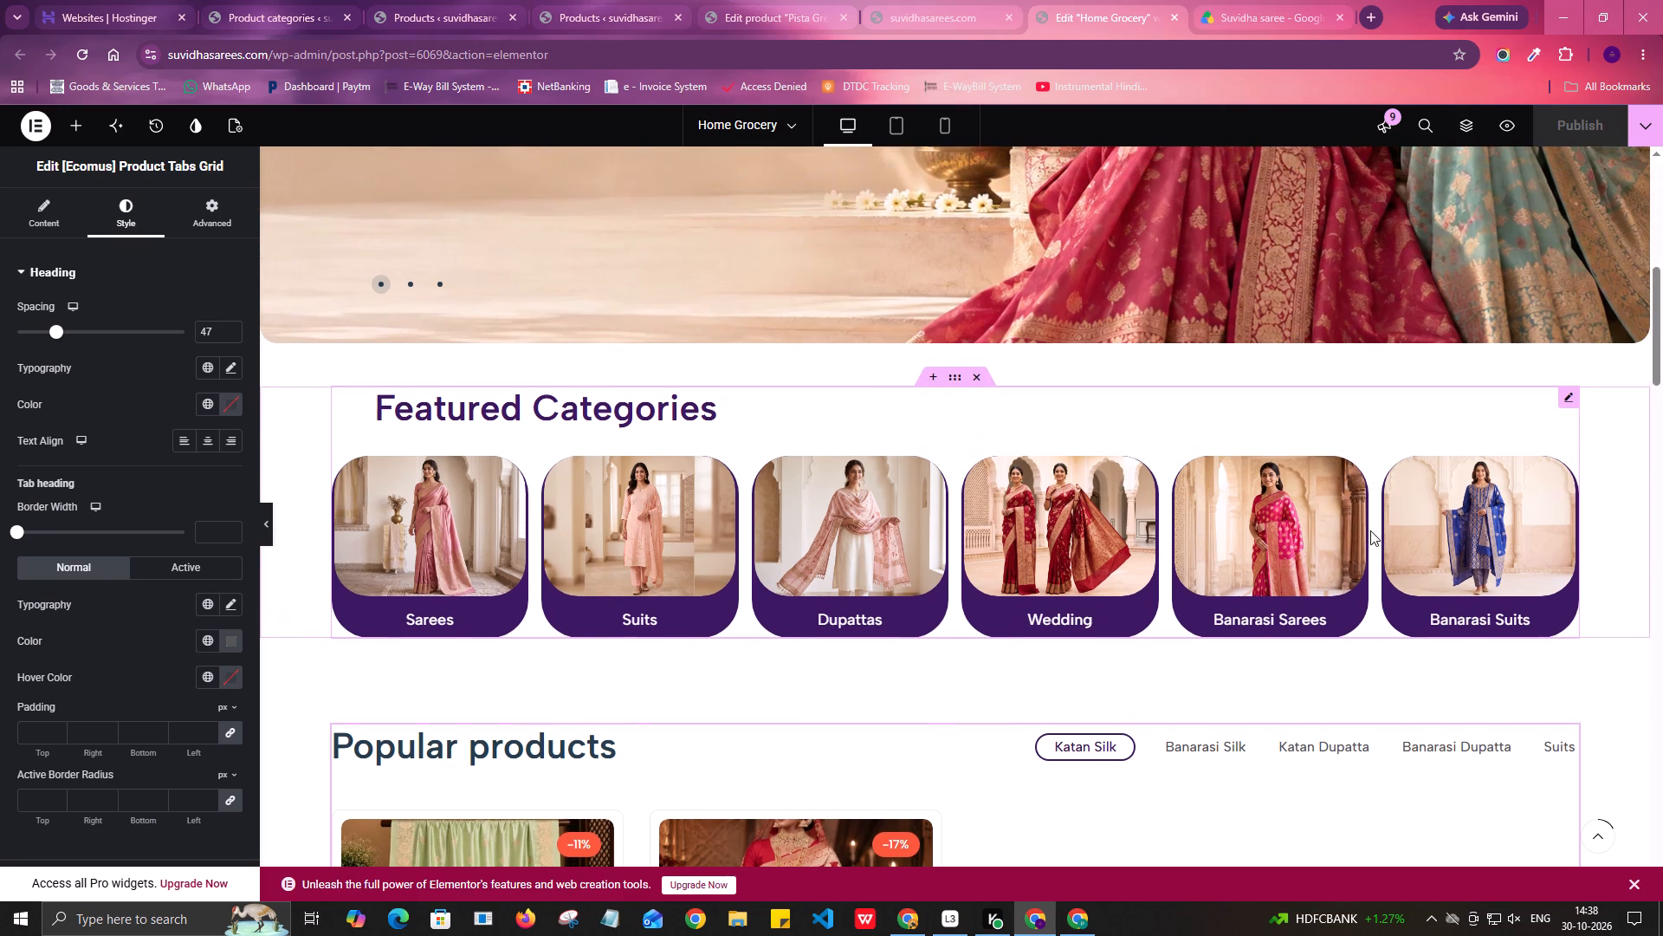
{"action": "scroll", "coordinate": [1370, 530], "scroll_direction": "up", "scroll_amount": 1}
{"action": "scroll", "coordinate": [1370, 530], "scroll_direction": "down", "scroll_amount": 4}
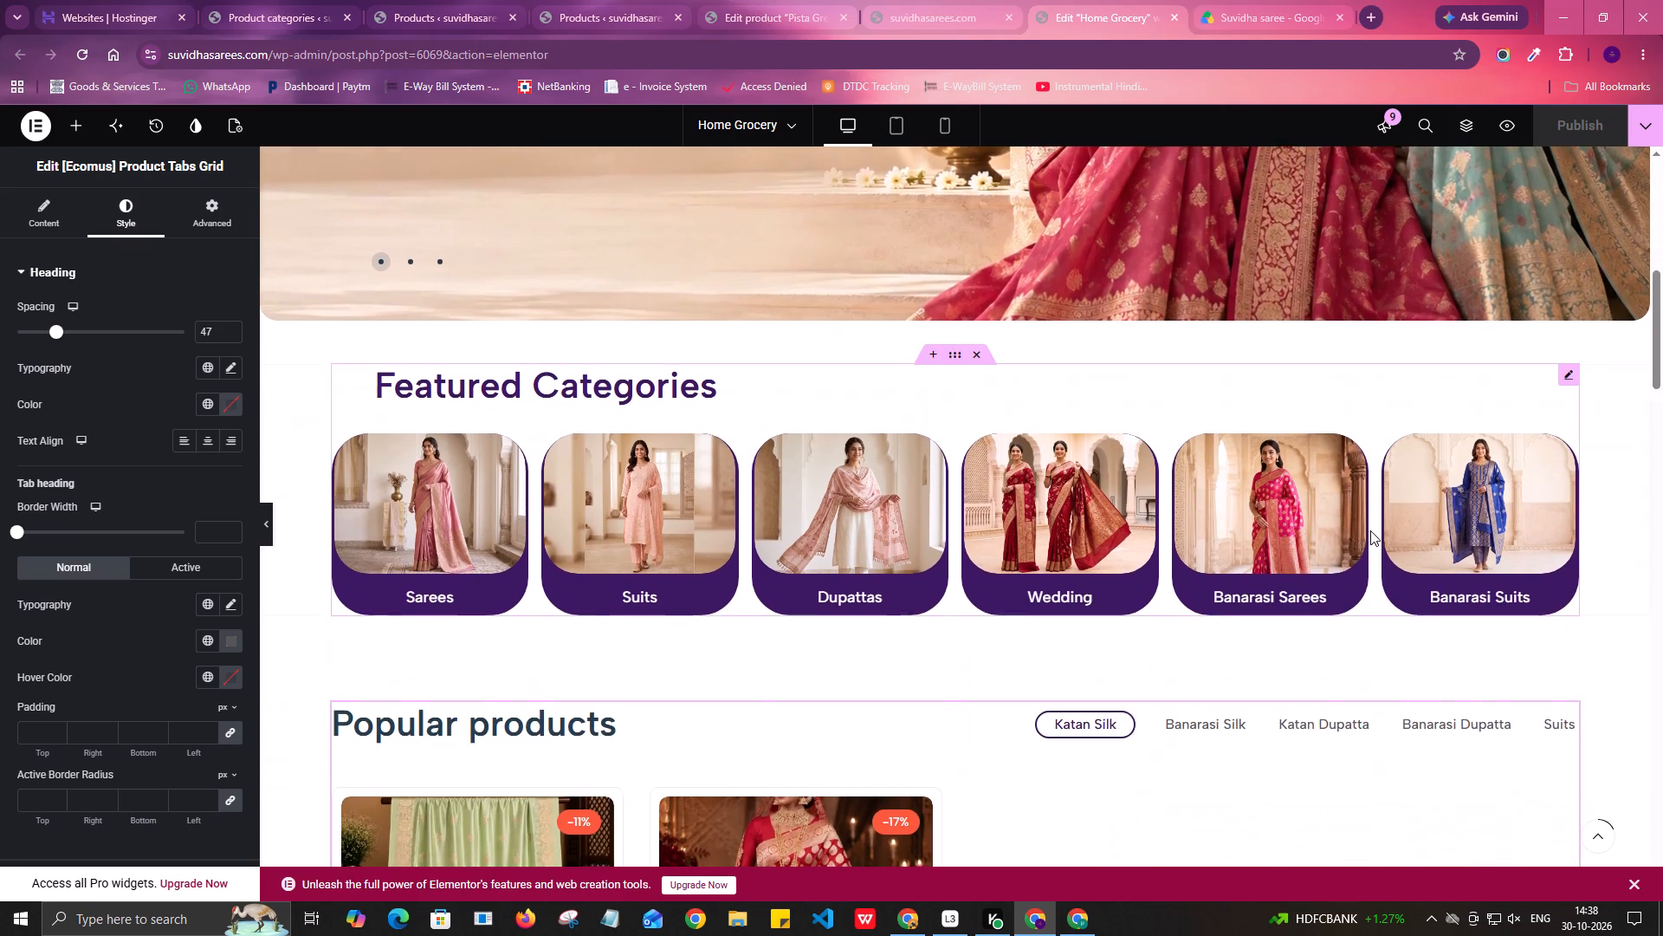
{"action": "scroll", "coordinate": [1370, 530], "scroll_direction": "down", "scroll_amount": 4}
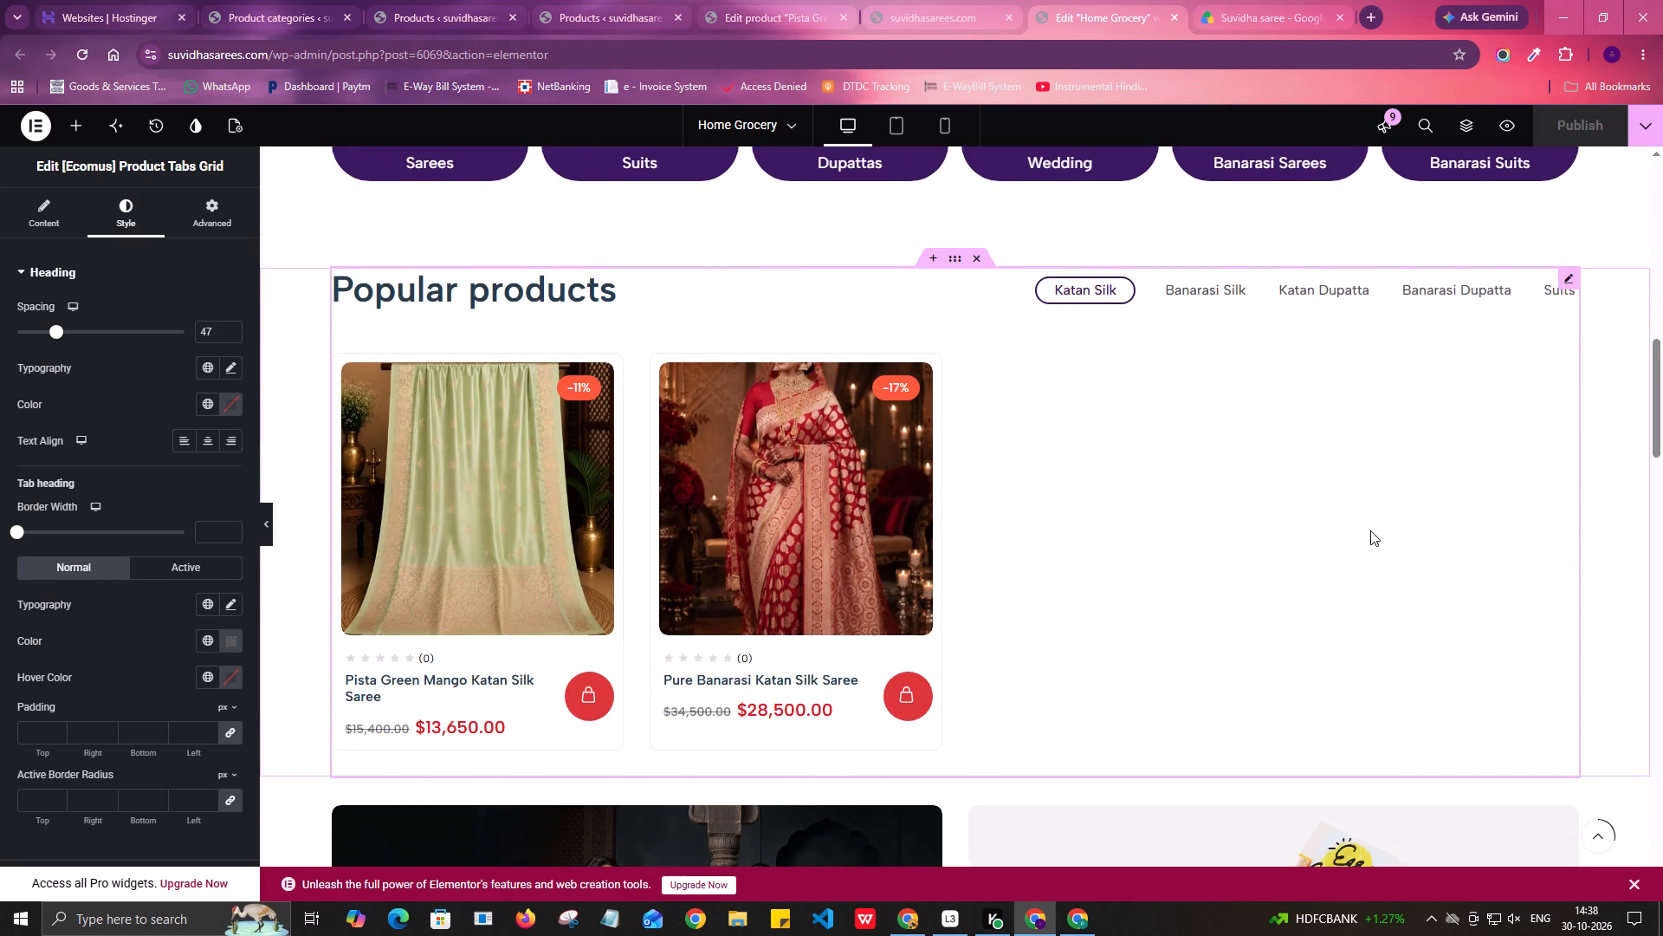
{"action": "scroll", "coordinate": [1370, 530], "scroll_direction": "down", "scroll_amount": 7}
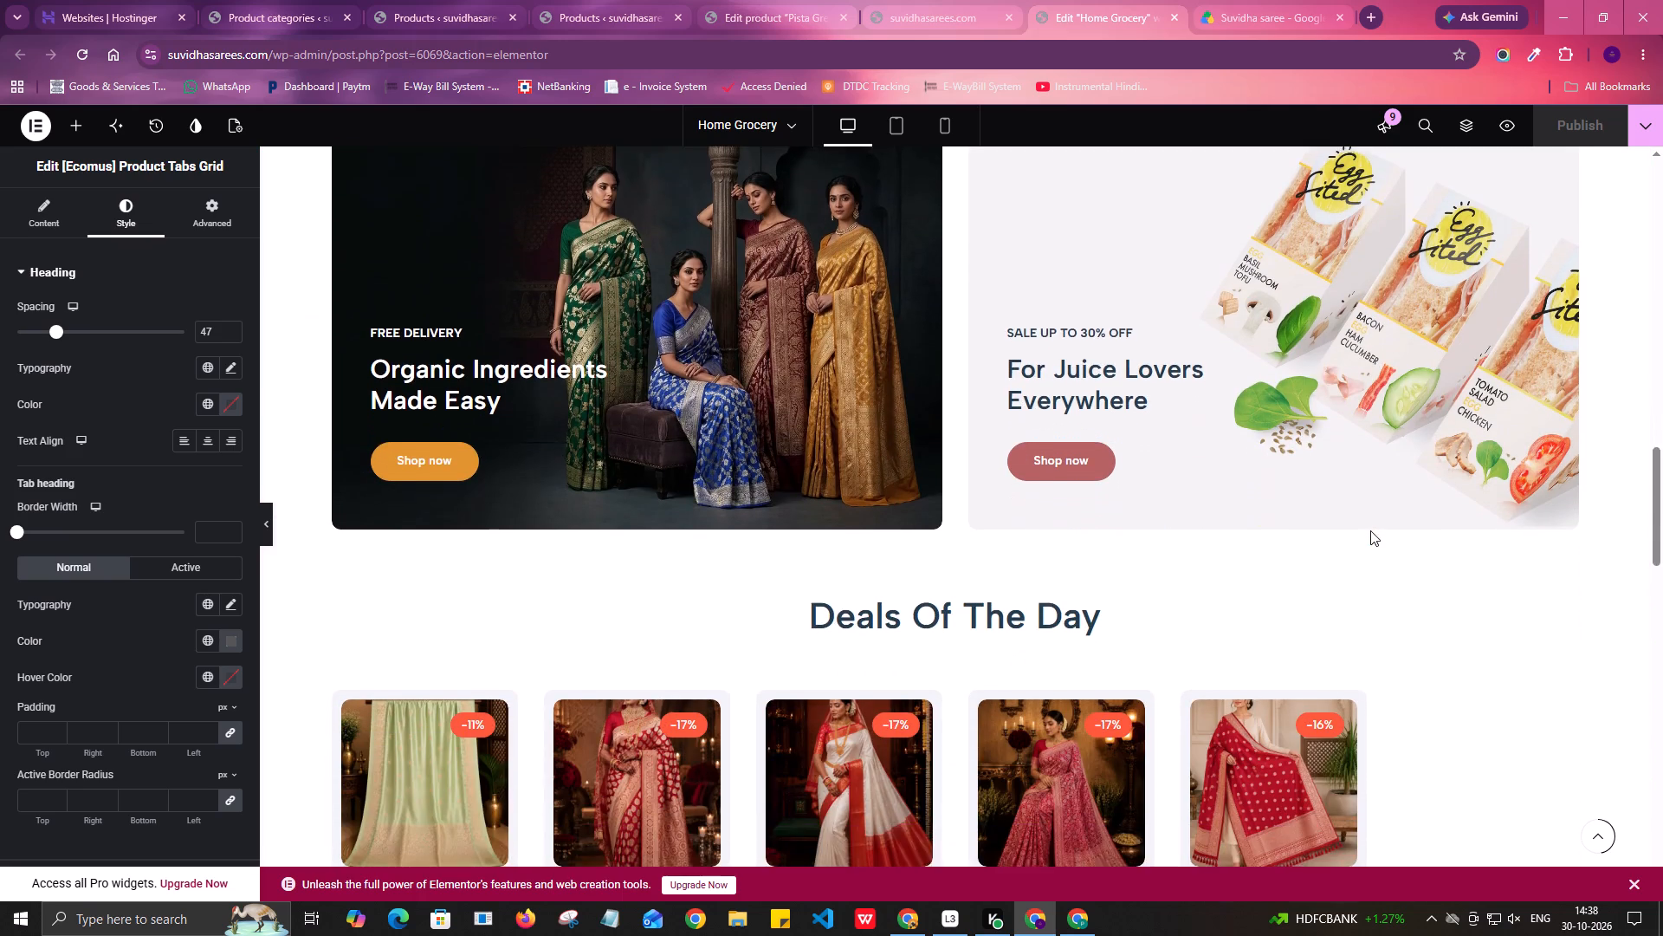
{"action": "scroll", "coordinate": [1370, 530], "scroll_direction": "down", "scroll_amount": 5}
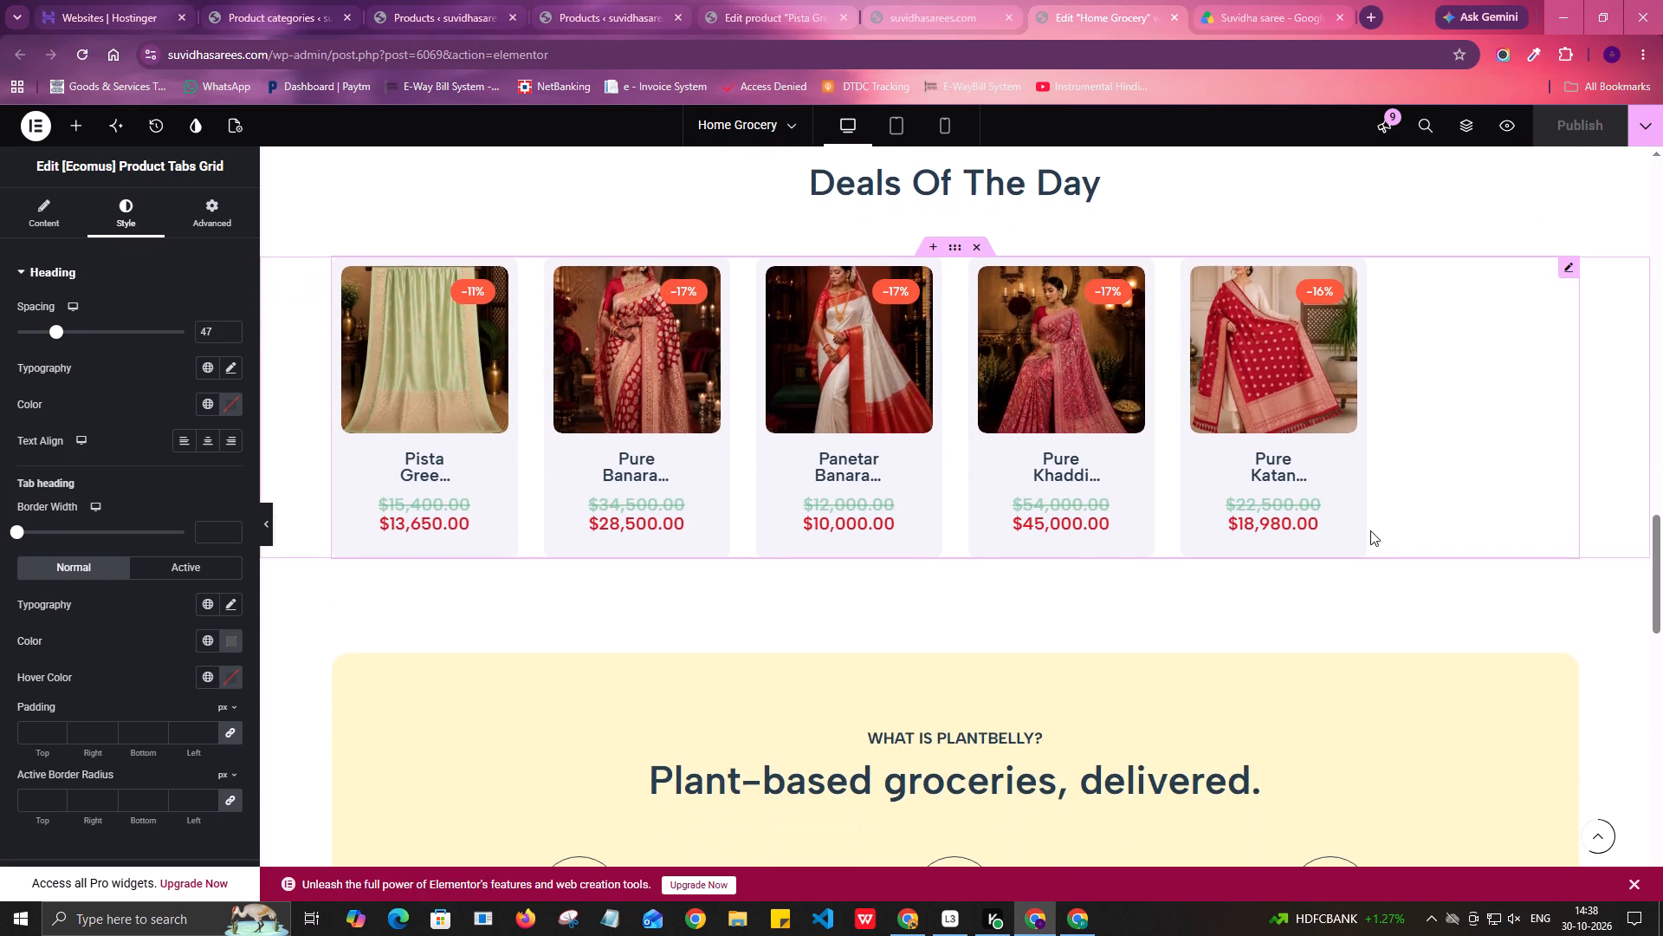
{"action": "scroll", "coordinate": [1370, 530], "scroll_direction": "down", "scroll_amount": 1}
{"action": "scroll", "coordinate": [1370, 530], "scroll_direction": "up", "scroll_amount": 2}
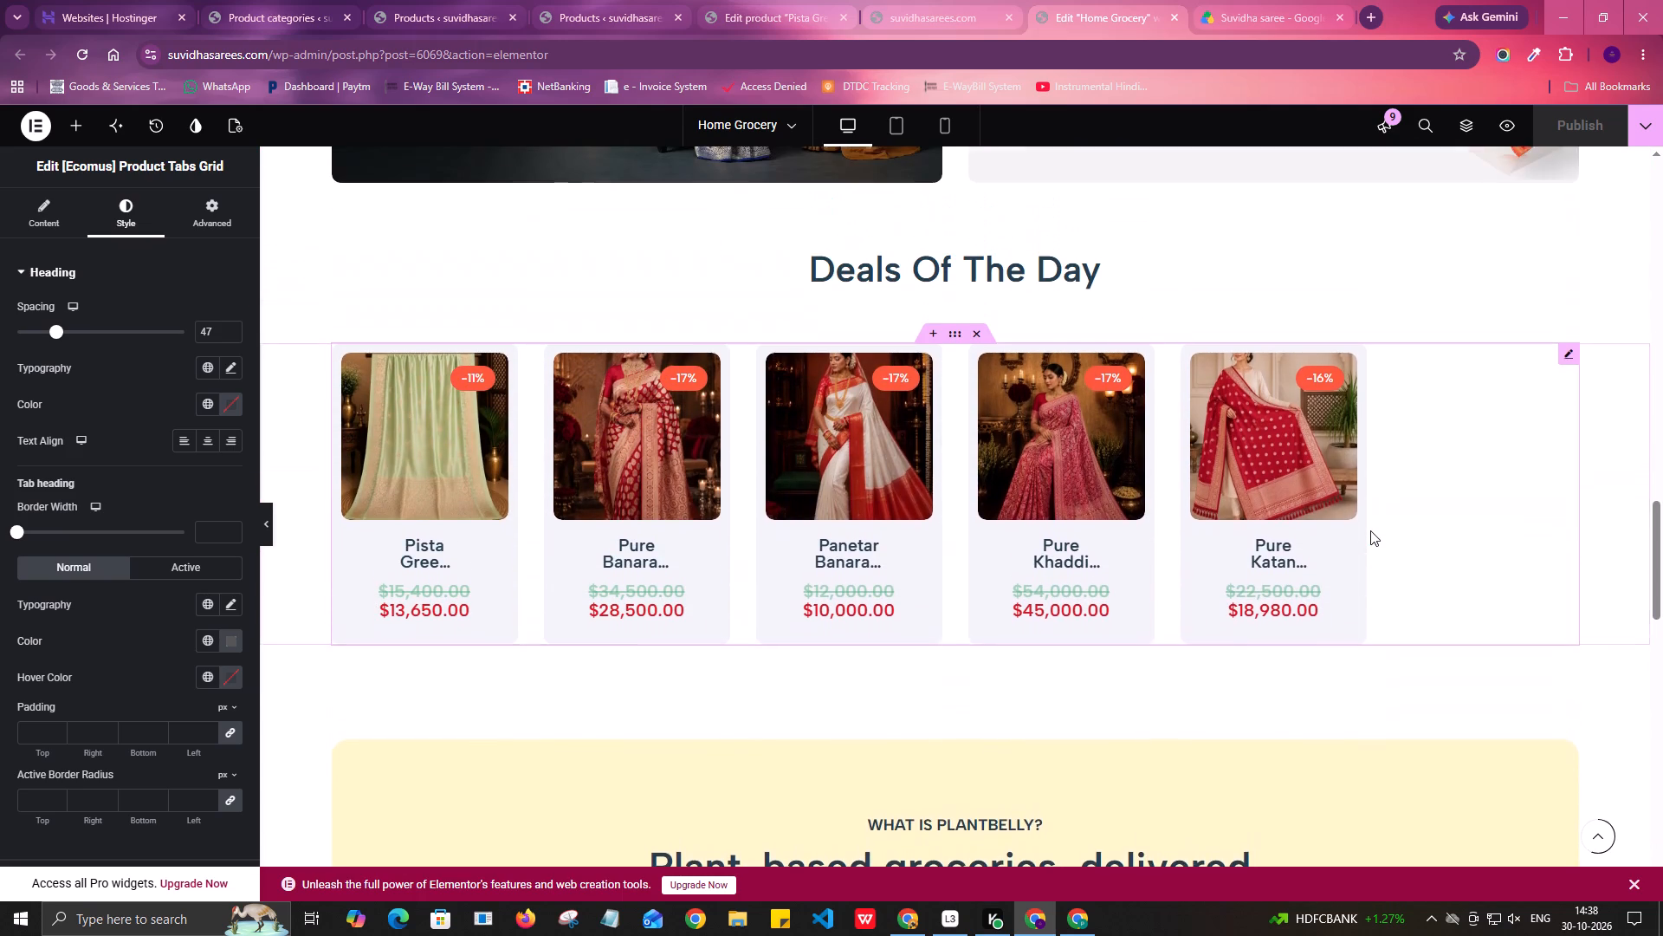
{"action": "scroll", "coordinate": [1370, 530], "scroll_direction": "up", "scroll_amount": 4}
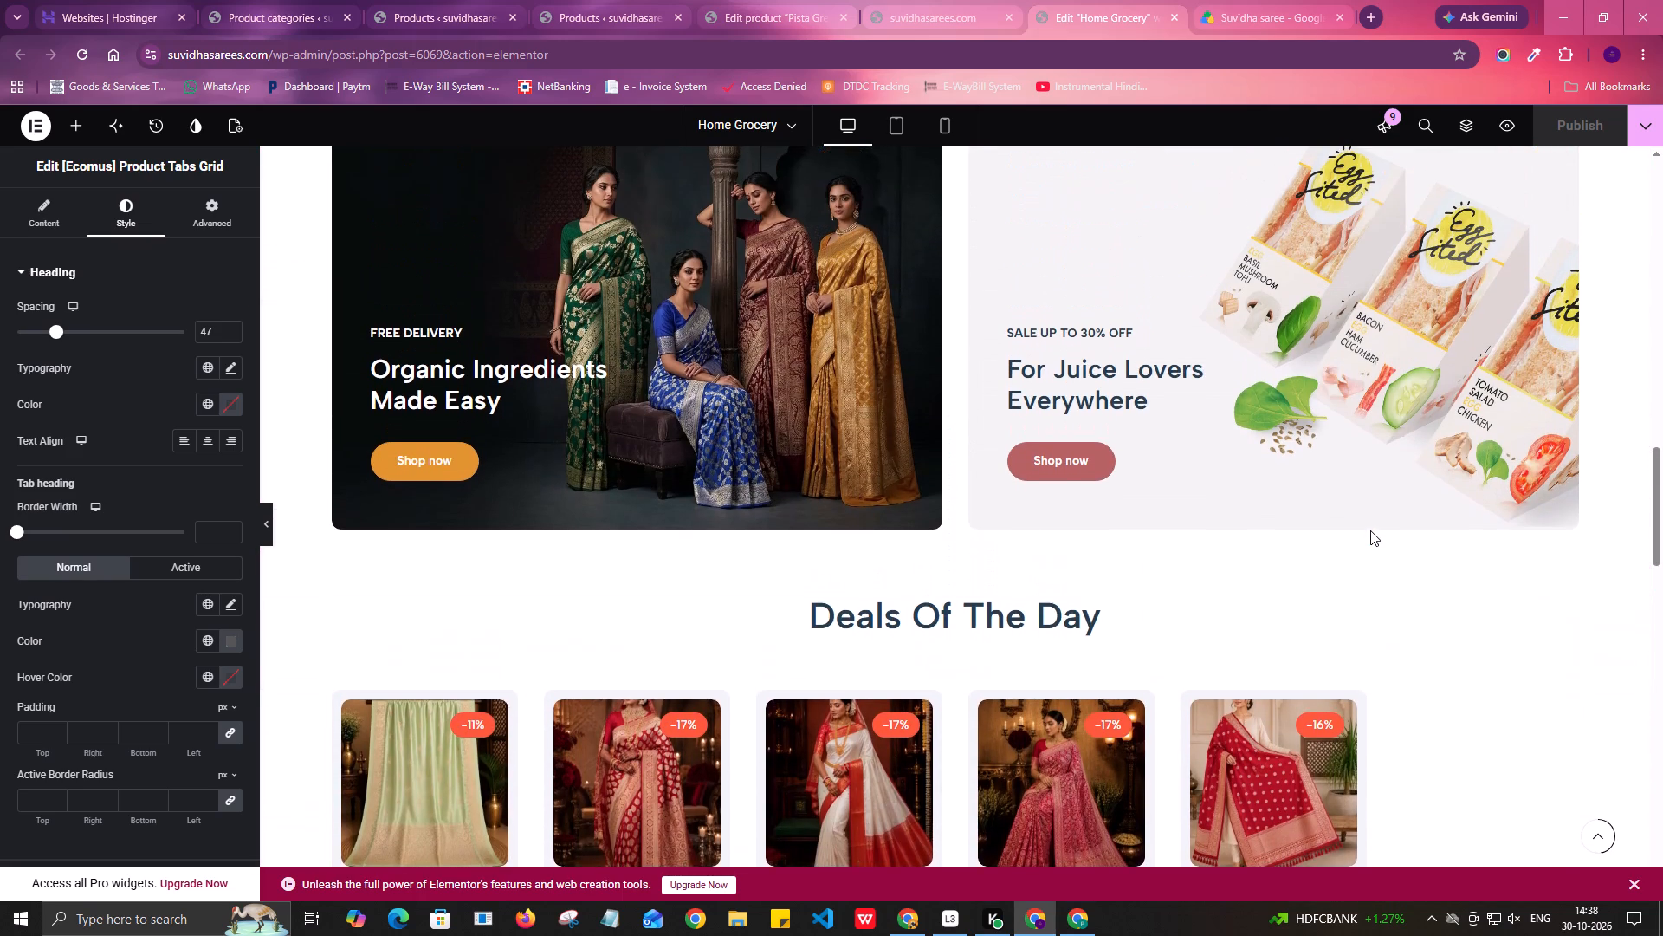
{"action": "scroll", "coordinate": [1370, 530], "scroll_direction": "up", "scroll_amount": 3}
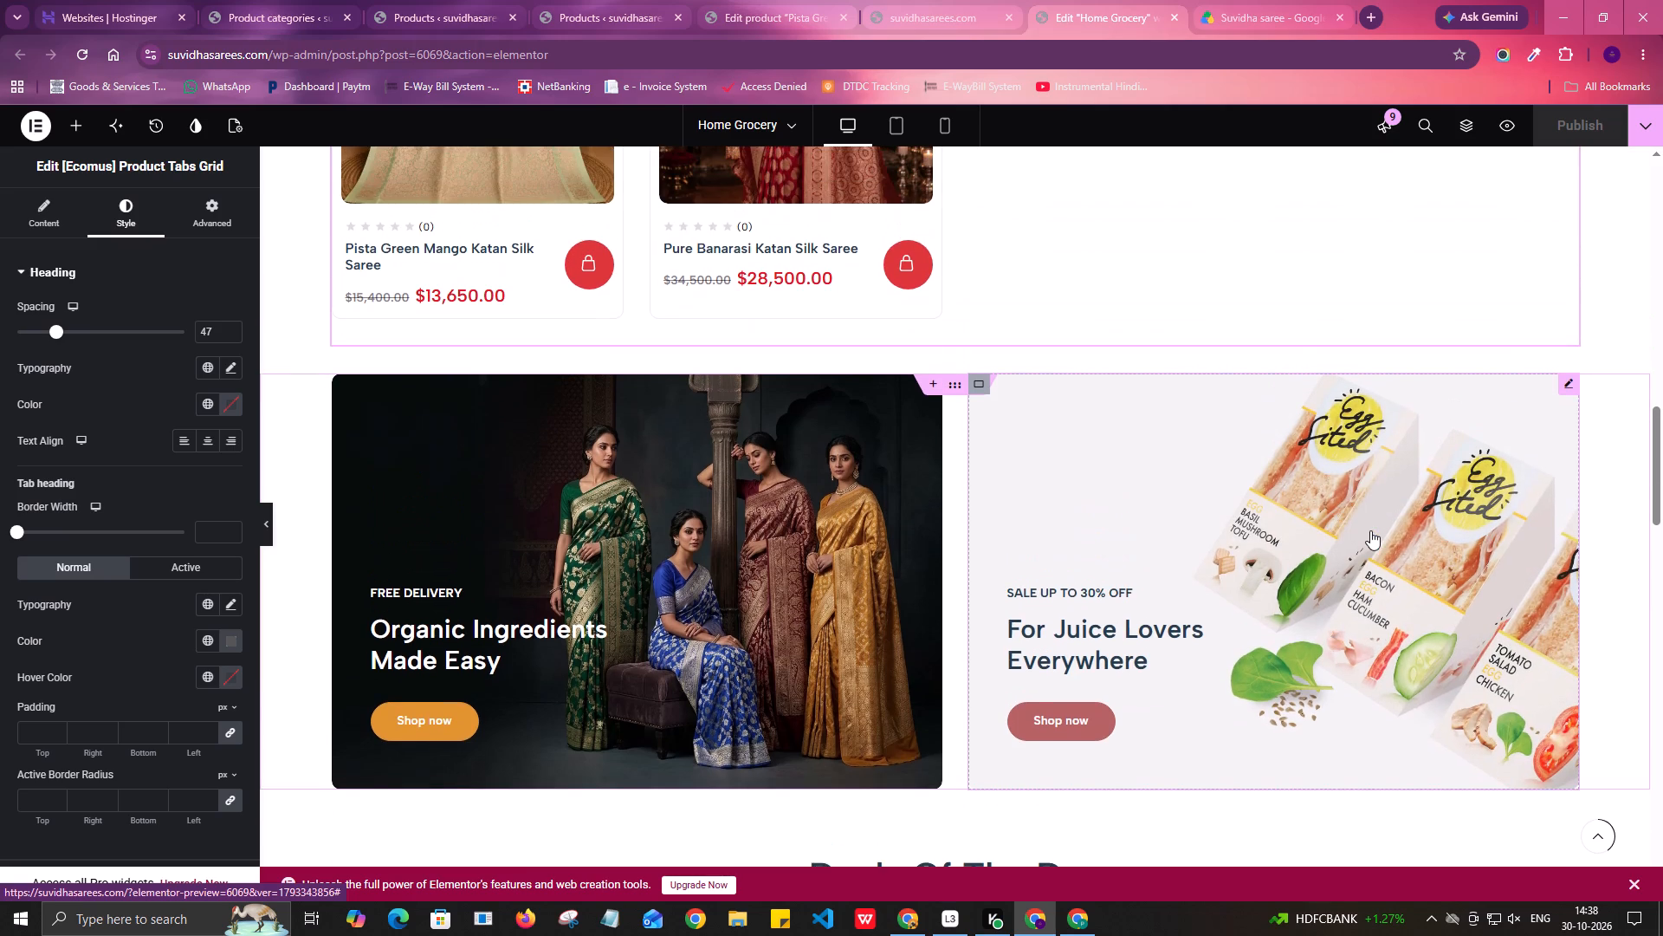
{"action": "scroll", "coordinate": [1370, 530], "scroll_direction": "up", "scroll_amount": 5}
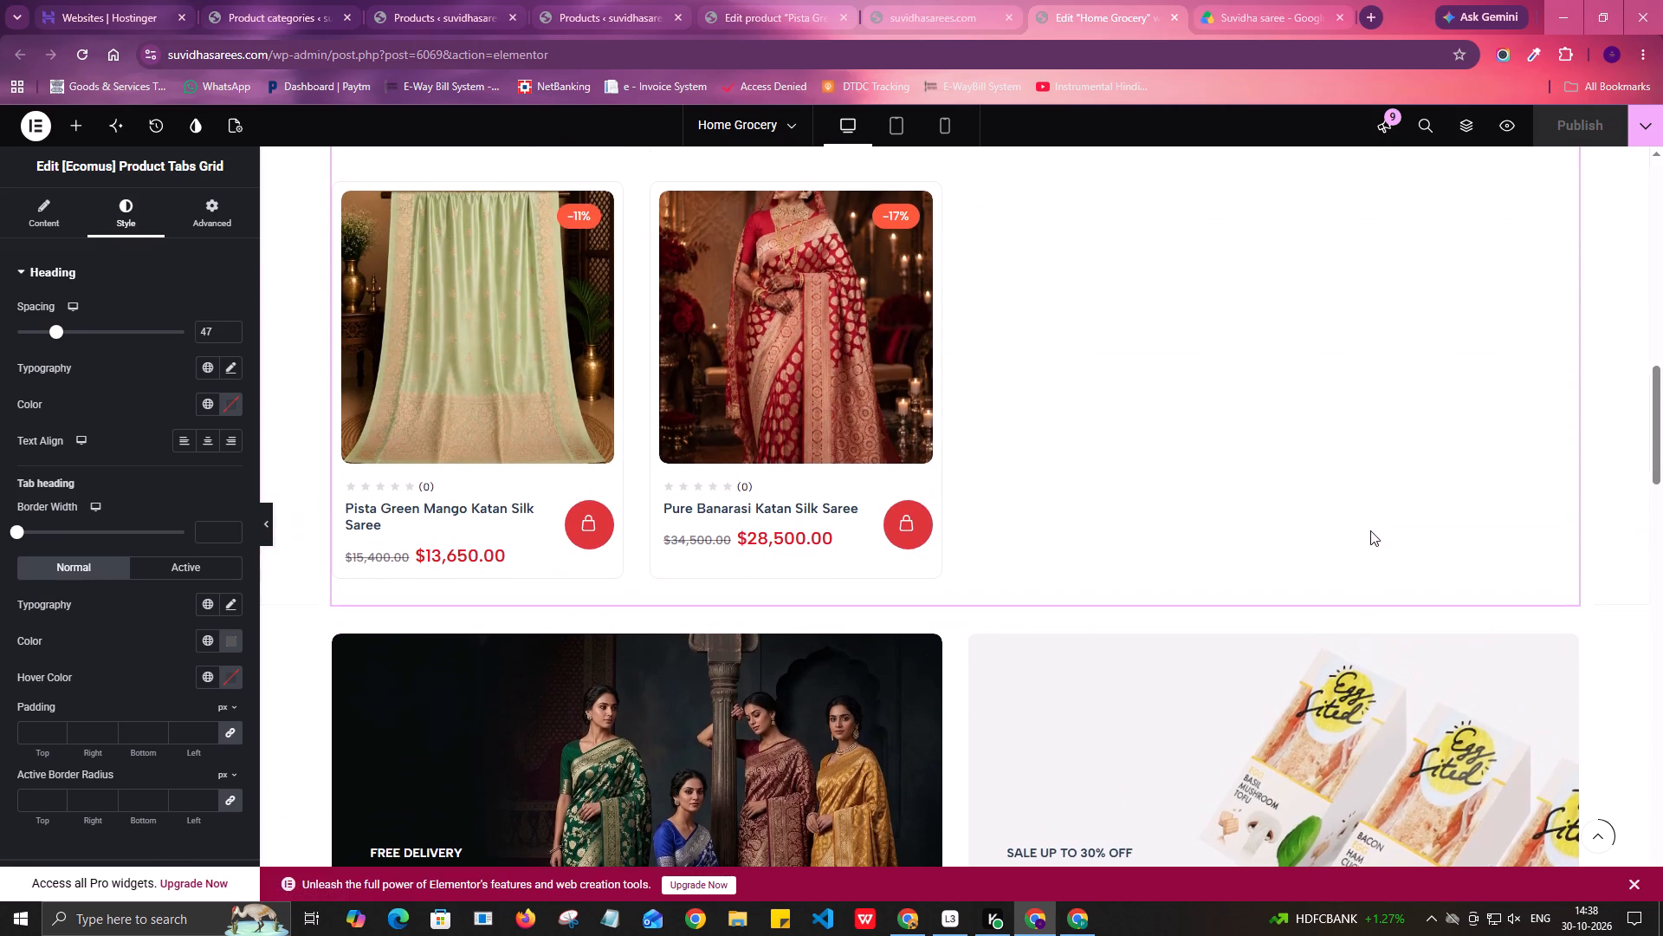
{"action": "scroll", "coordinate": [1370, 530], "scroll_direction": "up", "scroll_amount": 3}
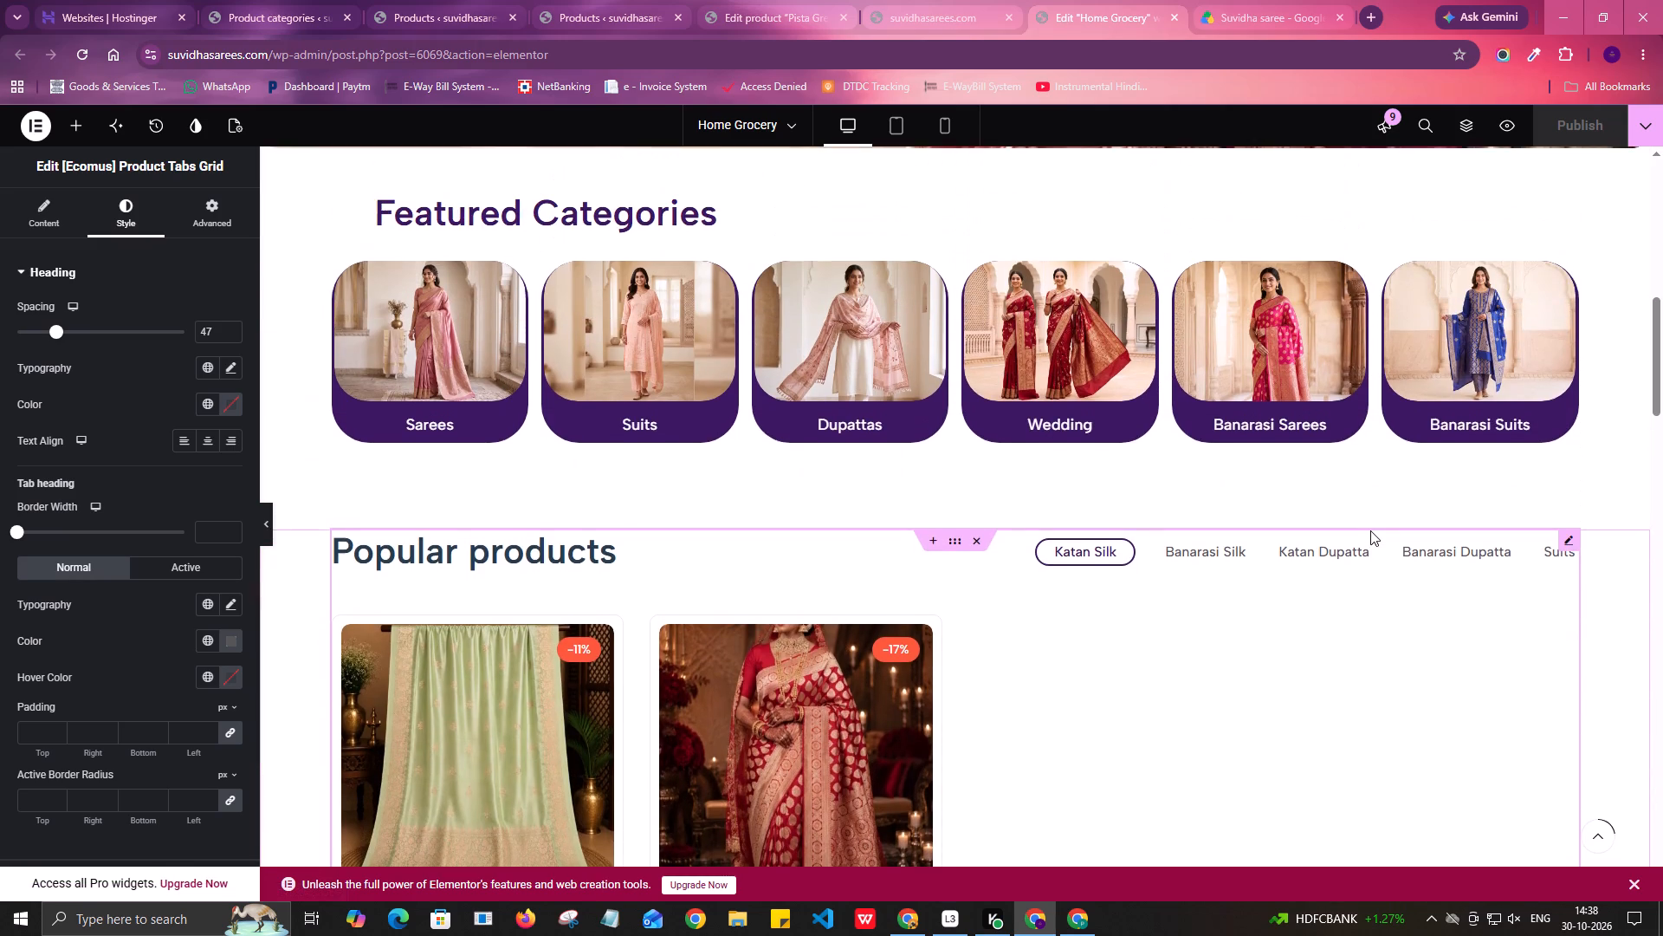
{"action": "scroll", "coordinate": [1370, 530], "scroll_direction": "up", "scroll_amount": 1}
{"action": "scroll", "coordinate": [1370, 530], "scroll_direction": "down", "scroll_amount": 2}
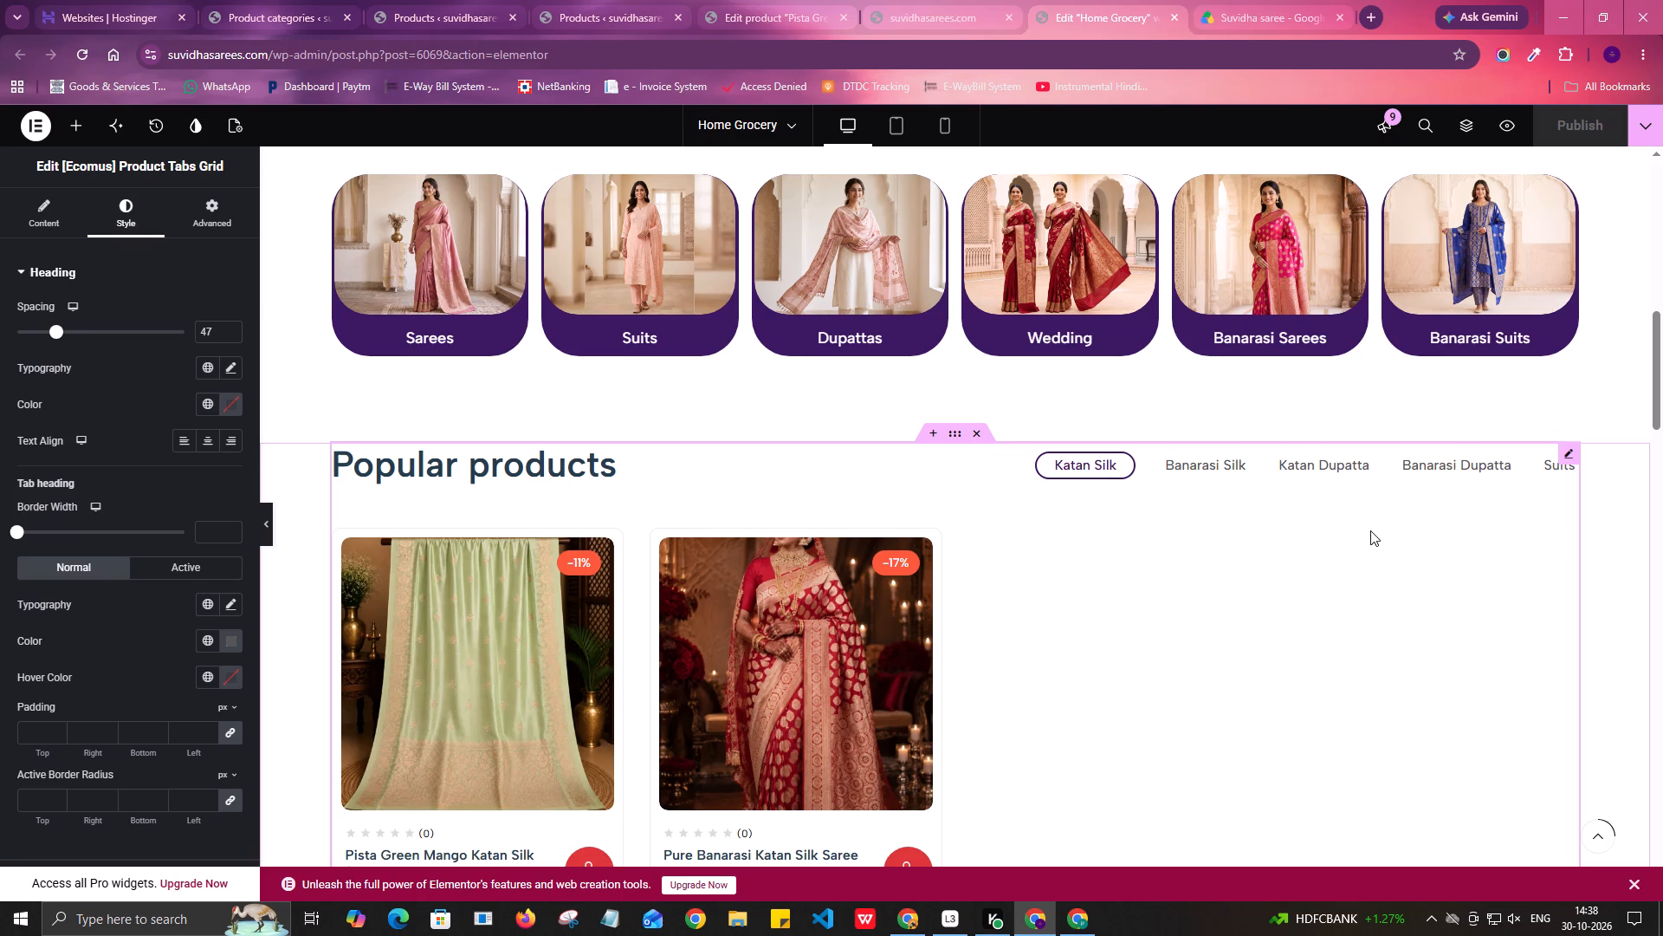
{"action": "scroll", "coordinate": [1370, 530], "scroll_direction": "up", "scroll_amount": 2}
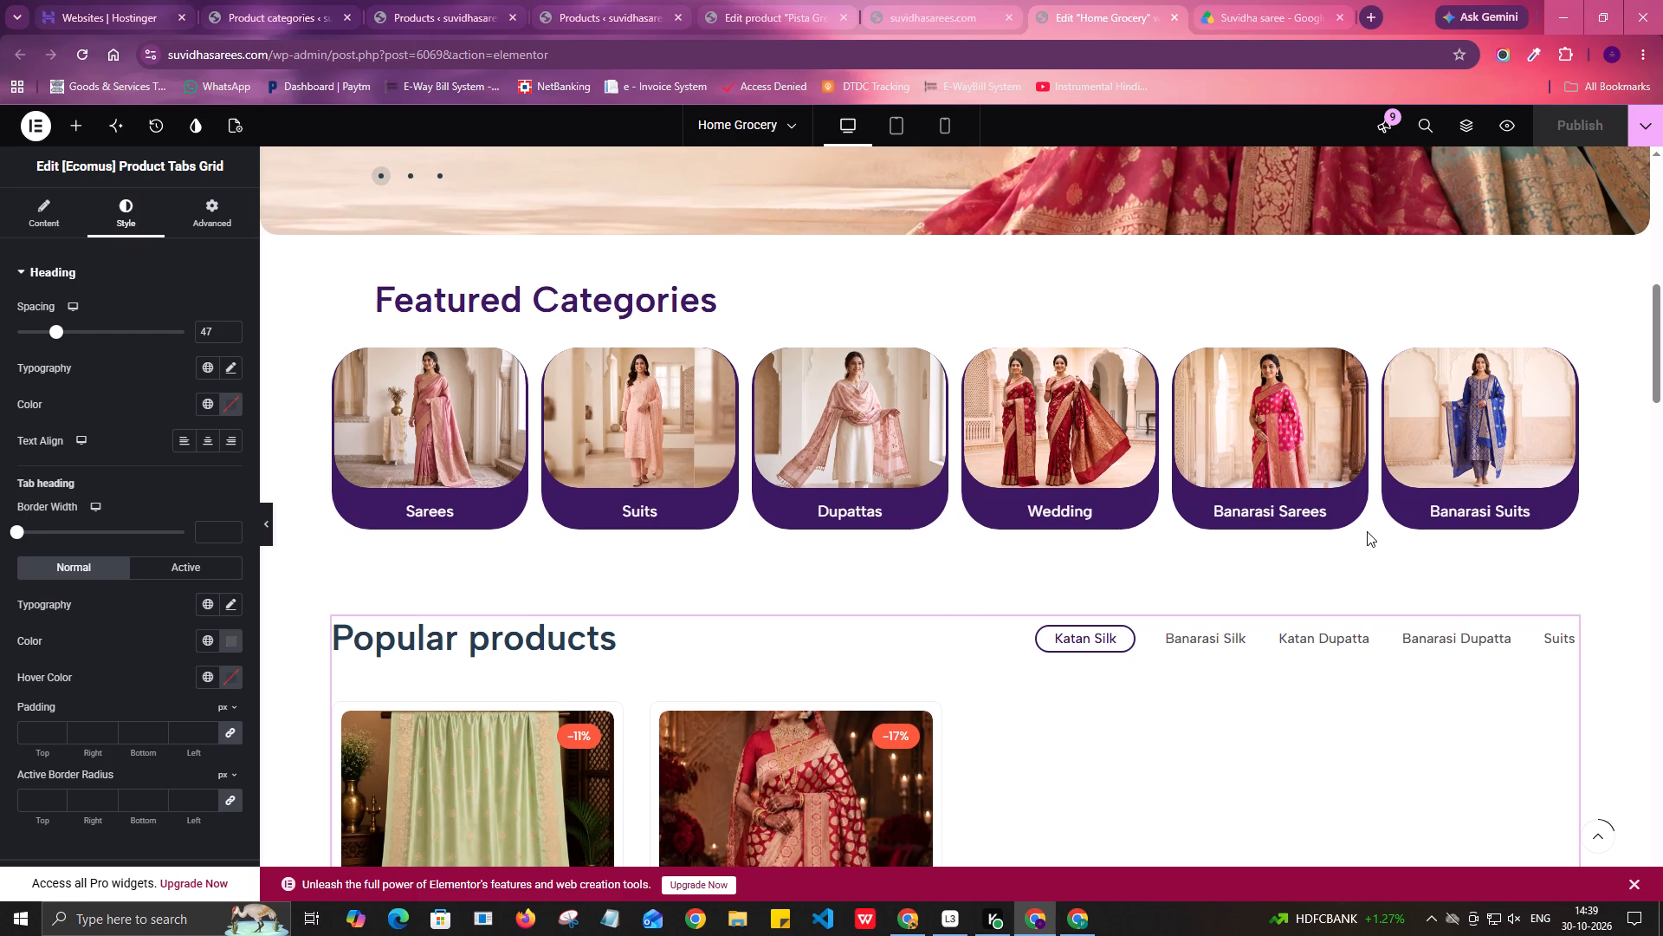
Examine the Popular products grid for Katan Silk, the two promotional banners and the Deals Of The Day saree listings.
{"action": "scroll", "coordinate": [1367, 531], "scroll_direction": "down", "scroll_amount": 2}
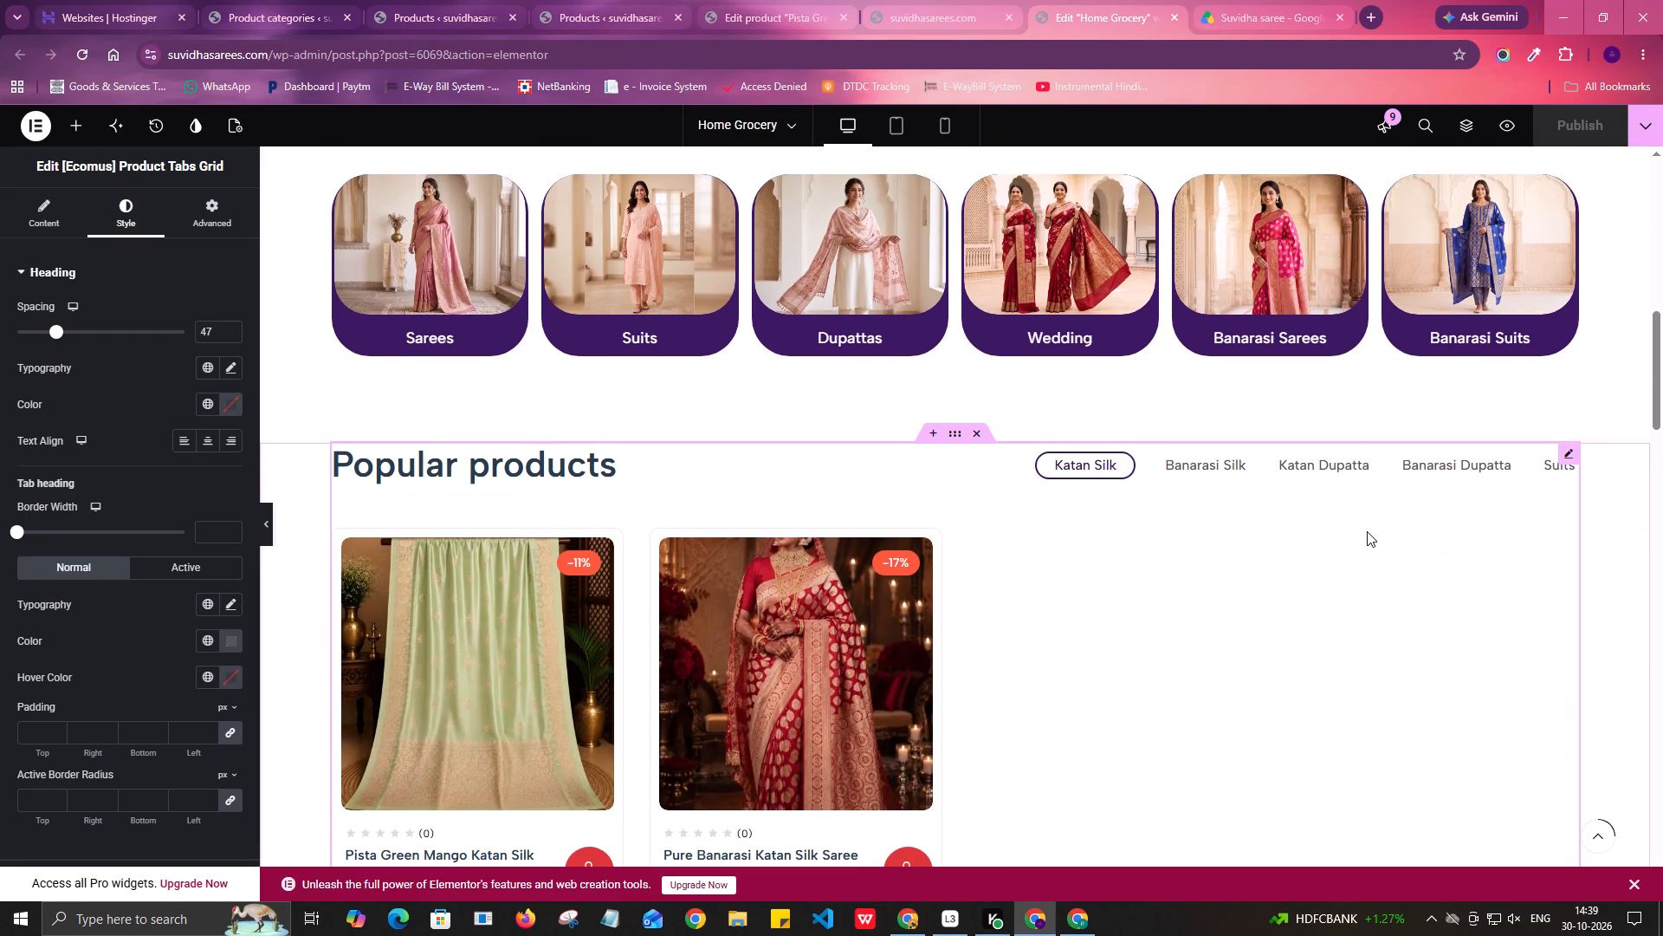
{"action": "scroll", "coordinate": [1367, 531], "scroll_direction": "down", "scroll_amount": 1}
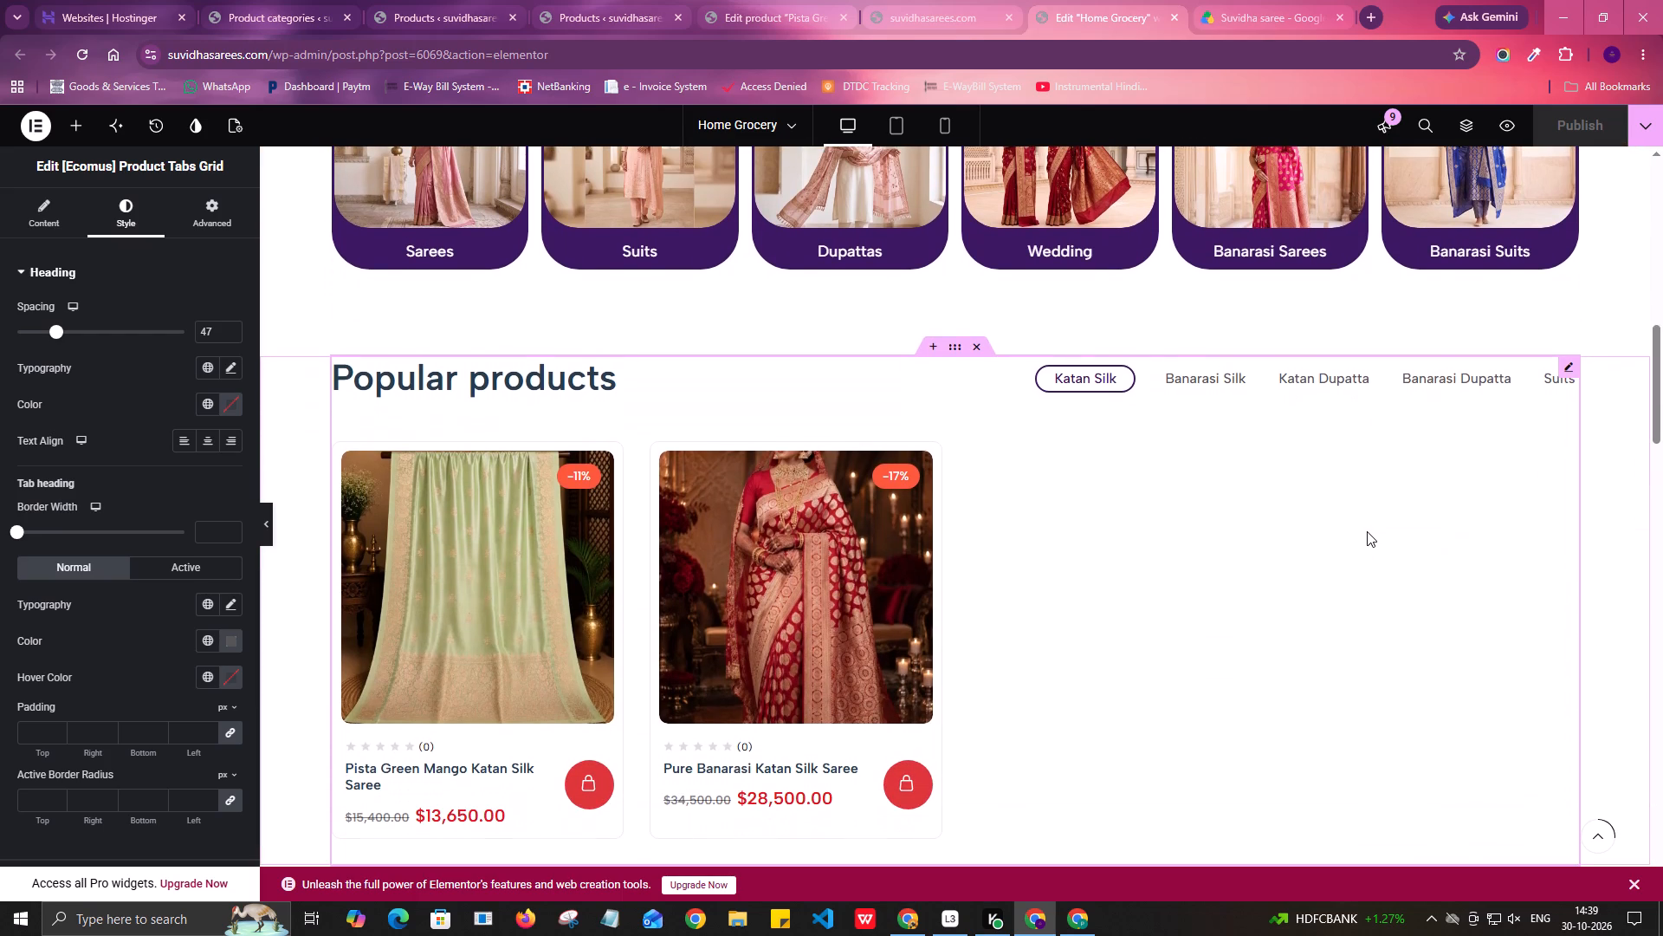
{"action": "scroll", "coordinate": [1367, 531], "scroll_direction": "down", "scroll_amount": 1}
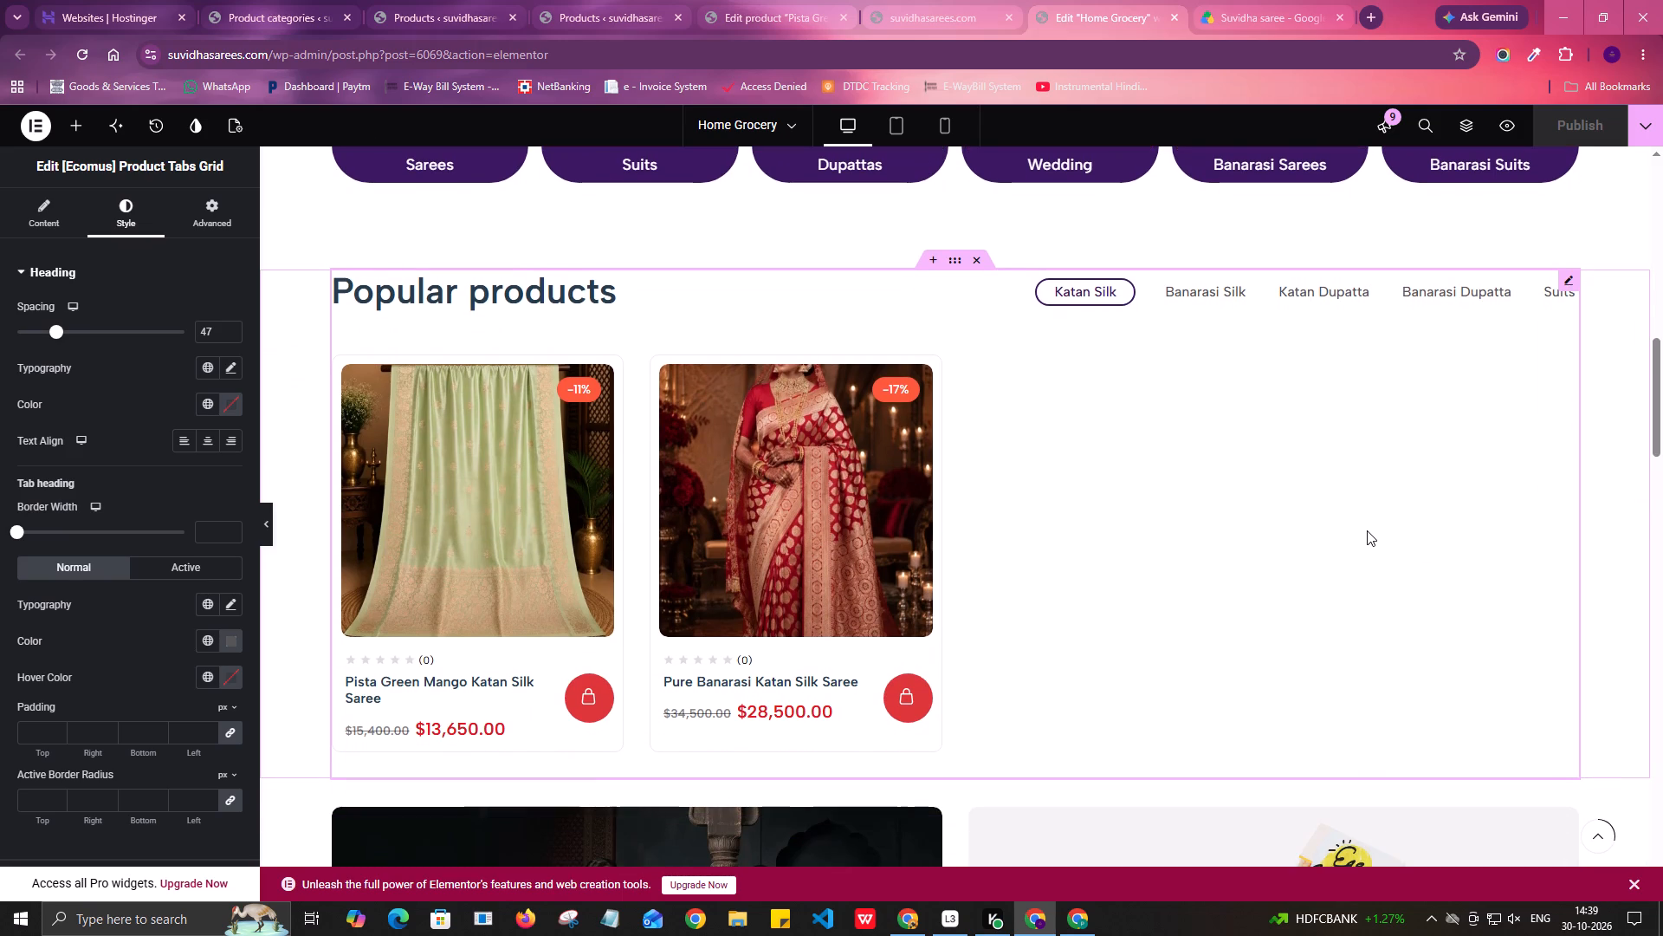
{"action": "scroll", "coordinate": [1367, 530], "scroll_direction": "down", "scroll_amount": 2}
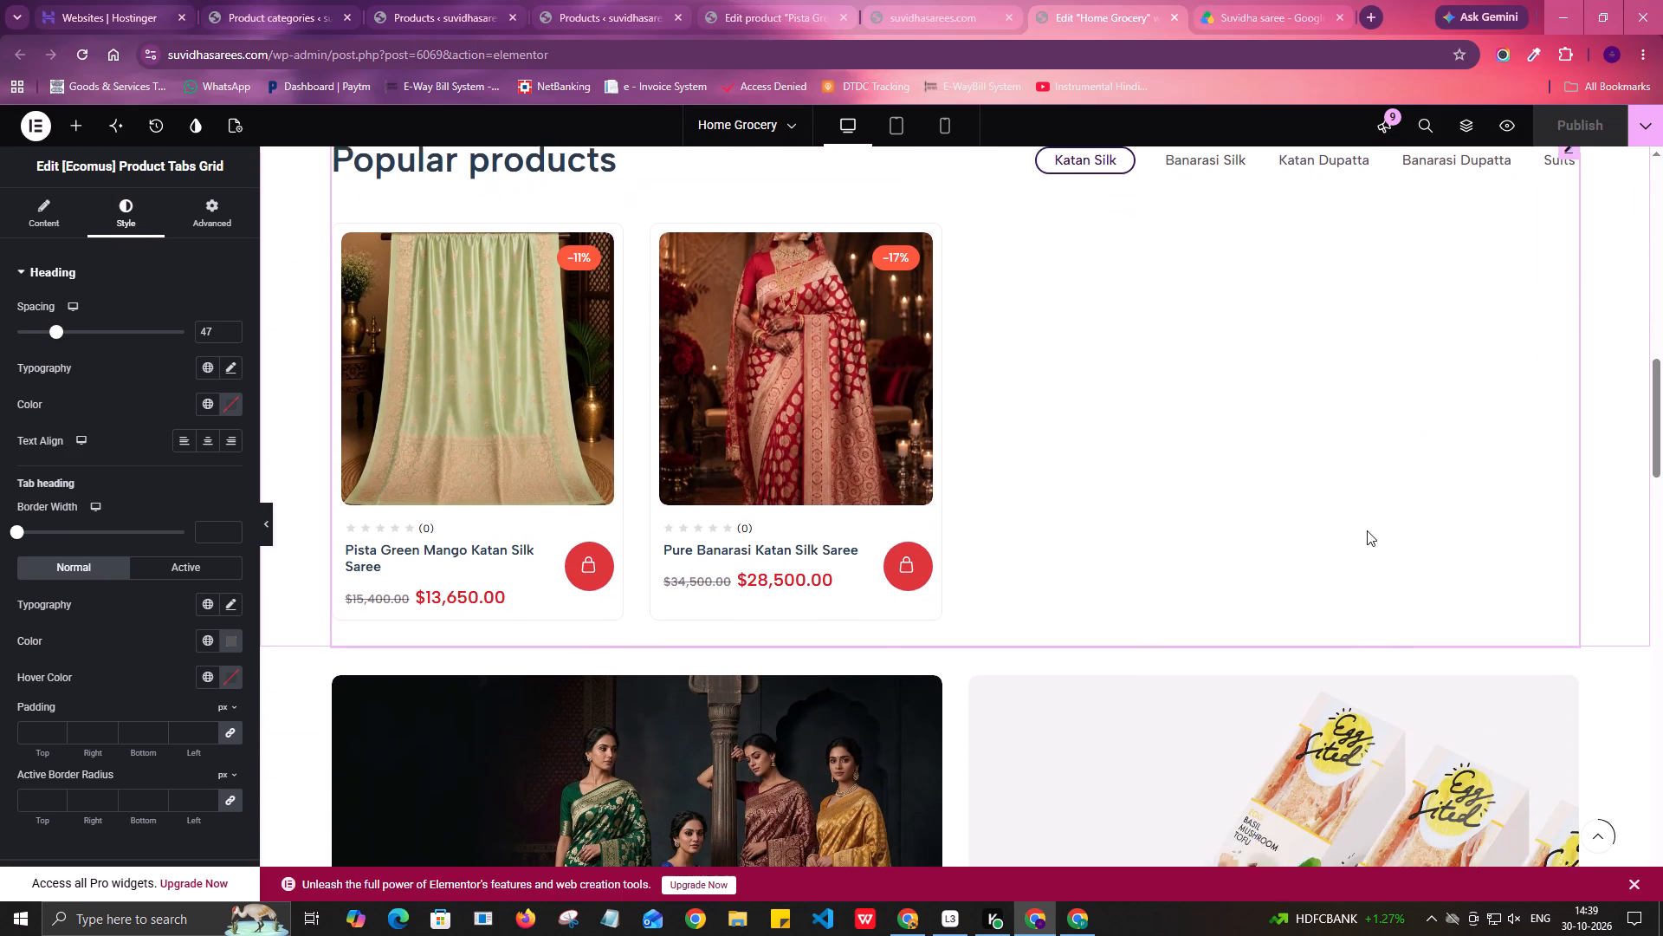
{"action": "scroll", "coordinate": [1367, 530], "scroll_direction": "down", "scroll_amount": 3}
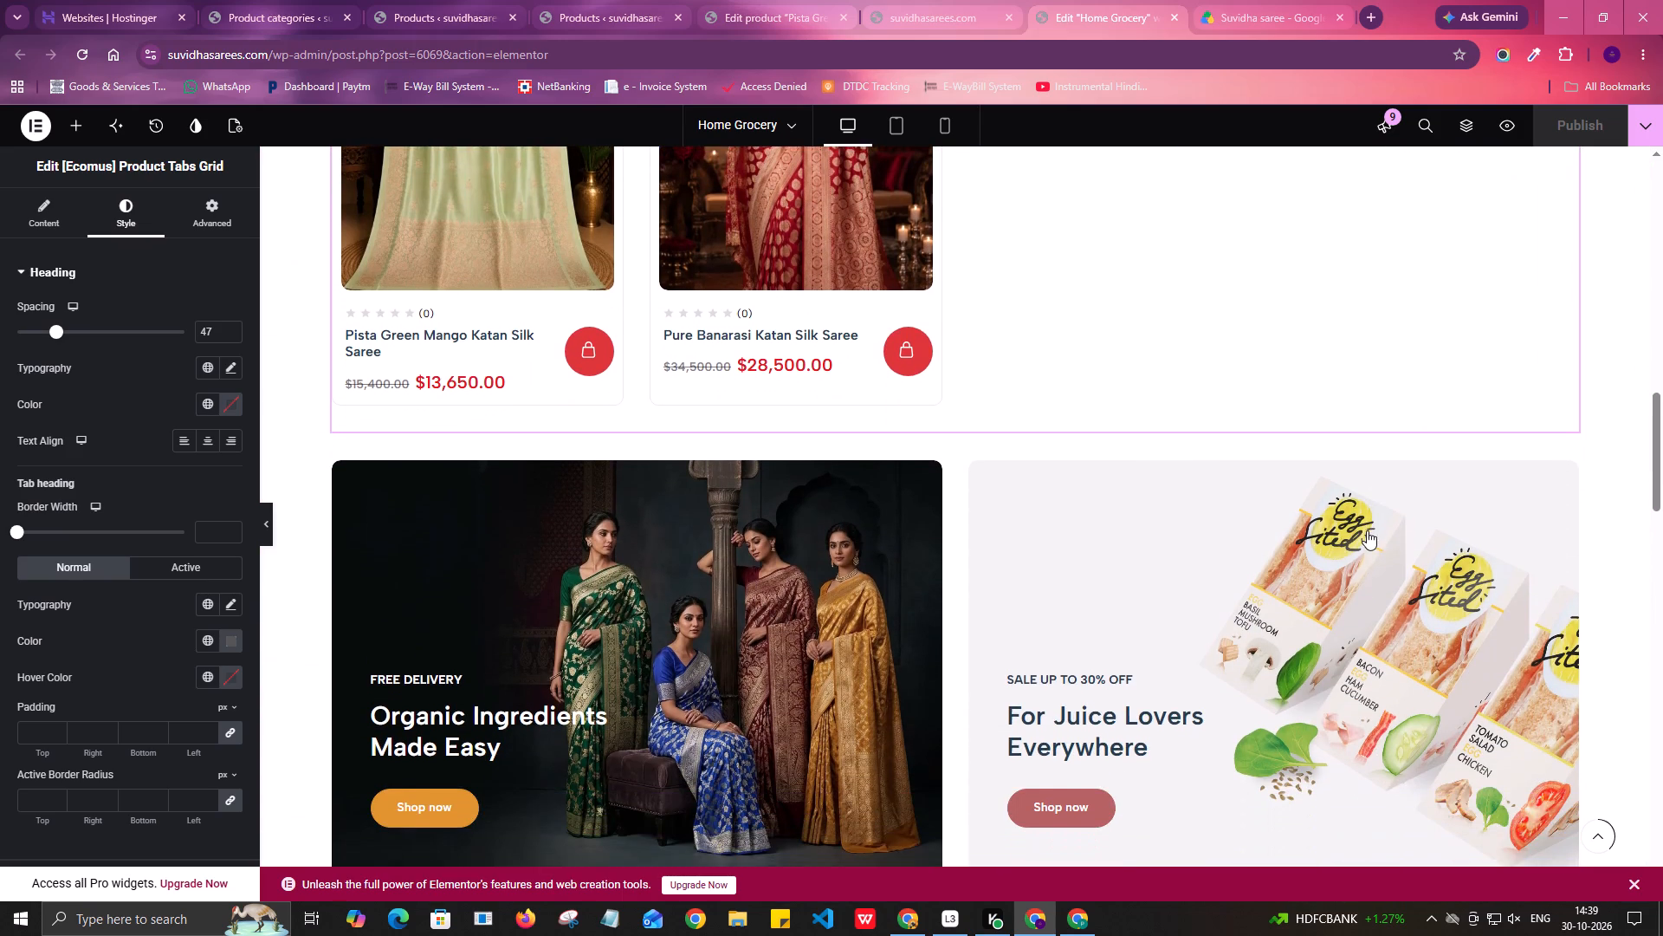
{"action": "scroll", "coordinate": [1367, 530], "scroll_direction": "down", "scroll_amount": 2}
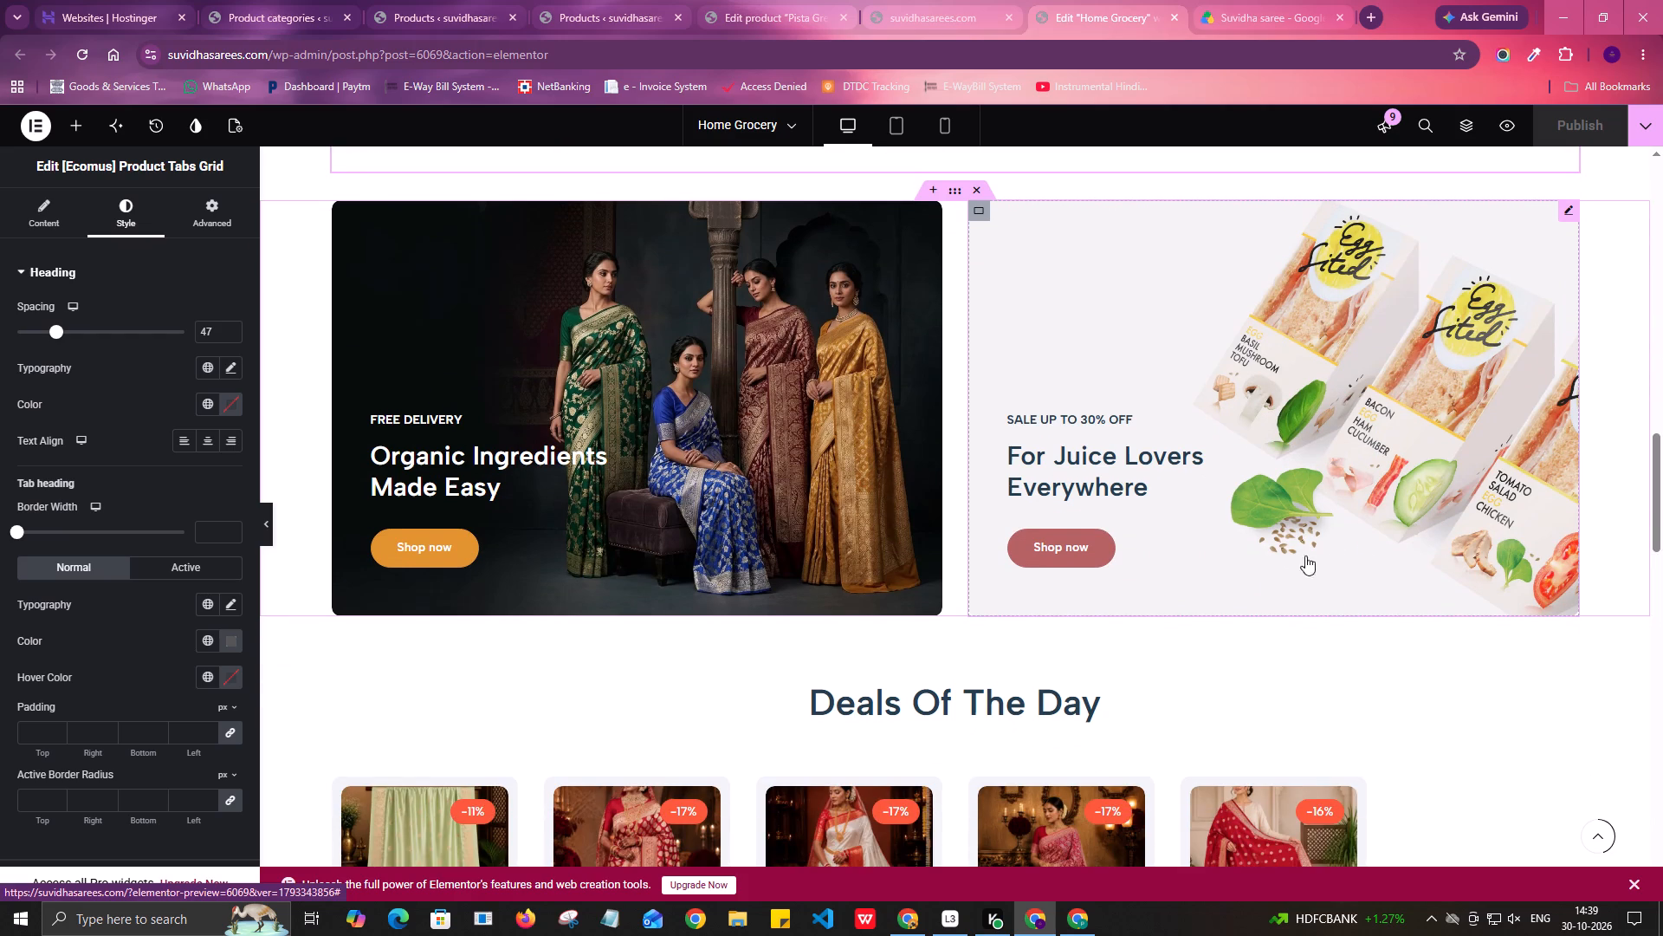
{"action": "scroll", "coordinate": [1265, 567], "scroll_direction": "down", "scroll_amount": 1}
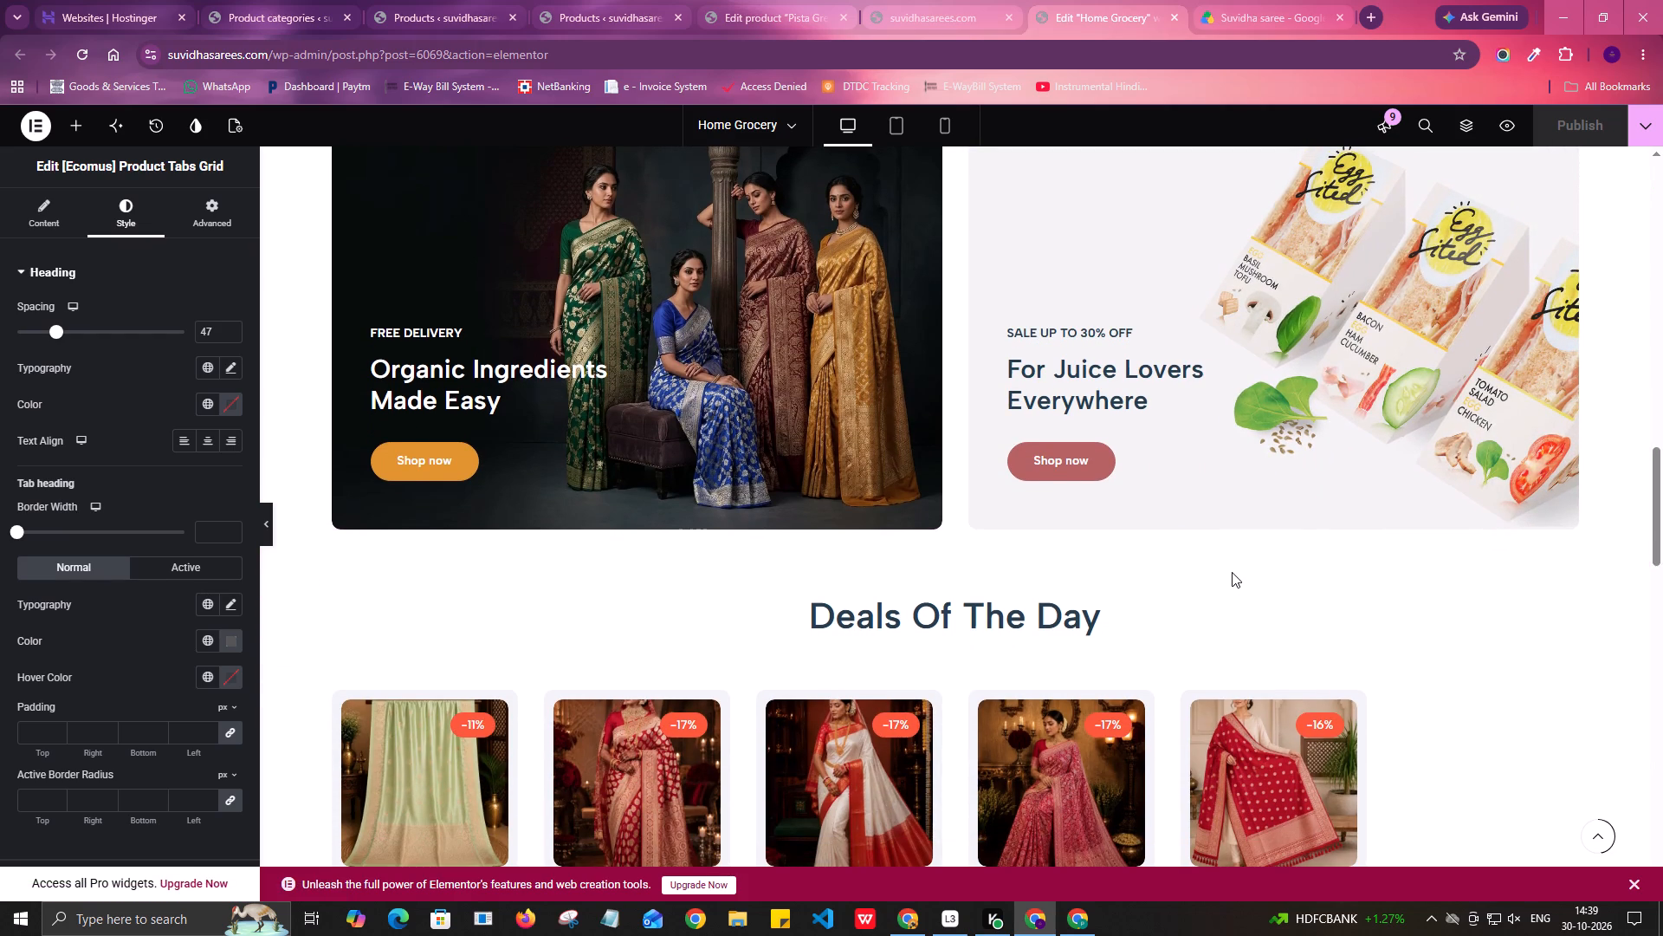
{"action": "scroll", "coordinate": [1232, 572], "scroll_direction": "down", "scroll_amount": 3}
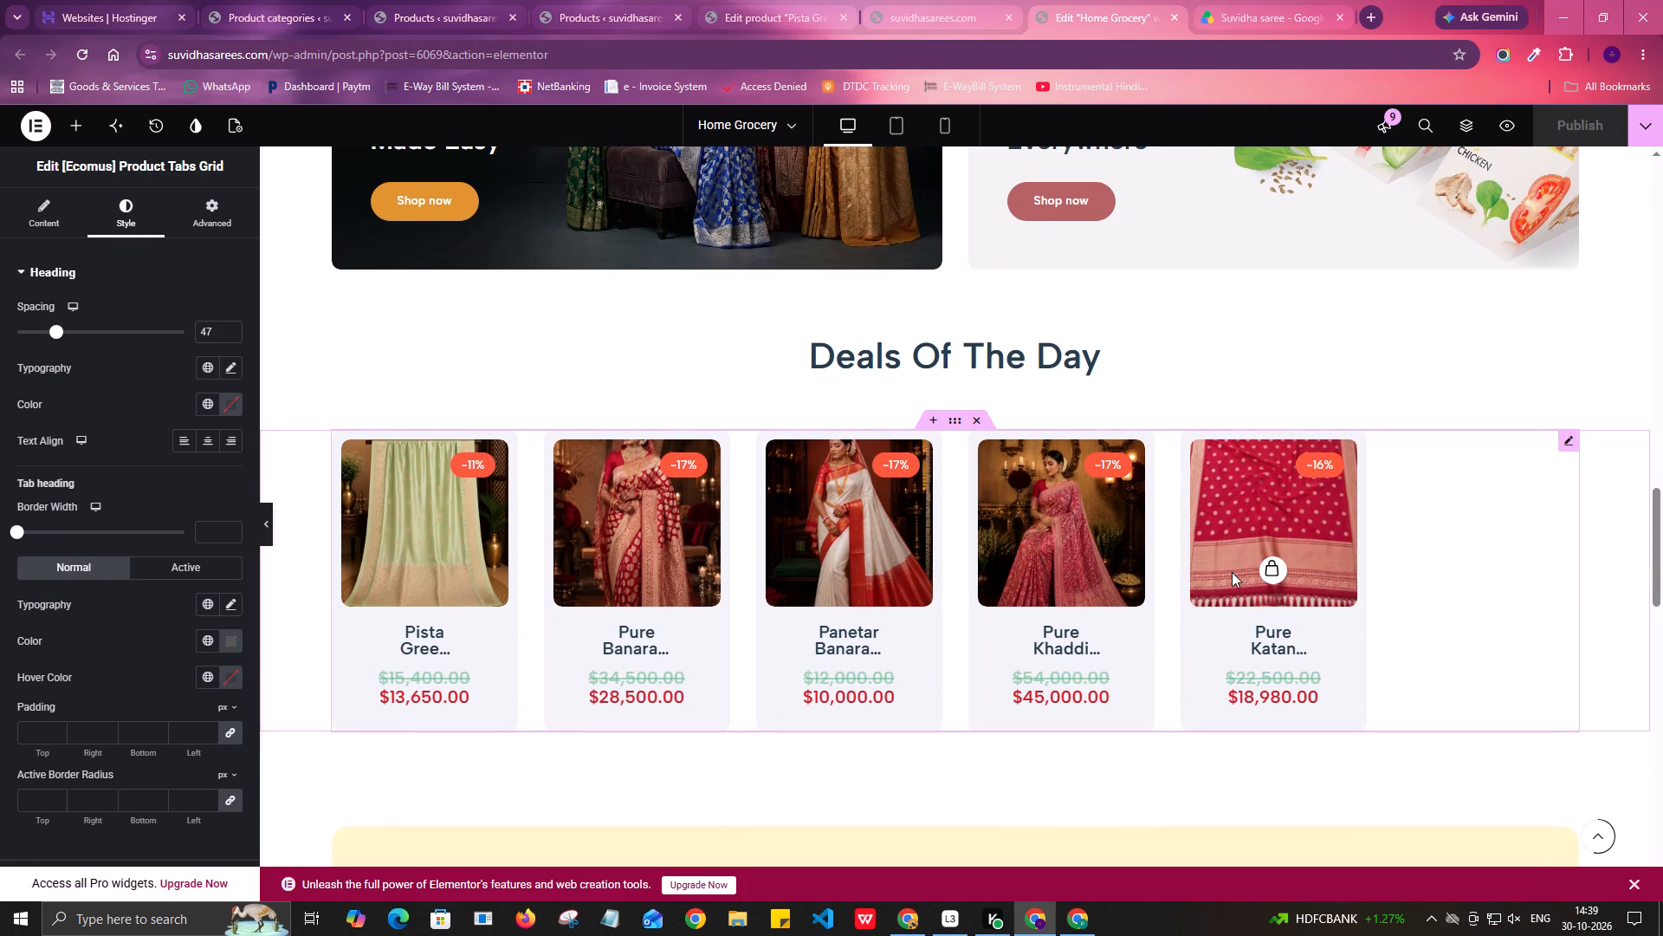
Go back over the promotional banners and recheck the Katan Silk product cards in the Popular products section.
{"action": "scroll", "coordinate": [1232, 572], "scroll_direction": "up", "scroll_amount": 3}
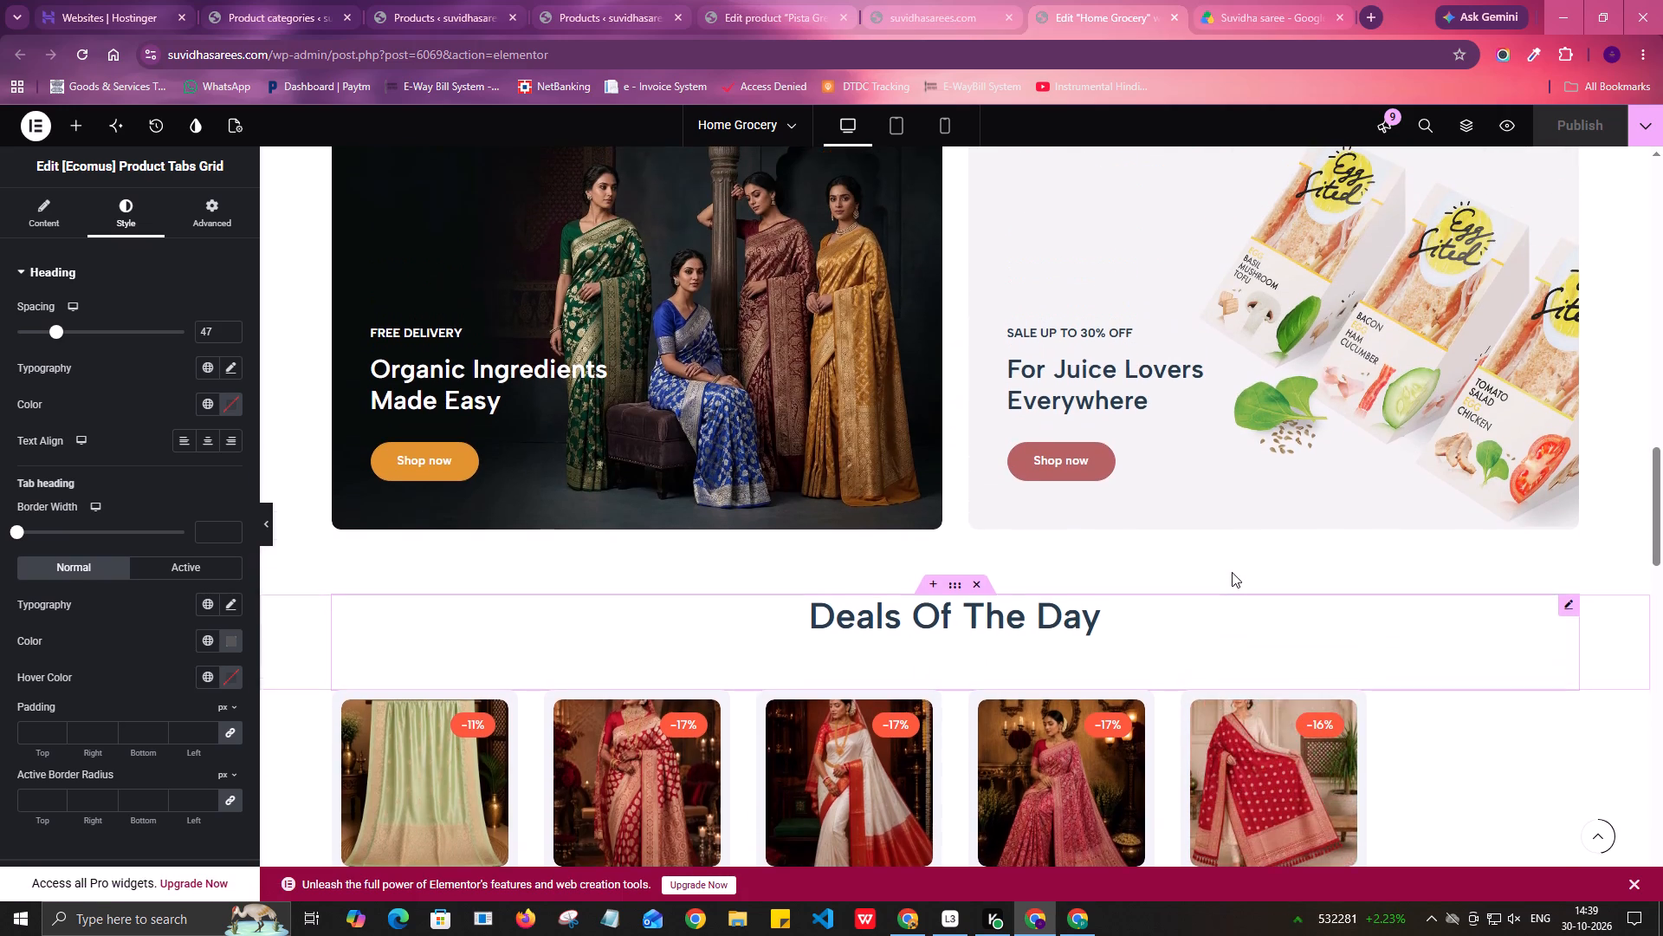
{"action": "scroll", "coordinate": [1232, 572], "scroll_direction": "up", "scroll_amount": 4}
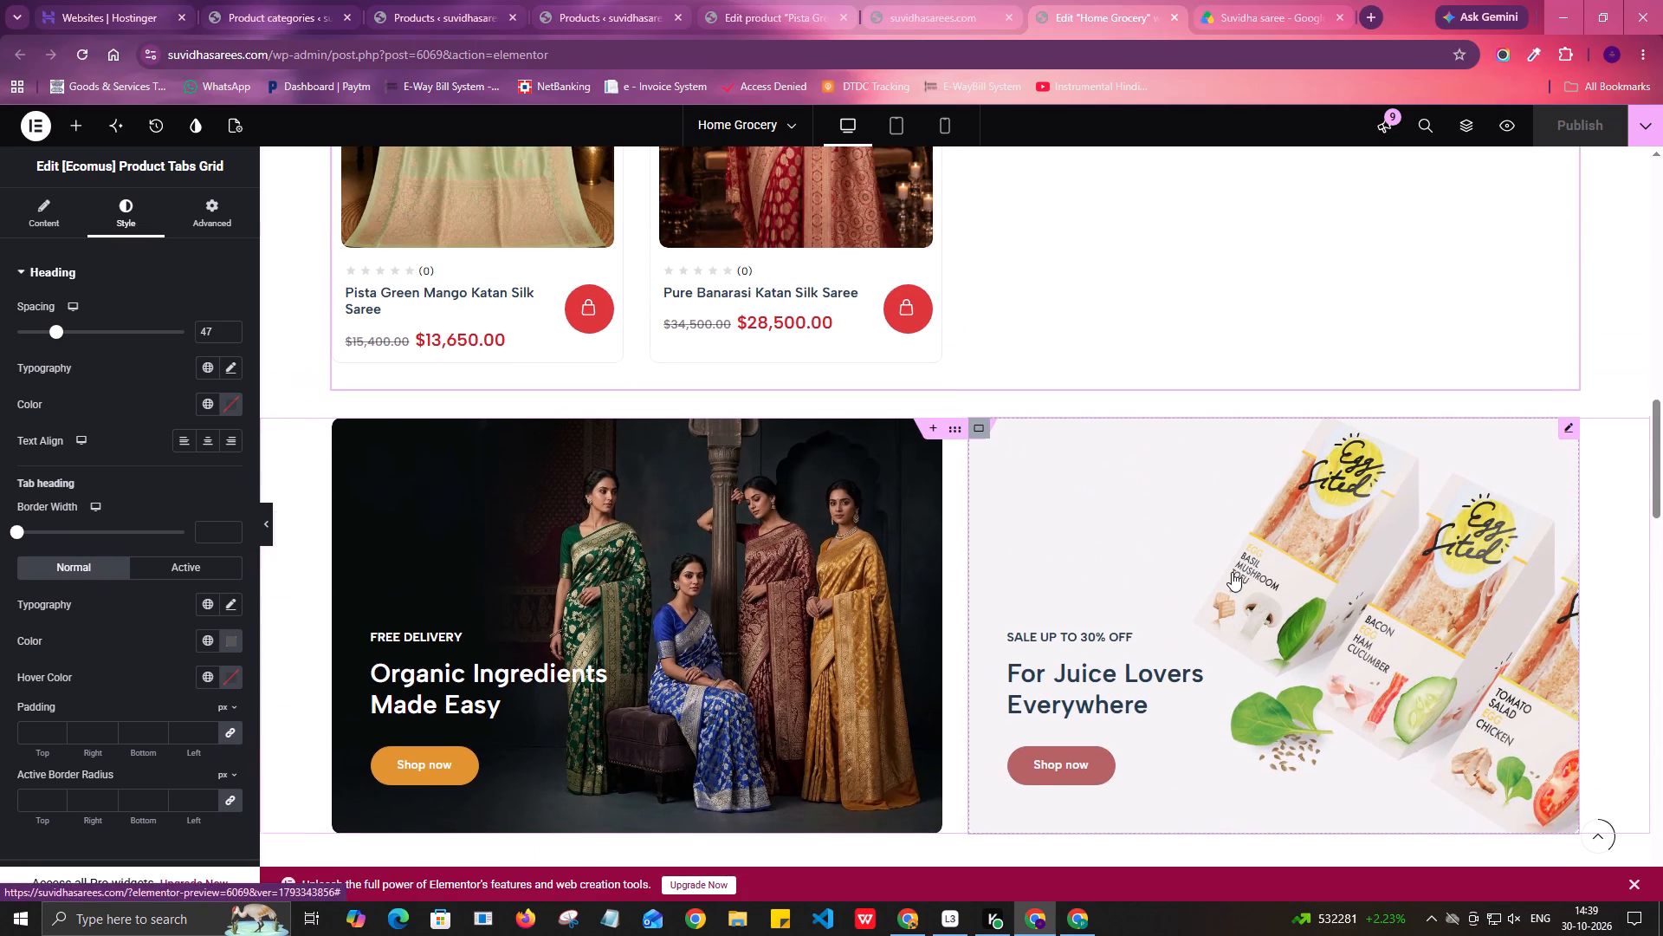
{"action": "scroll", "coordinate": [1232, 572], "scroll_direction": "up", "scroll_amount": 4}
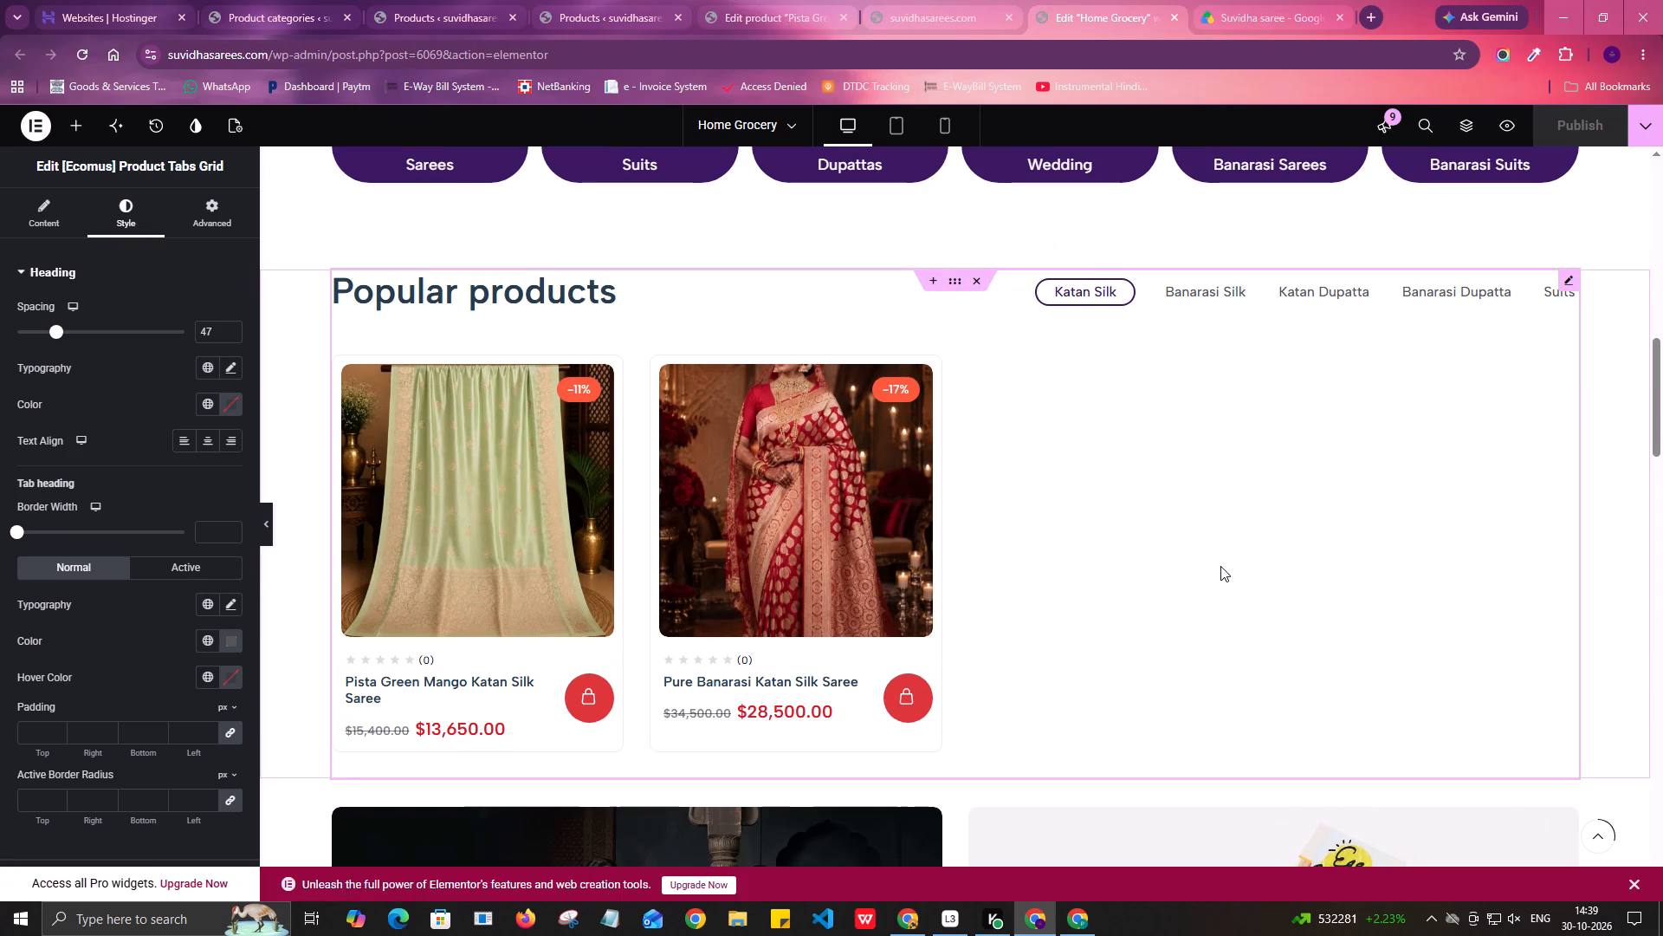
{"action": "scroll", "coordinate": [1220, 566], "scroll_direction": "up", "scroll_amount": 1}
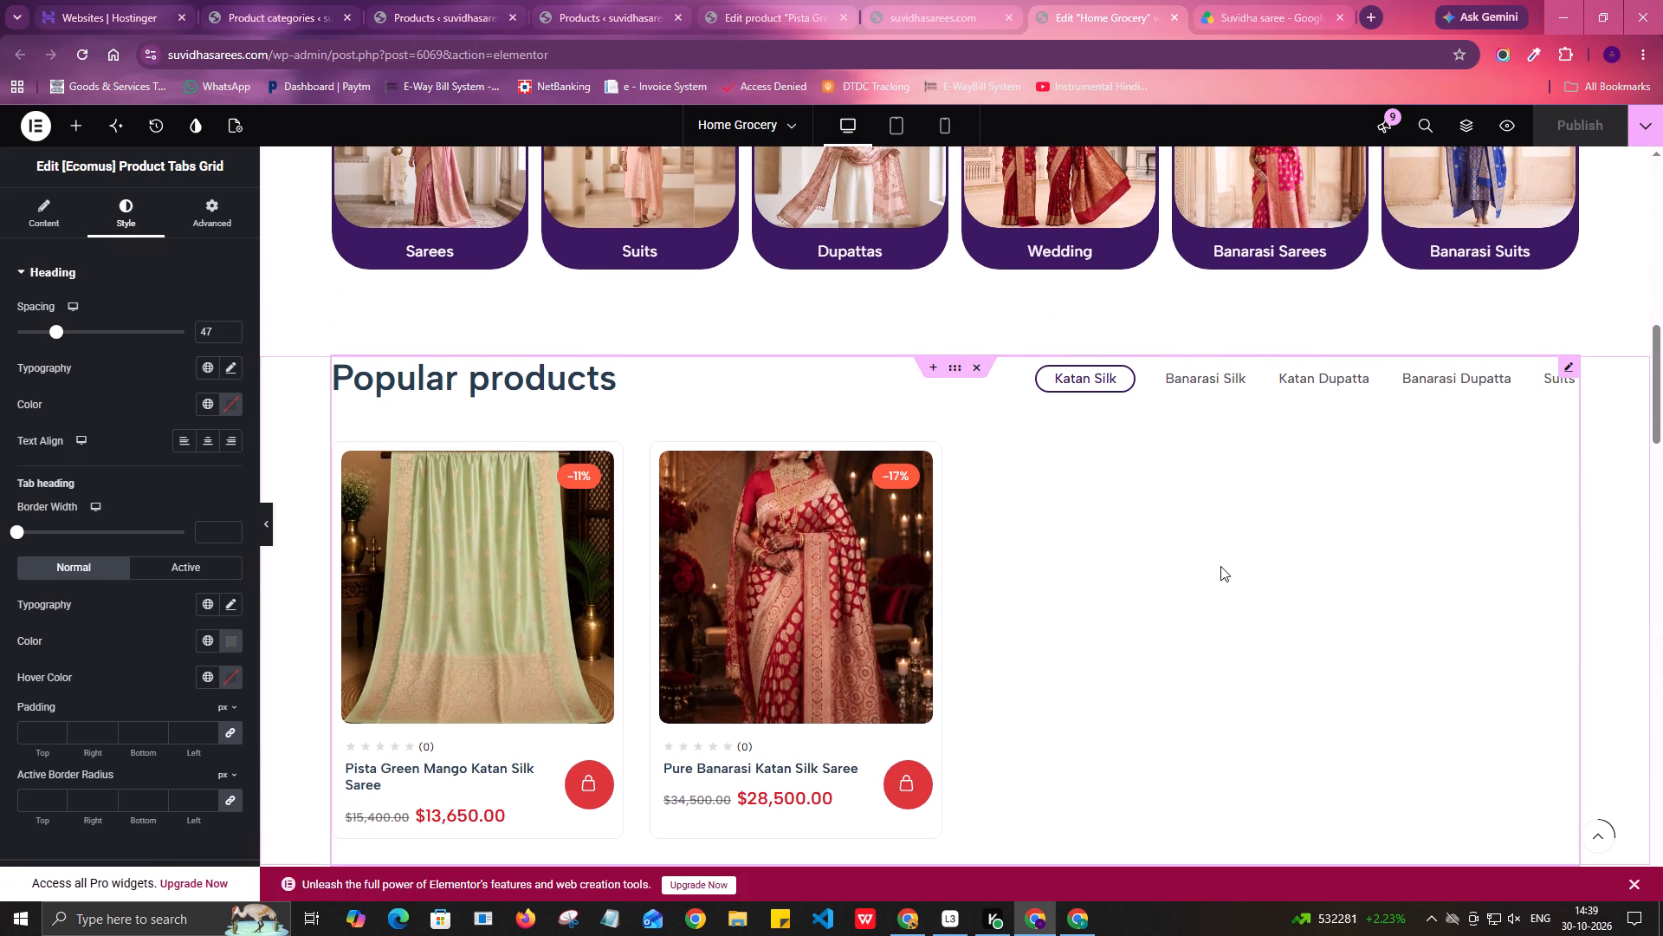
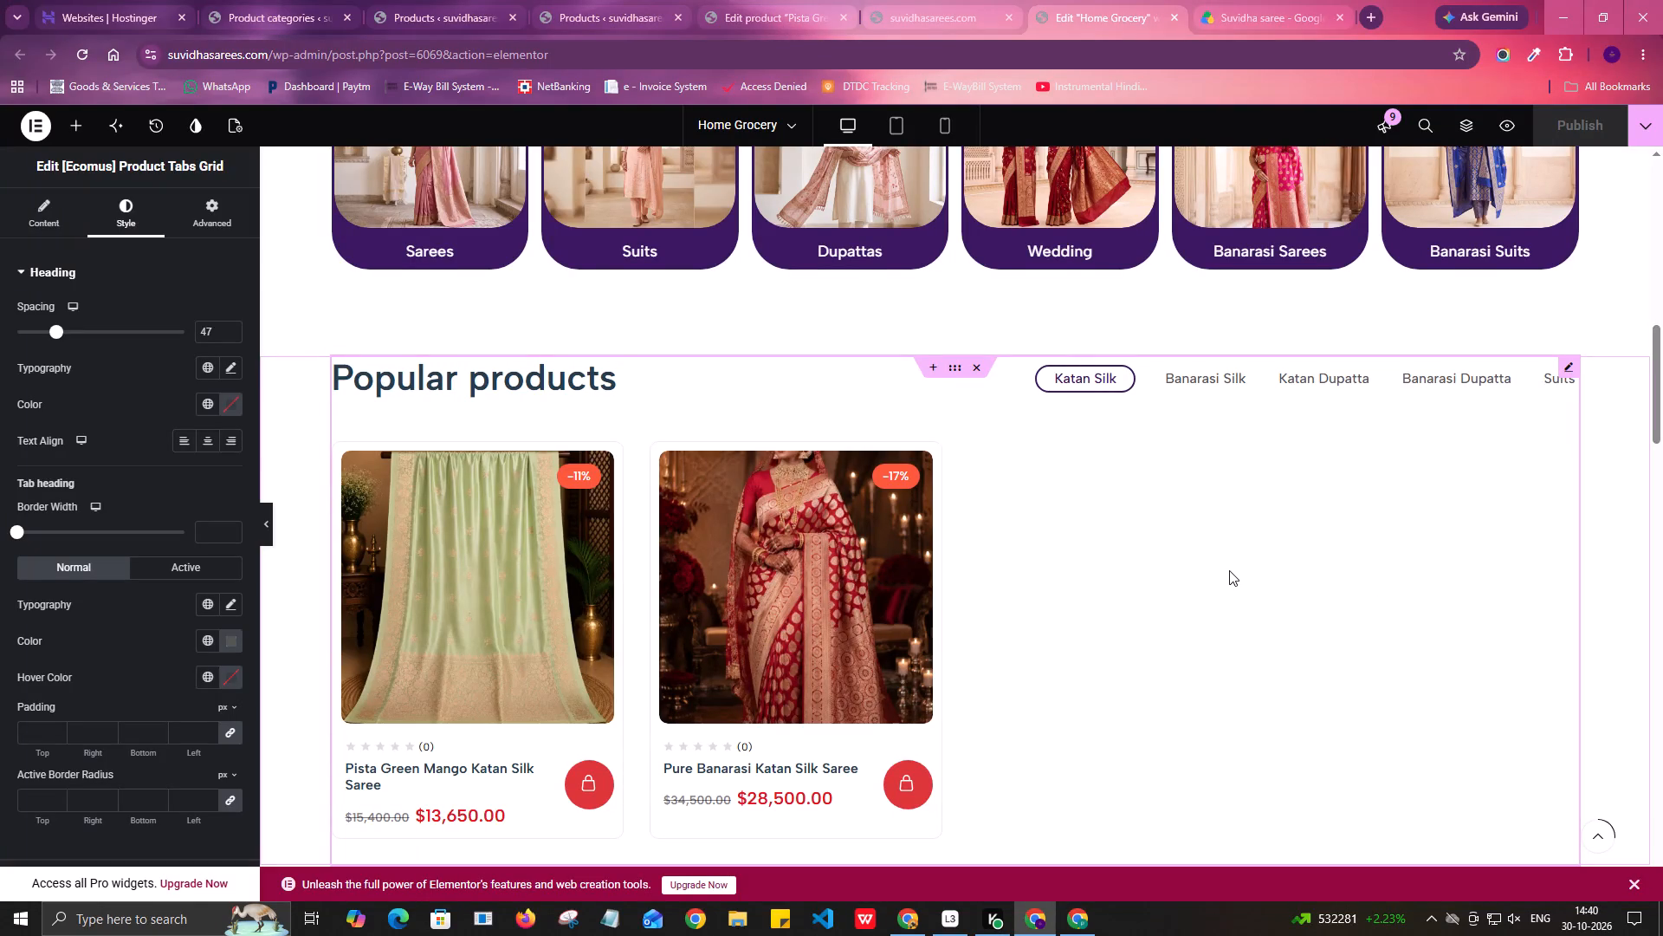
Examine the Katan Silk cards in Popular products and the two promotional banners below them.
{"action": "scroll", "coordinate": [1229, 570], "scroll_direction": "down", "scroll_amount": 3}
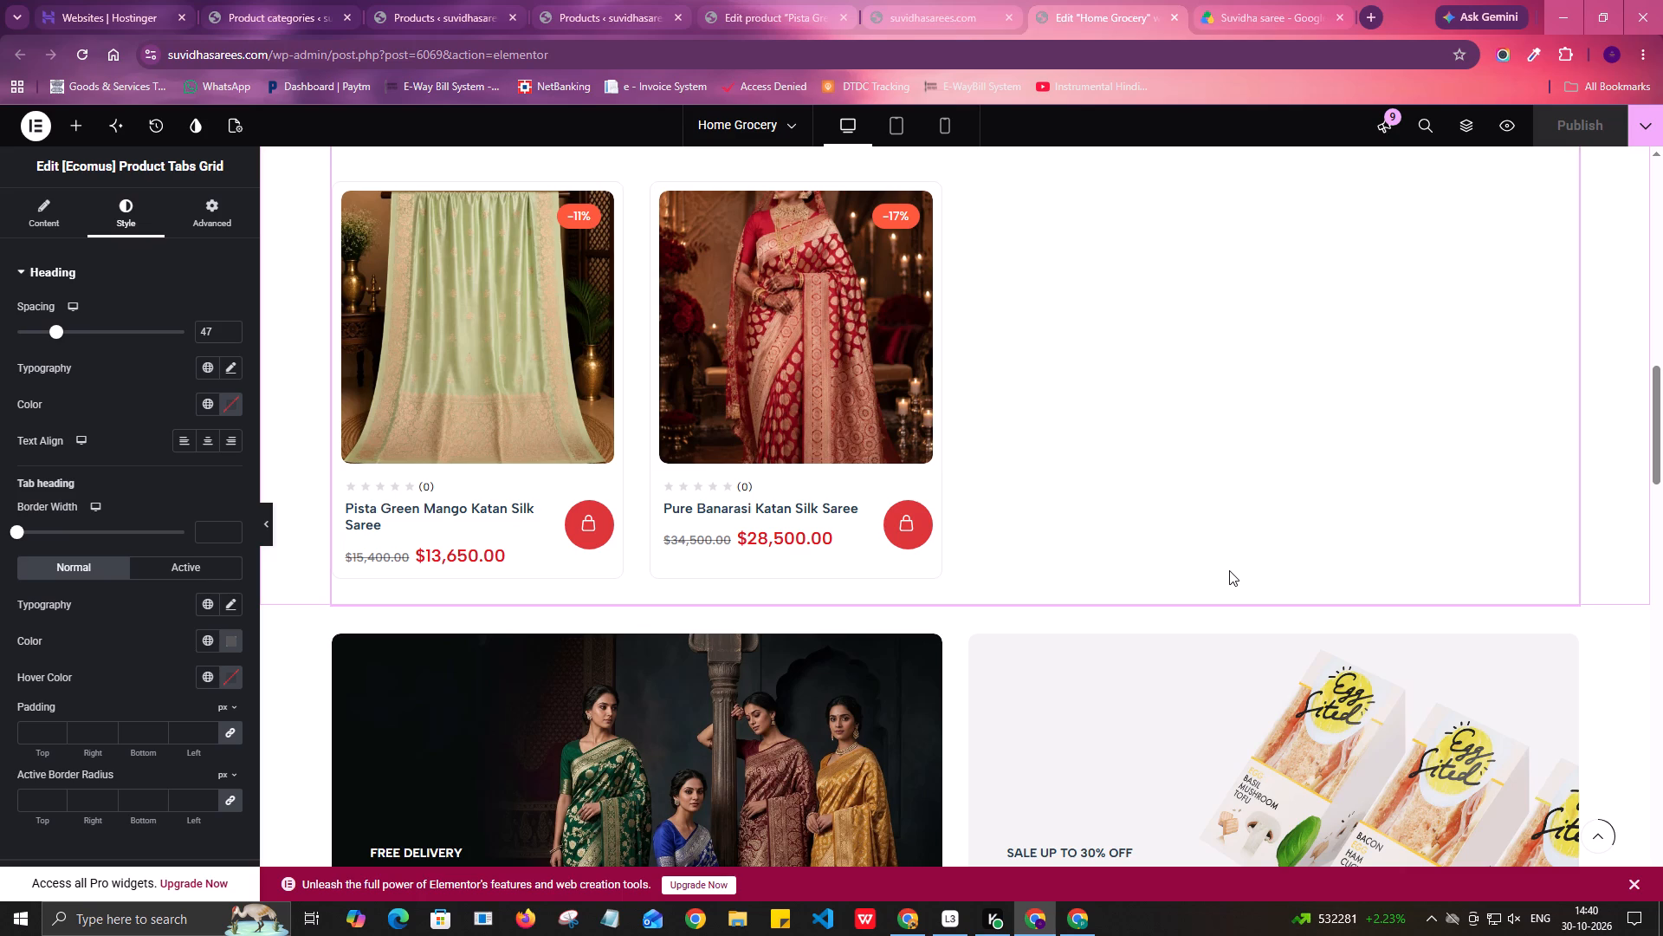
{"action": "scroll", "coordinate": [1229, 570], "scroll_direction": "down", "scroll_amount": 4}
{"action": "scroll", "coordinate": [1229, 570], "scroll_direction": "up", "scroll_amount": 7}
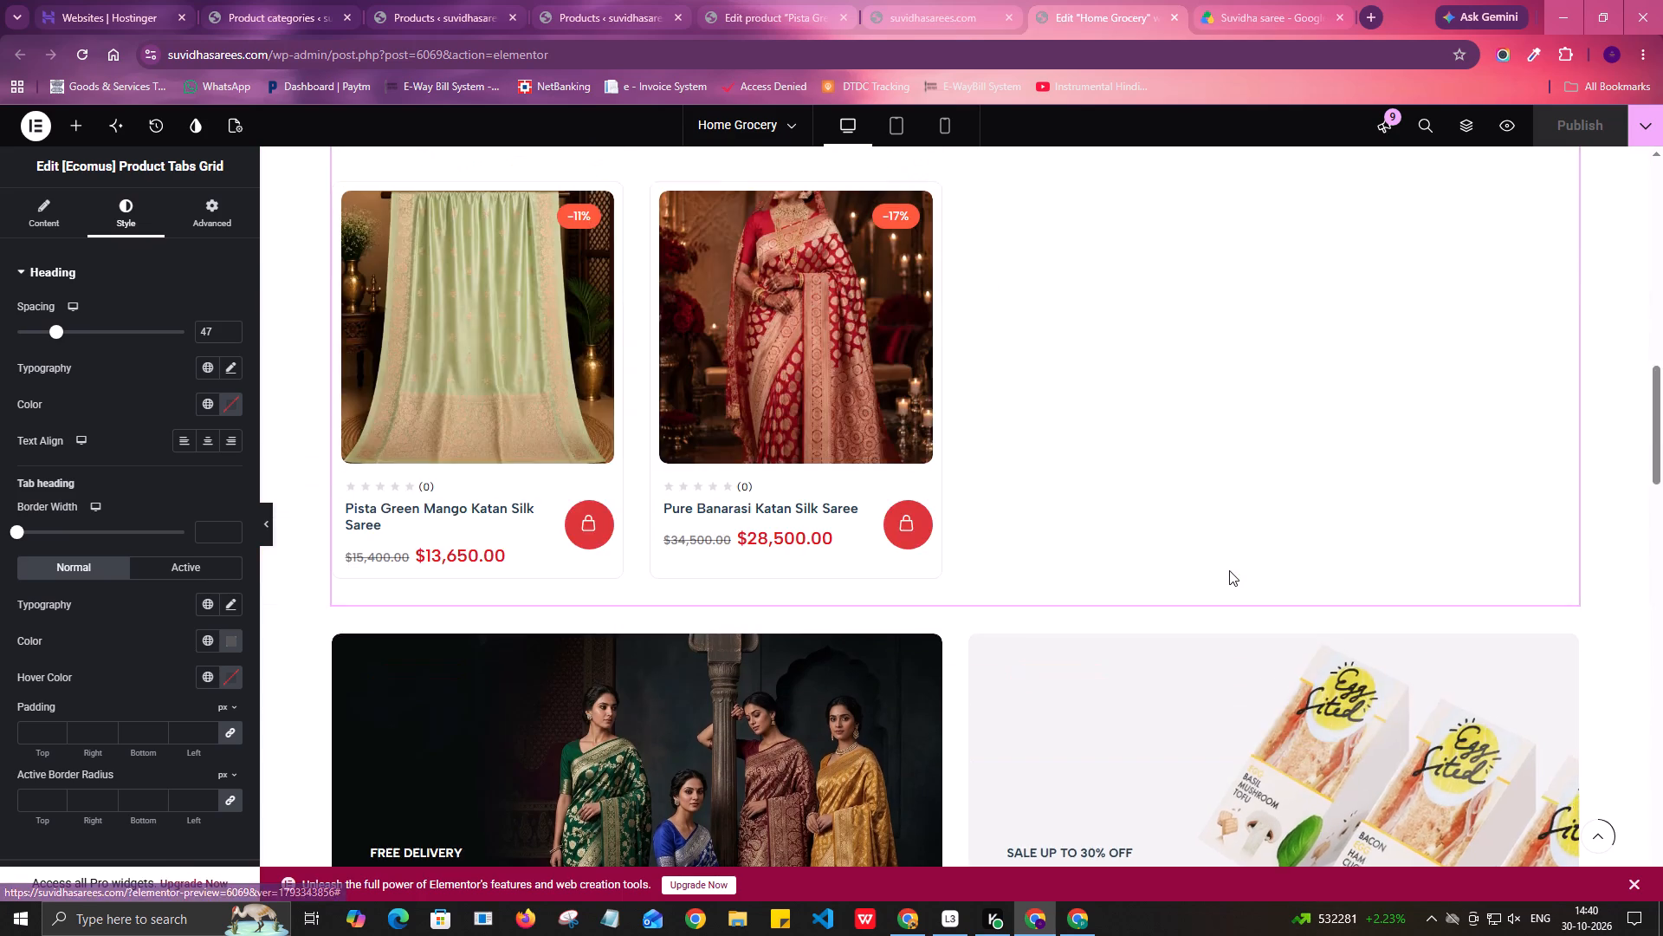
{"action": "scroll", "coordinate": [1229, 570], "scroll_direction": "up", "scroll_amount": 3}
{"action": "scroll", "coordinate": [1229, 570], "scroll_direction": "down", "scroll_amount": 8}
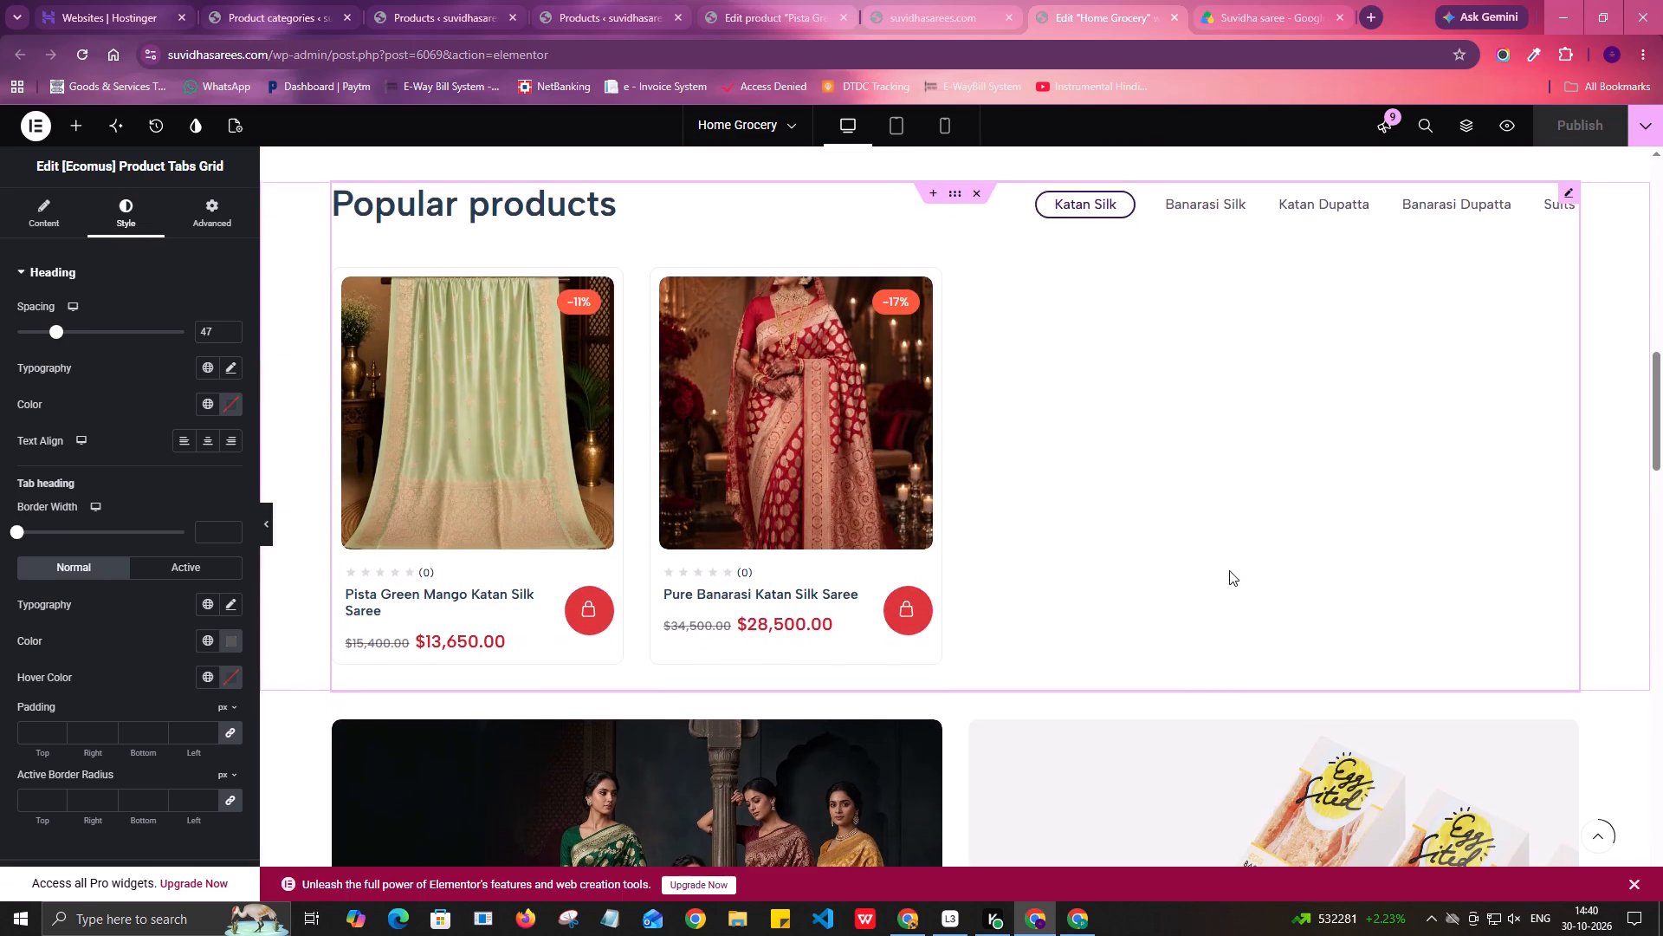
{"action": "scroll", "coordinate": [1229, 570], "scroll_direction": "down", "scroll_amount": 6}
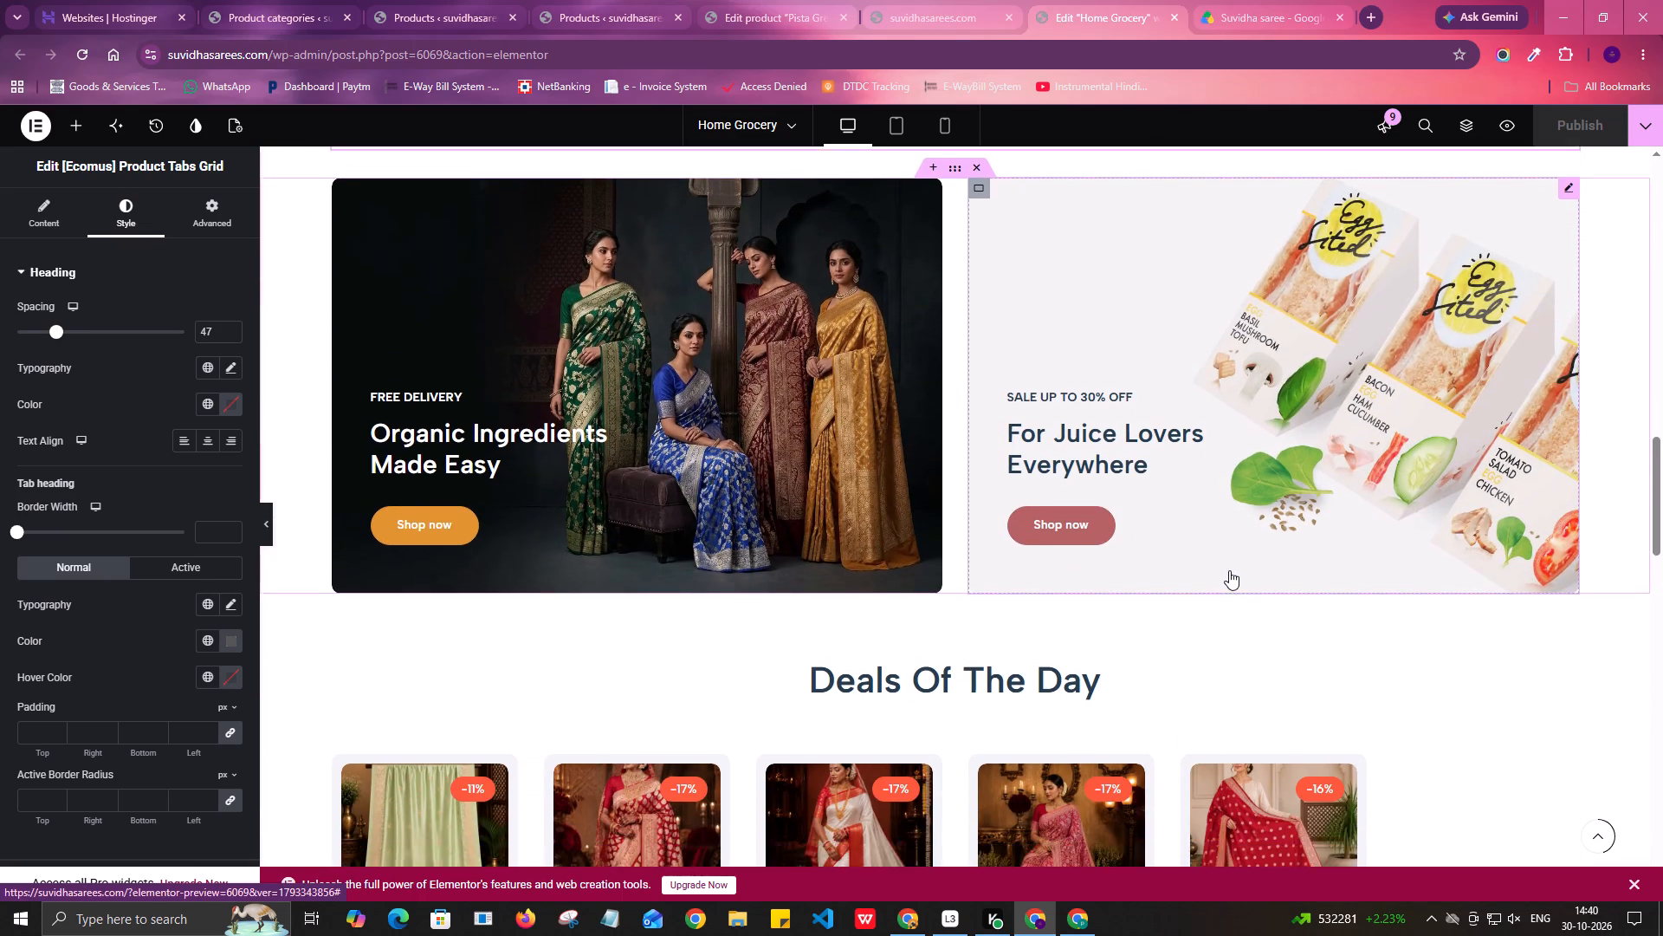
Compare the Popular products grid with the Organic Ingredients and Juice Lovers banners again.
{"action": "scroll", "coordinate": [1229, 570], "scroll_direction": "up", "scroll_amount": 3}
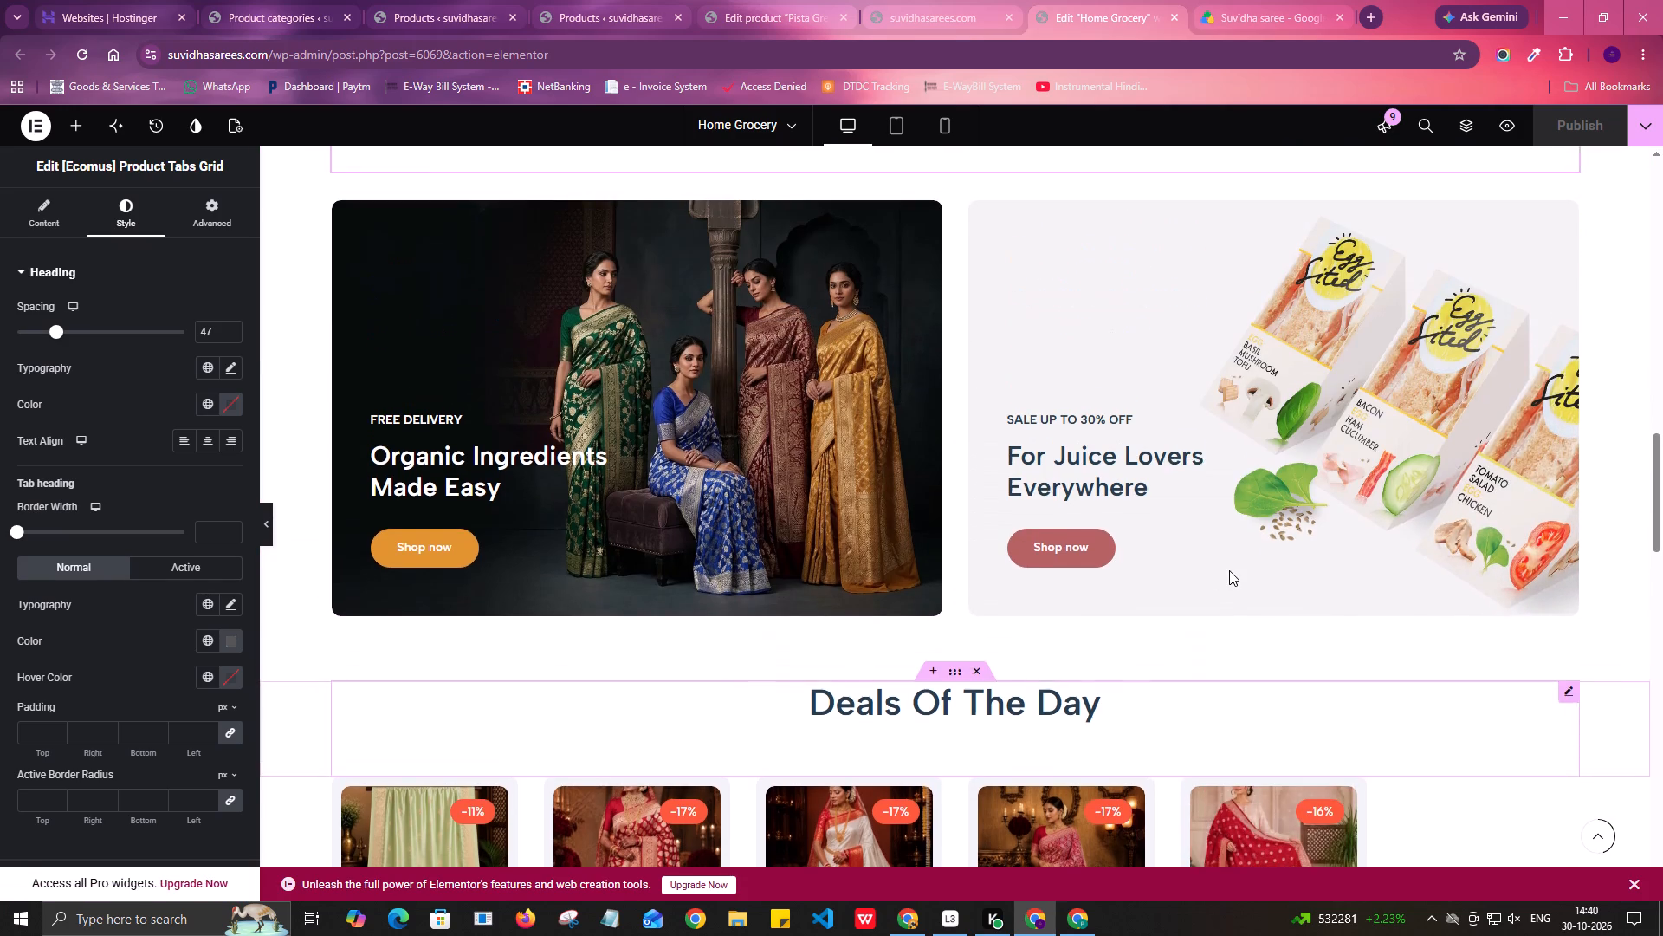
{"action": "scroll", "coordinate": [1229, 570], "scroll_direction": "up", "scroll_amount": 5}
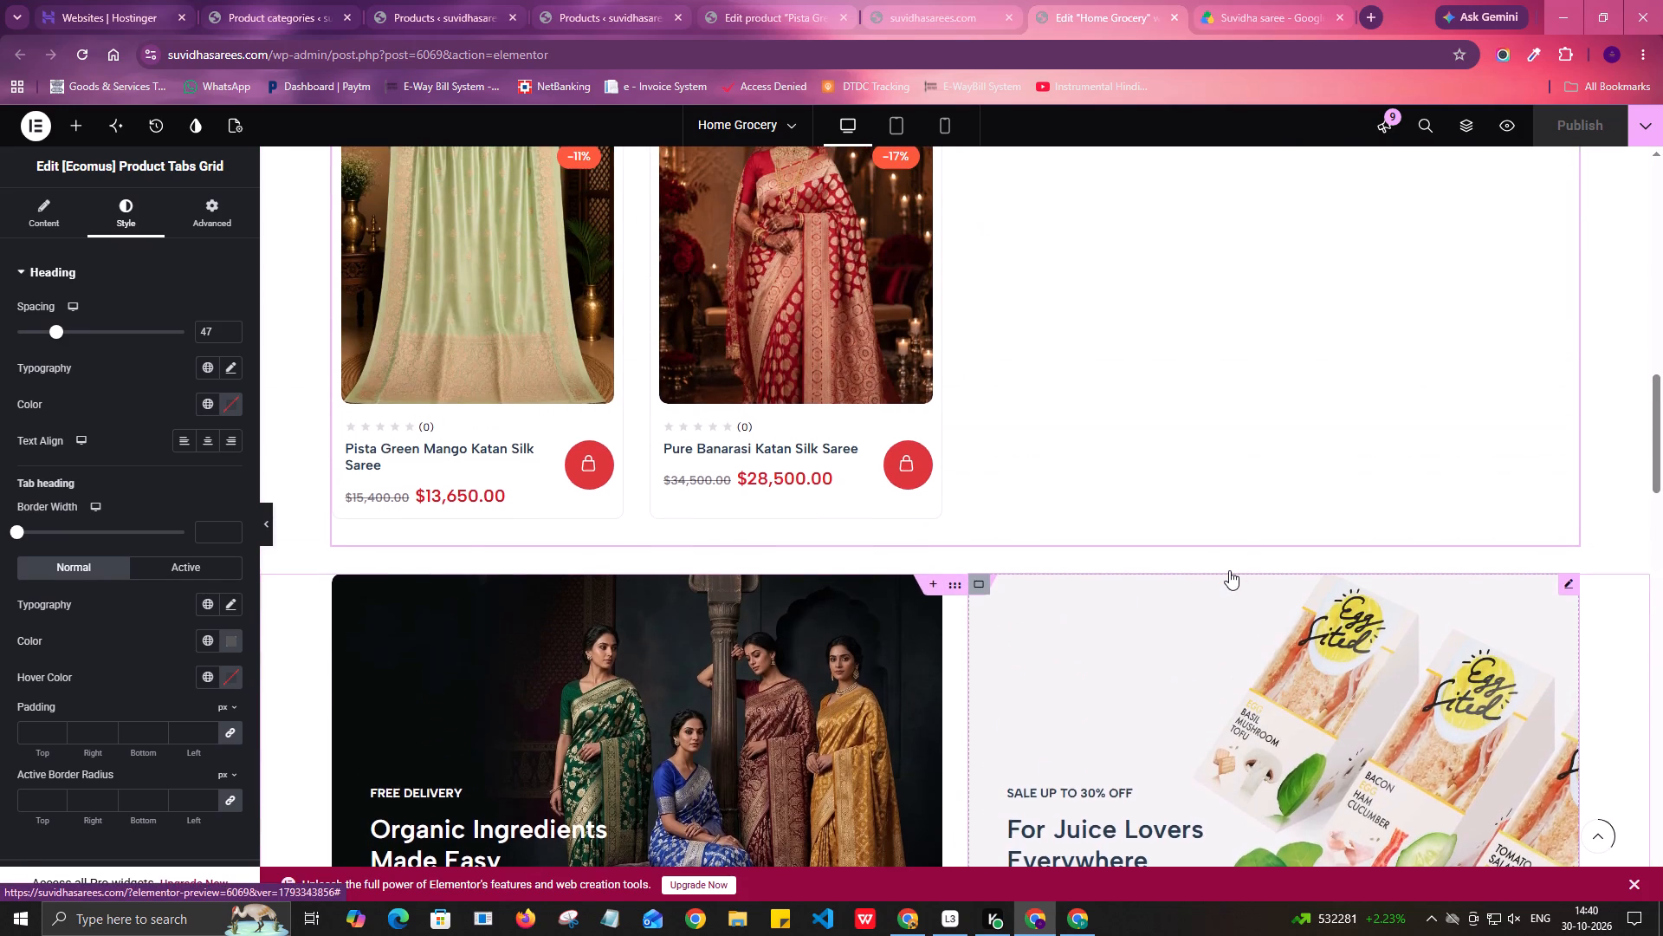
{"action": "scroll", "coordinate": [1229, 570], "scroll_direction": "up", "scroll_amount": 3}
{"action": "scroll", "coordinate": [1229, 570], "scroll_direction": "down", "scroll_amount": 2}
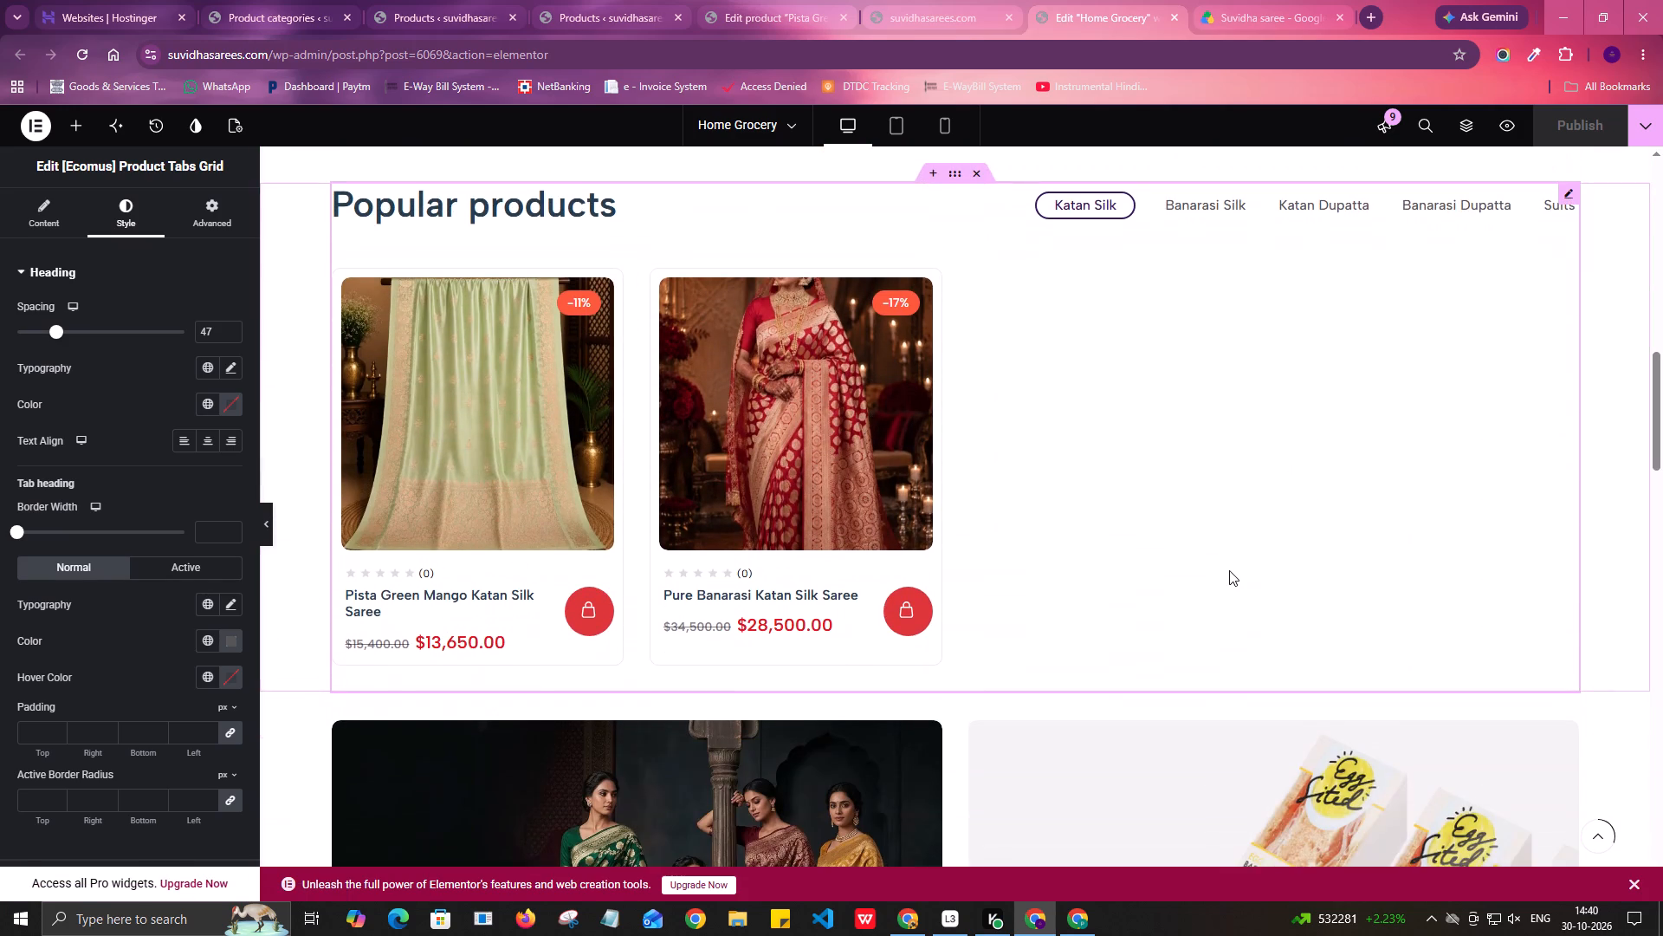
{"action": "scroll", "coordinate": [1229, 570], "scroll_direction": "down", "scroll_amount": 4}
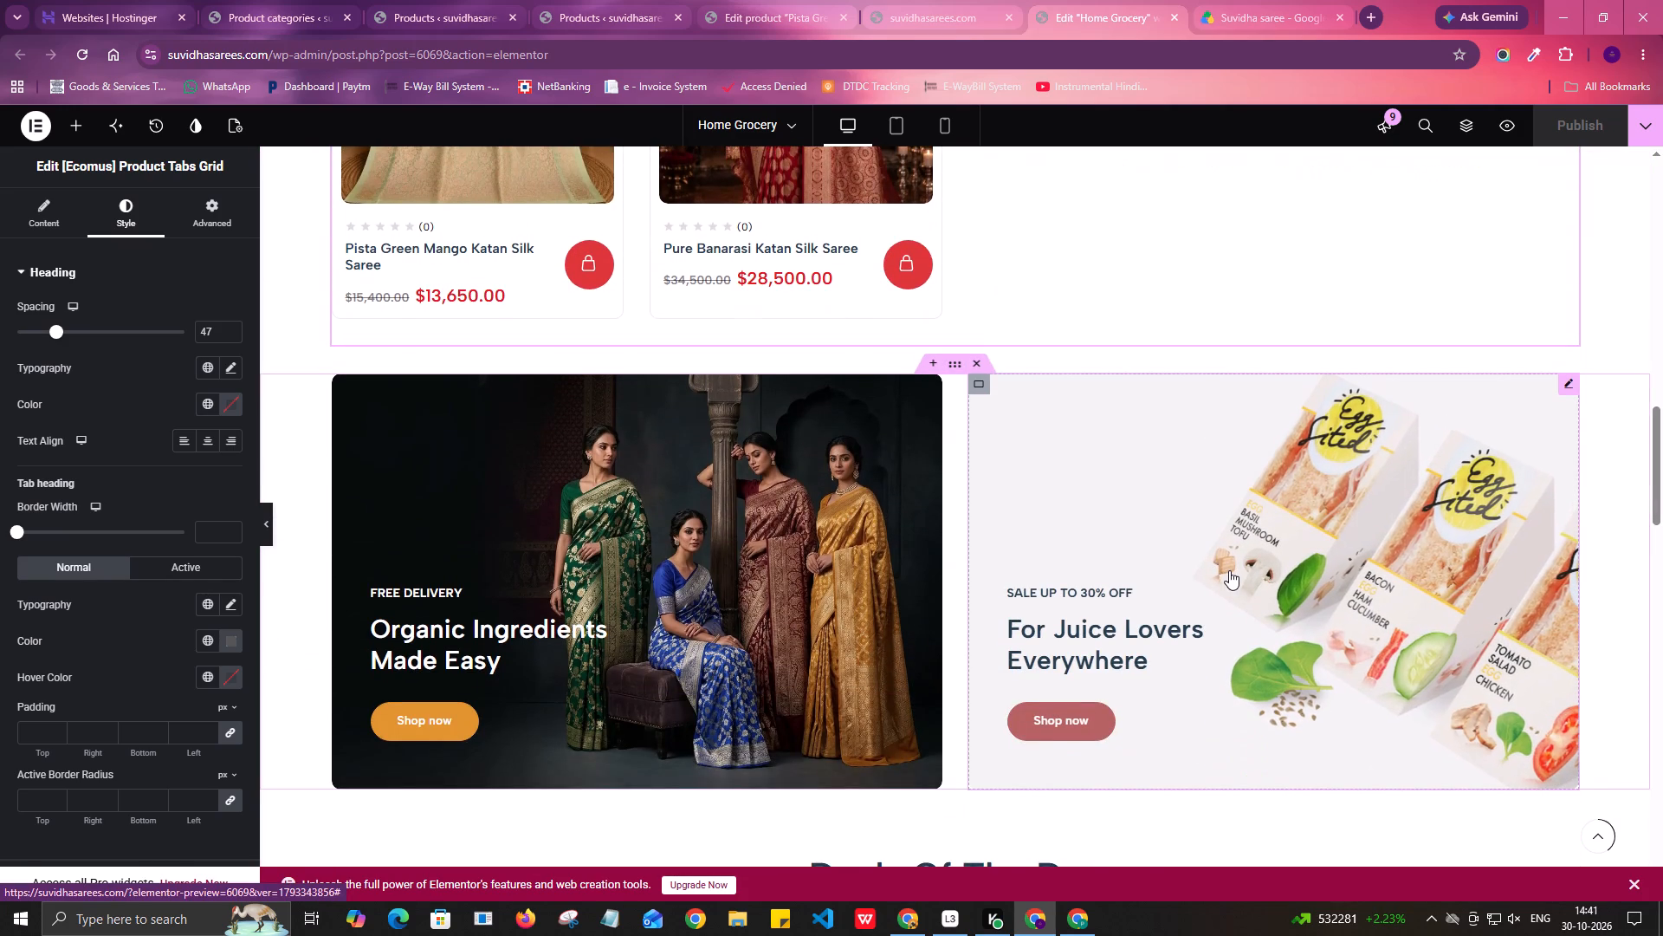
{"action": "scroll", "coordinate": [1229, 570], "scroll_direction": "down", "scroll_amount": 1}
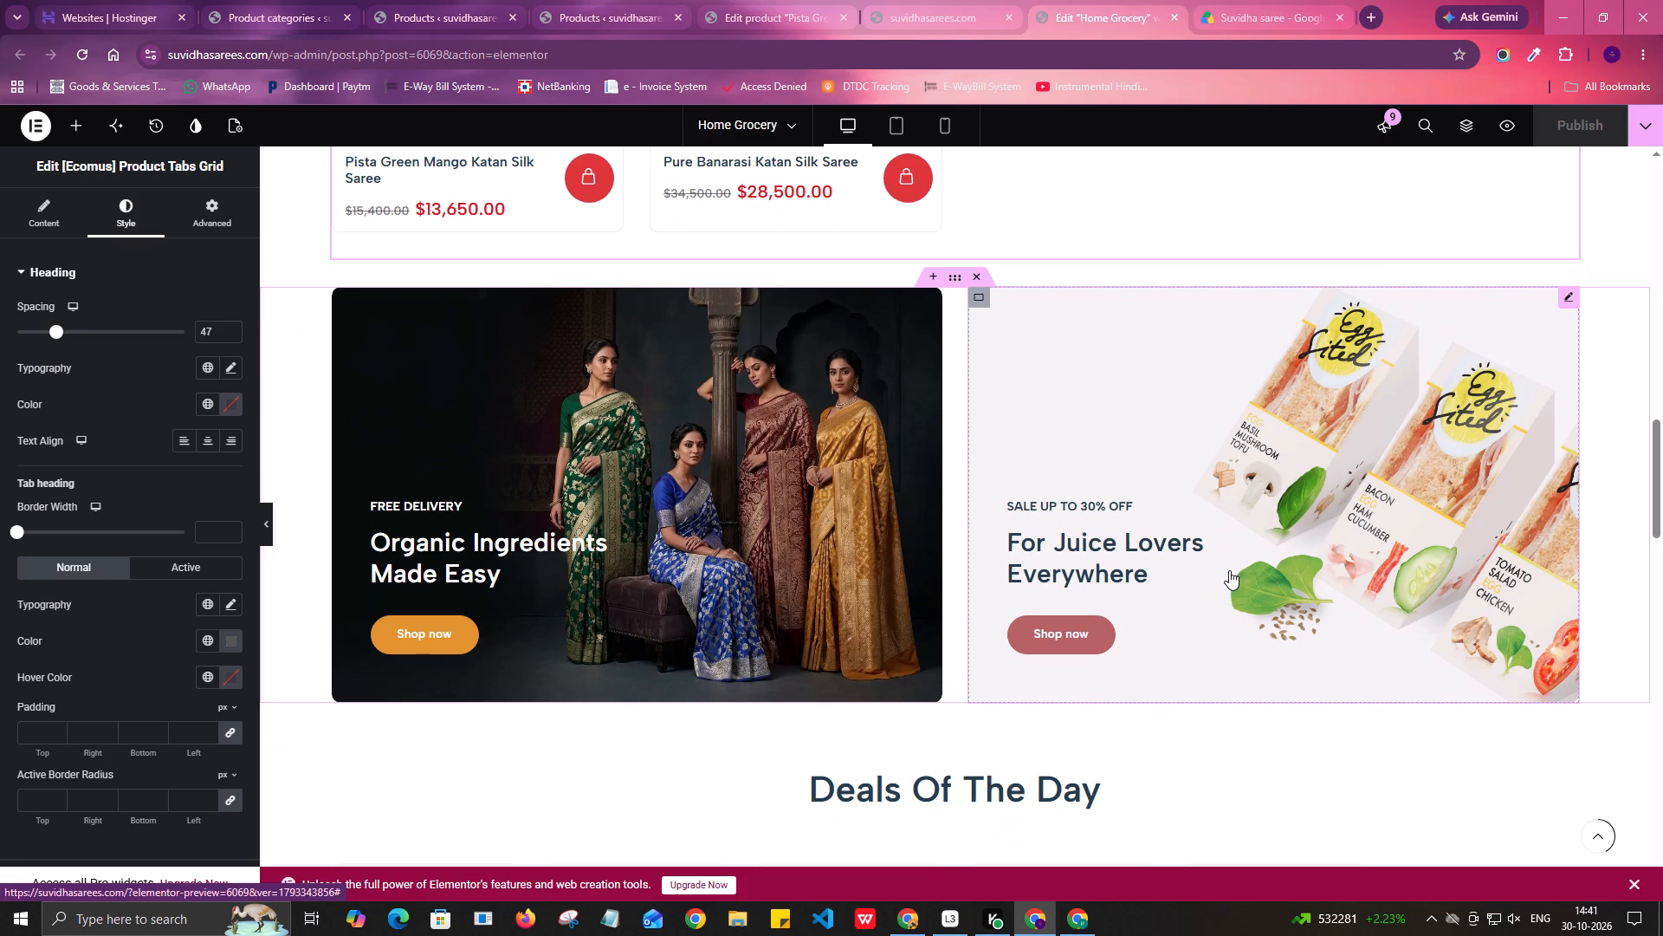
{"action": "scroll", "coordinate": [1229, 570], "scroll_direction": "up", "scroll_amount": 2}
{"action": "scroll", "coordinate": [1229, 570], "scroll_direction": "down", "scroll_amount": 3}
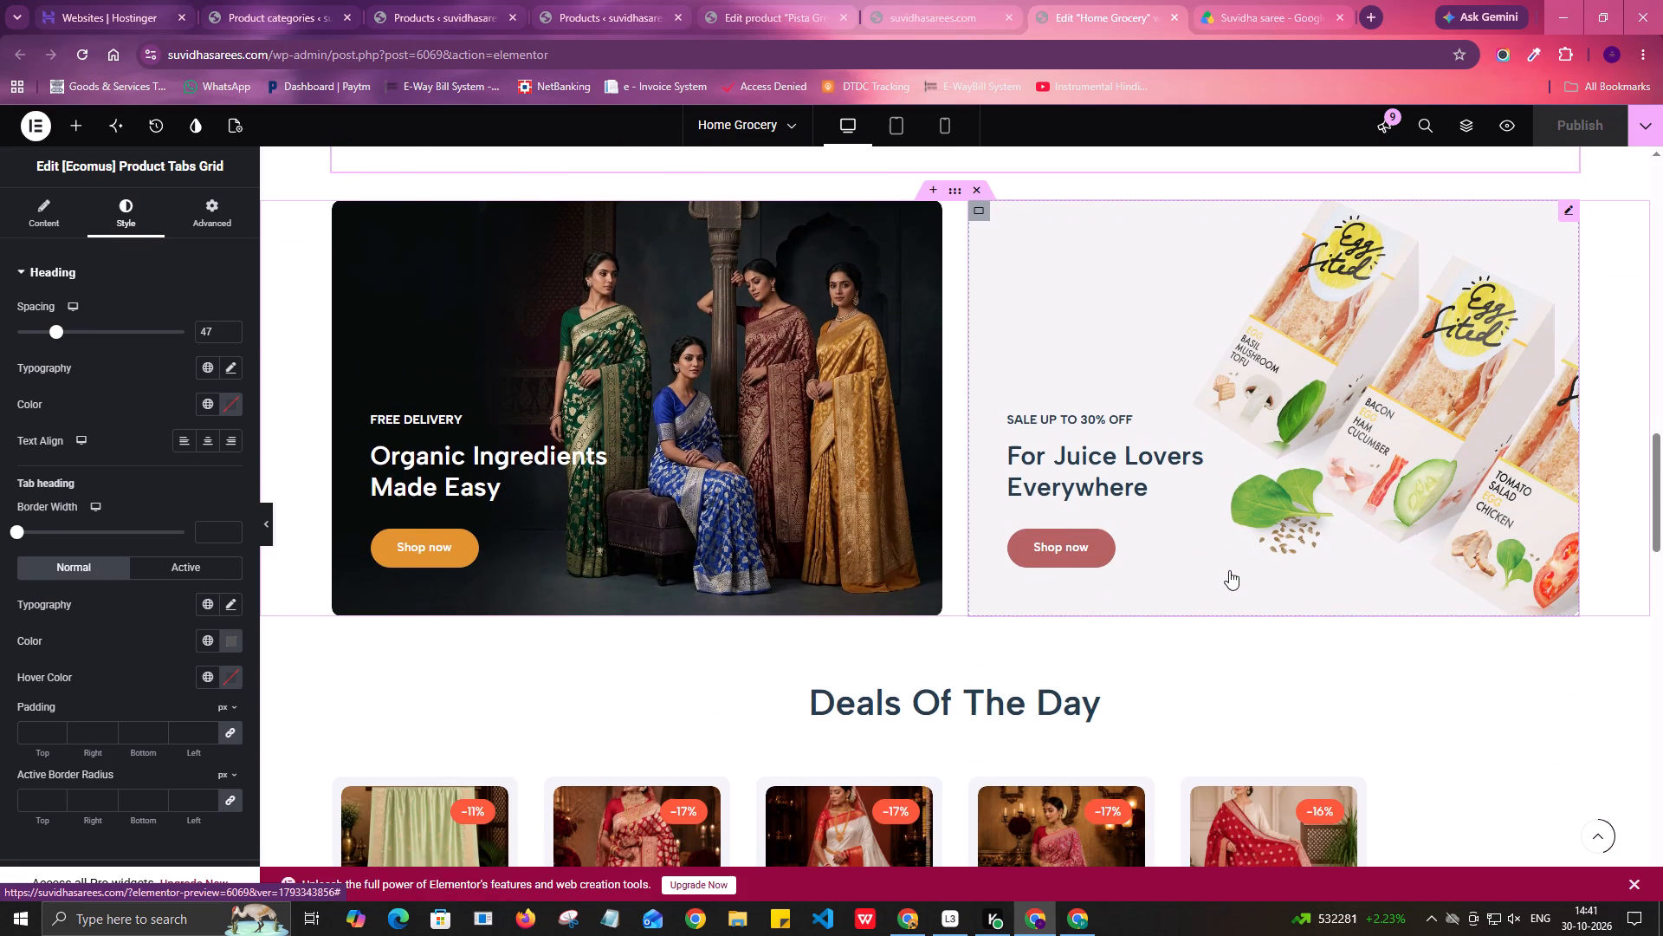
Examine the Deals Of The Day saree cards and the remaining style settings of the Product Tabs Grid widget.
{"action": "scroll", "coordinate": [1229, 570], "scroll_direction": "down", "scroll_amount": 1}
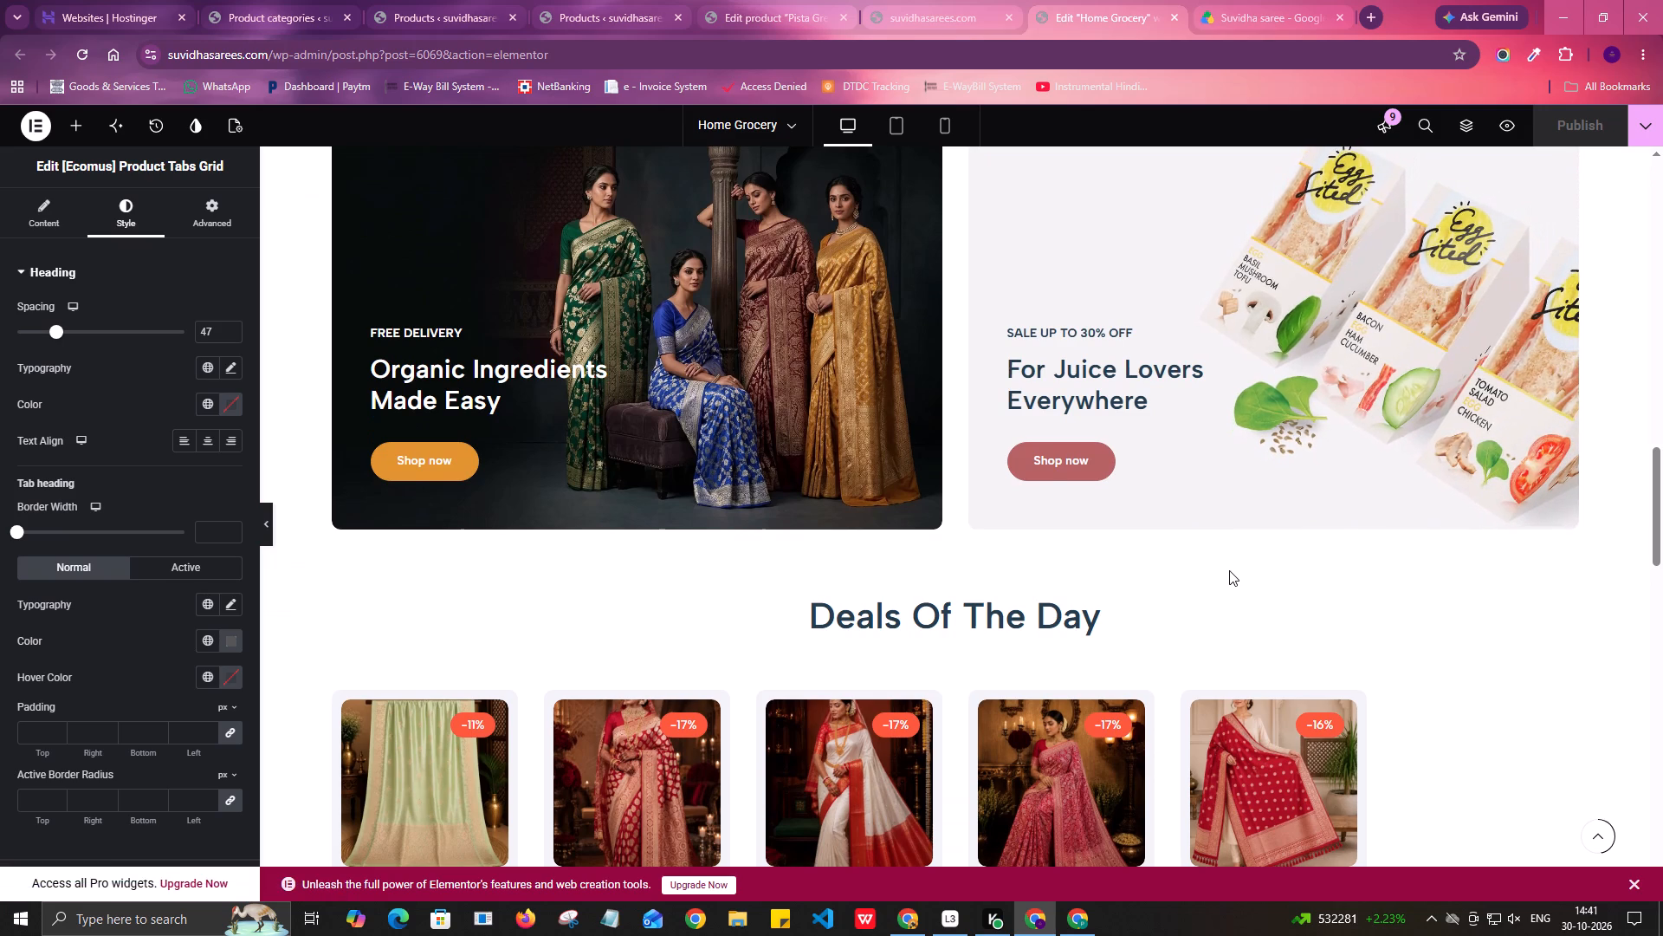
{"action": "scroll", "coordinate": [1229, 570], "scroll_direction": "down", "scroll_amount": 3}
{"action": "scroll", "coordinate": [1395, 556], "scroll_direction": "down", "scroll_amount": 1}
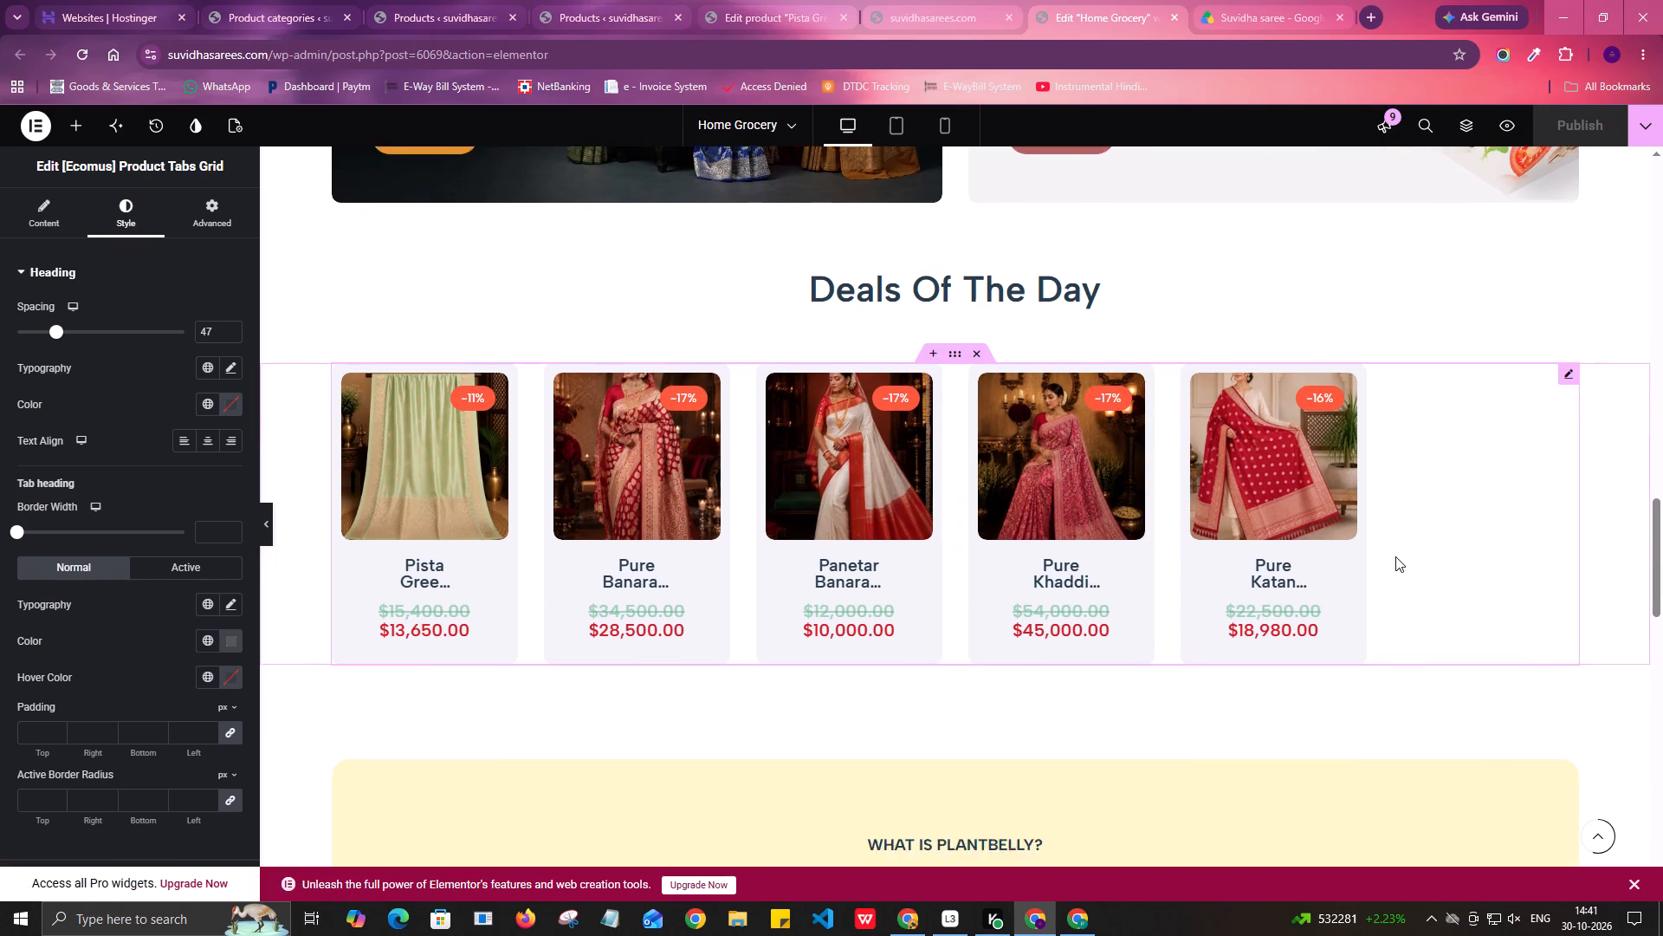
{"action": "scroll", "coordinate": [63, 501], "scroll_direction": "down", "scroll_amount": 3}
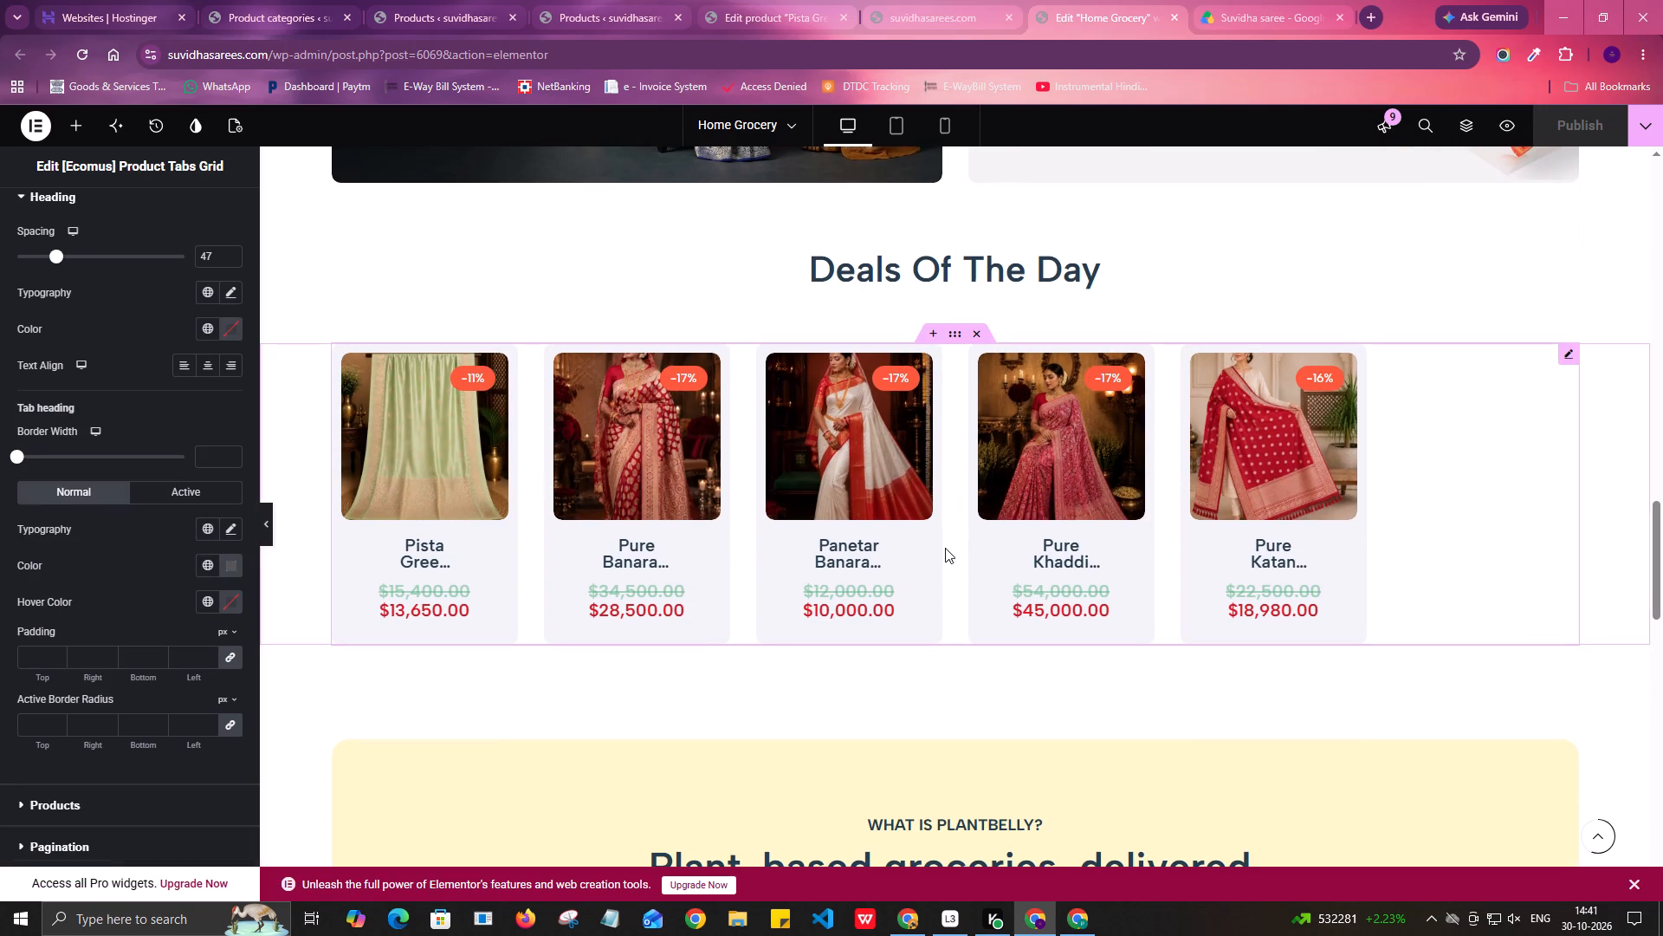
{"action": "scroll", "coordinate": [940, 551], "scroll_direction": "down", "scroll_amount": 3}
{"action": "scroll", "coordinate": [936, 554], "scroll_direction": "up", "scroll_amount": 2}
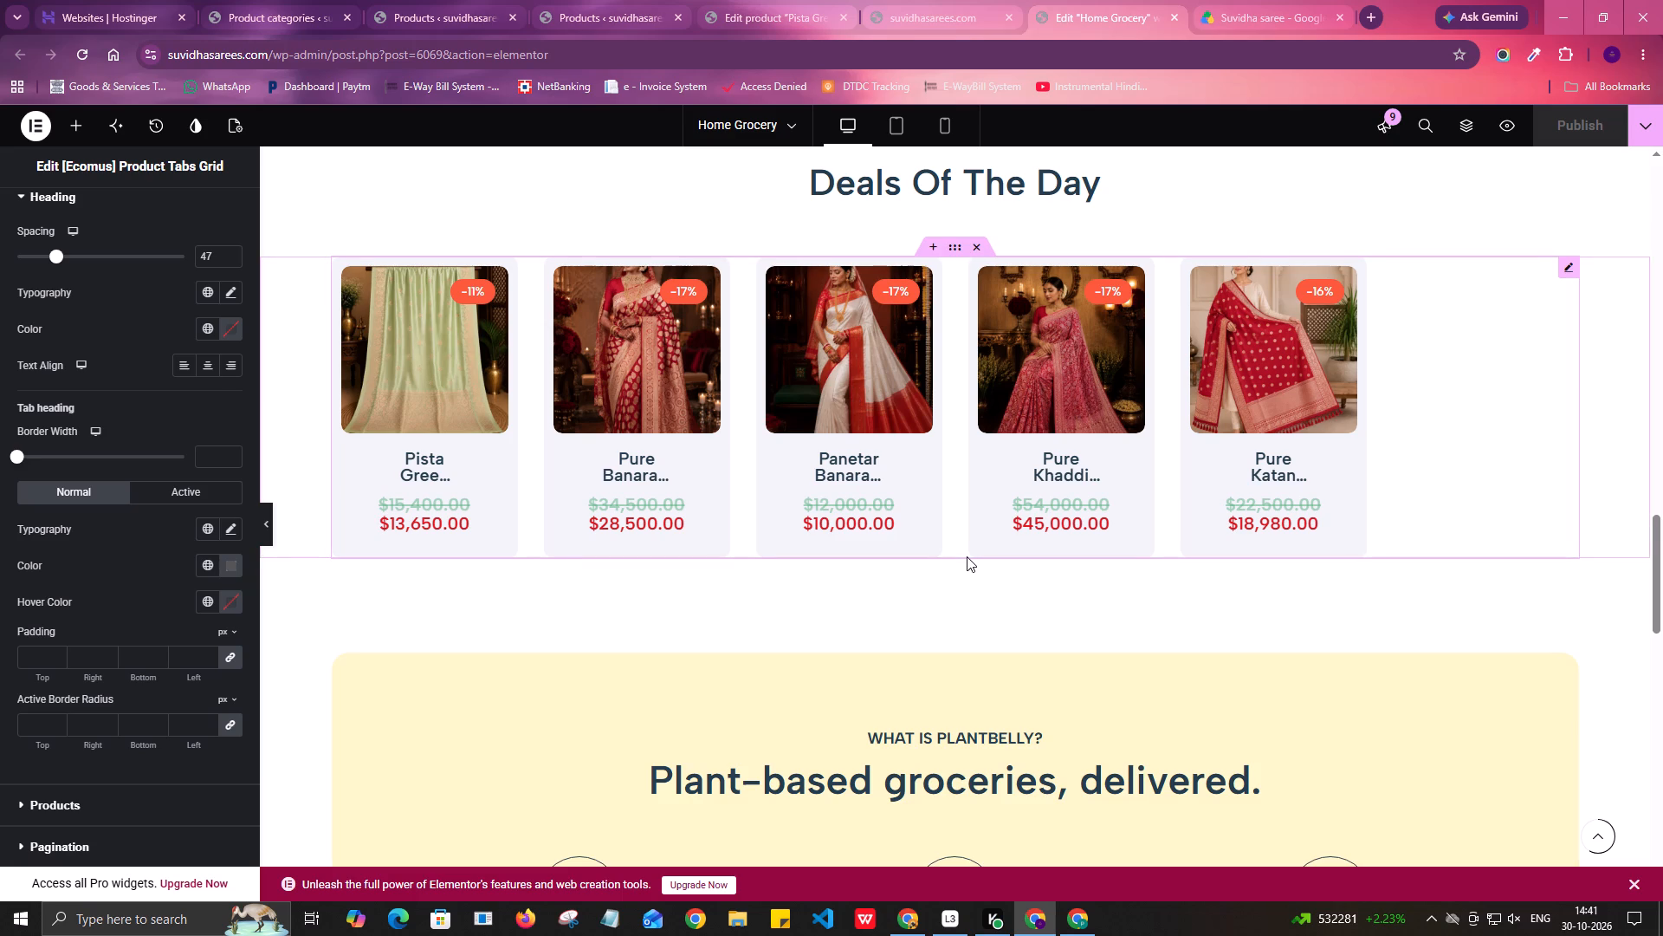
{"action": "scroll", "coordinate": [967, 556], "scroll_direction": "up", "scroll_amount": 1}
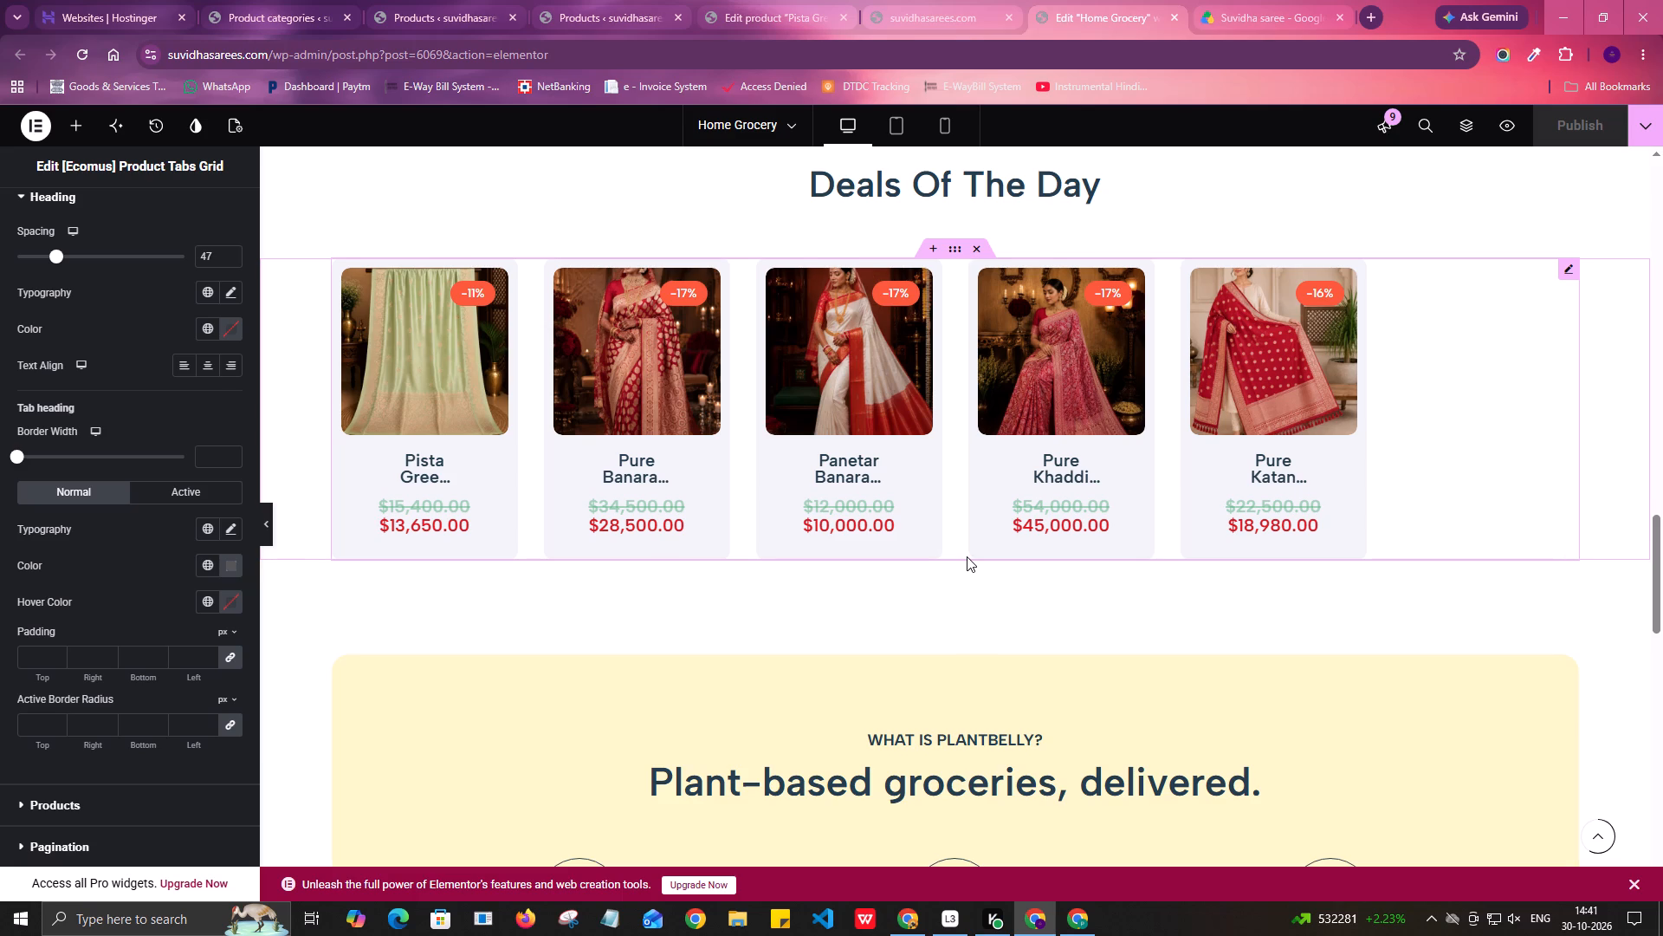
Go back over the promotional banners and the Katan Silk product cards above Deals Of The Day.
{"action": "scroll", "coordinate": [967, 556], "scroll_direction": "up", "scroll_amount": 3}
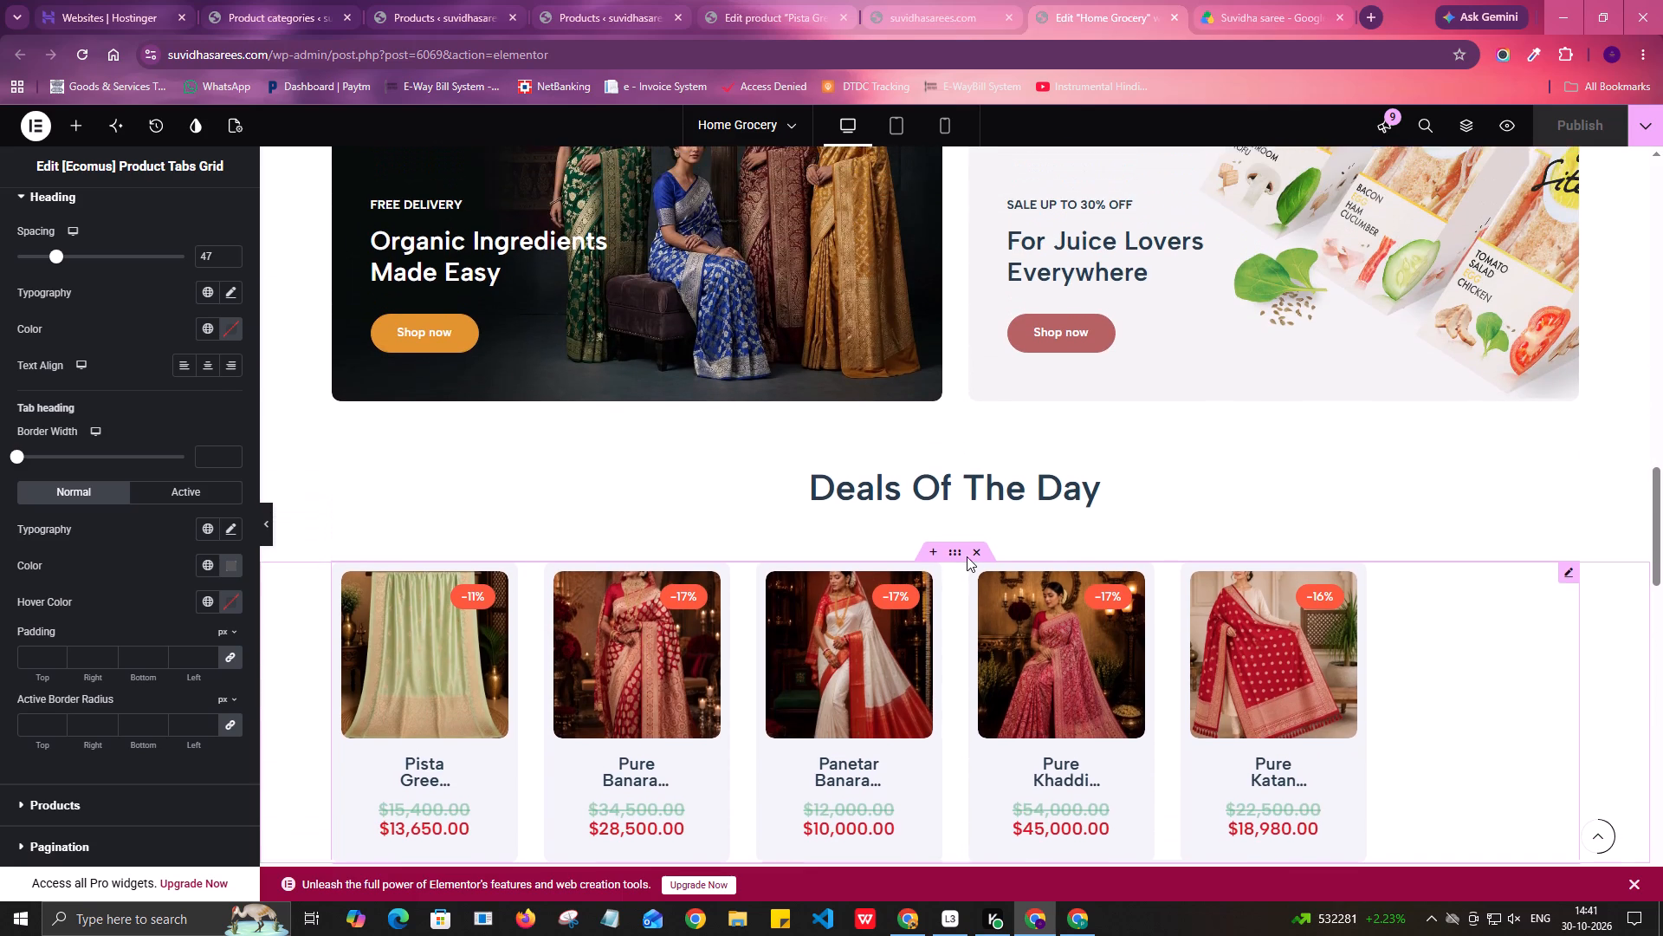
{"action": "scroll", "coordinate": [967, 556], "scroll_direction": "up", "scroll_amount": 3}
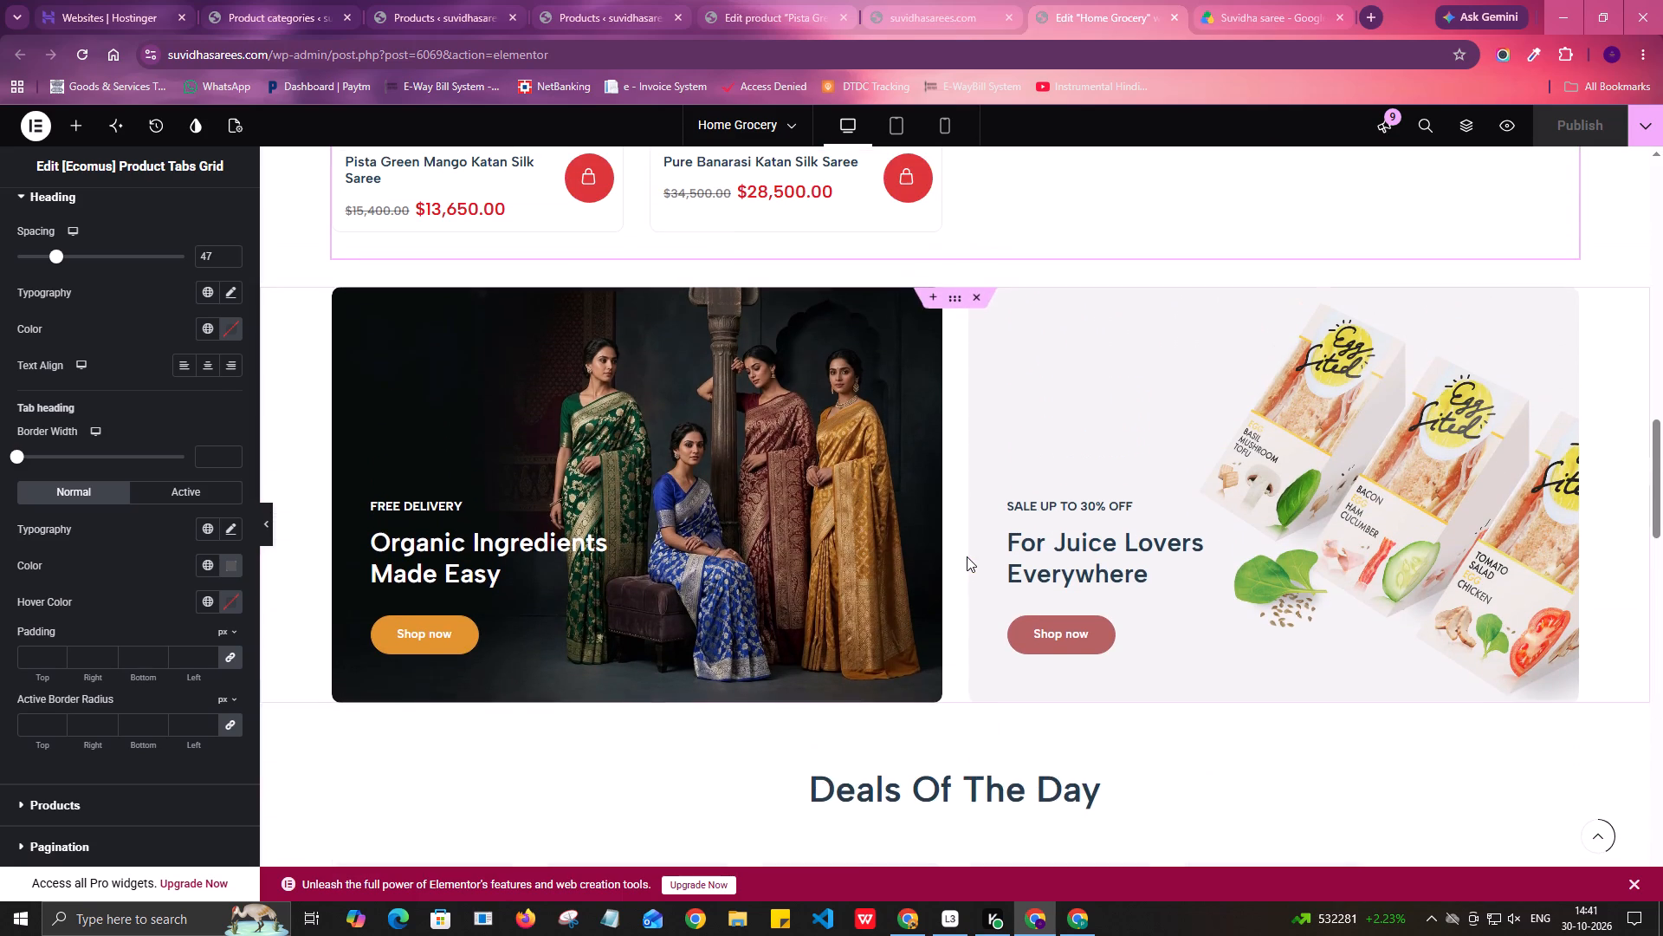
{"action": "scroll", "coordinate": [967, 556], "scroll_direction": "up", "scroll_amount": 4}
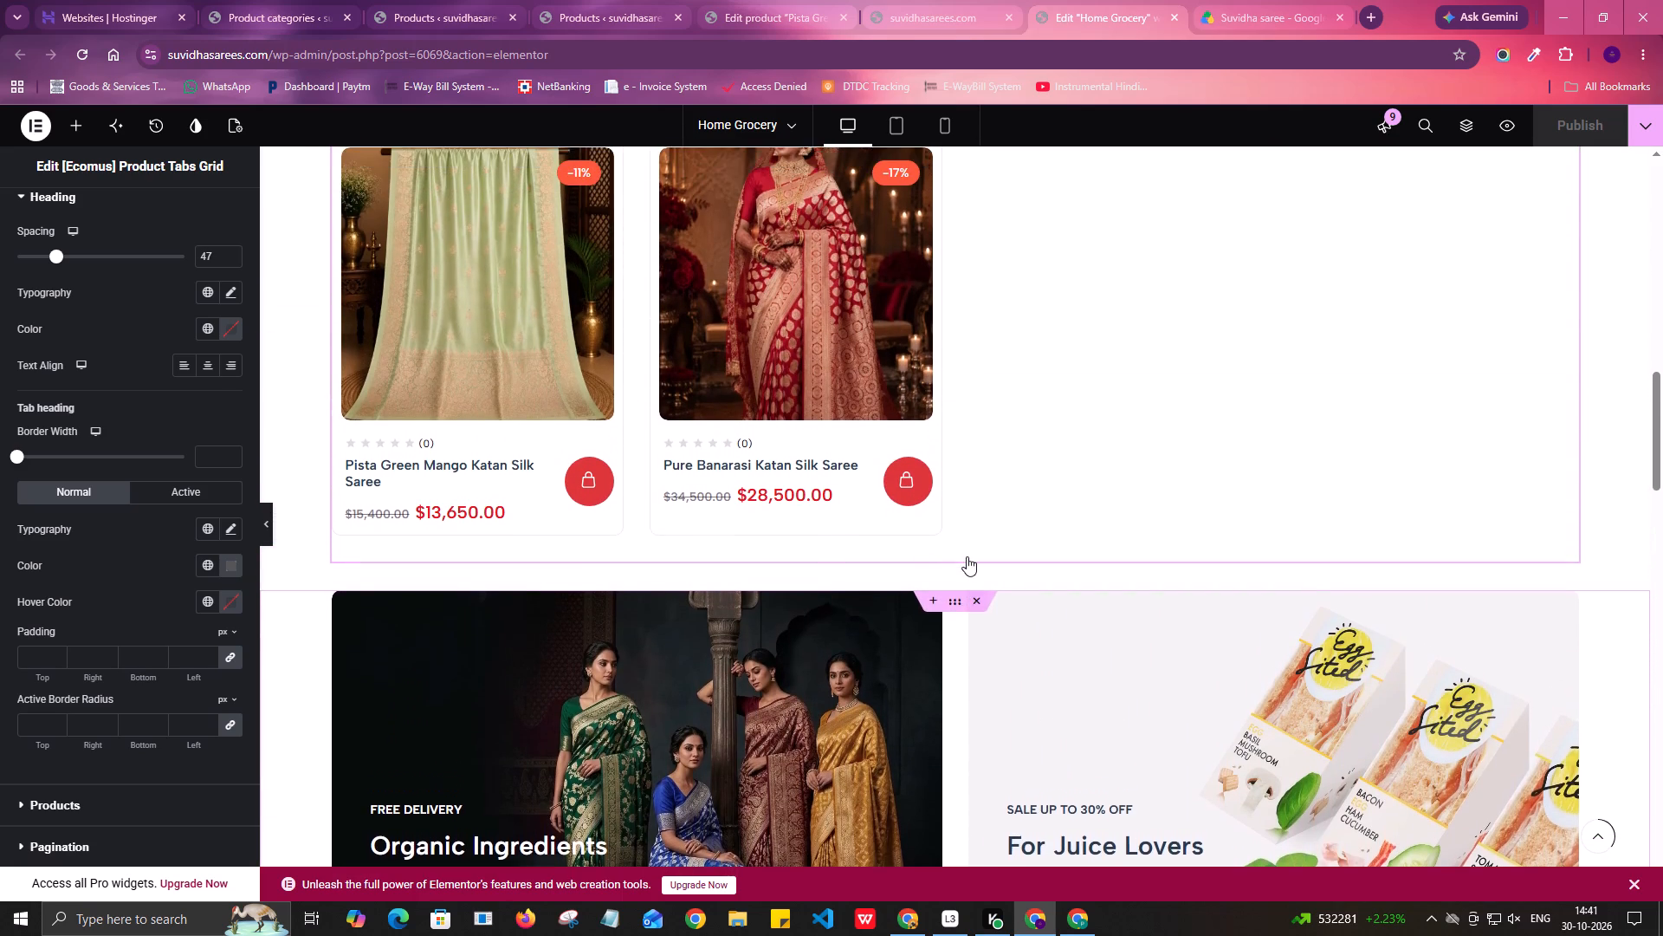
{"action": "scroll", "coordinate": [967, 556], "scroll_direction": "down", "scroll_amount": 5}
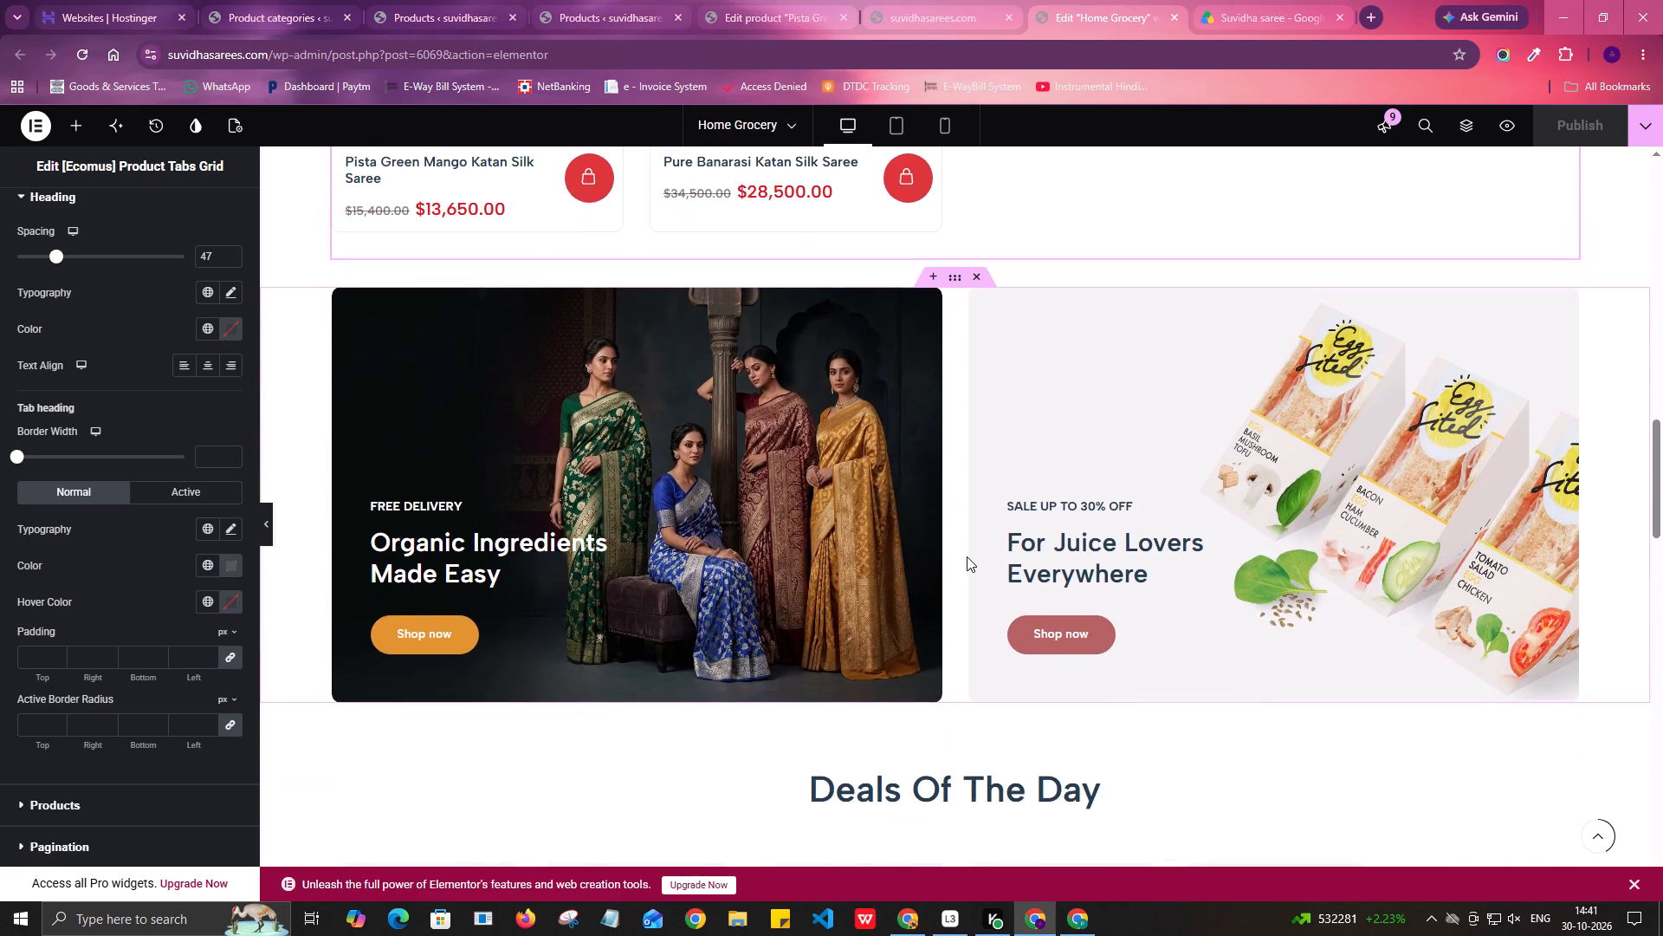
Review the rest of the page from Deals Of The Day through the Plantbelly and Ecomus Subscription sections to the footer.
{"action": "scroll", "coordinate": [967, 556], "scroll_direction": "down", "scroll_amount": 3}
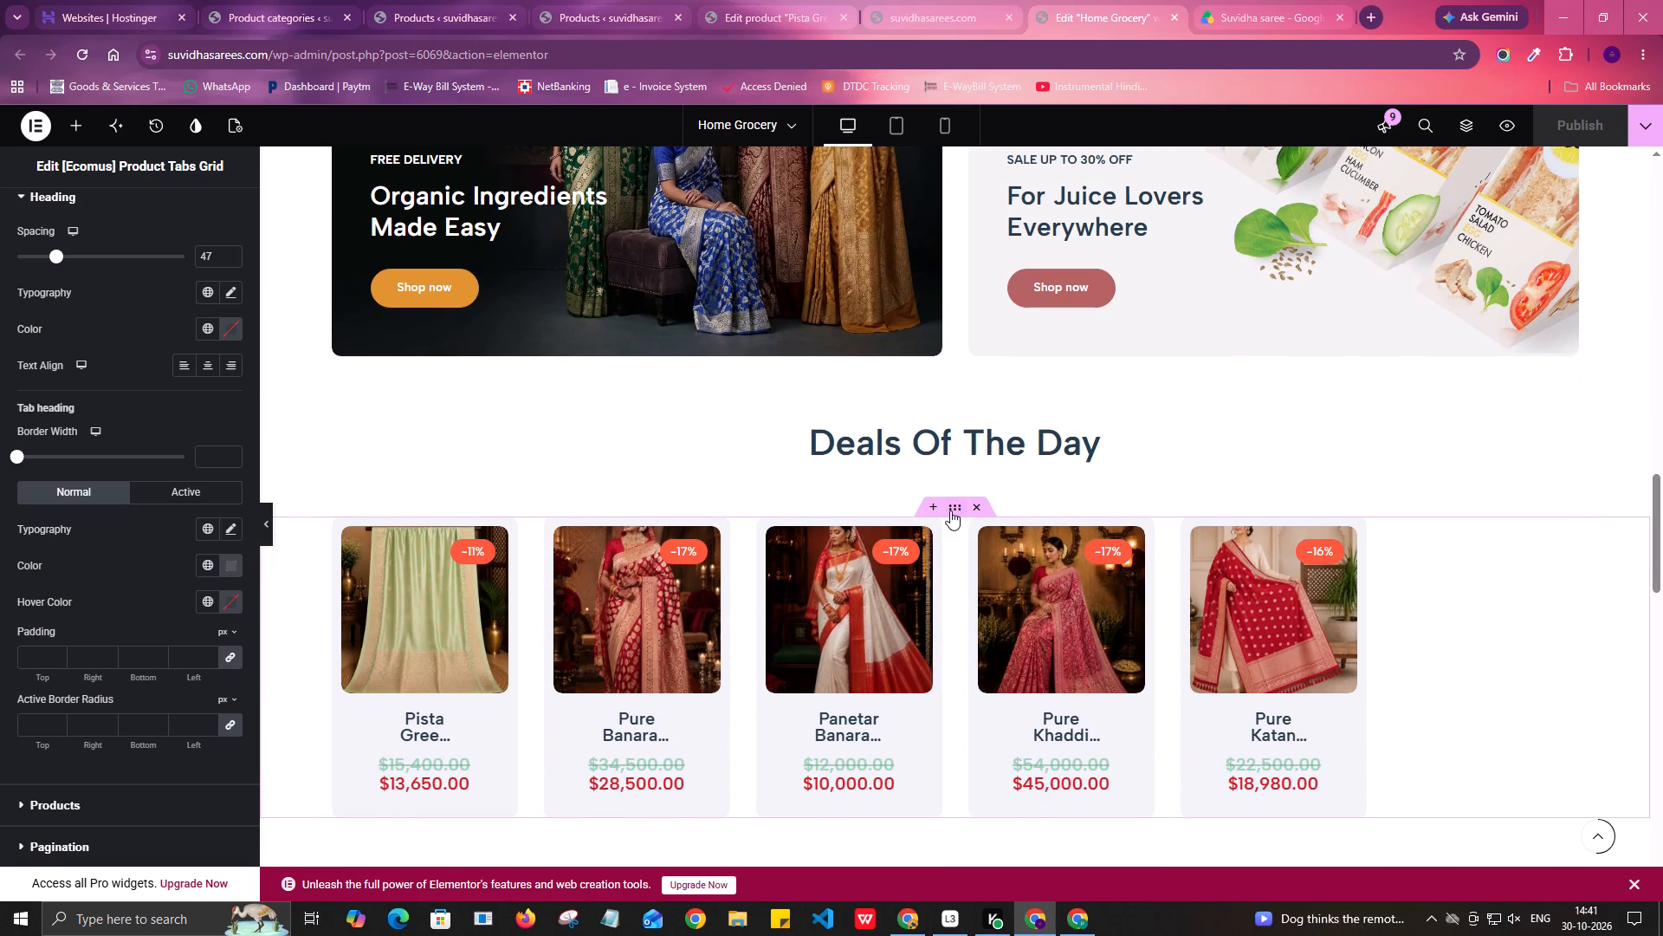
{"action": "scroll", "coordinate": [950, 510], "scroll_direction": "down", "scroll_amount": 4}
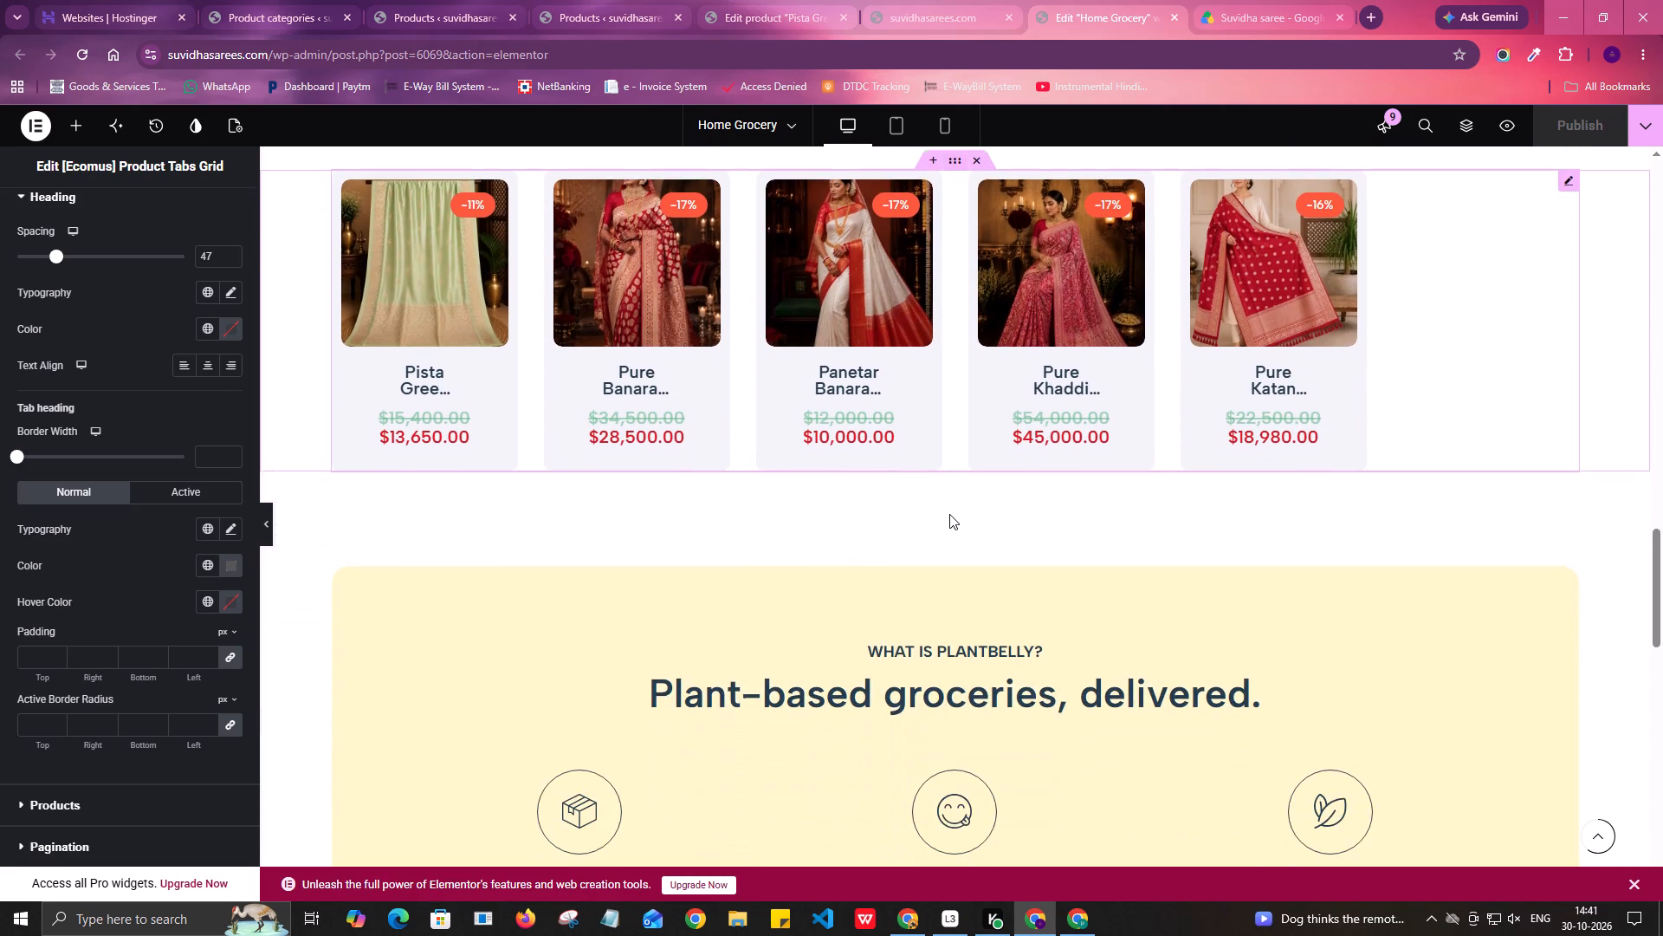
{"action": "scroll", "coordinate": [949, 514], "scroll_direction": "down", "scroll_amount": 4}
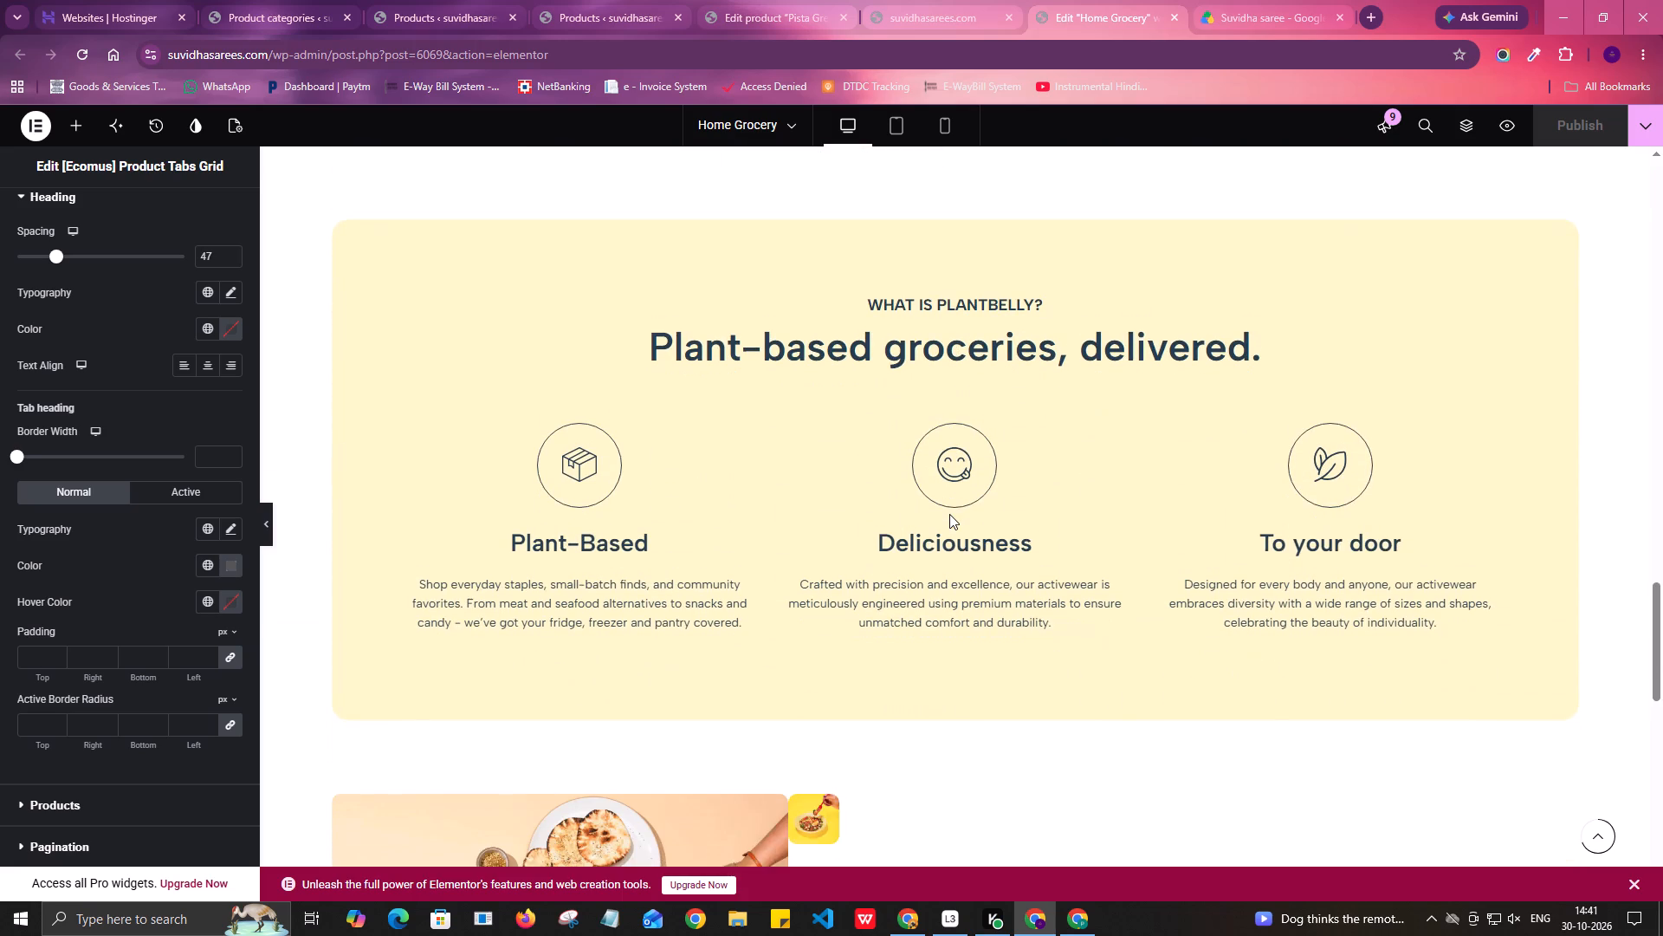
{"action": "scroll", "coordinate": [949, 514], "scroll_direction": "down", "scroll_amount": 6}
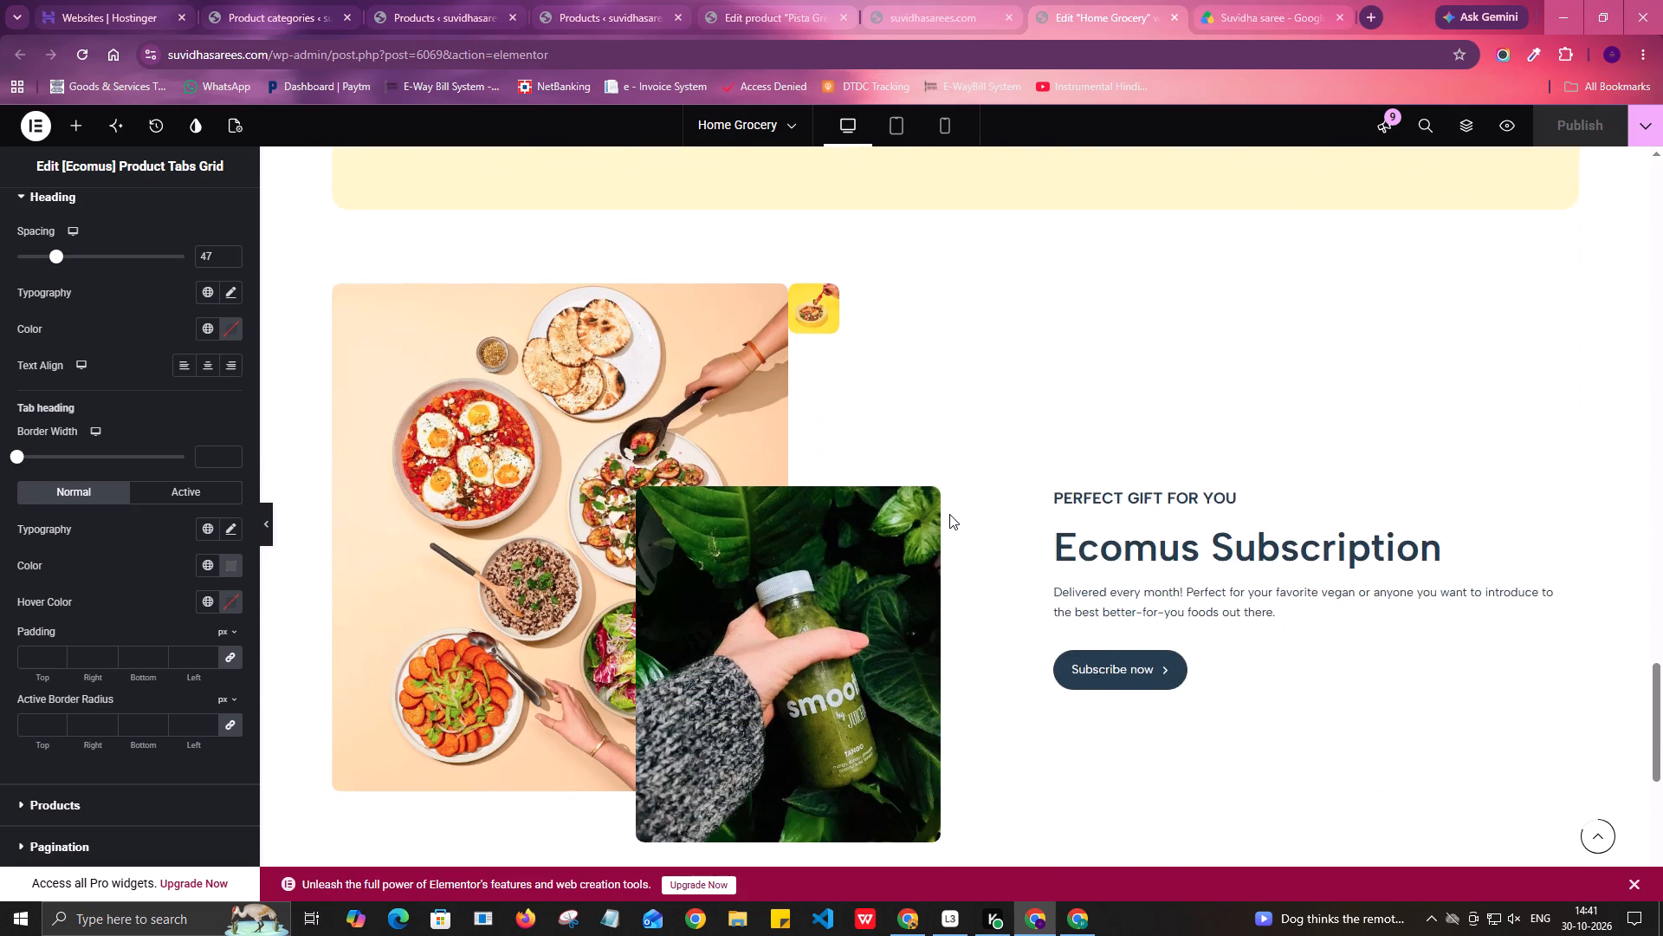
{"action": "scroll", "coordinate": [949, 514], "scroll_direction": "down", "scroll_amount": 7}
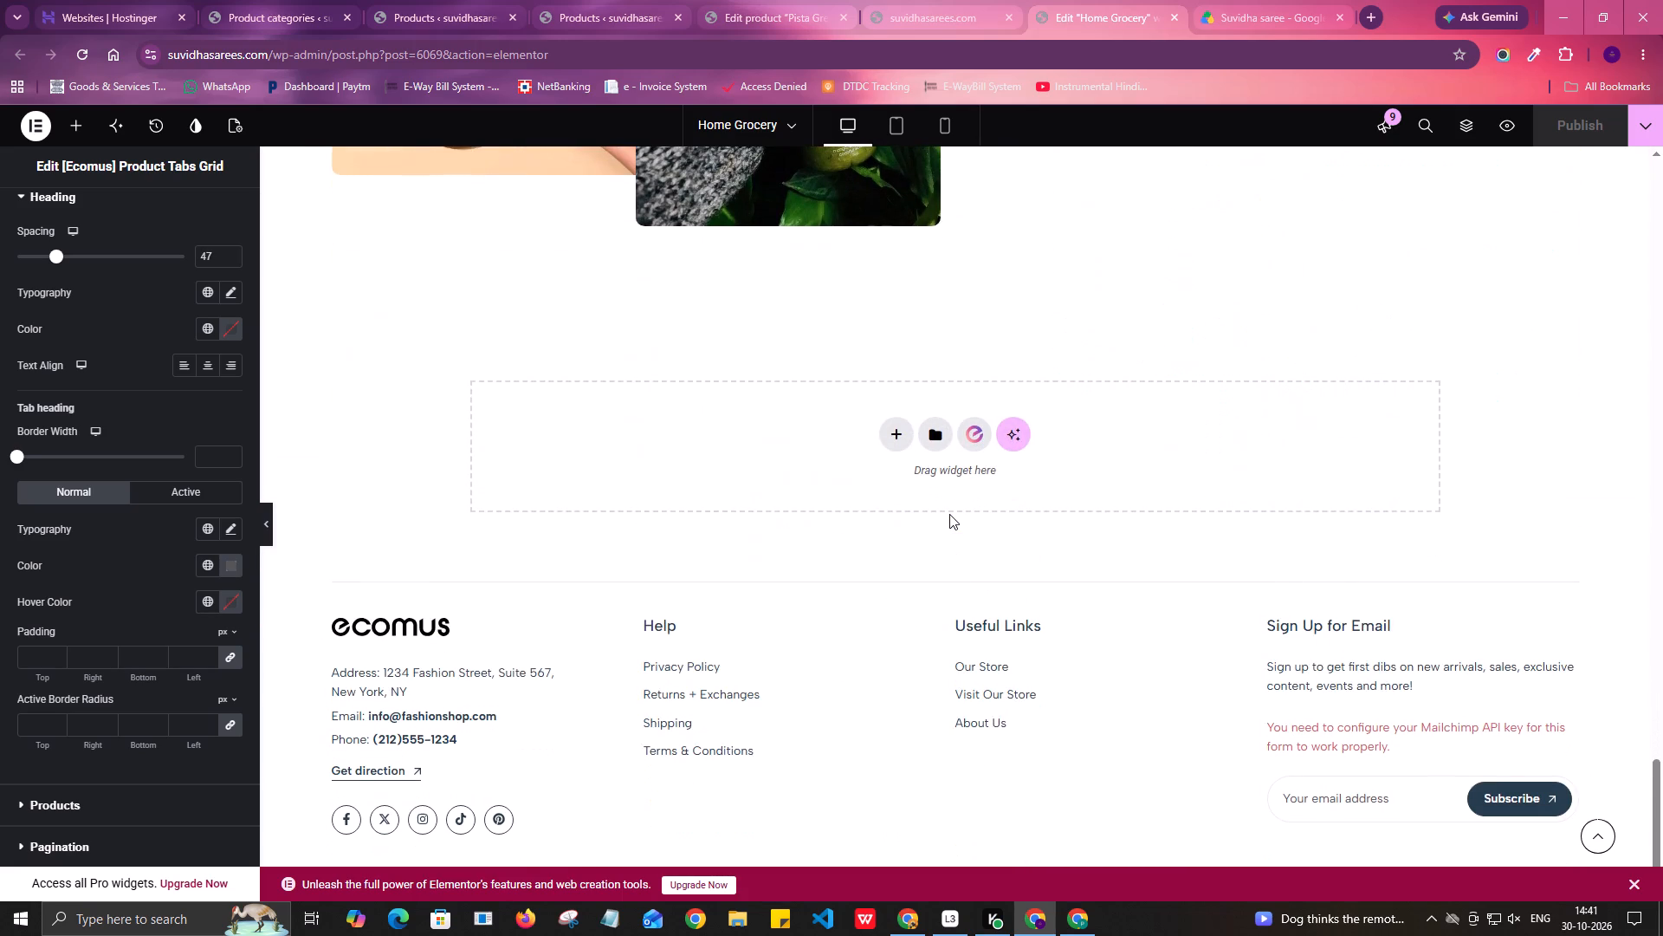
Review the page in reverse from the footer through the deals, banners and Popular products to Featured Categories.
{"action": "scroll", "coordinate": [949, 514], "scroll_direction": "up", "scroll_amount": 16}
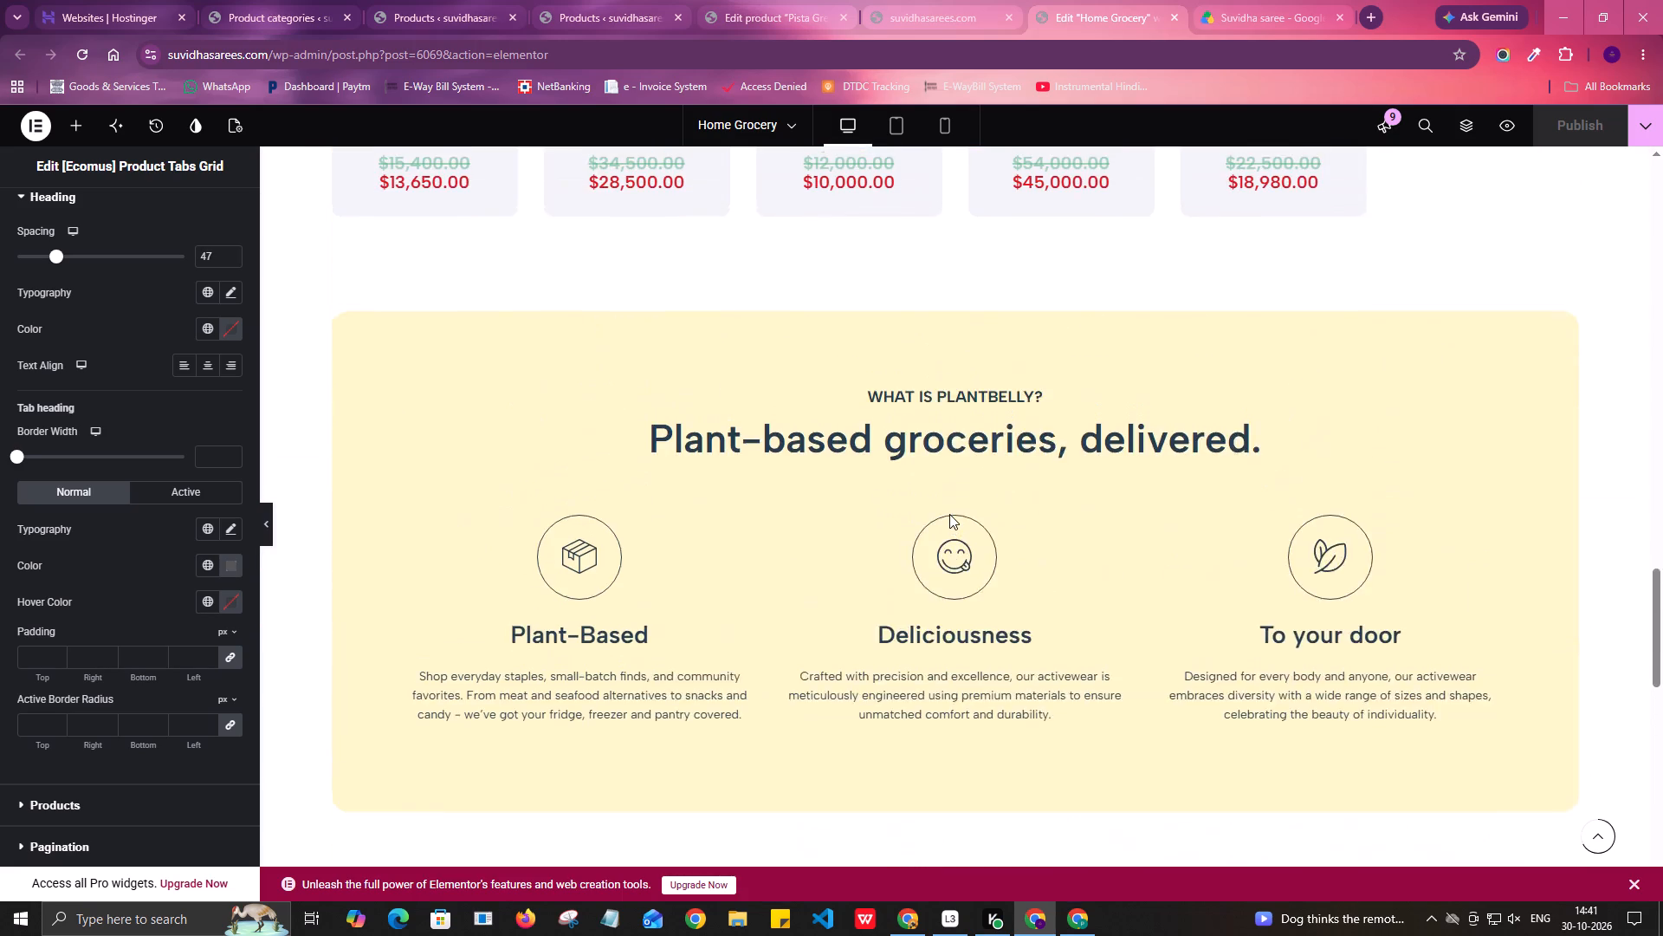
{"action": "scroll", "coordinate": [949, 514], "scroll_direction": "up", "scroll_amount": 8}
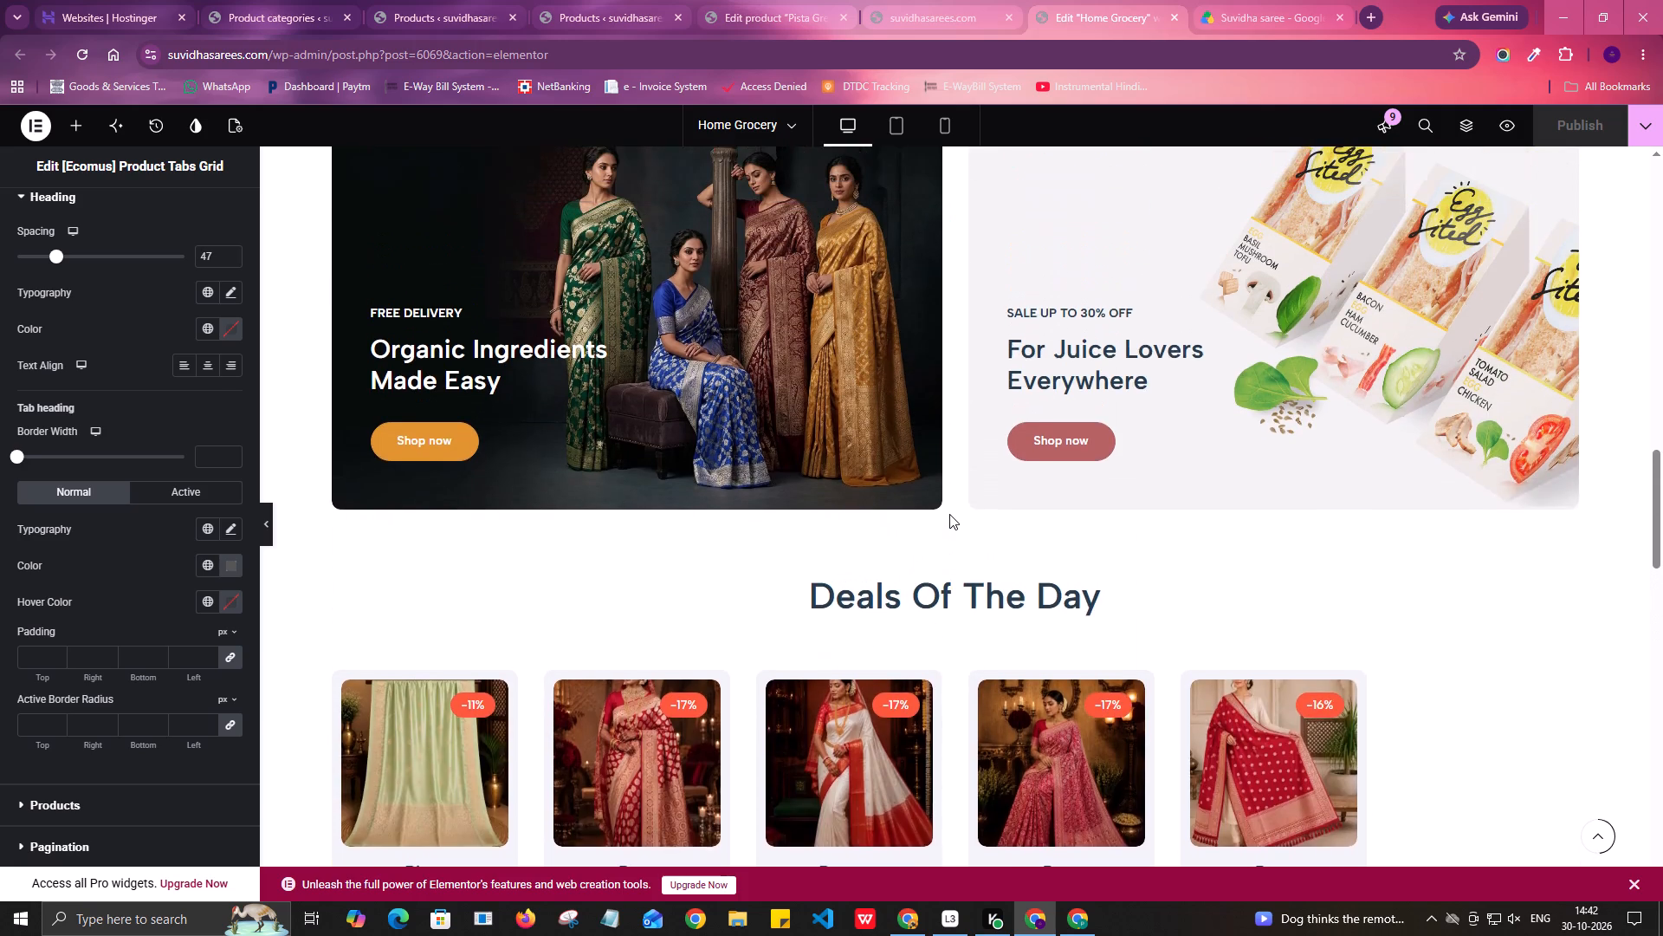
{"action": "scroll", "coordinate": [949, 514], "scroll_direction": "up", "scroll_amount": 6}
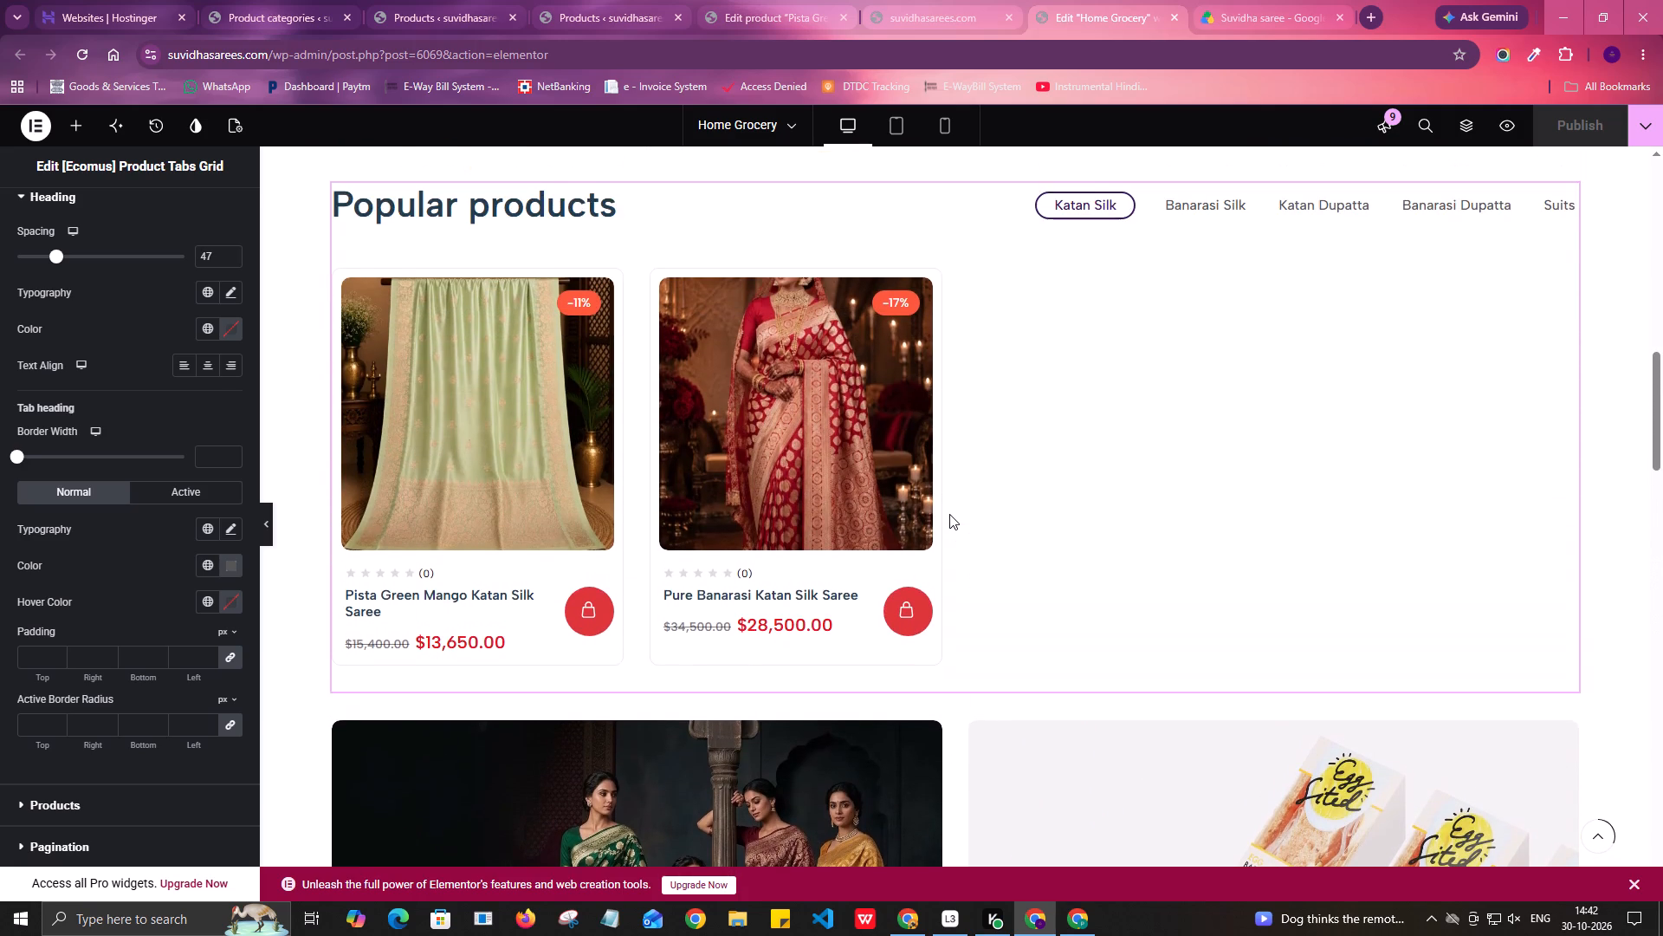
{"action": "scroll", "coordinate": [949, 514], "scroll_direction": "up", "scroll_amount": 5}
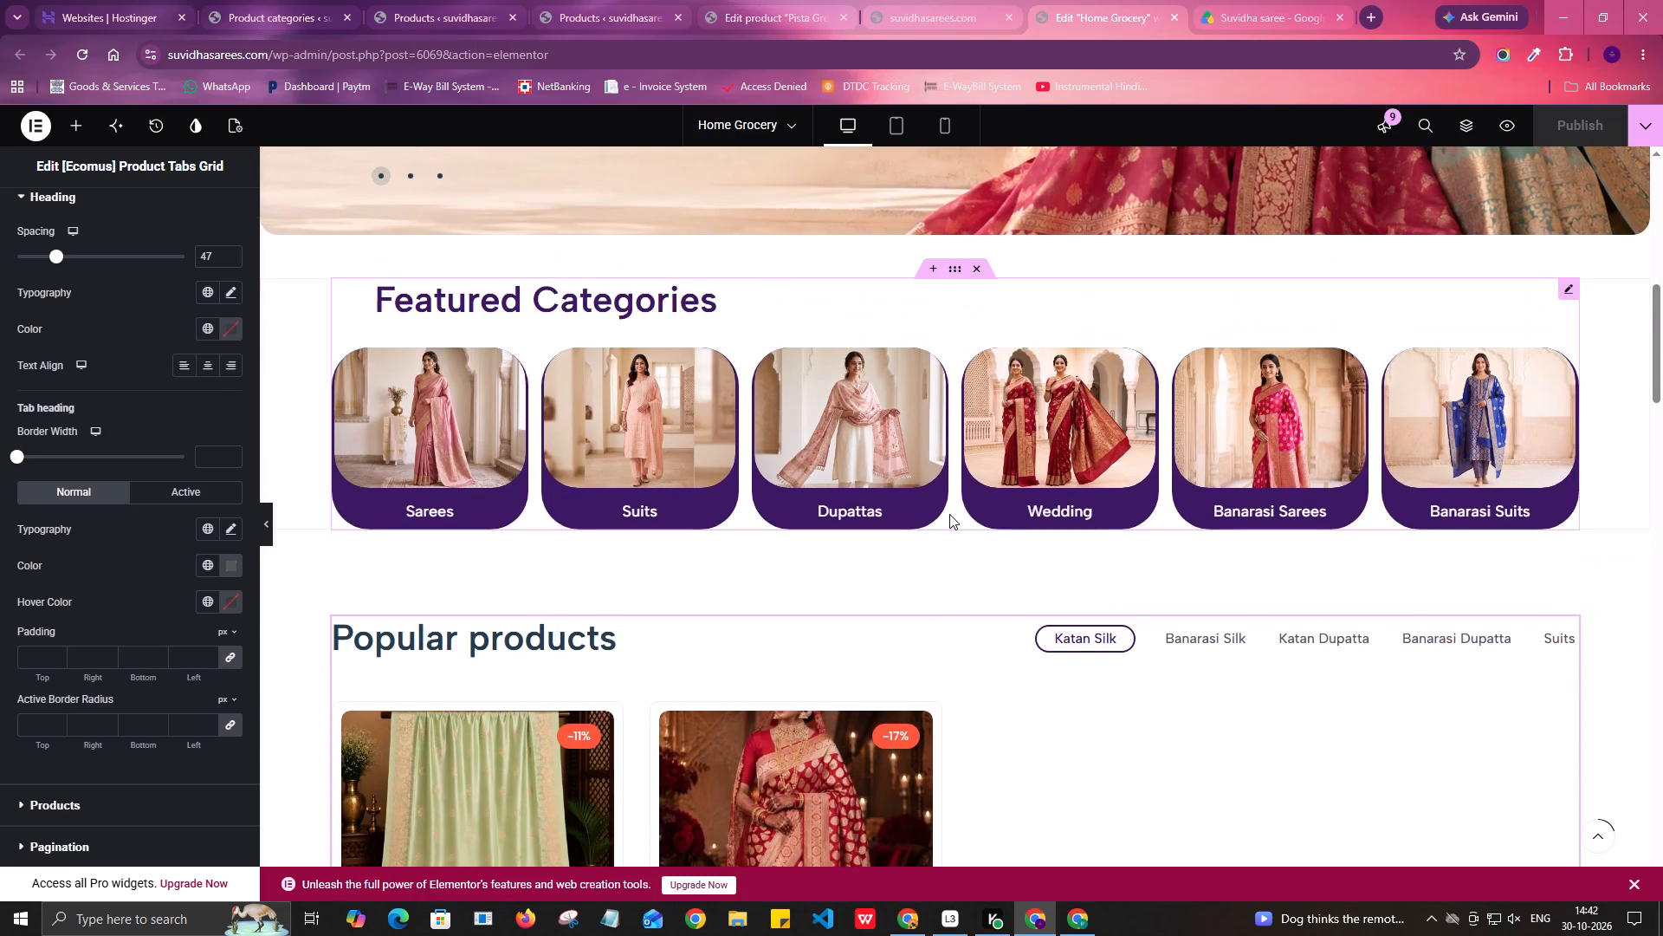
Recheck the layout from the Katan Silk cards through the two promotional banners to Deals Of The Day.
{"action": "scroll", "coordinate": [949, 514], "scroll_direction": "down", "scroll_amount": 6}
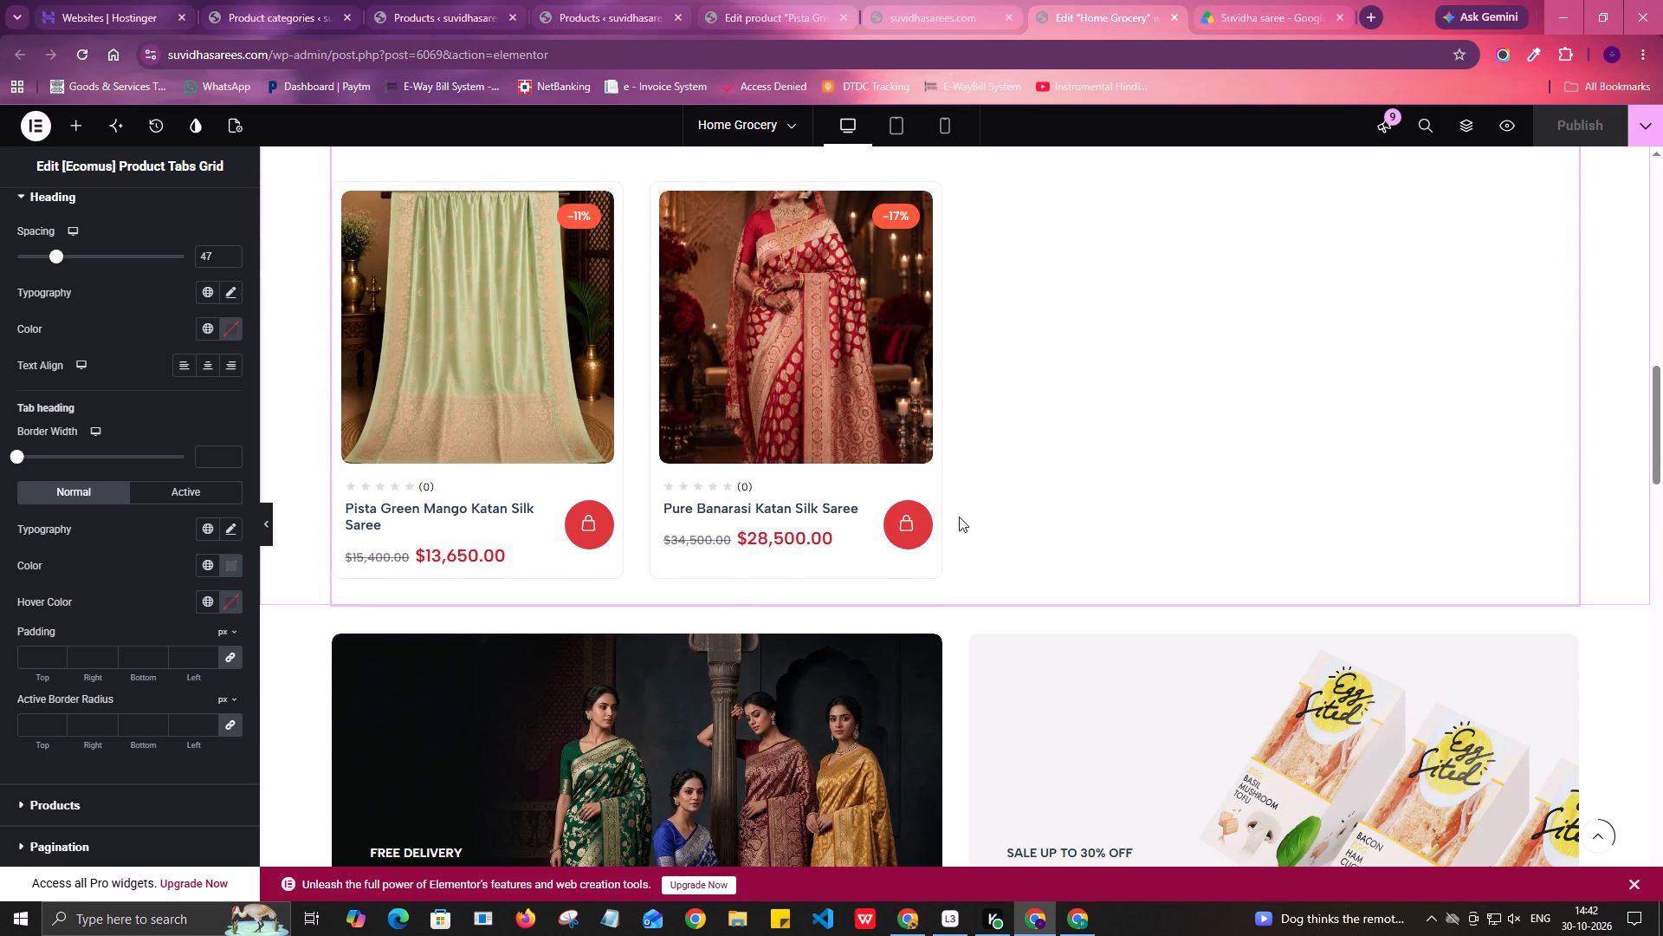
{"action": "scroll", "coordinate": [959, 517], "scroll_direction": "up", "scroll_amount": 1}
{"action": "scroll", "coordinate": [959, 517], "scroll_direction": "down", "scroll_amount": 2}
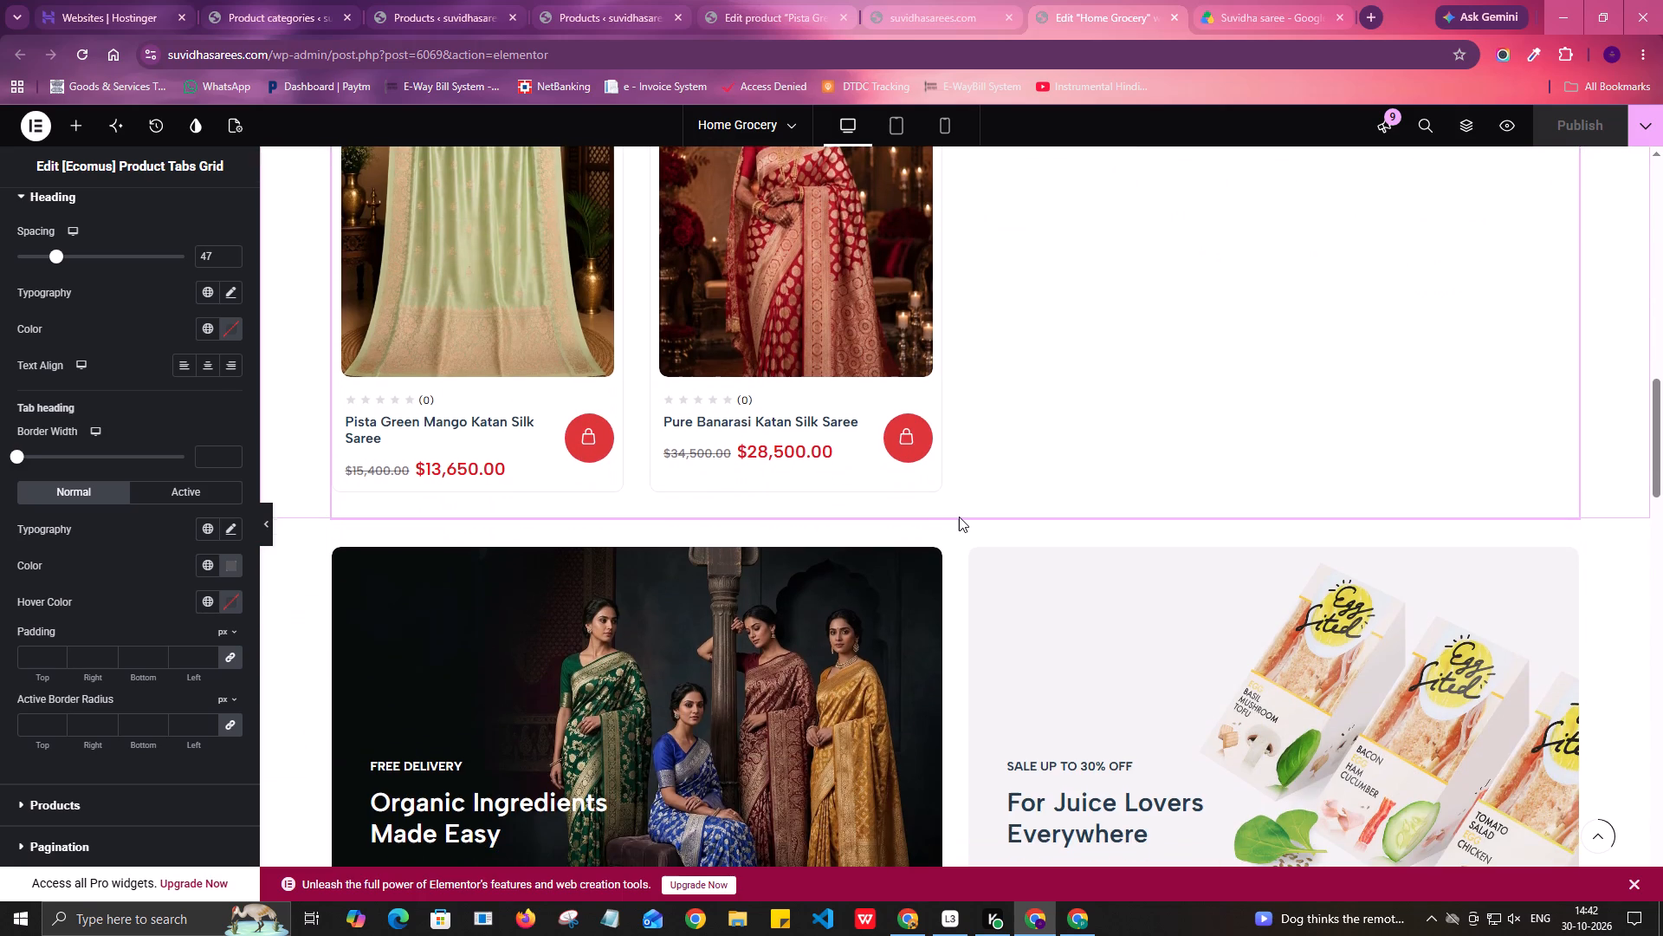
{"action": "scroll", "coordinate": [959, 517], "scroll_direction": "down", "scroll_amount": 1}
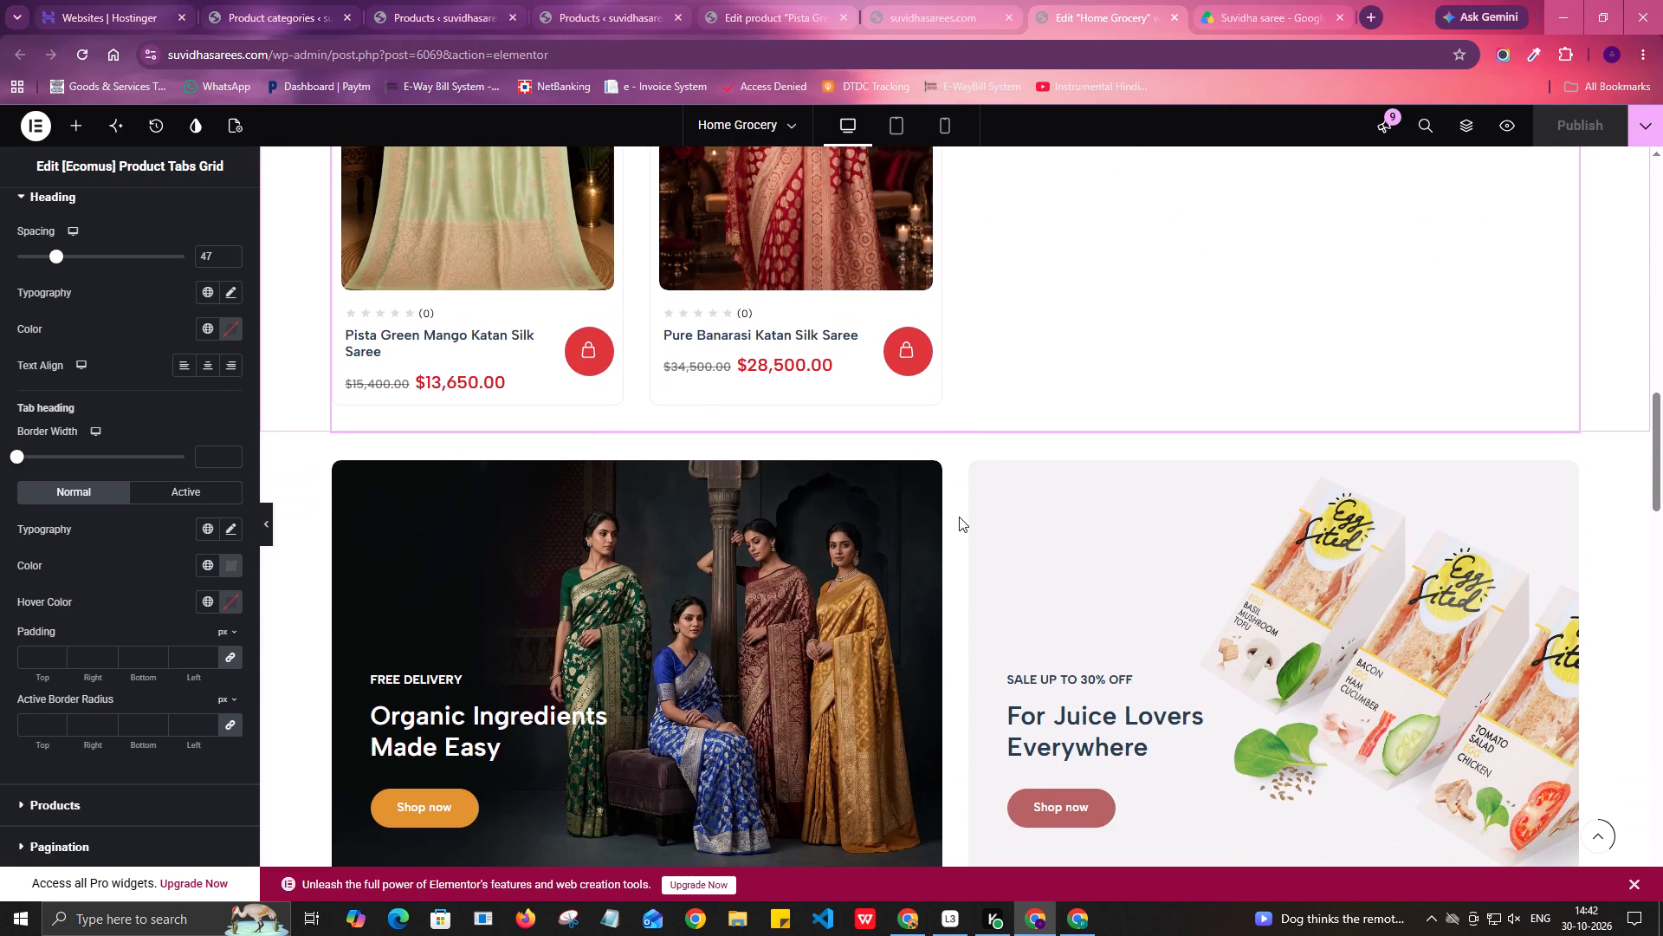
{"action": "scroll", "coordinate": [959, 517], "scroll_direction": "down", "scroll_amount": 2}
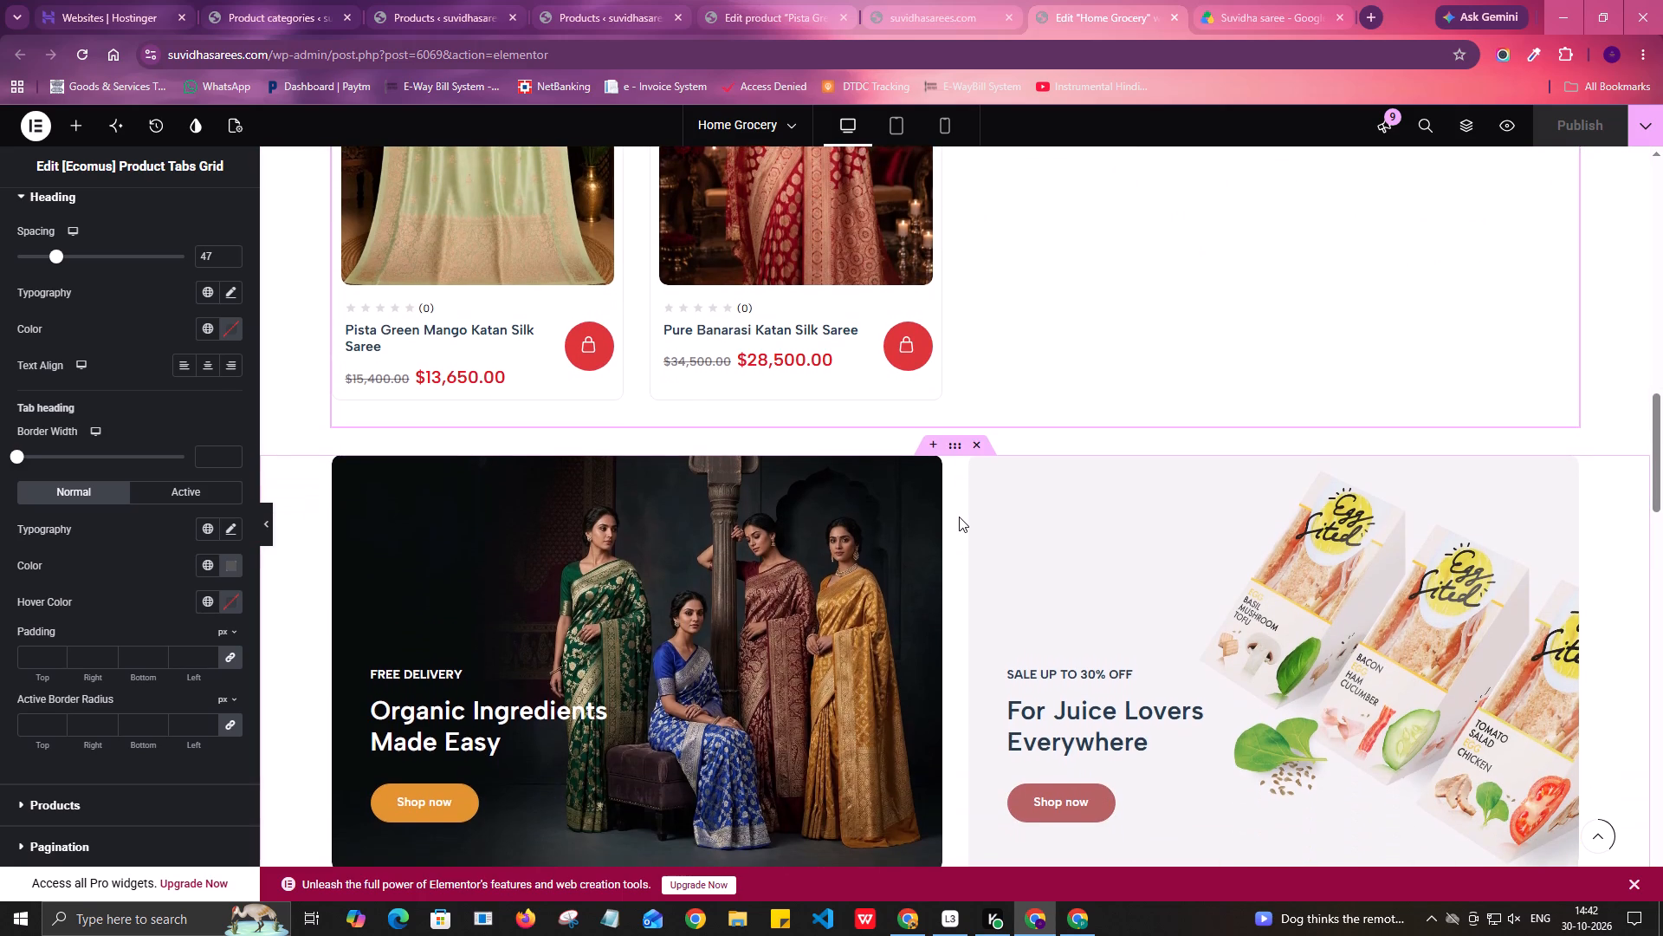
{"action": "scroll", "coordinate": [959, 517], "scroll_direction": "down", "scroll_amount": 3}
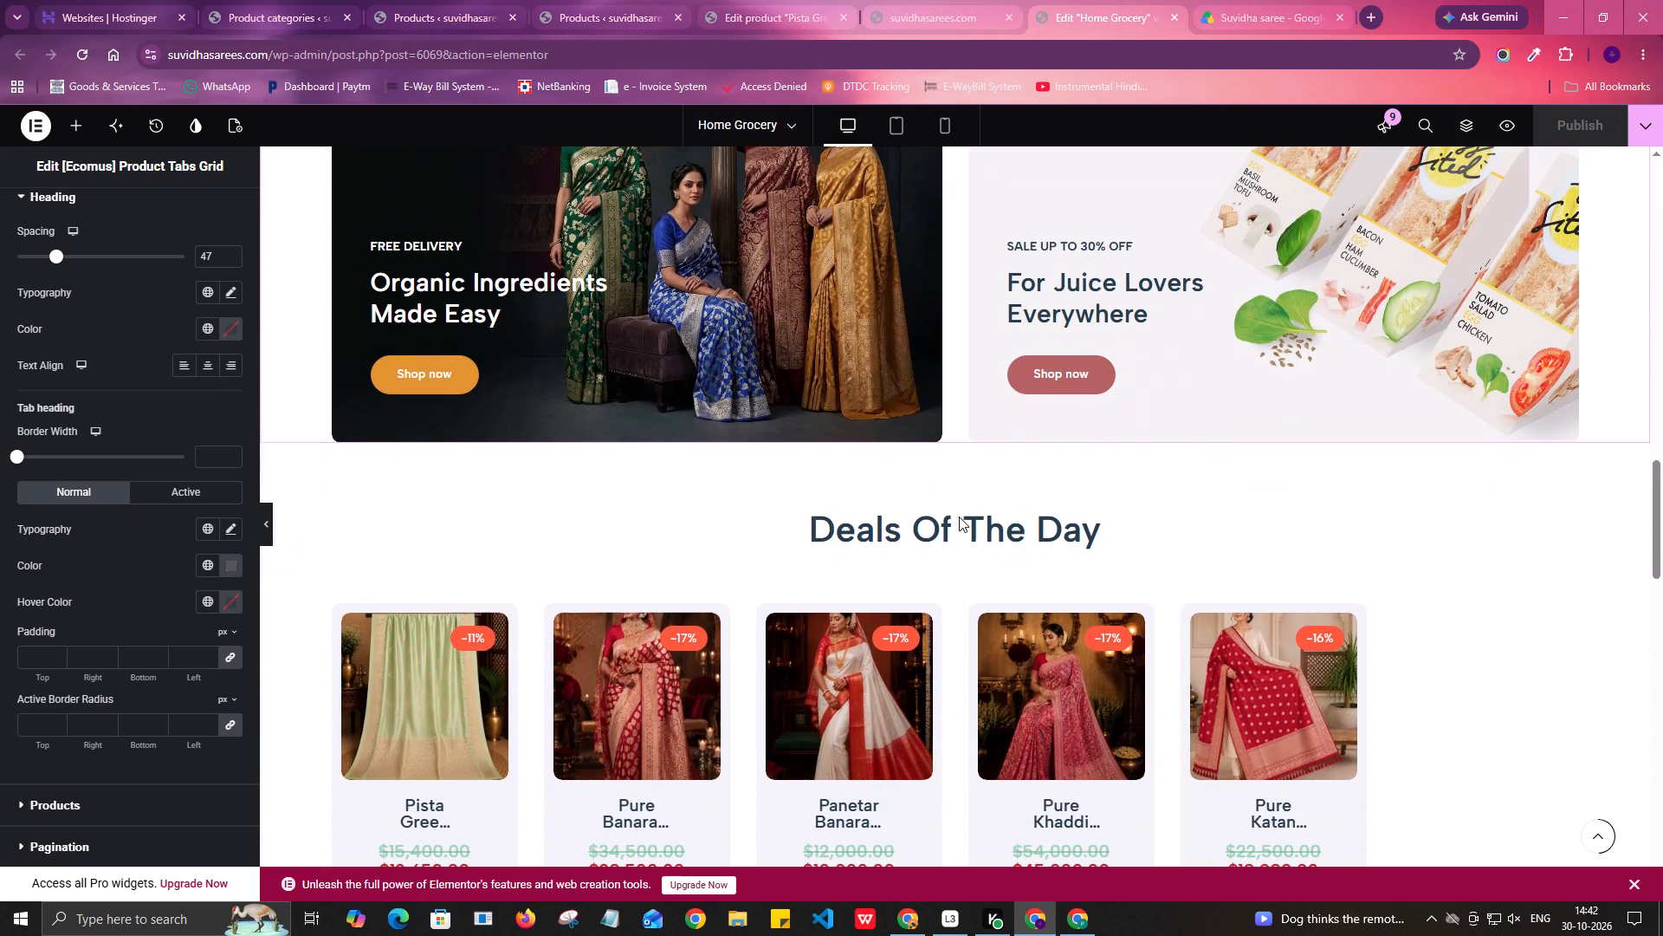
{"action": "scroll", "coordinate": [959, 517], "scroll_direction": "up", "scroll_amount": 5}
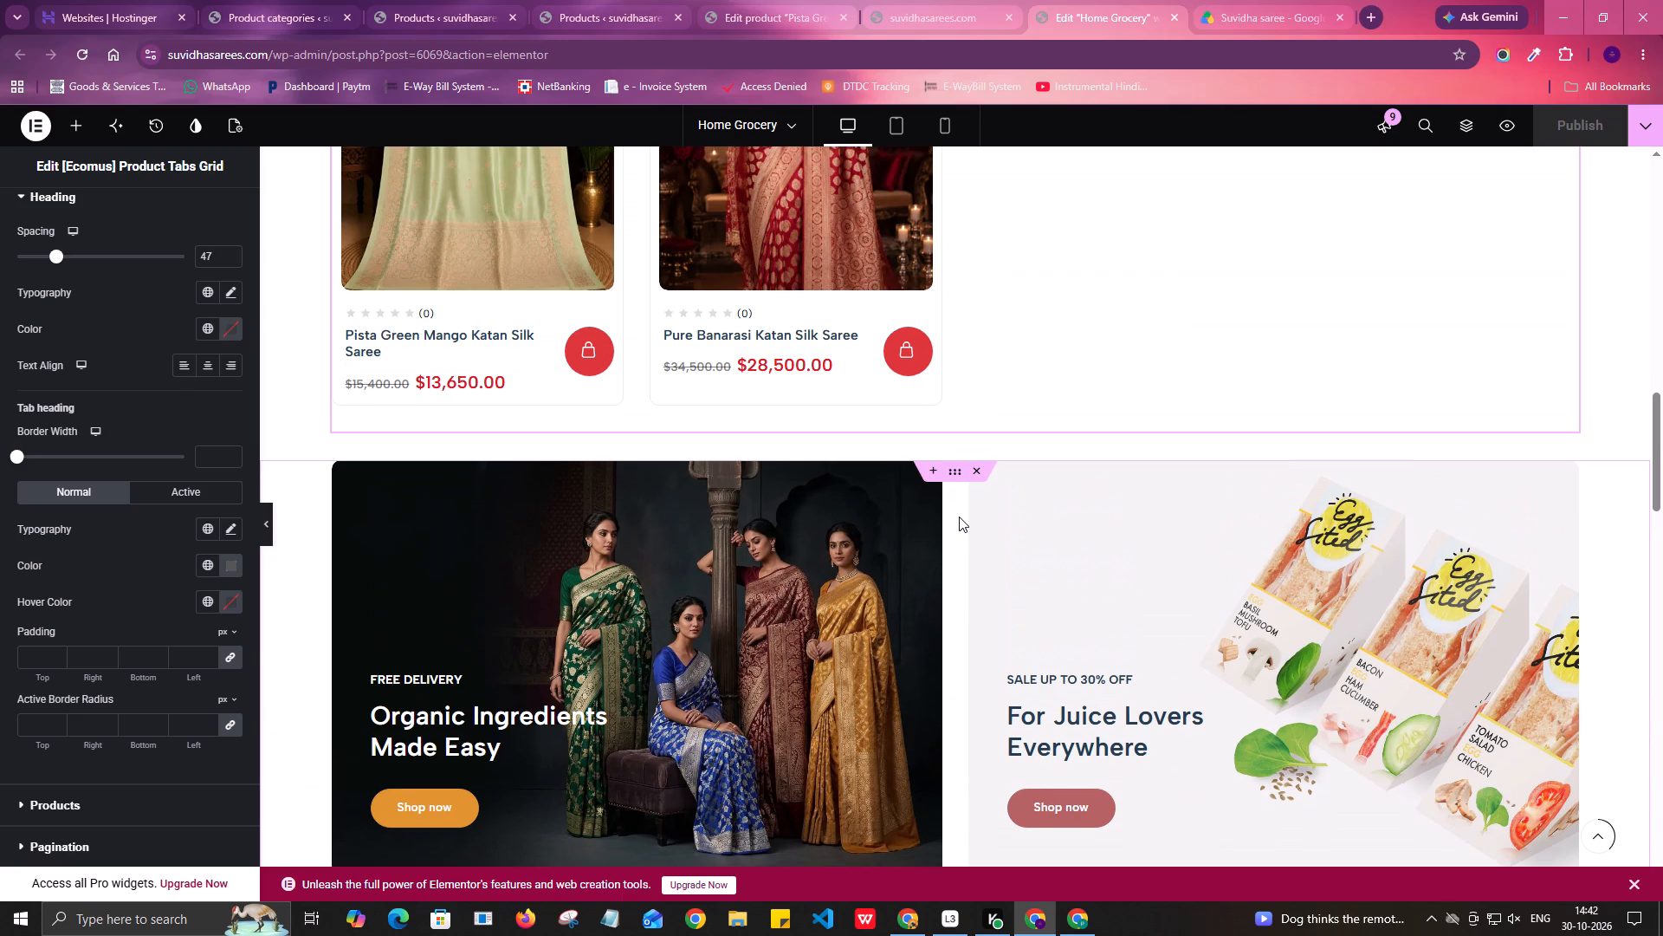
{"action": "scroll", "coordinate": [959, 517], "scroll_direction": "down", "scroll_amount": 4}
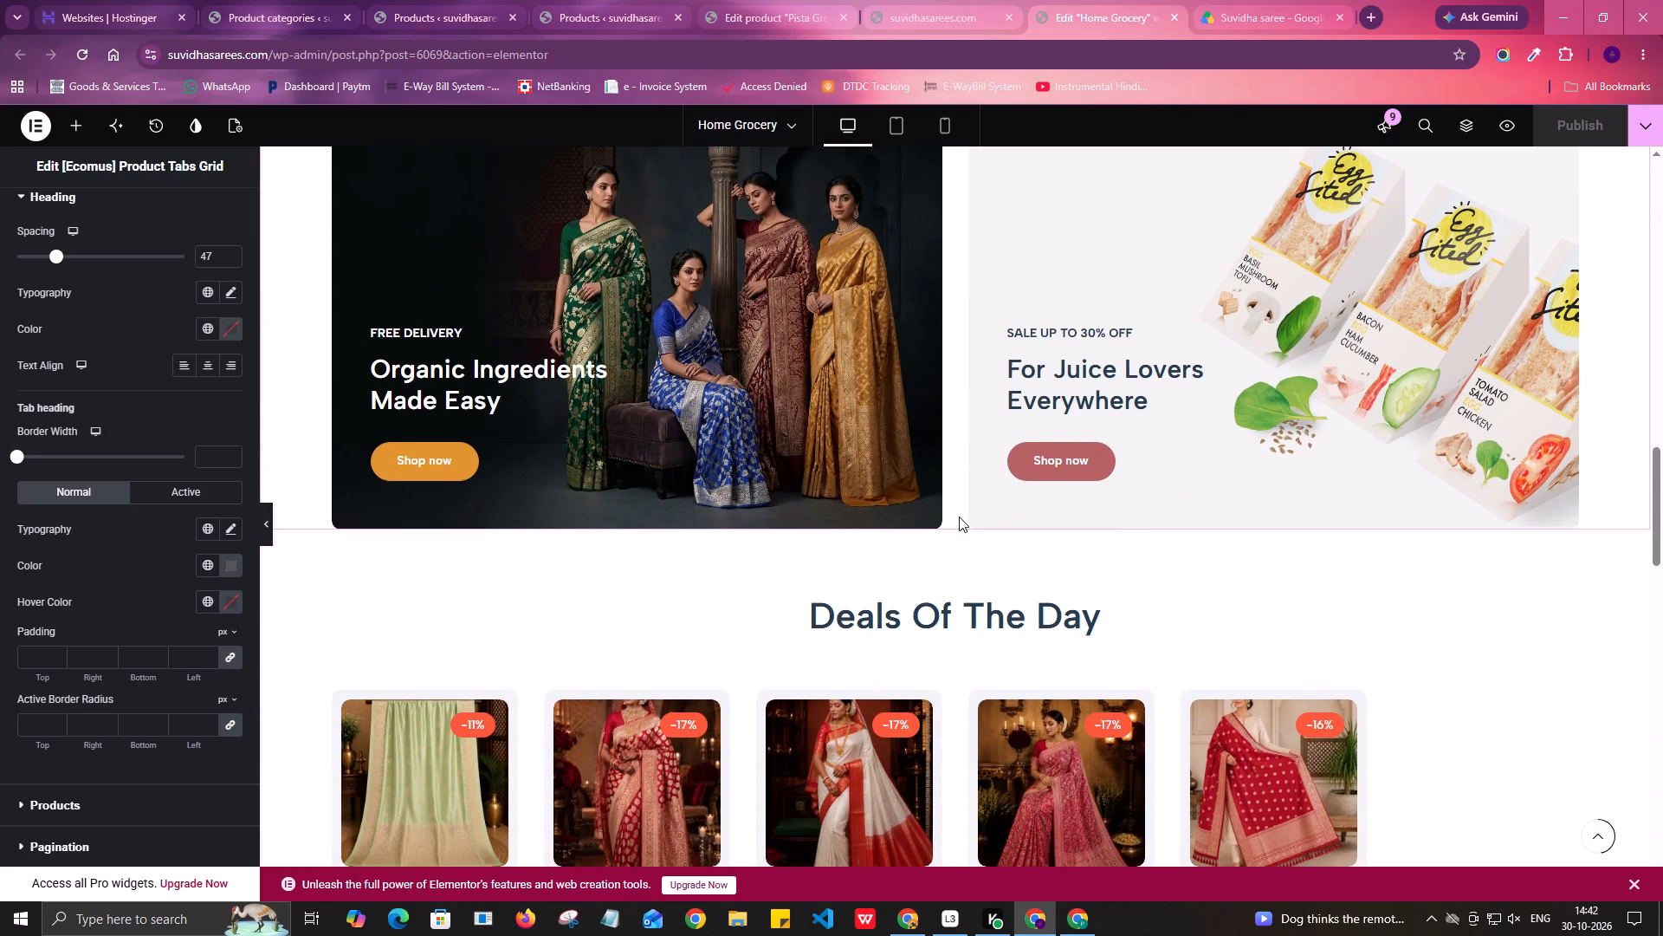
Switch to the Shopify window, open the My Store storefront's home page and examine it from the hero banner to the email sign-up.
{"action": "scroll", "coordinate": [959, 517], "scroll_direction": "up", "scroll_amount": 5}
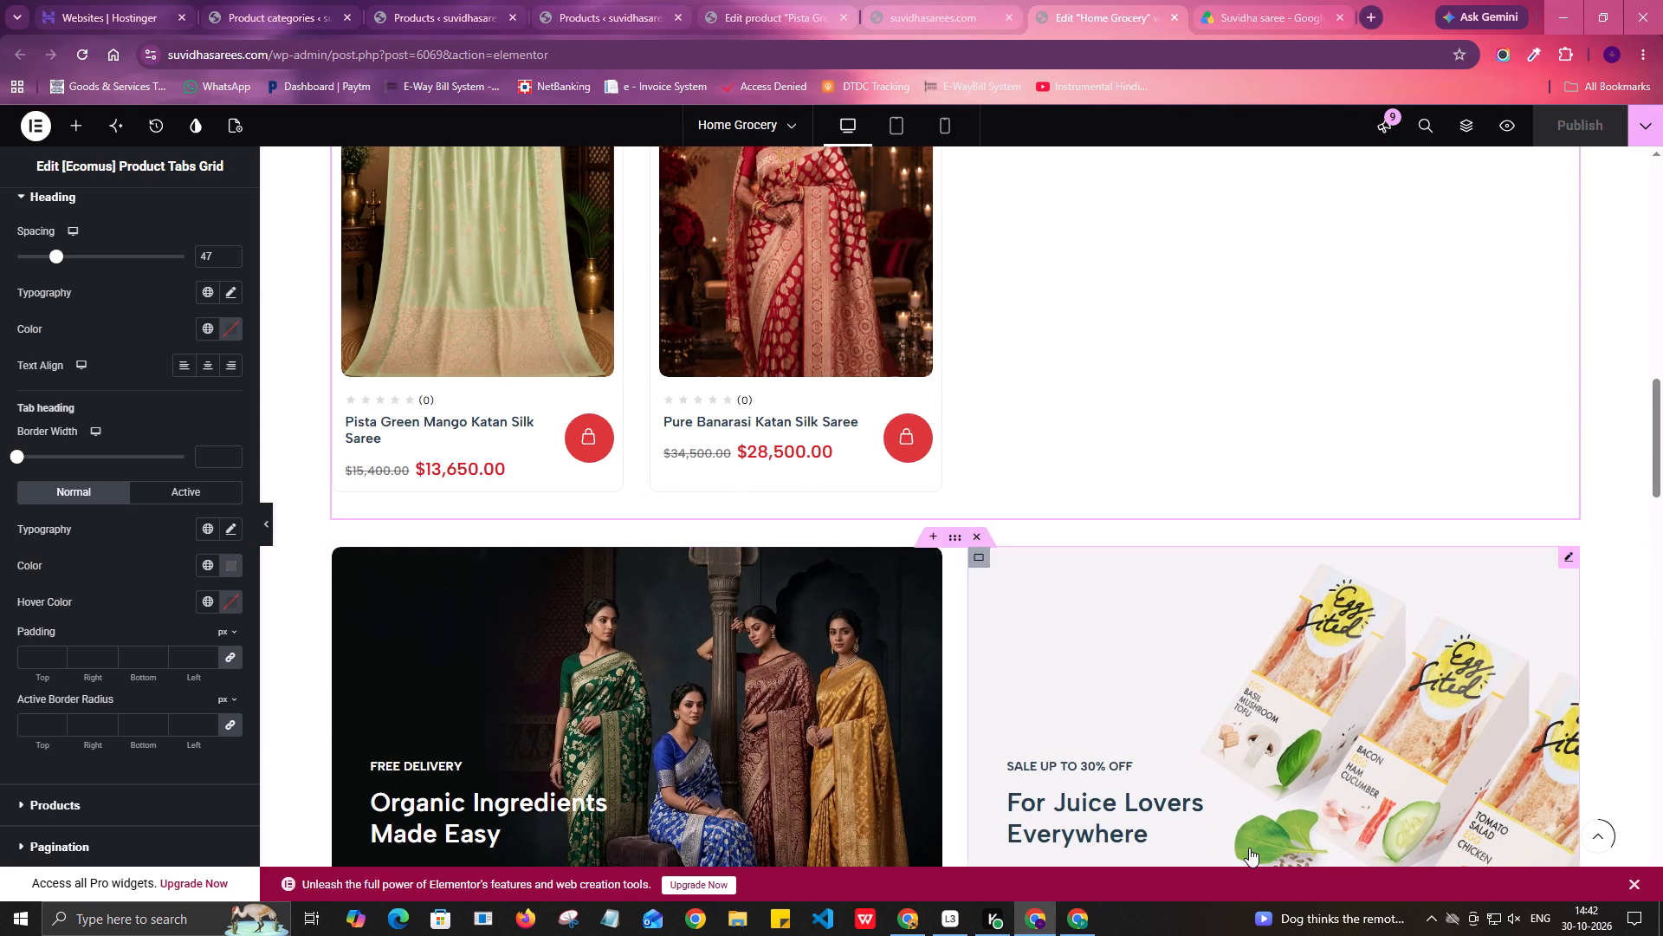
{"action": "key", "text": "alt+Tab"}
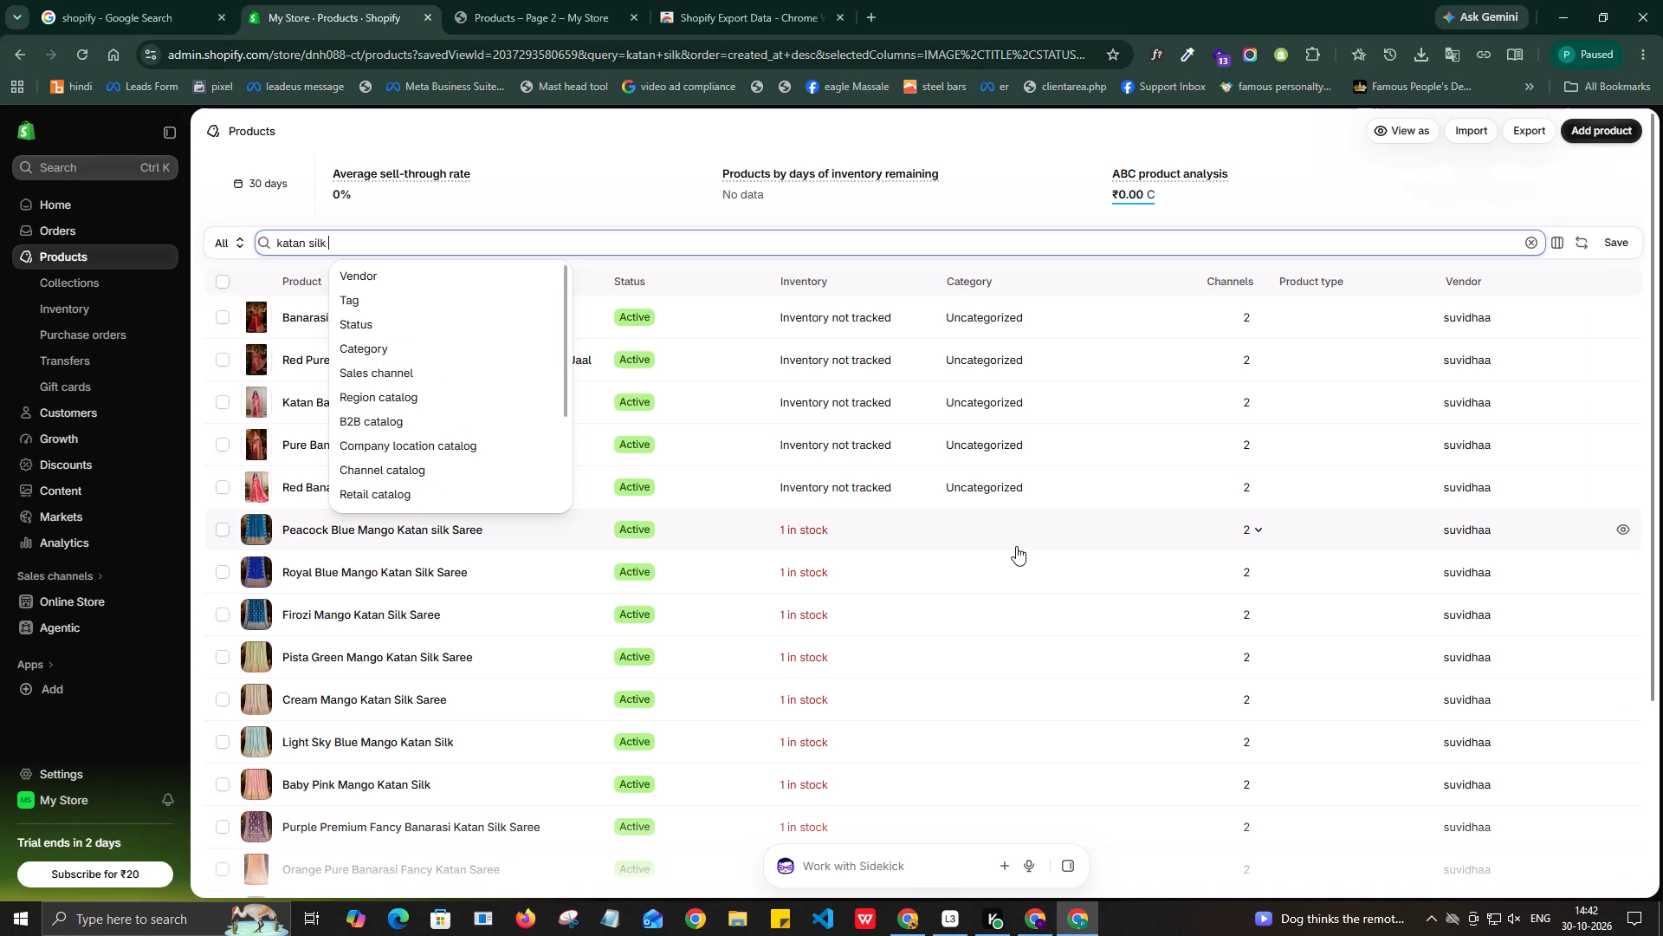
{"action": "left_click", "coordinate": [677, 146]}
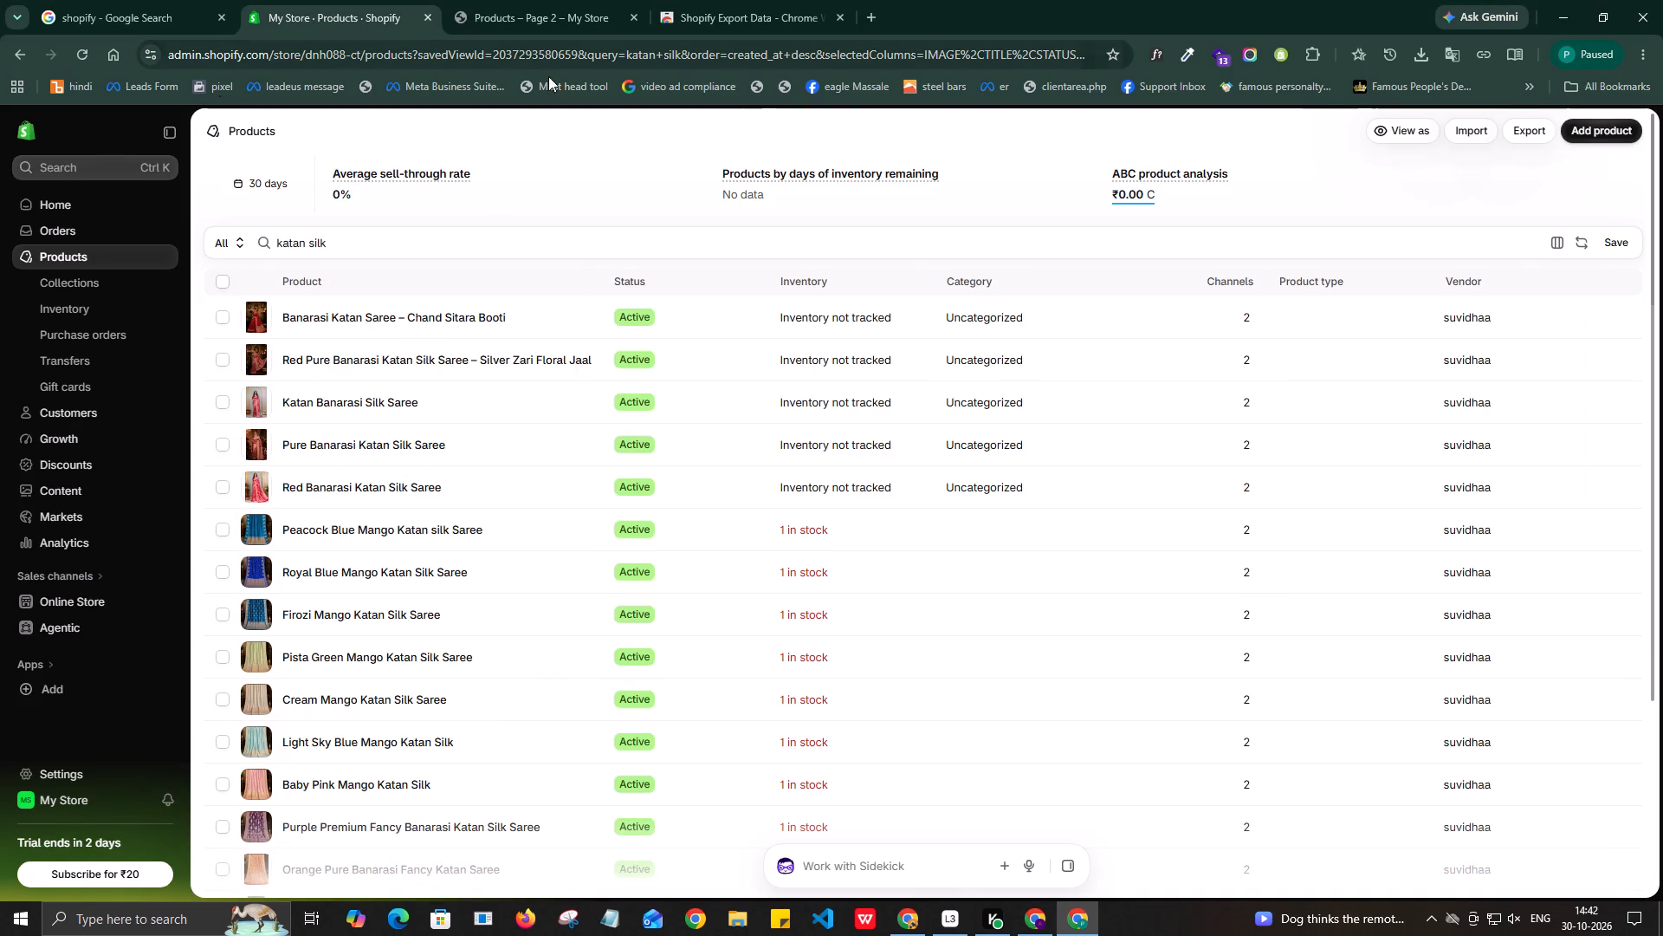
{"action": "left_click", "coordinate": [516, 0]}
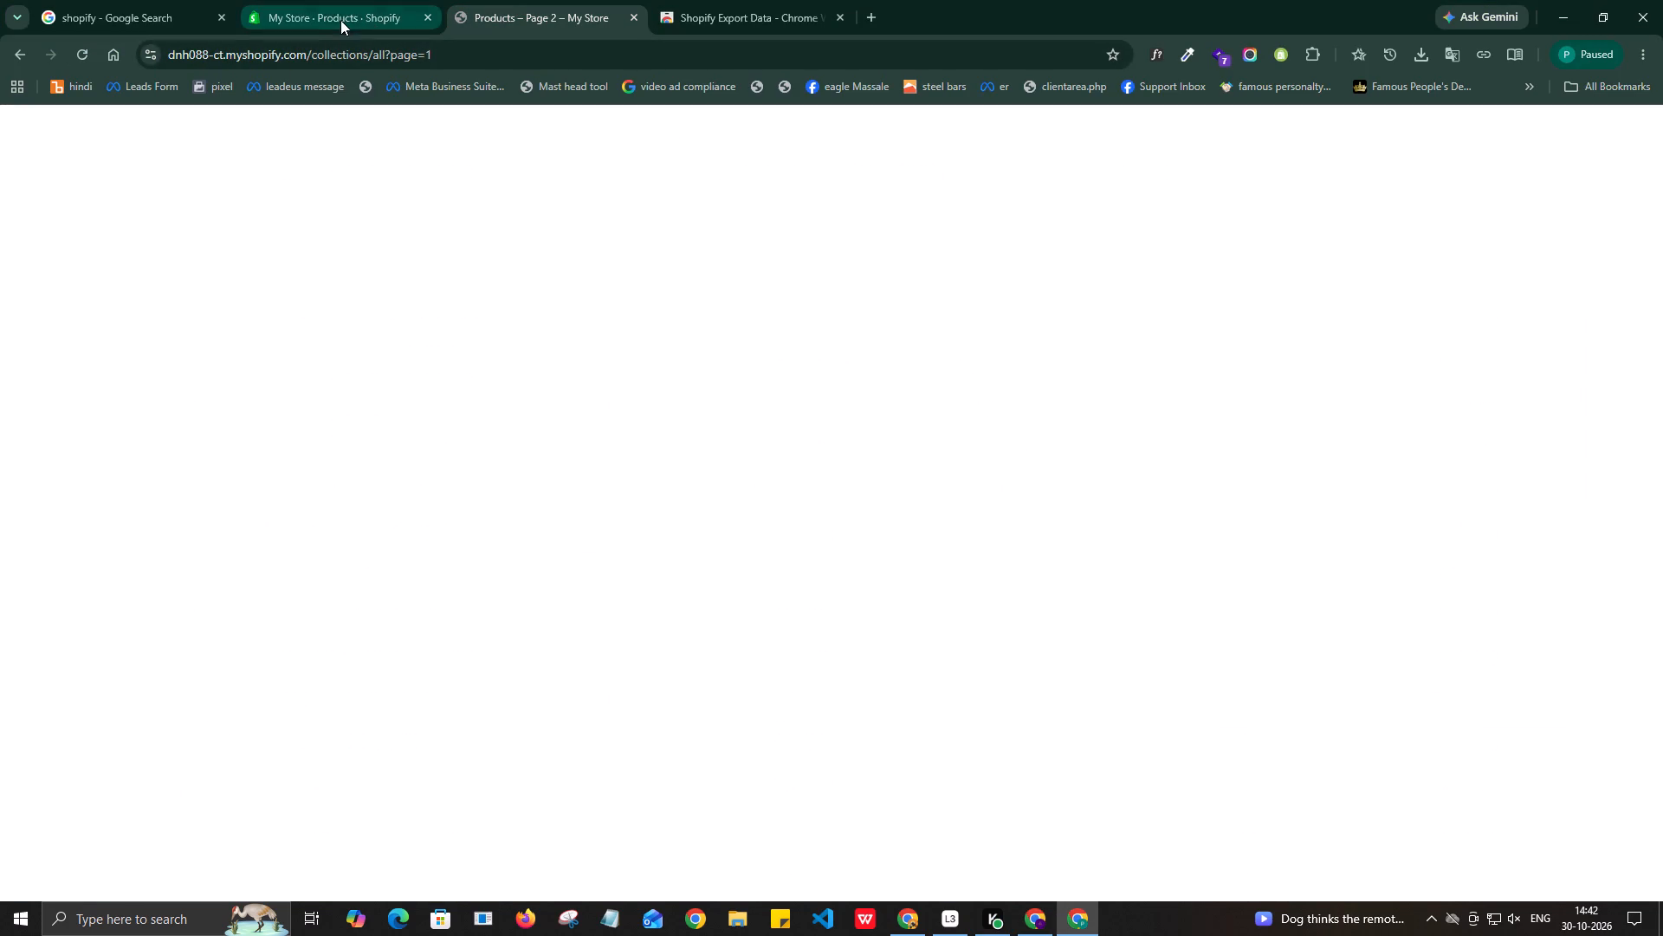
{"action": "left_click", "coordinate": [287, 170]}
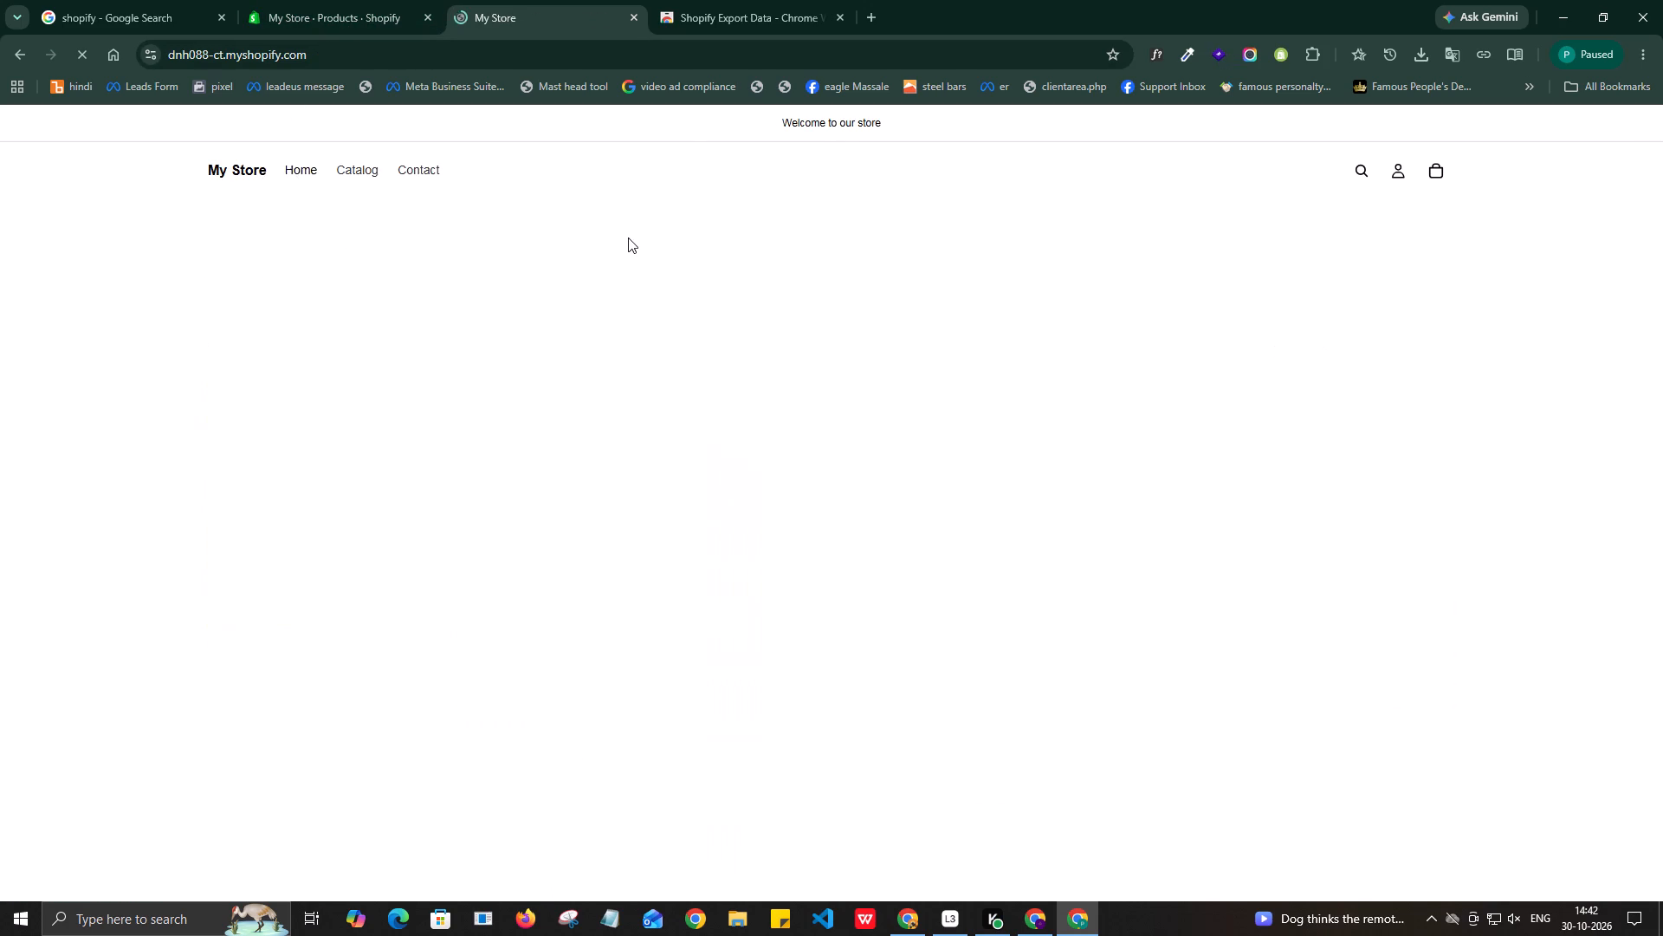
{"action": "scroll", "coordinate": [571, 426], "scroll_direction": "down", "scroll_amount": 4}
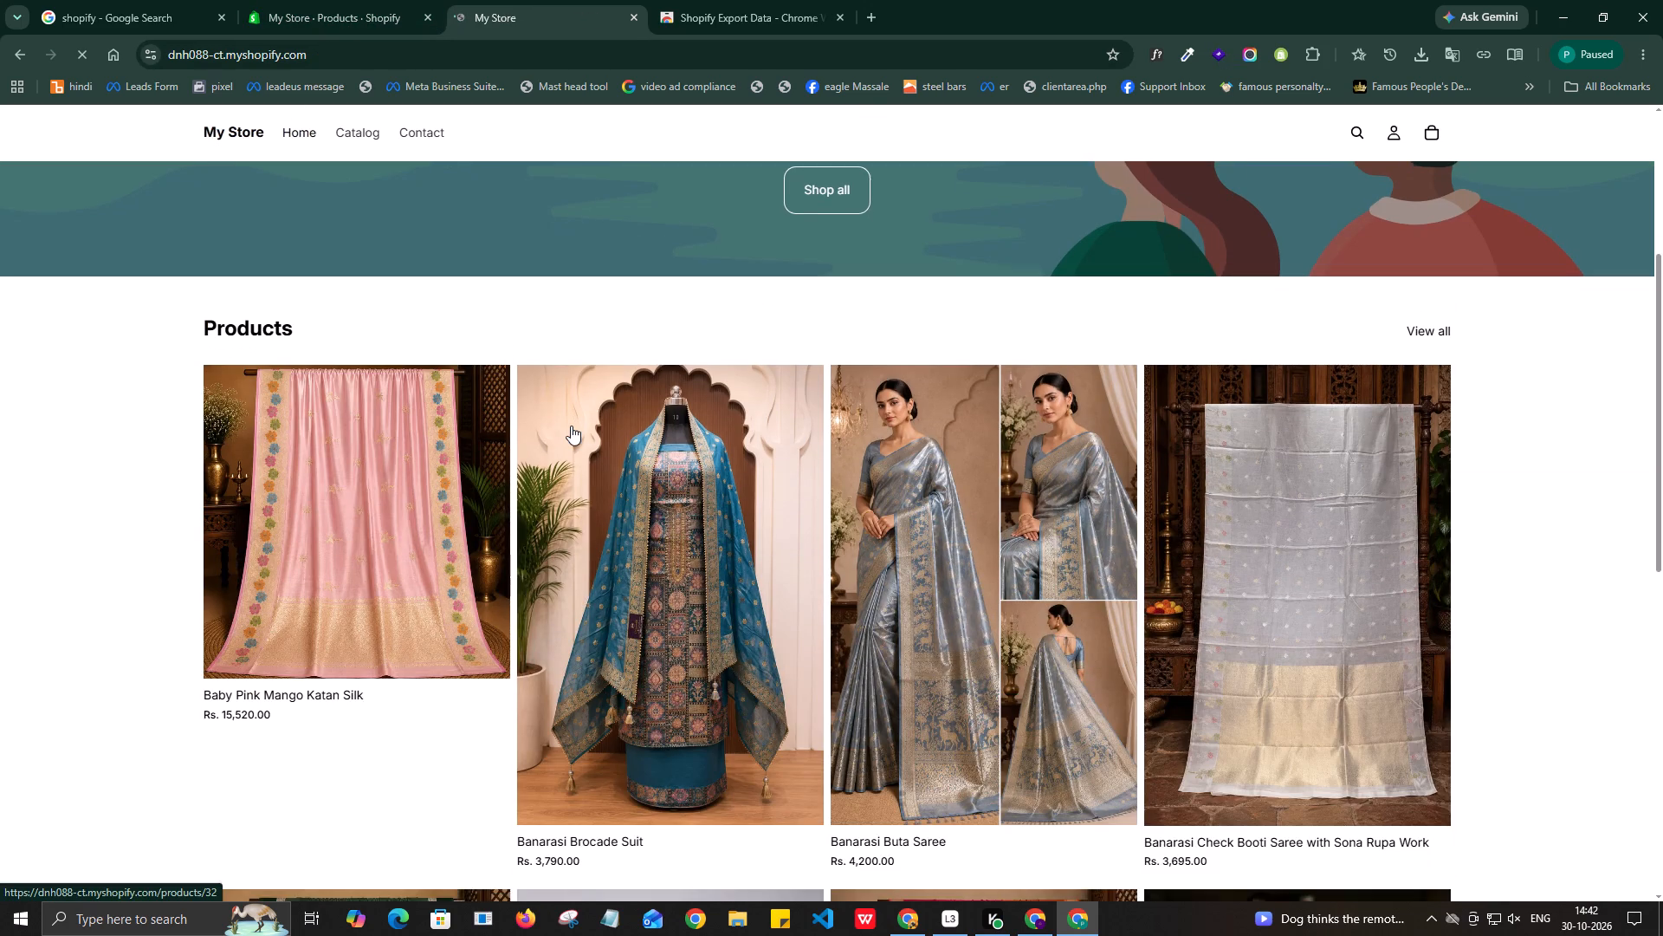
{"action": "scroll", "coordinate": [571, 426], "scroll_direction": "down", "scroll_amount": 6}
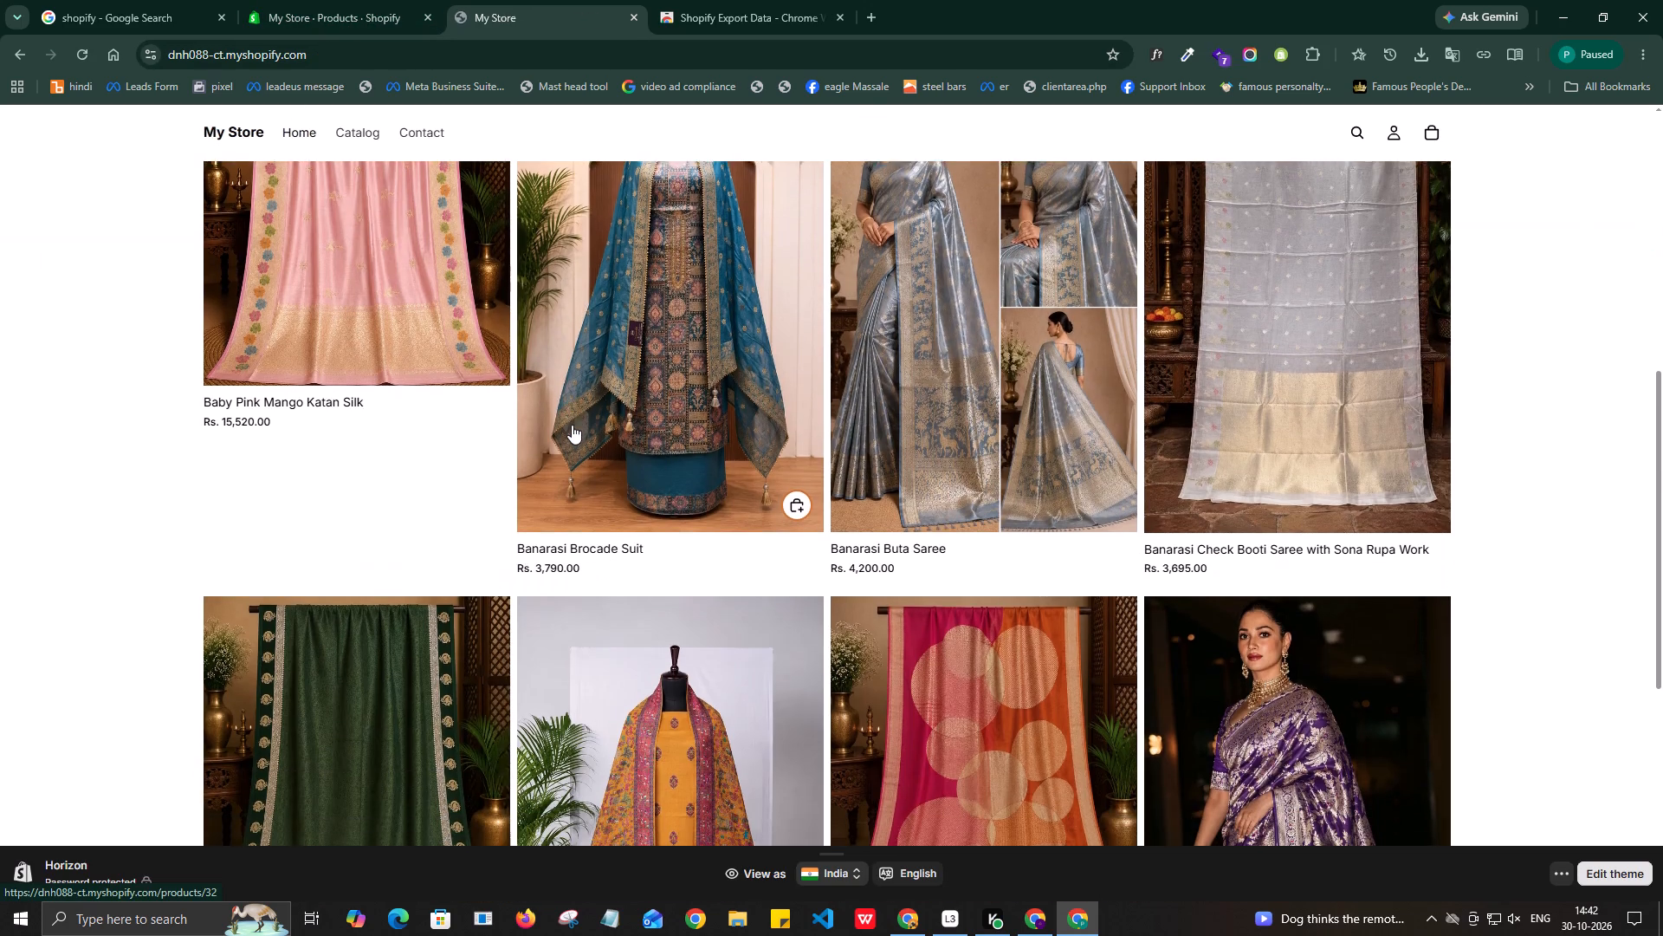
{"action": "scroll", "coordinate": [572, 425], "scroll_direction": "down", "scroll_amount": 11}
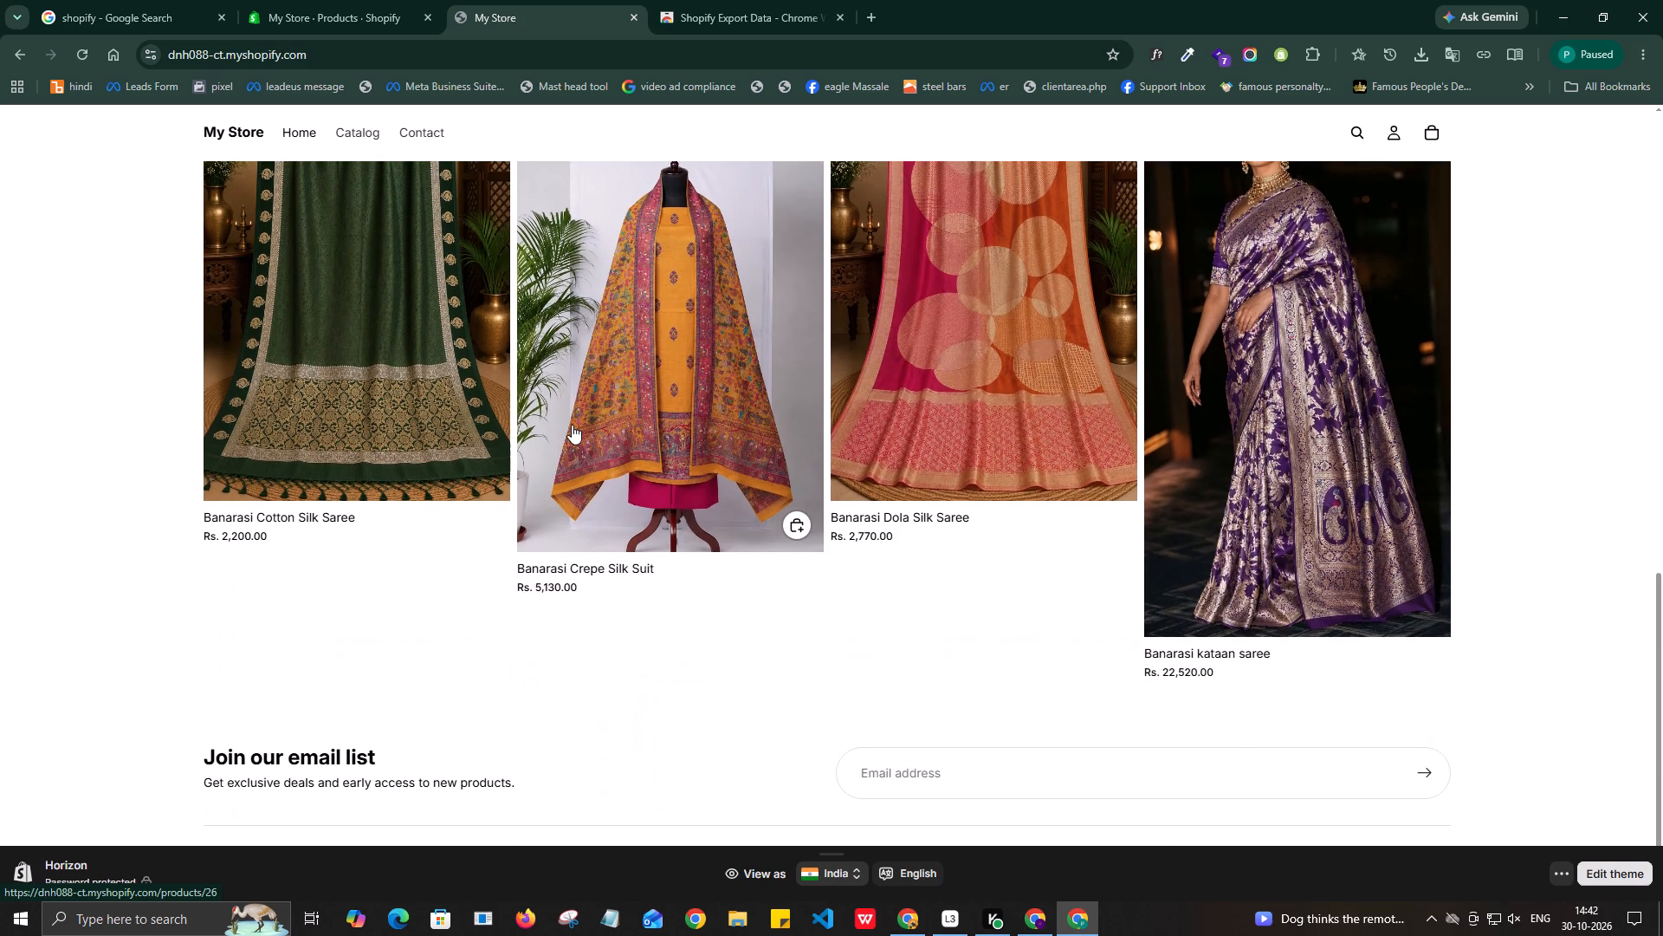
{"action": "scroll", "coordinate": [572, 425], "scroll_direction": "down", "scroll_amount": 2}
{"action": "scroll", "coordinate": [572, 425], "scroll_direction": "up", "scroll_amount": 20}
{"action": "scroll", "coordinate": [572, 425], "scroll_direction": "up", "scroll_amount": 3}
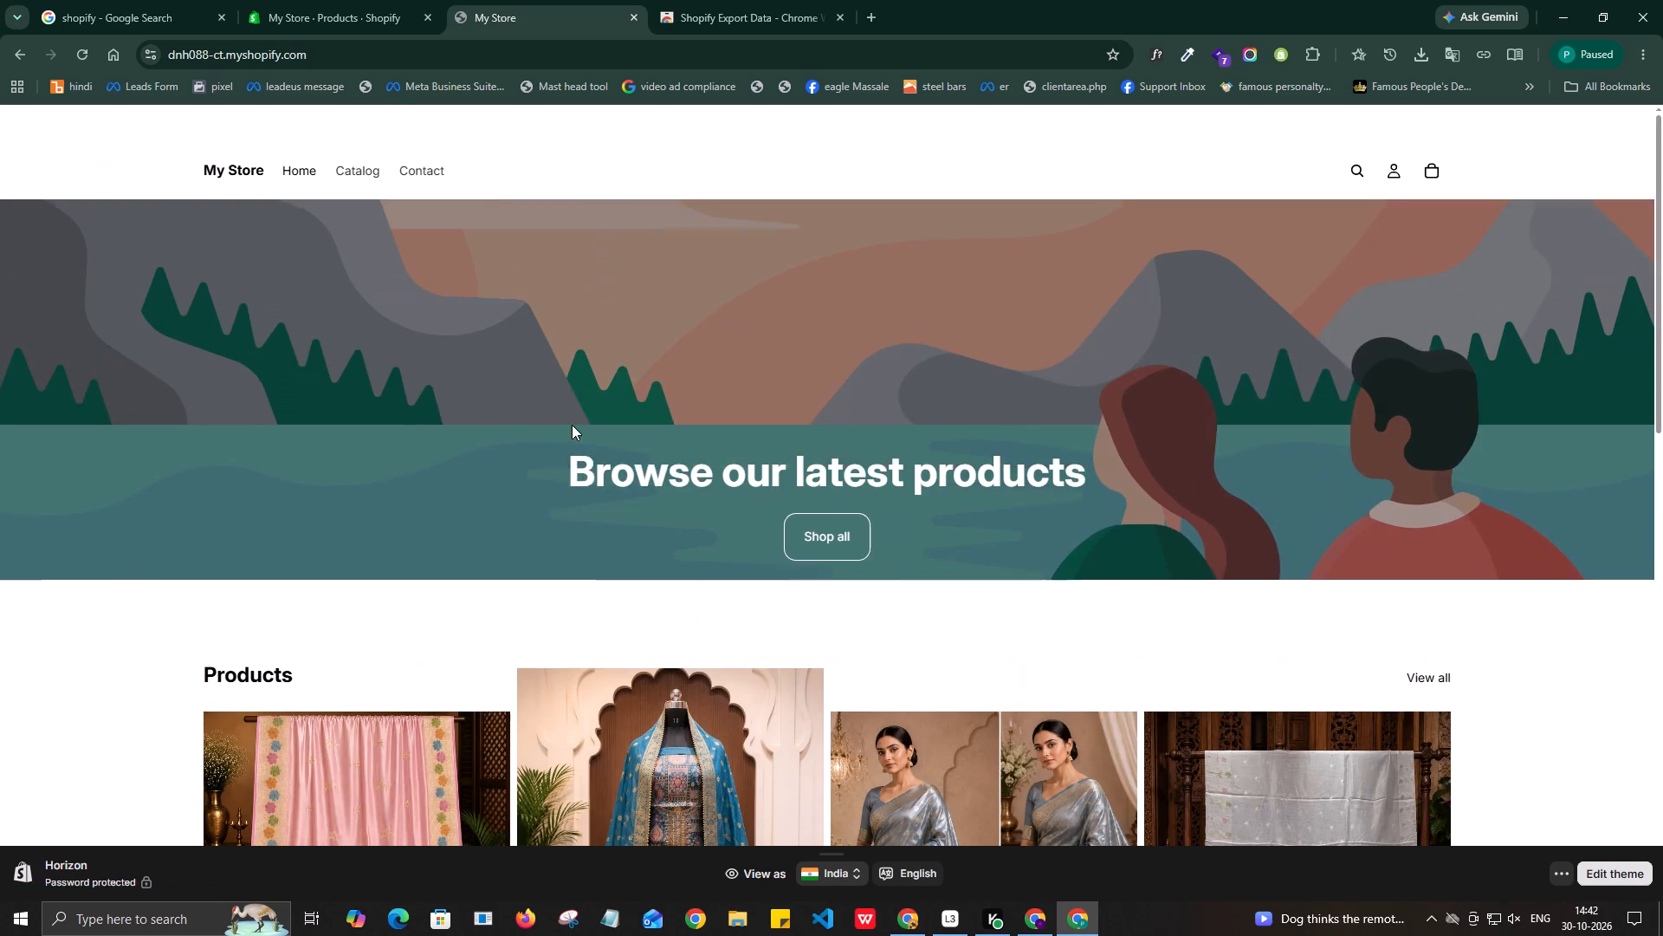
{"action": "scroll", "coordinate": [572, 425], "scroll_direction": "up", "scroll_amount": 6}
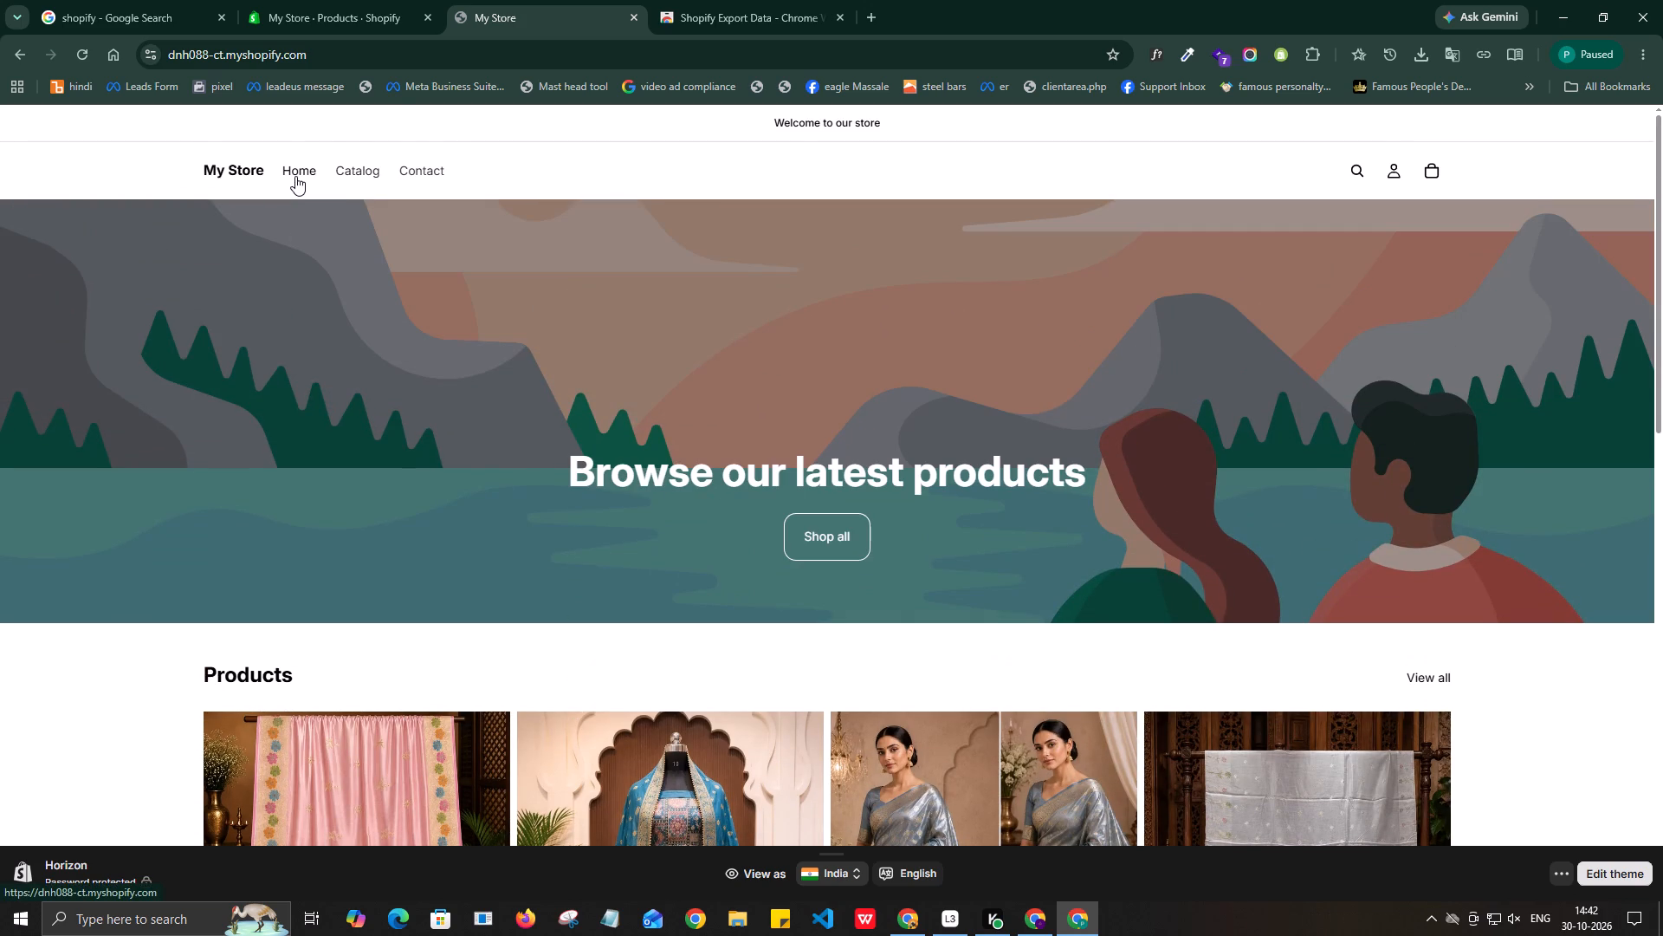
Reload the storefront's home page and go over its product grid once more.
{"action": "left_click", "coordinate": [295, 176]}
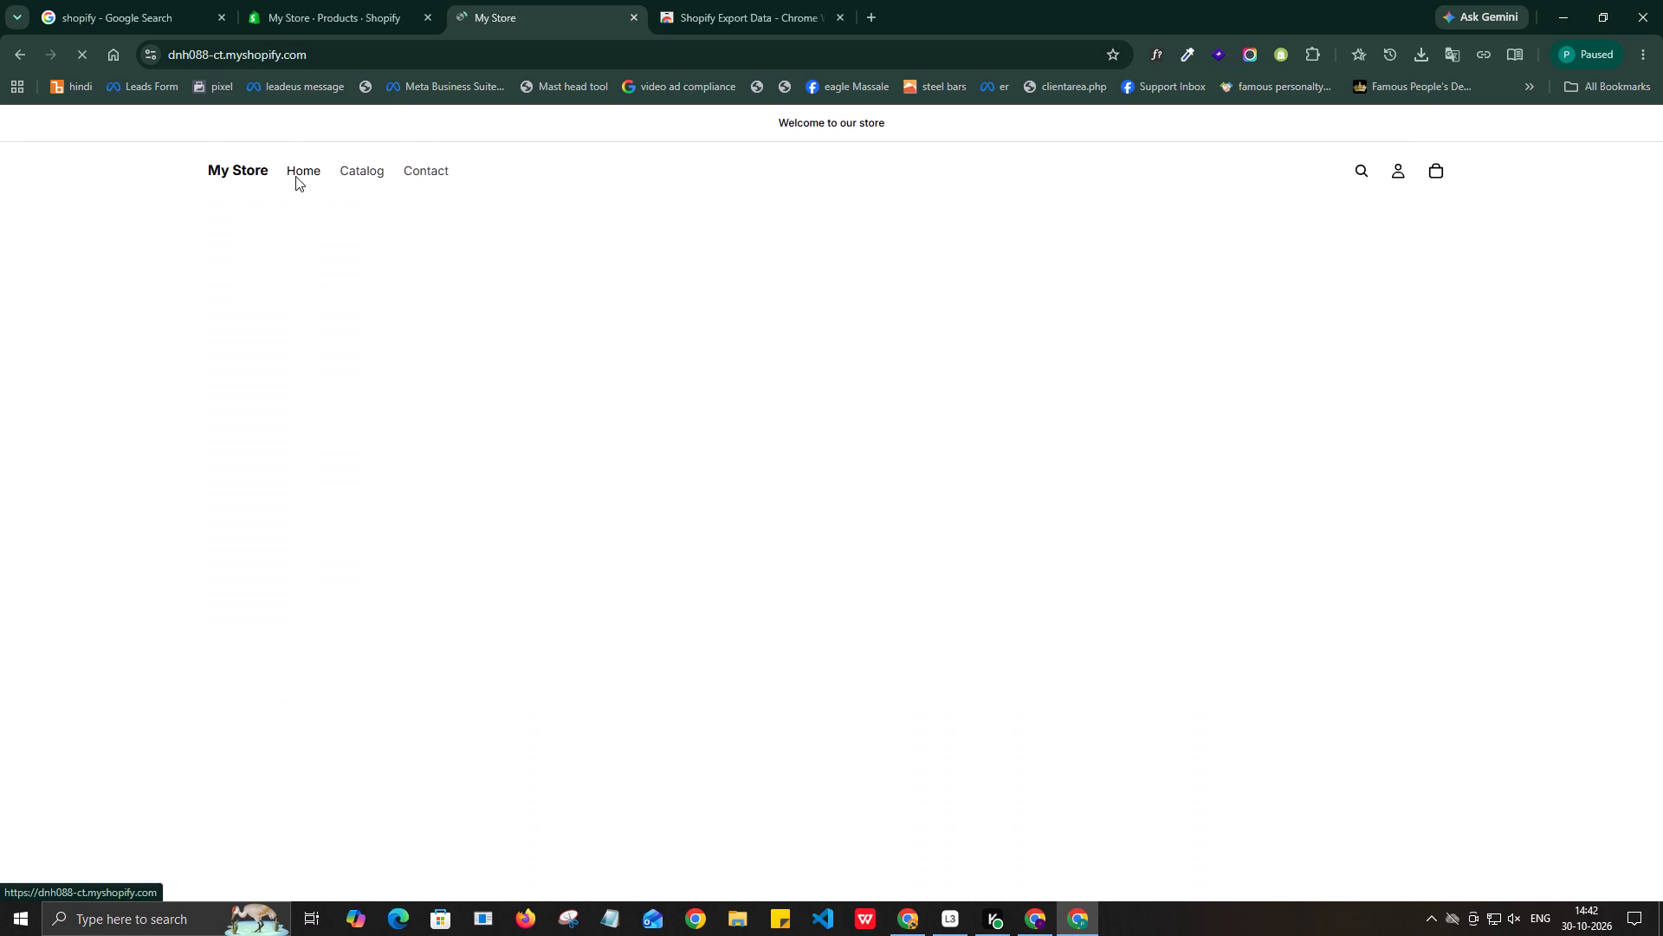
{"action": "scroll", "coordinate": [462, 377], "scroll_direction": "down", "scroll_amount": 12}
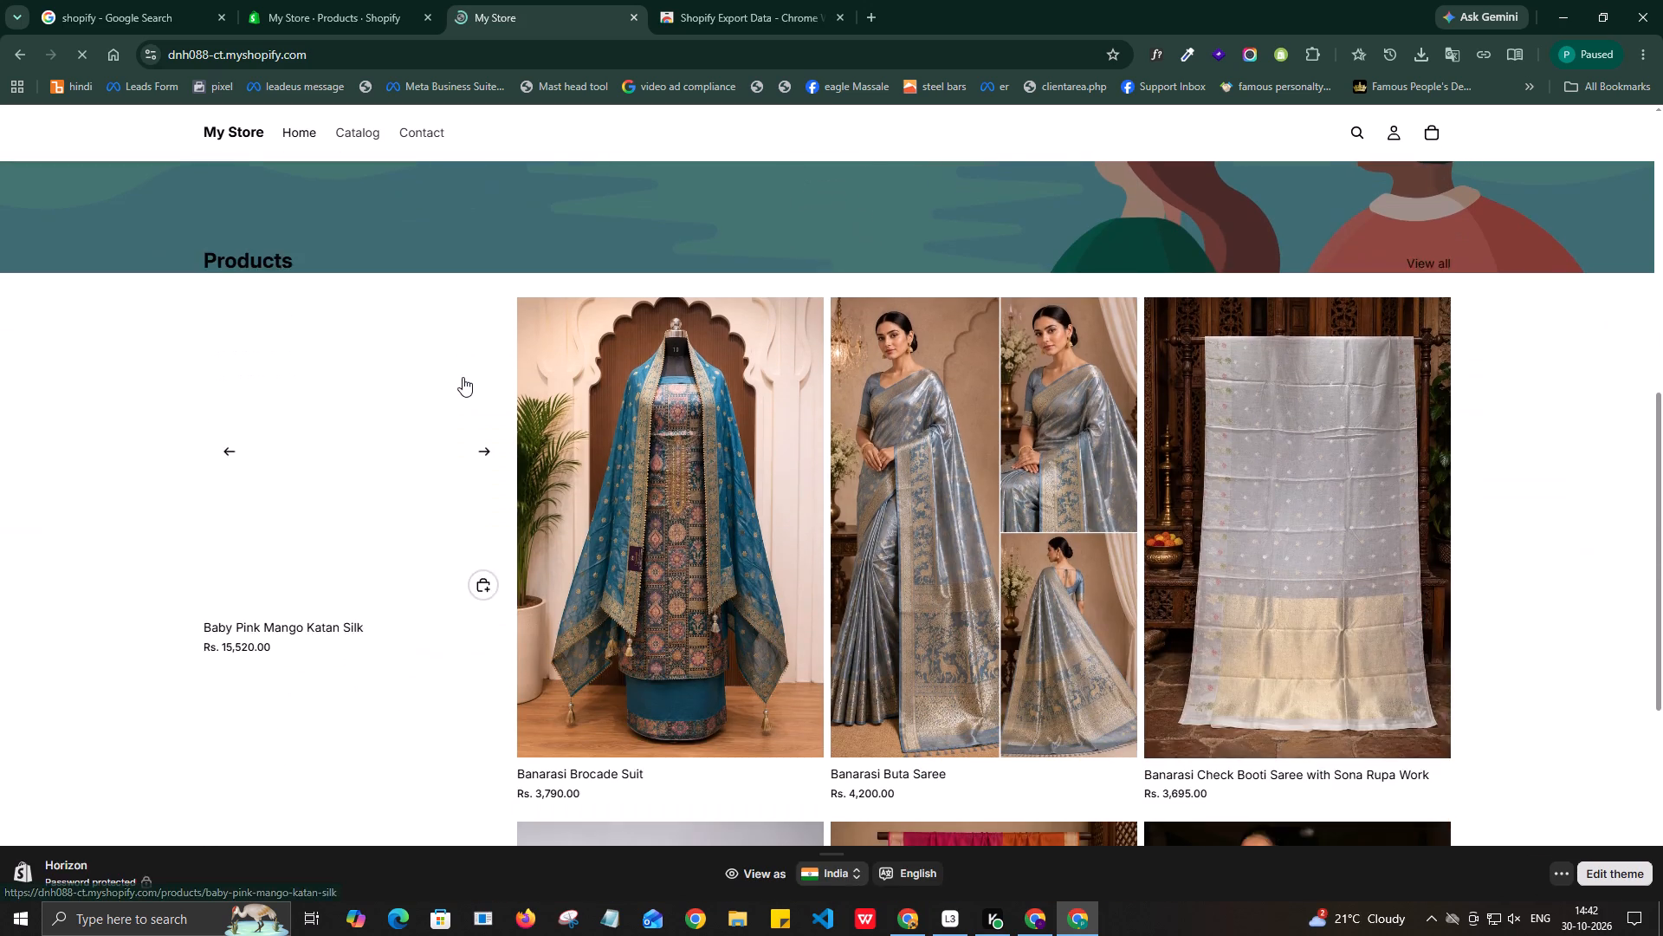
{"action": "scroll", "coordinate": [463, 377], "scroll_direction": "down", "scroll_amount": 11}
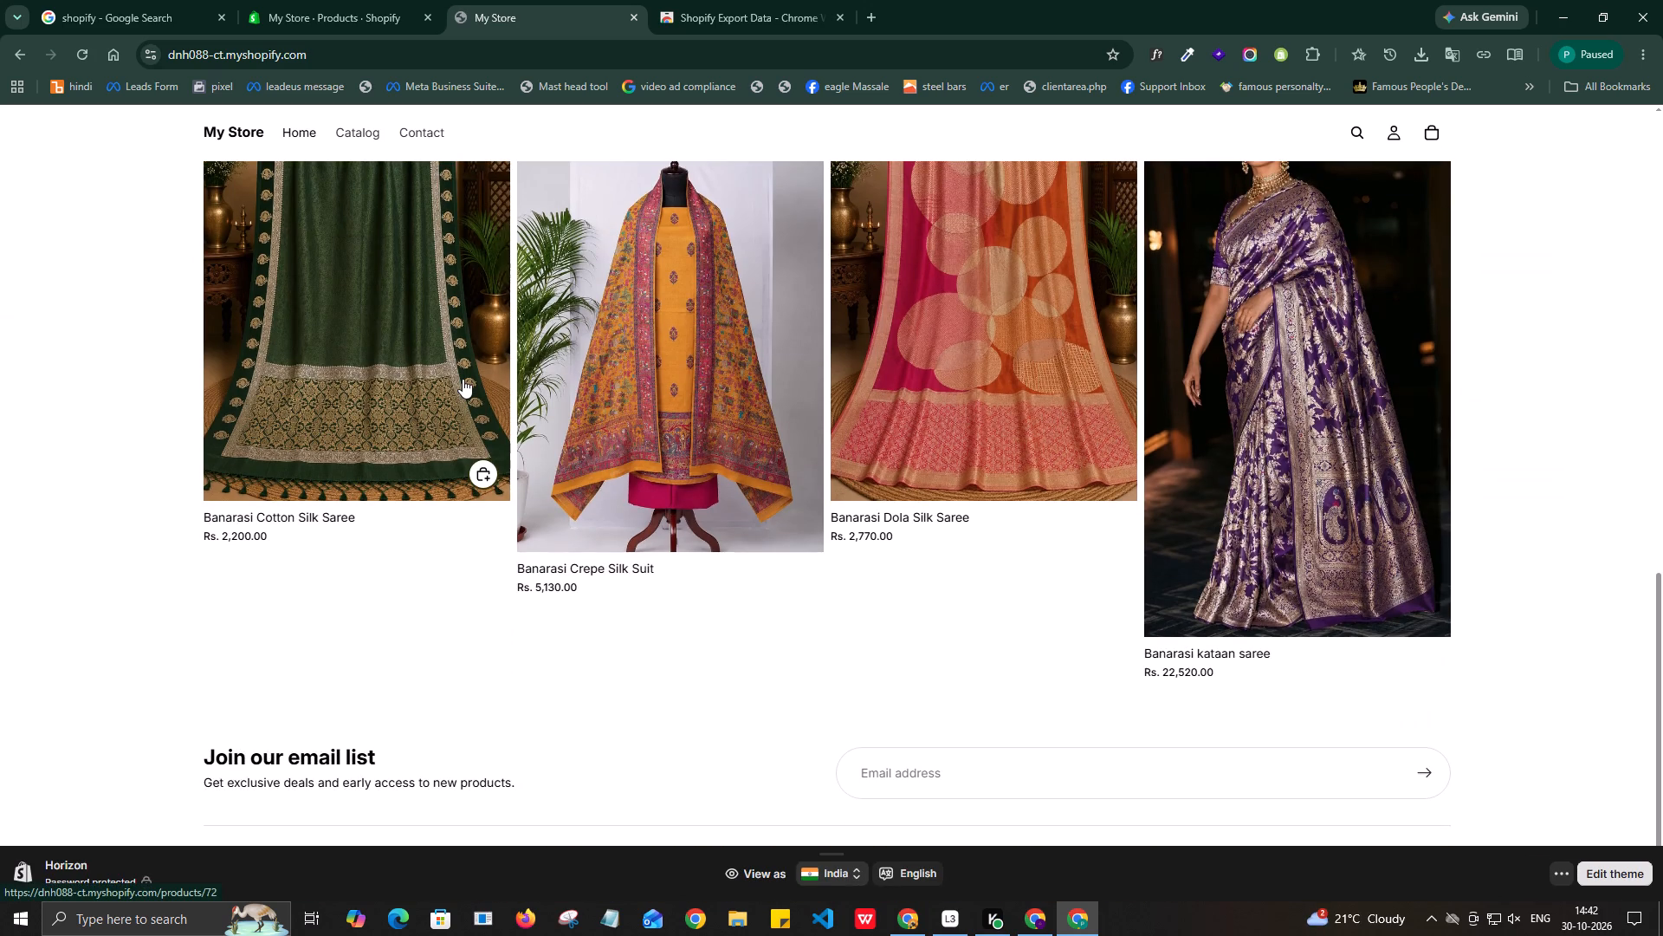
{"action": "scroll", "coordinate": [463, 379], "scroll_direction": "up", "scroll_amount": 20}
{"action": "scroll", "coordinate": [463, 379], "scroll_direction": "up", "scroll_amount": 2}
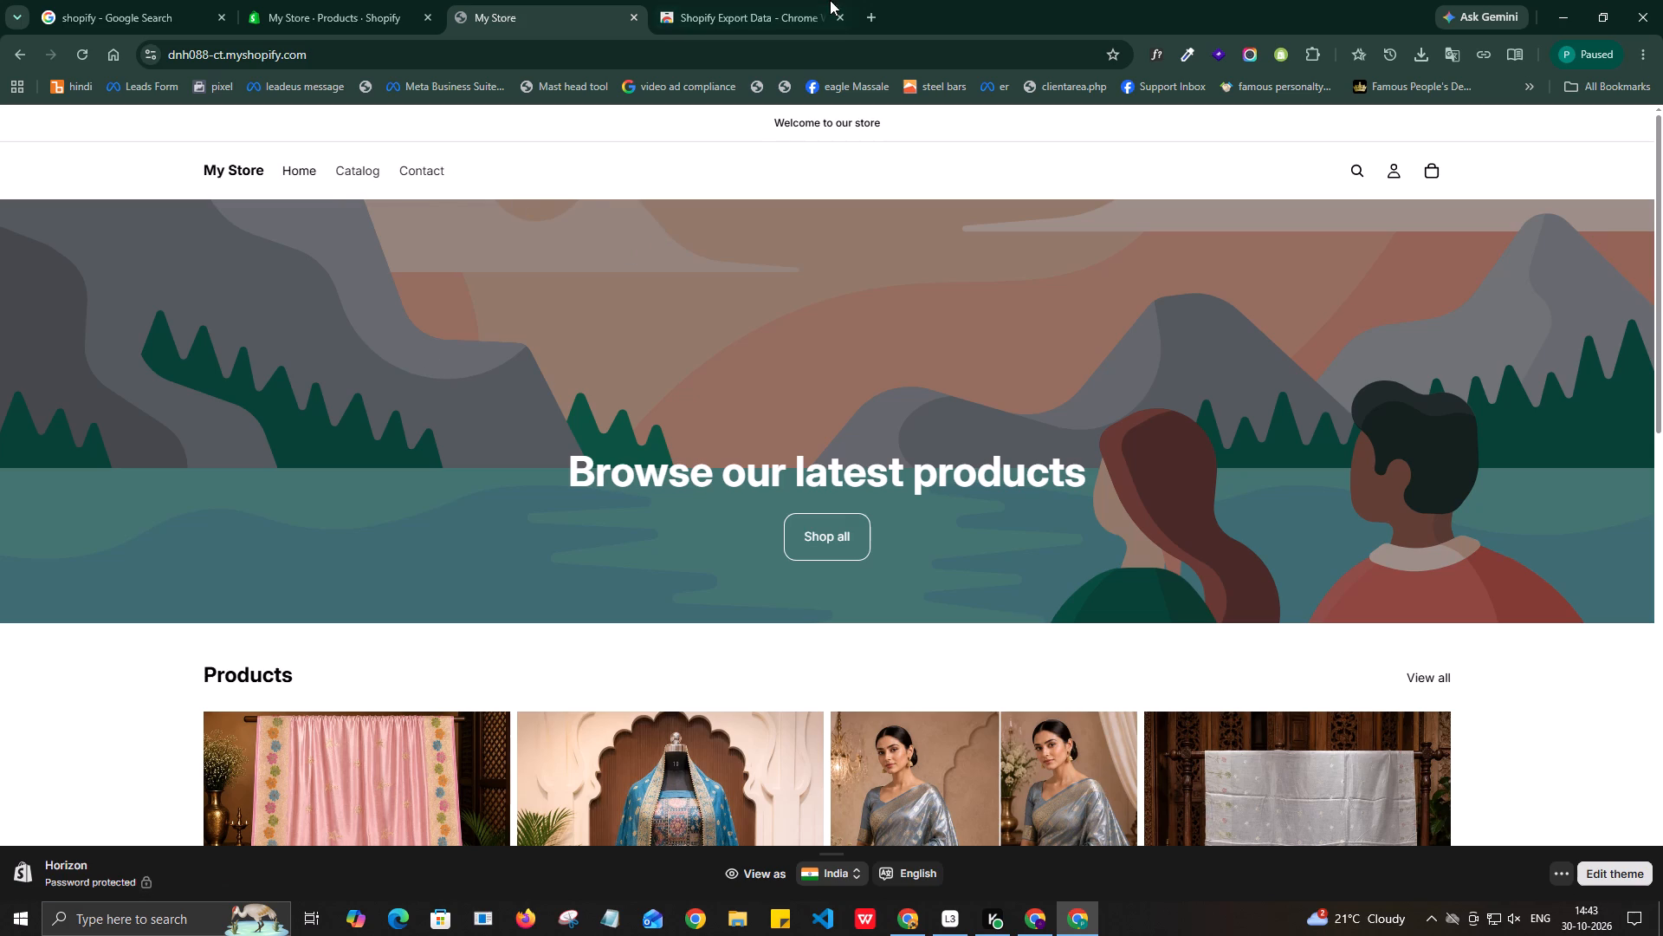
Close the Shopify Export Data extension page.
{"action": "left_click", "coordinate": [717, 15]}
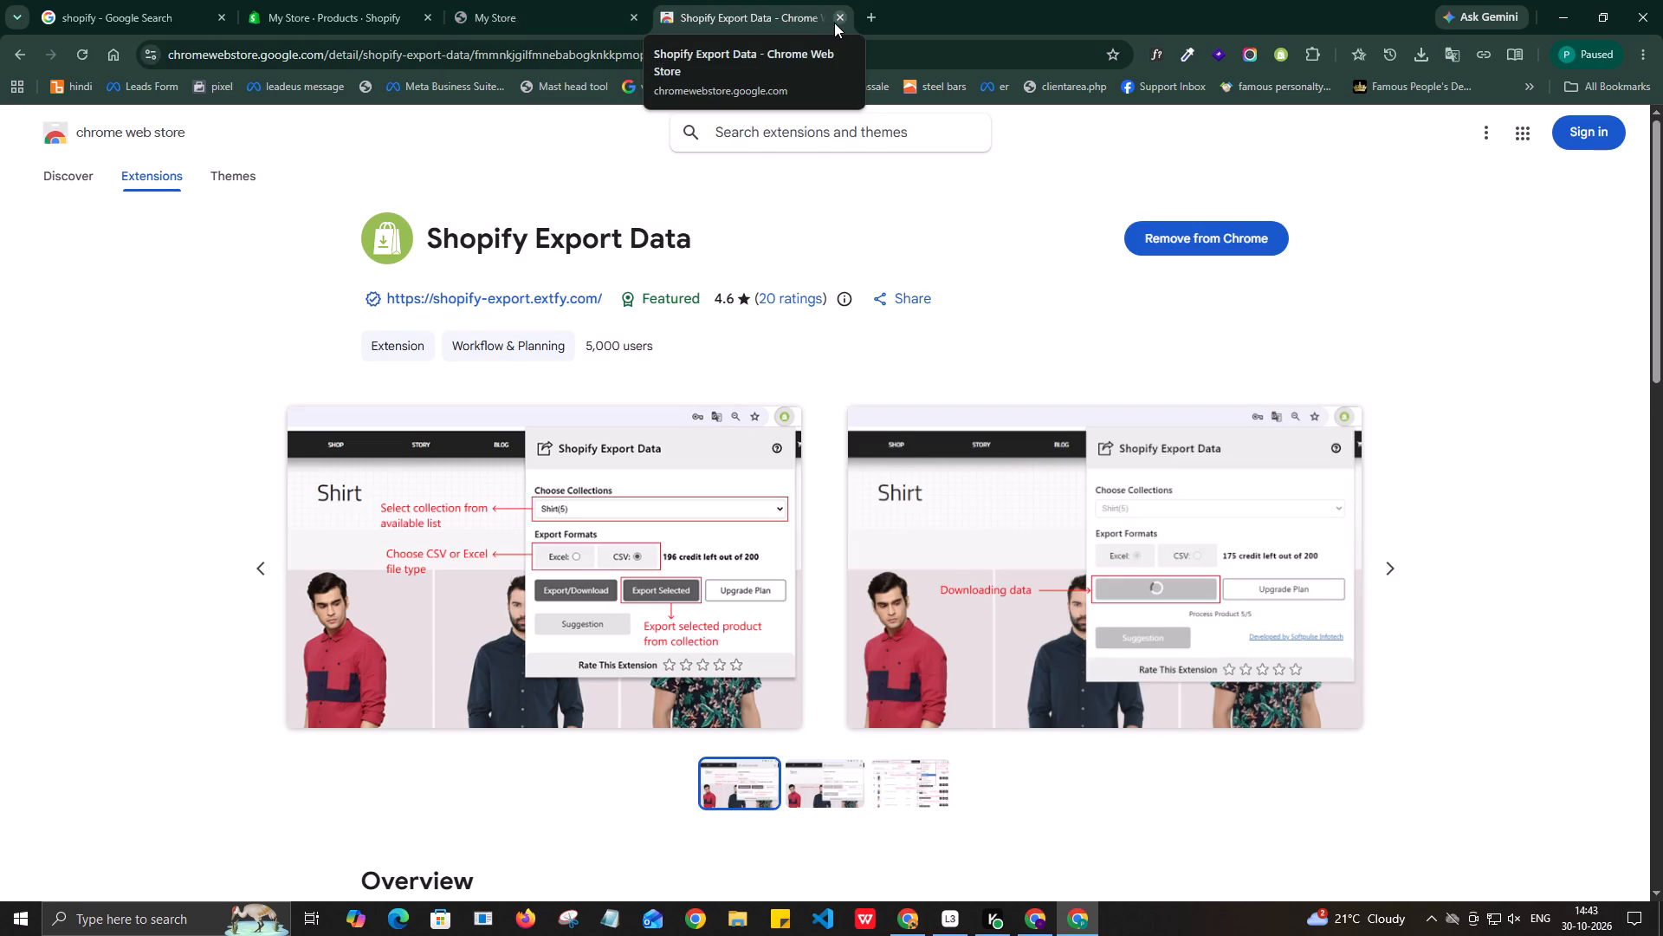
{"action": "left_click", "coordinate": [838, 19]}
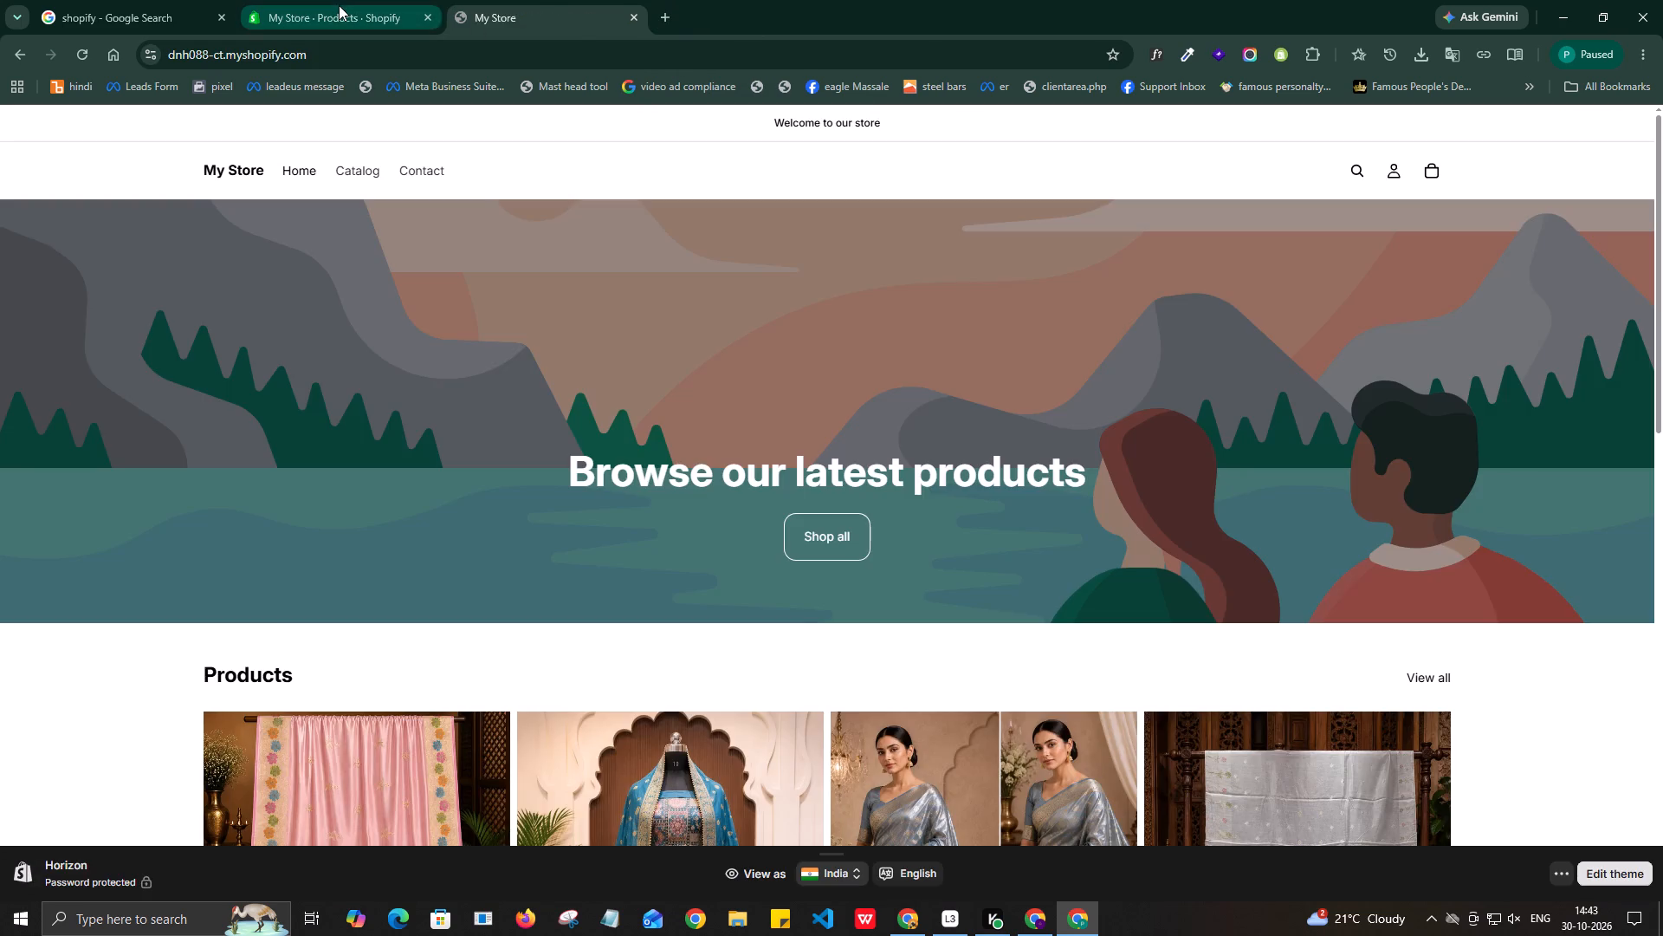
Search Google for "sarees" in a new tab.
{"action": "left_click", "coordinate": [339, 5]}
{"action": "left_click", "coordinate": [664, 16]}
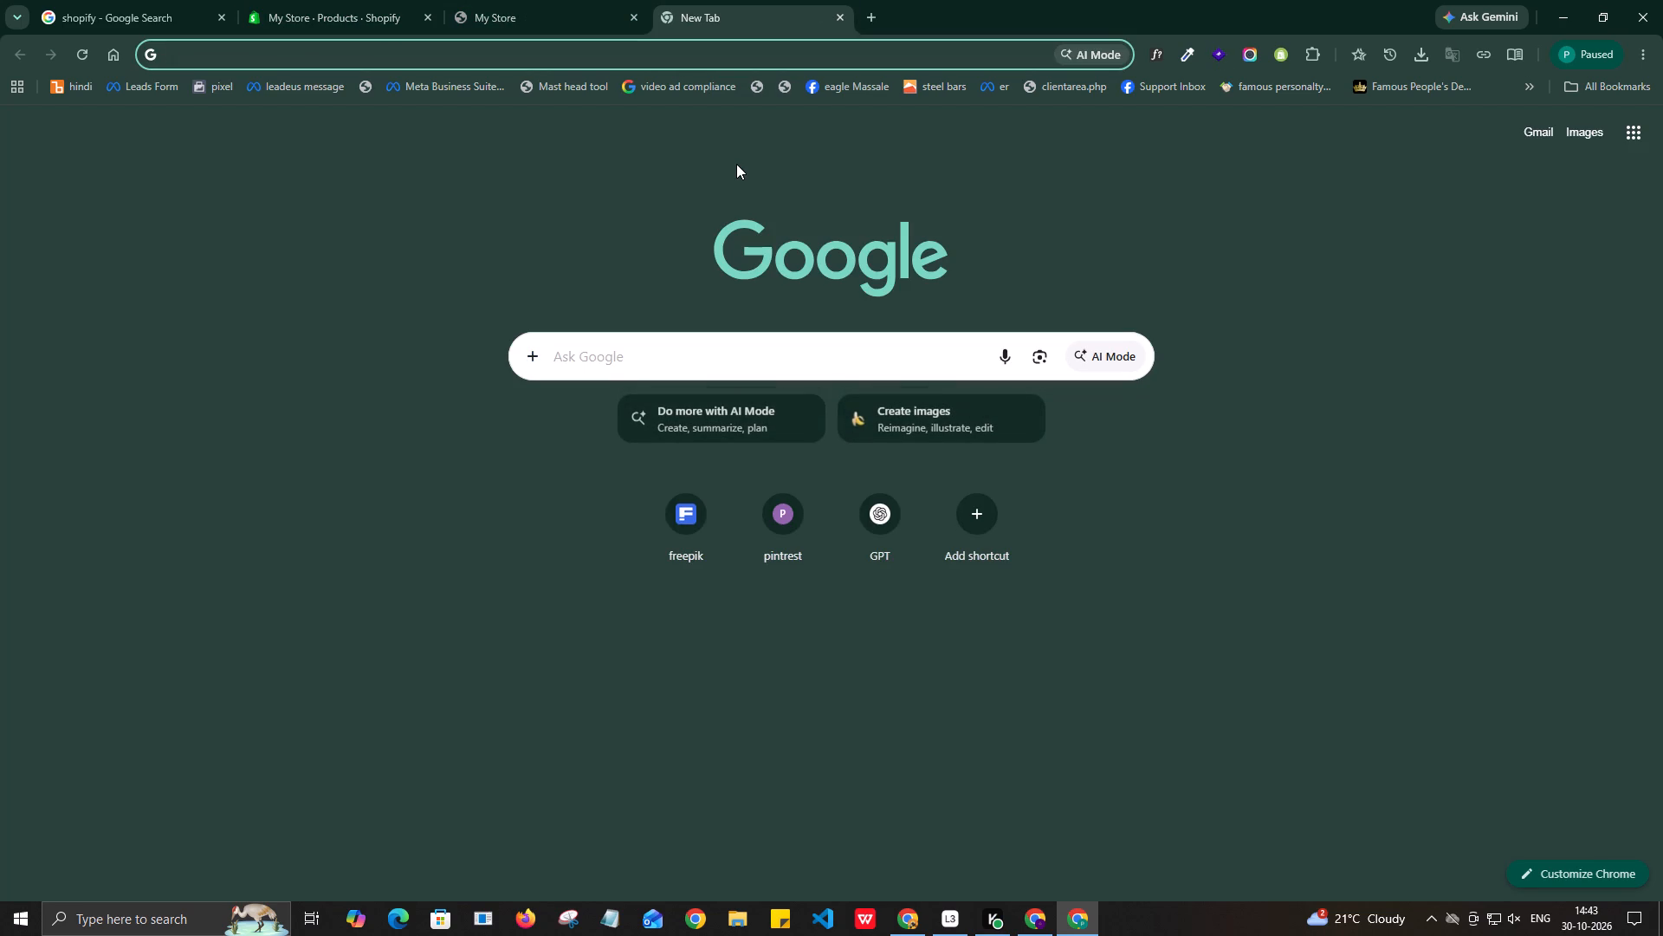
{"action": "type", "text": "saree"}
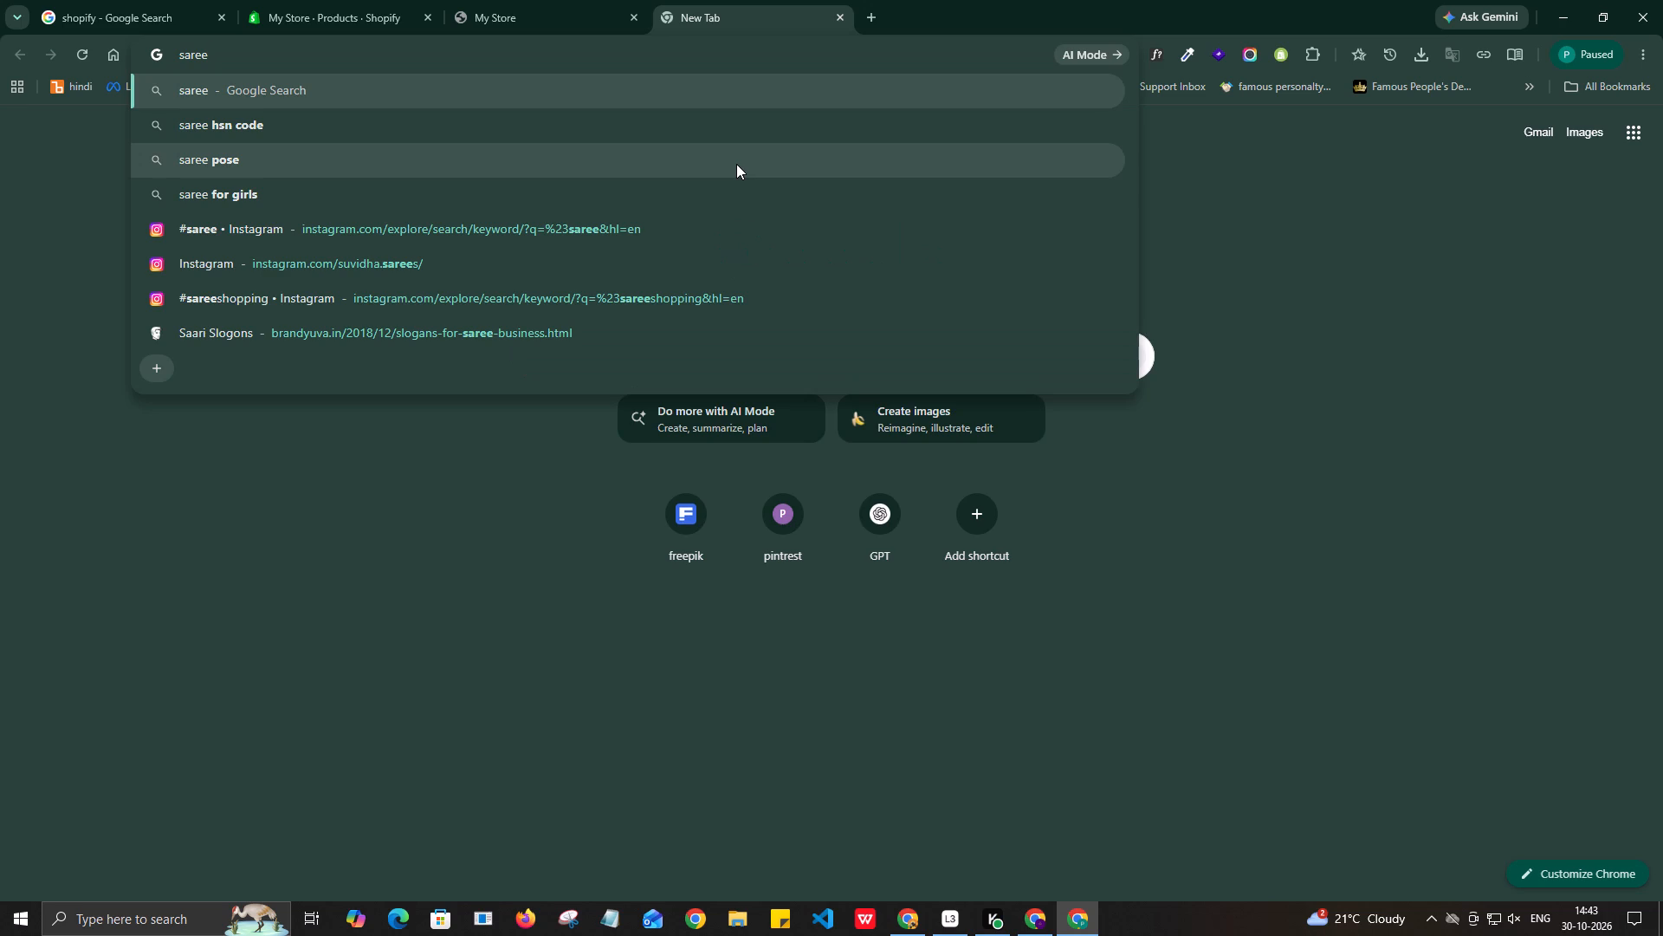
{"action": "key", "text": "s"}
{"action": "key", "text": "Return"}
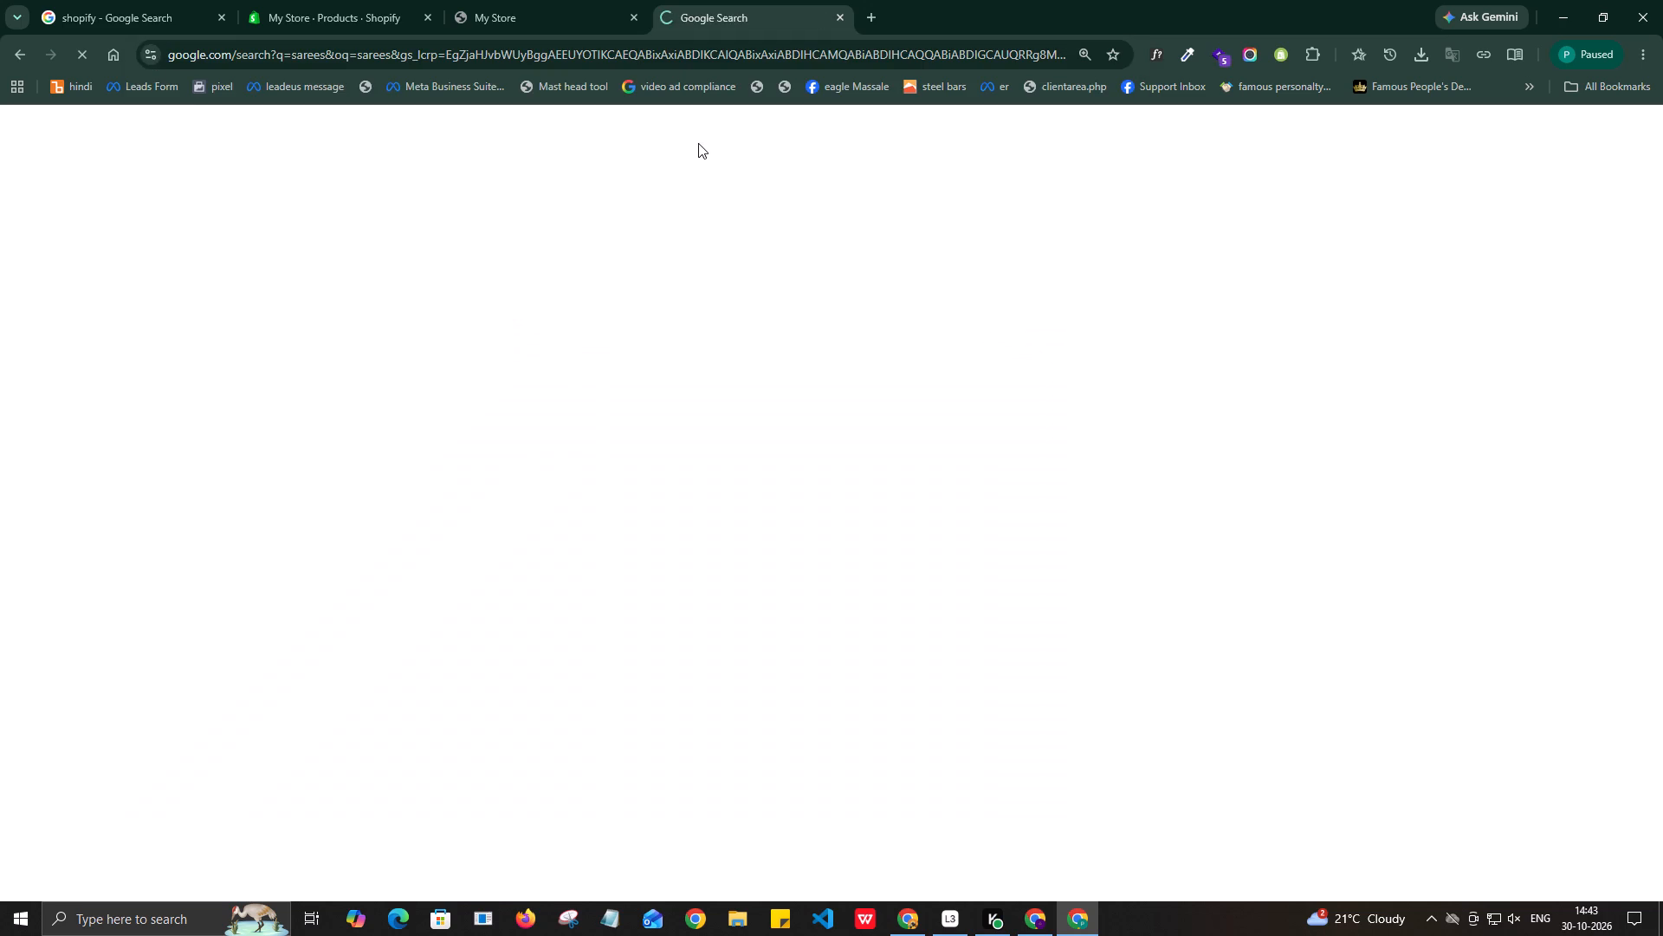
Find the Libas "Sarees For Women" result and open it in a separate tab.
{"action": "scroll", "coordinate": [592, 187], "scroll_direction": "down", "scroll_amount": 2}
{"action": "scroll", "coordinate": [596, 262], "scroll_direction": "down", "scroll_amount": 2}
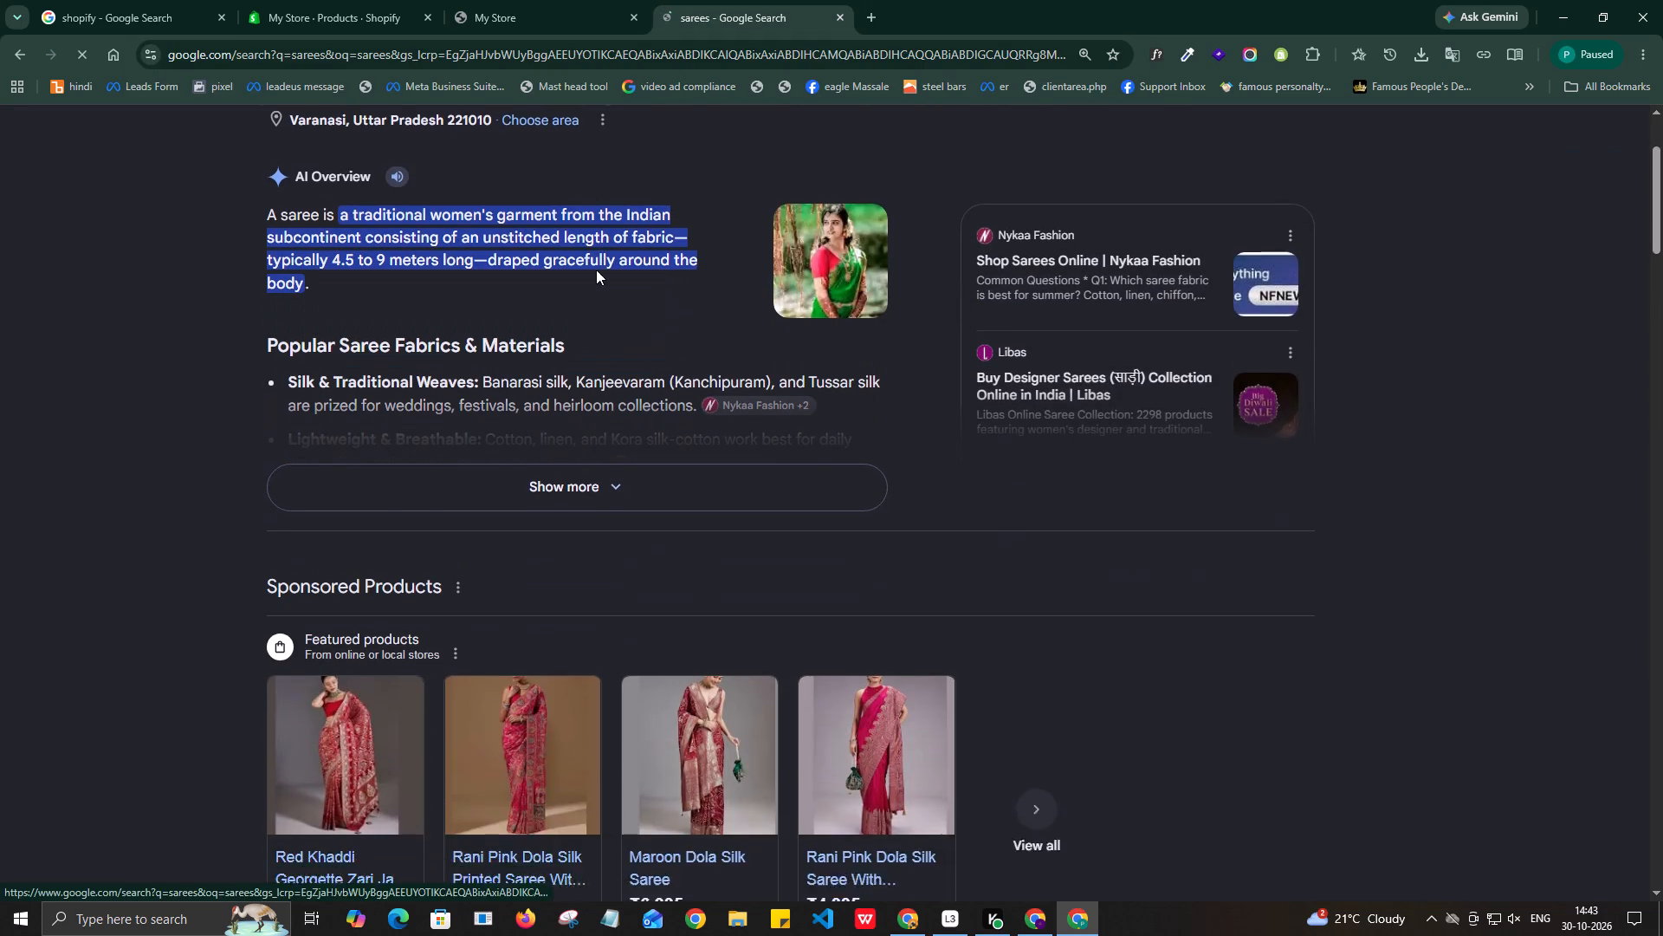
{"action": "scroll", "coordinate": [625, 245], "scroll_direction": "down", "scroll_amount": 4}
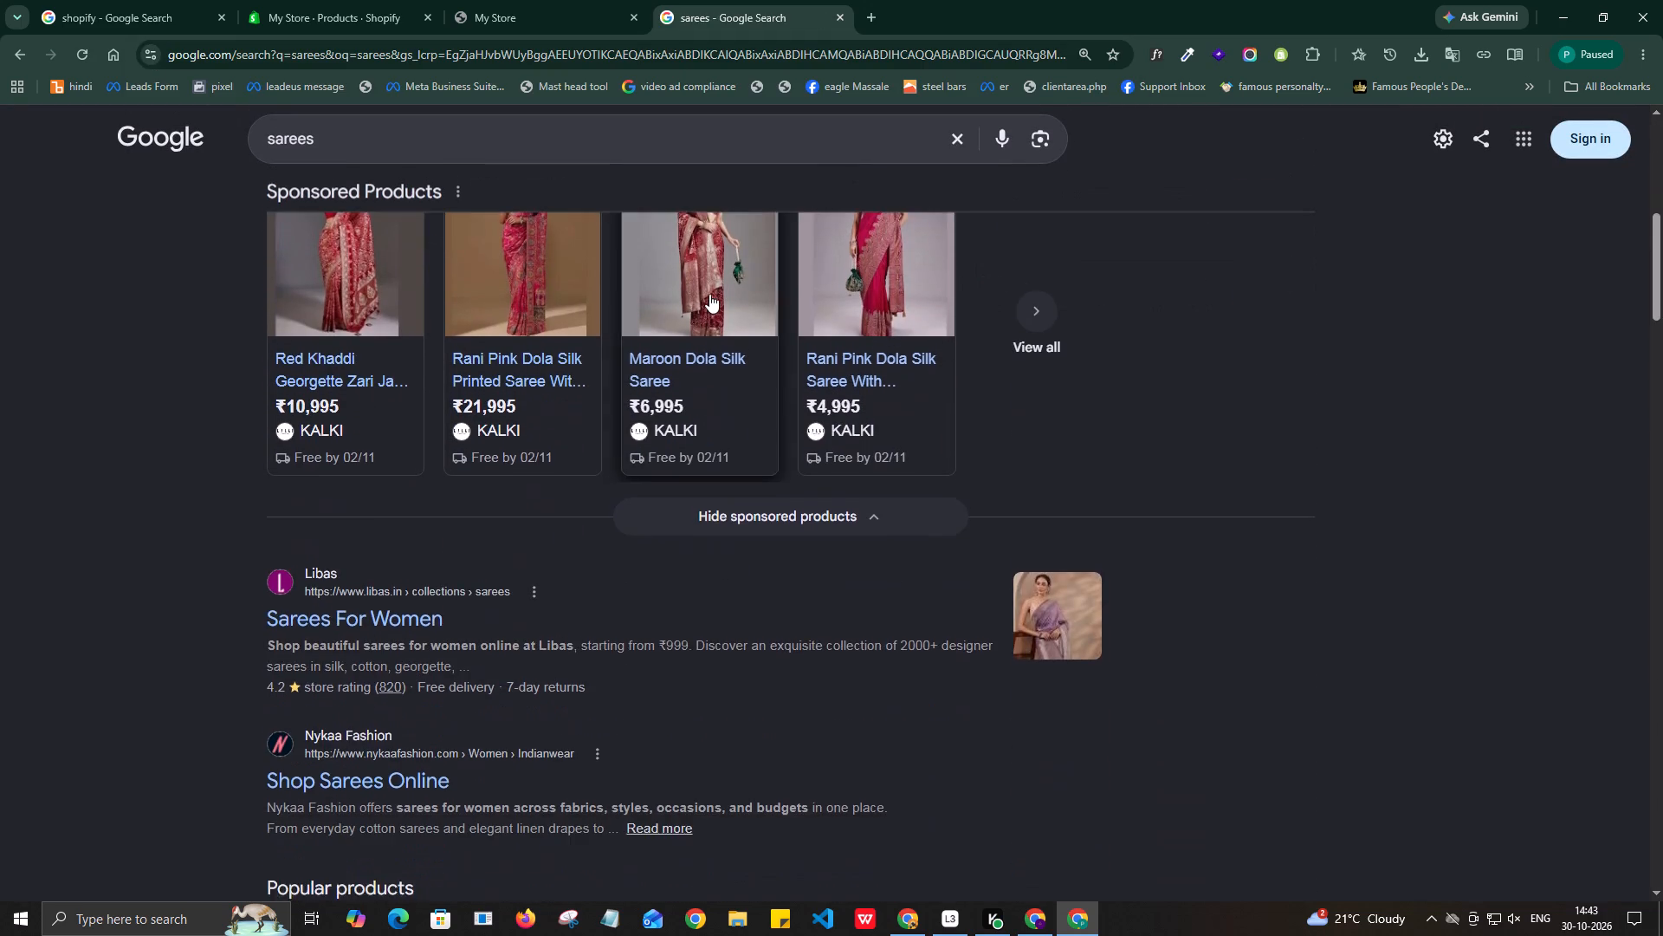
{"action": "scroll", "coordinate": [709, 294], "scroll_direction": "down", "scroll_amount": 2}
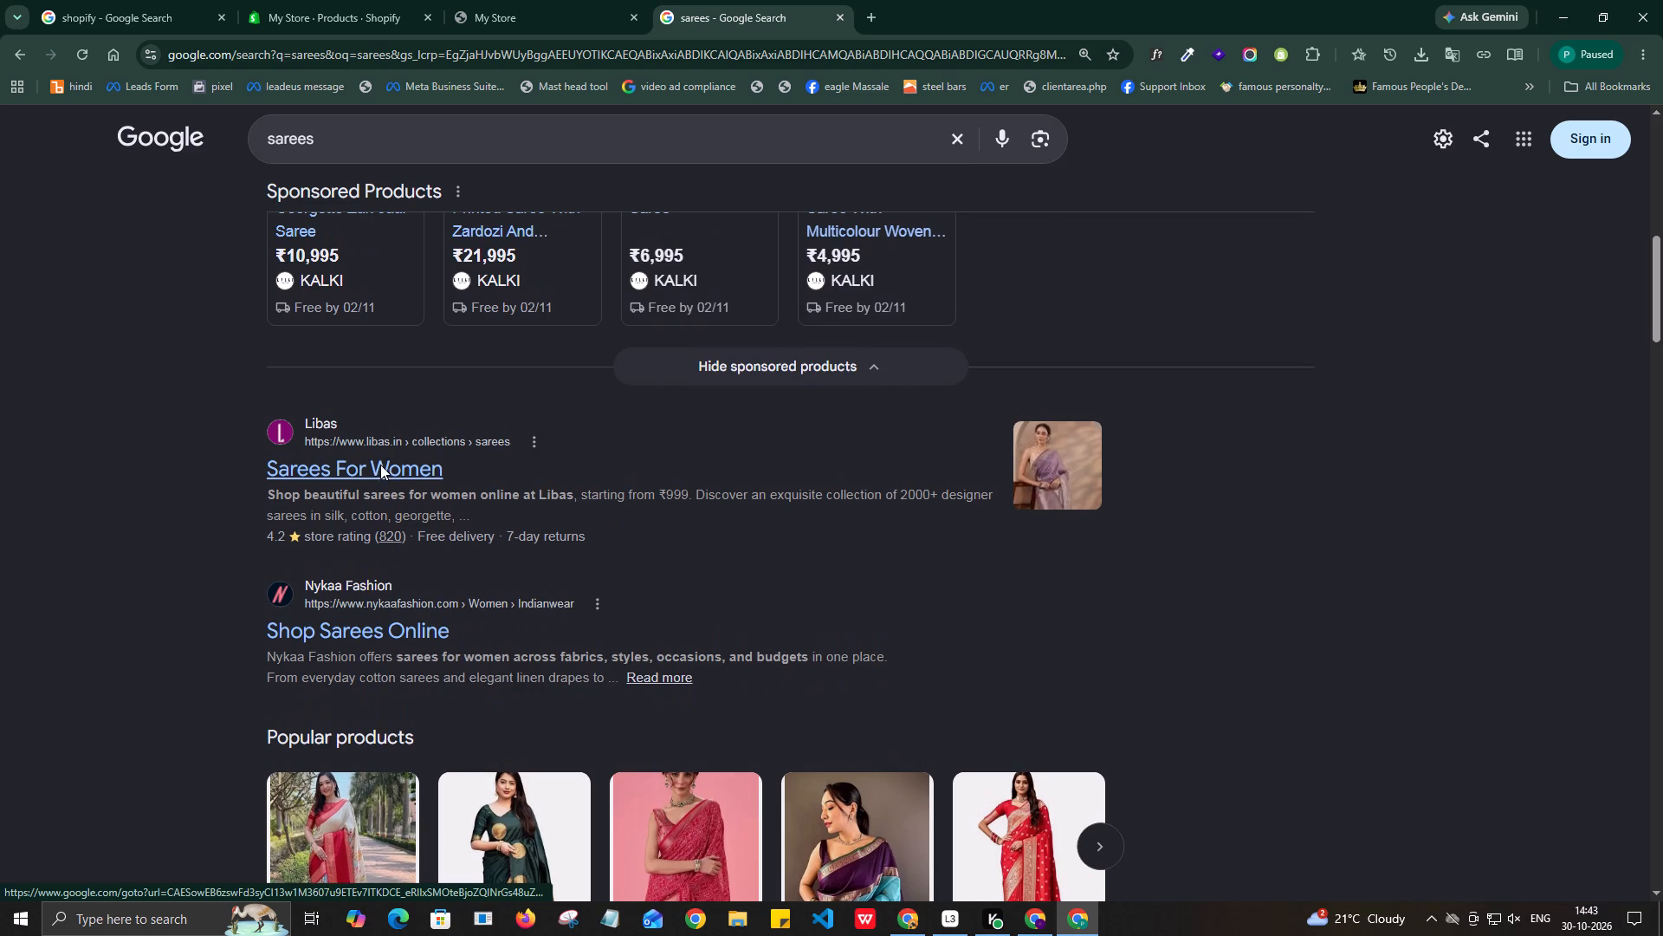
{"action": "right_click", "coordinate": [380, 465]}
{"action": "left_click", "coordinate": [473, 490]}
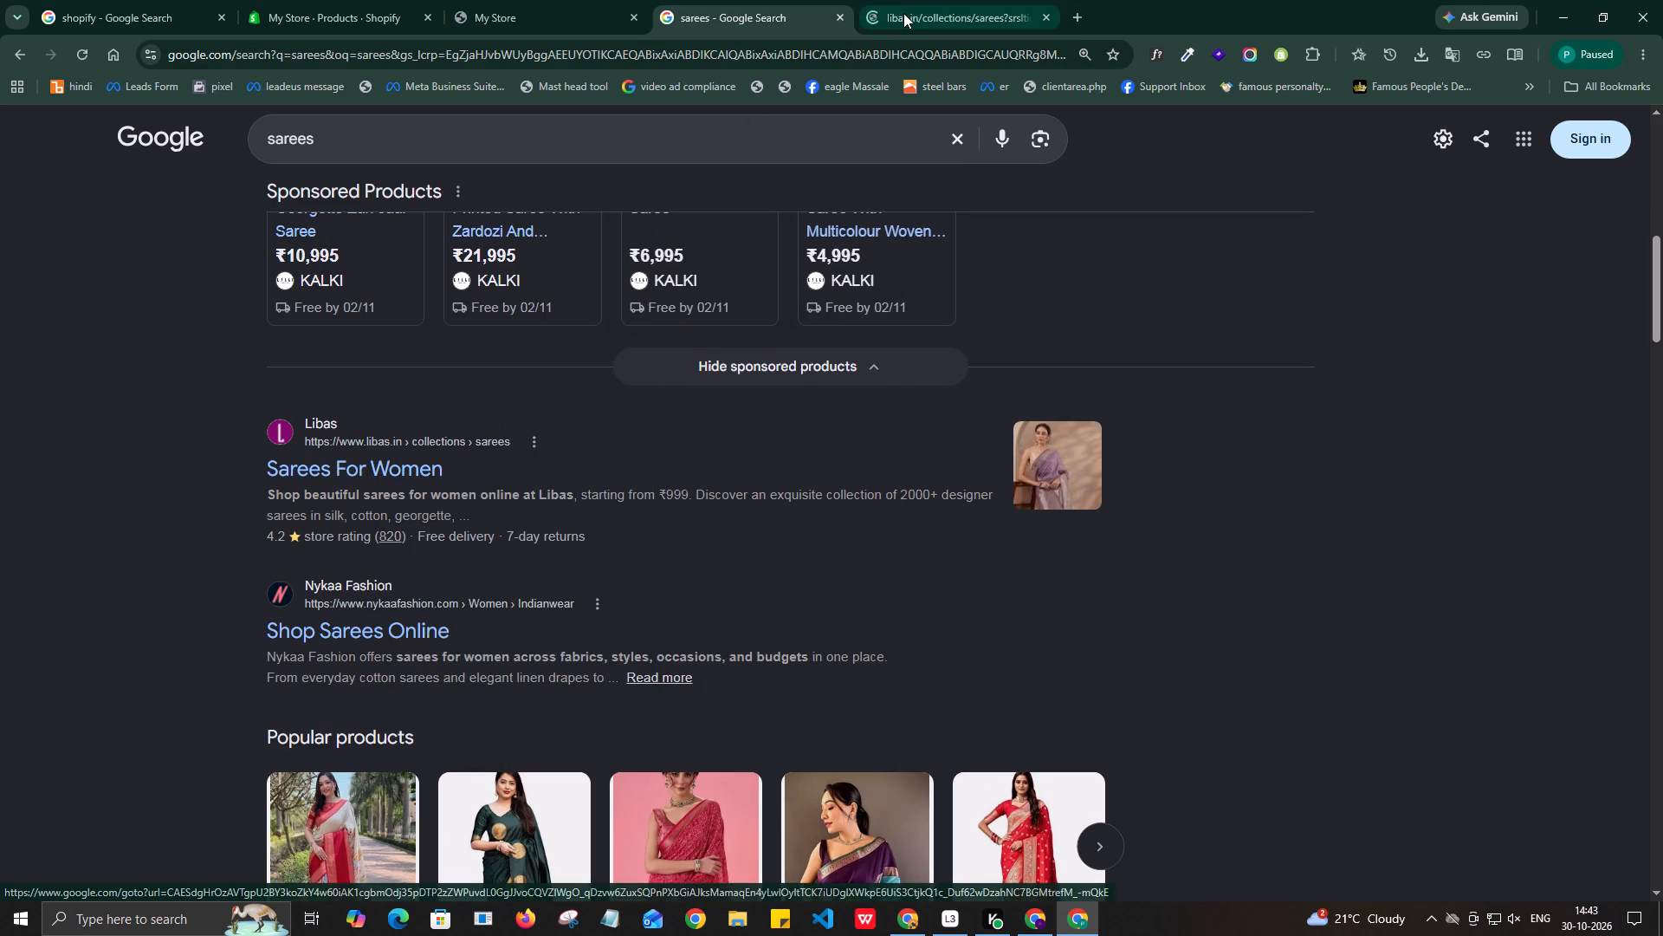
{"action": "left_click", "coordinate": [903, 13]}
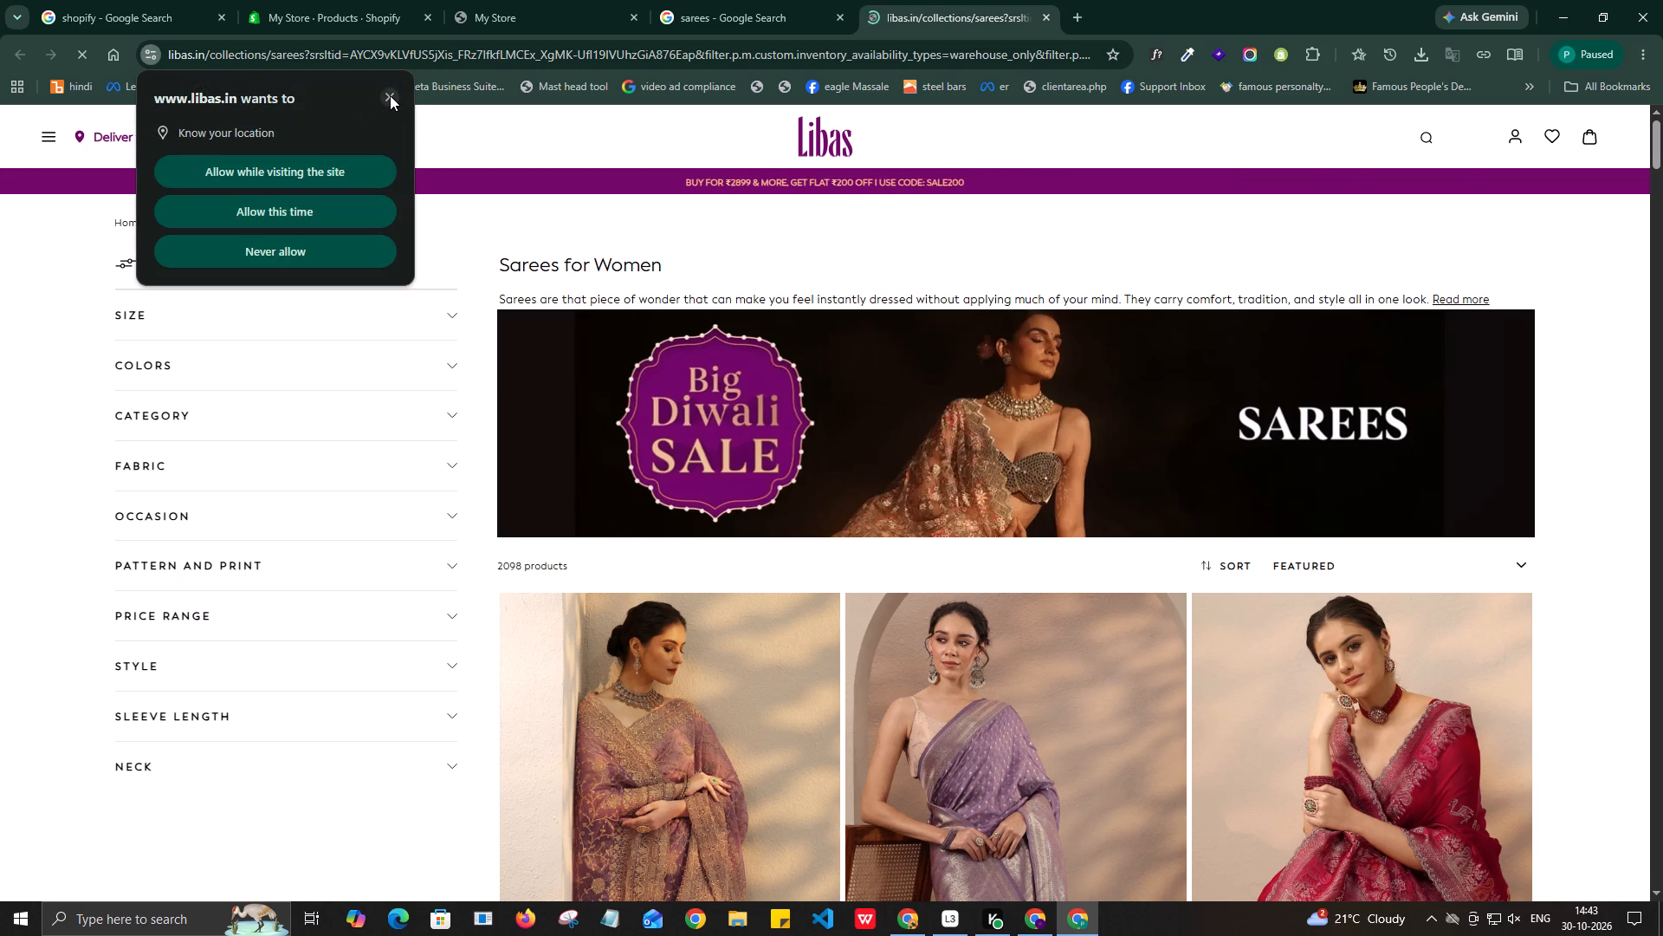
Dismiss the location request and examine the Libas sarees page's banner, filters and first rows of product cards.
{"action": "left_click", "coordinate": [390, 95]}
{"action": "scroll", "coordinate": [666, 417], "scroll_direction": "down", "scroll_amount": 1}
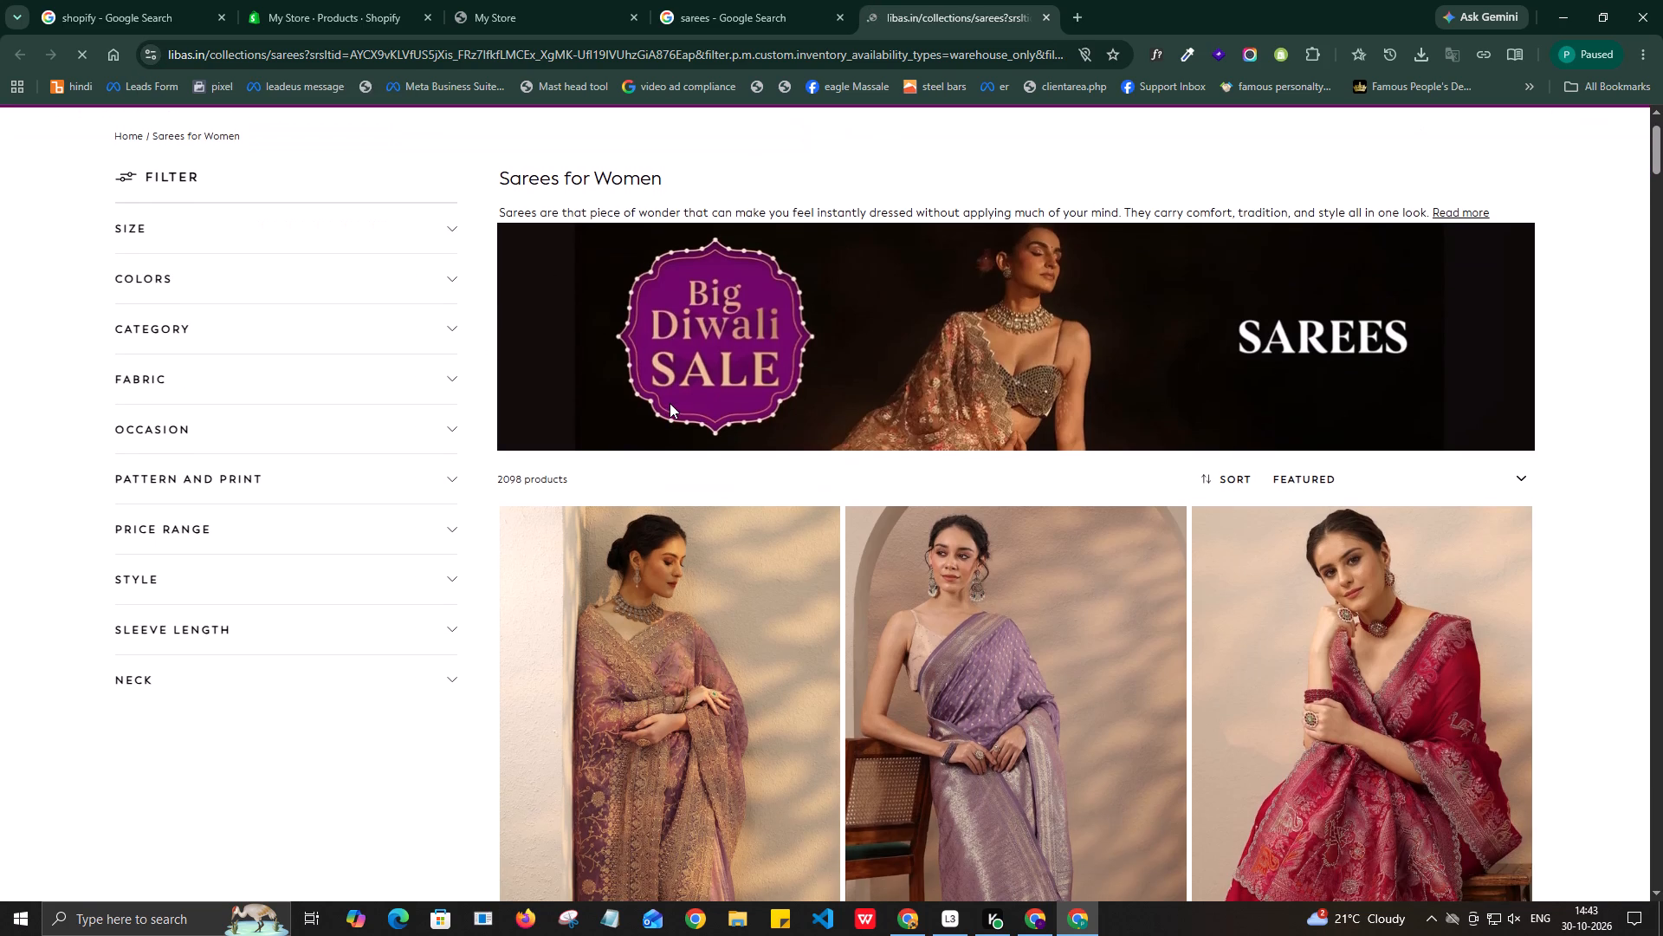
{"action": "scroll", "coordinate": [670, 403], "scroll_direction": "down", "scroll_amount": 8}
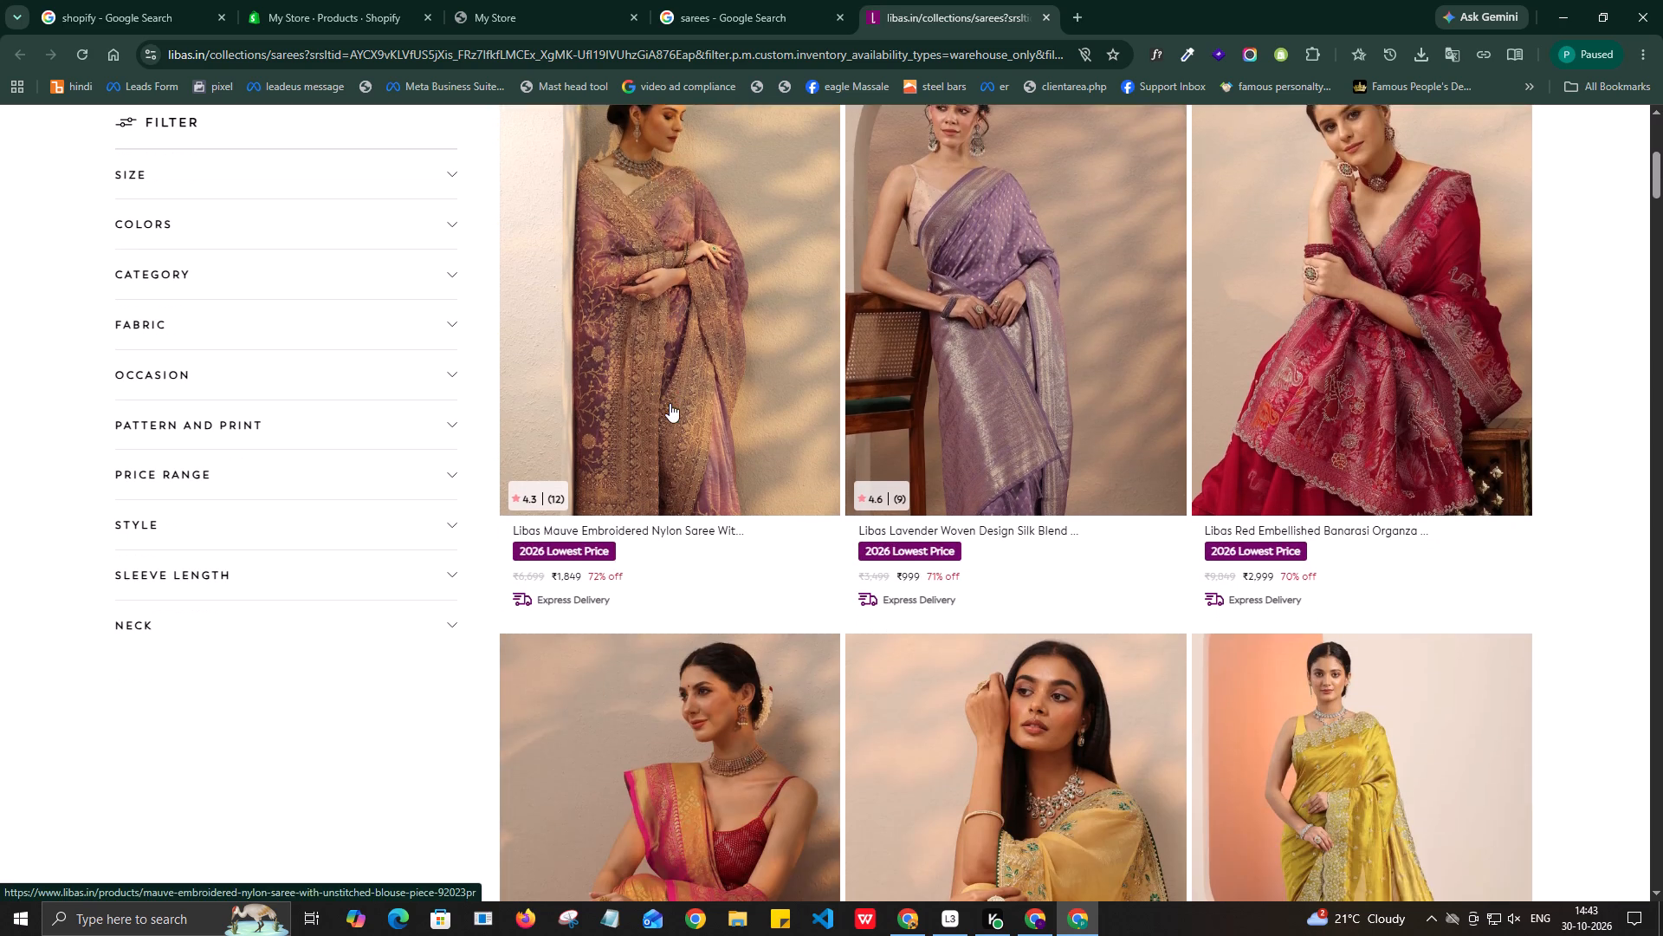
{"action": "scroll", "coordinate": [670, 403], "scroll_direction": "down", "scroll_amount": 17}
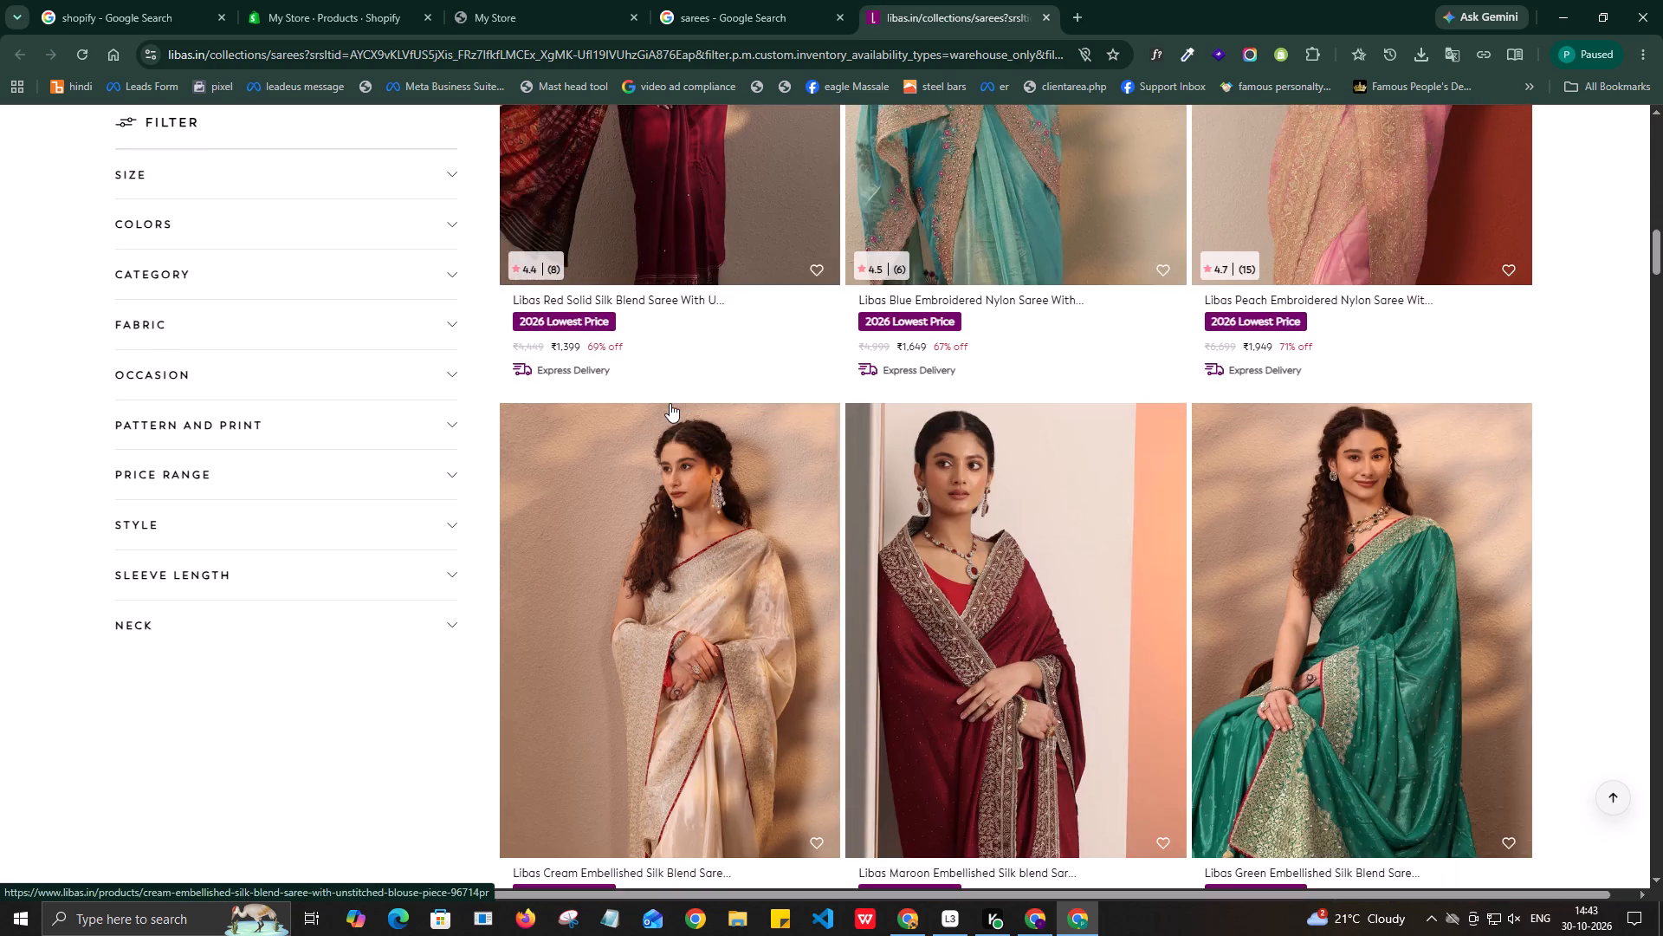
Look through the further rows of Libas sarees, return to the page's banner, and close the site.
{"action": "scroll", "coordinate": [670, 403], "scroll_direction": "down", "scroll_amount": 18}
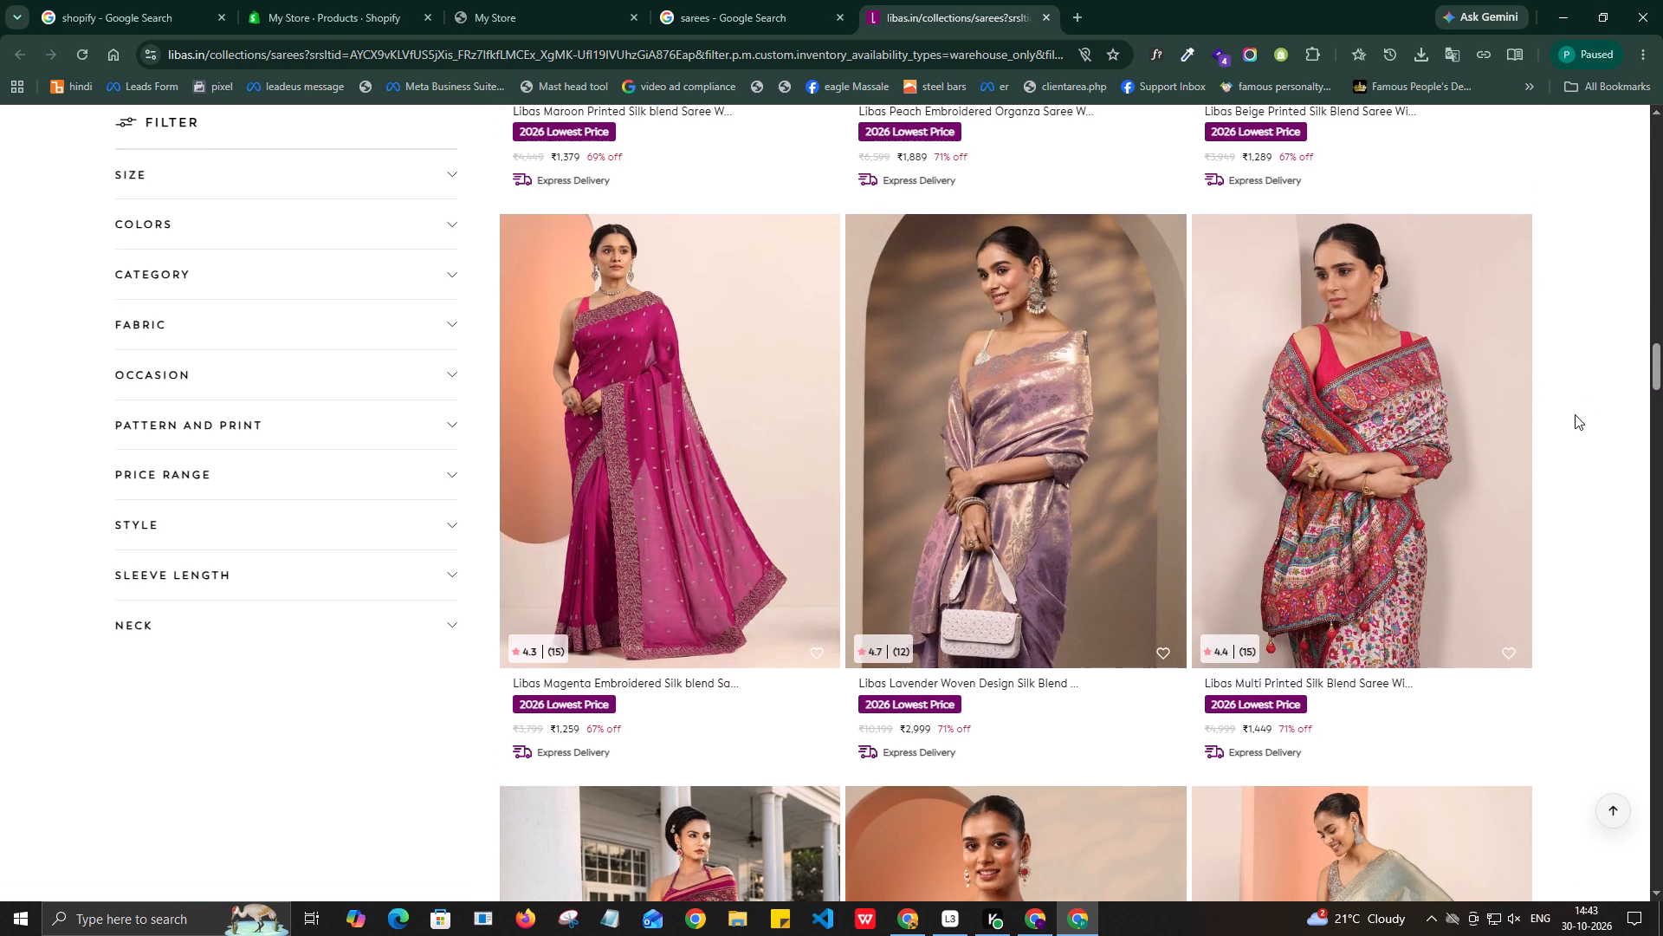
{"action": "scroll", "coordinate": [1575, 414], "scroll_direction": "down", "scroll_amount": 5}
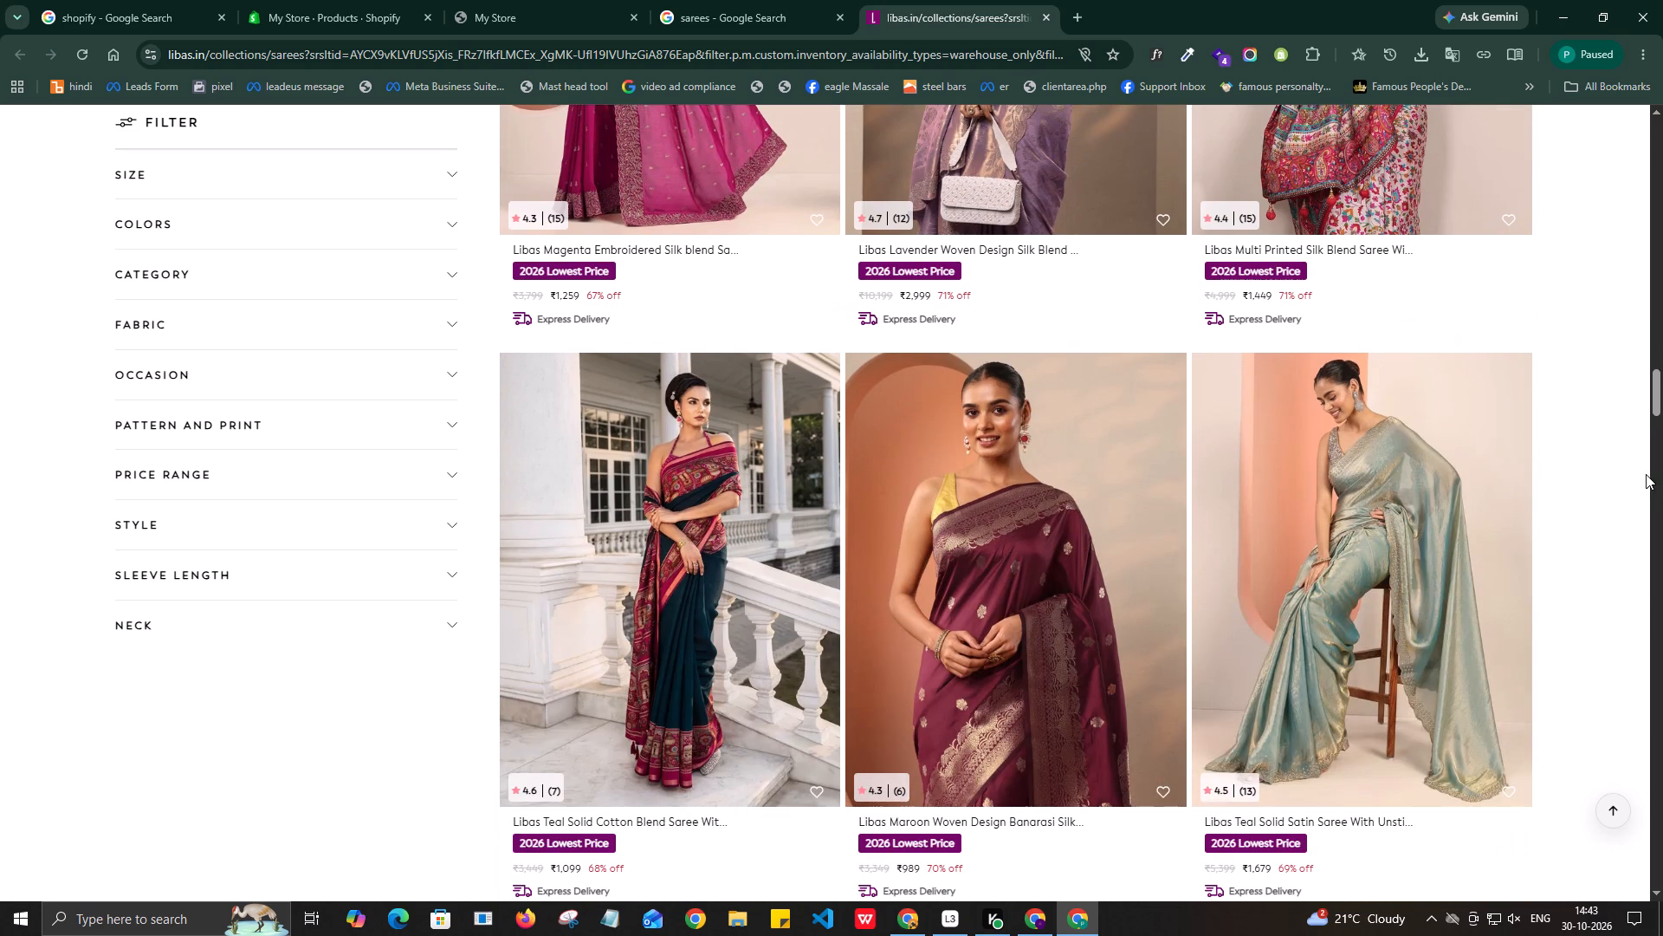
{"action": "left_click_drag", "start_coordinate": [1655, 393], "coordinate": [1662, 438]}
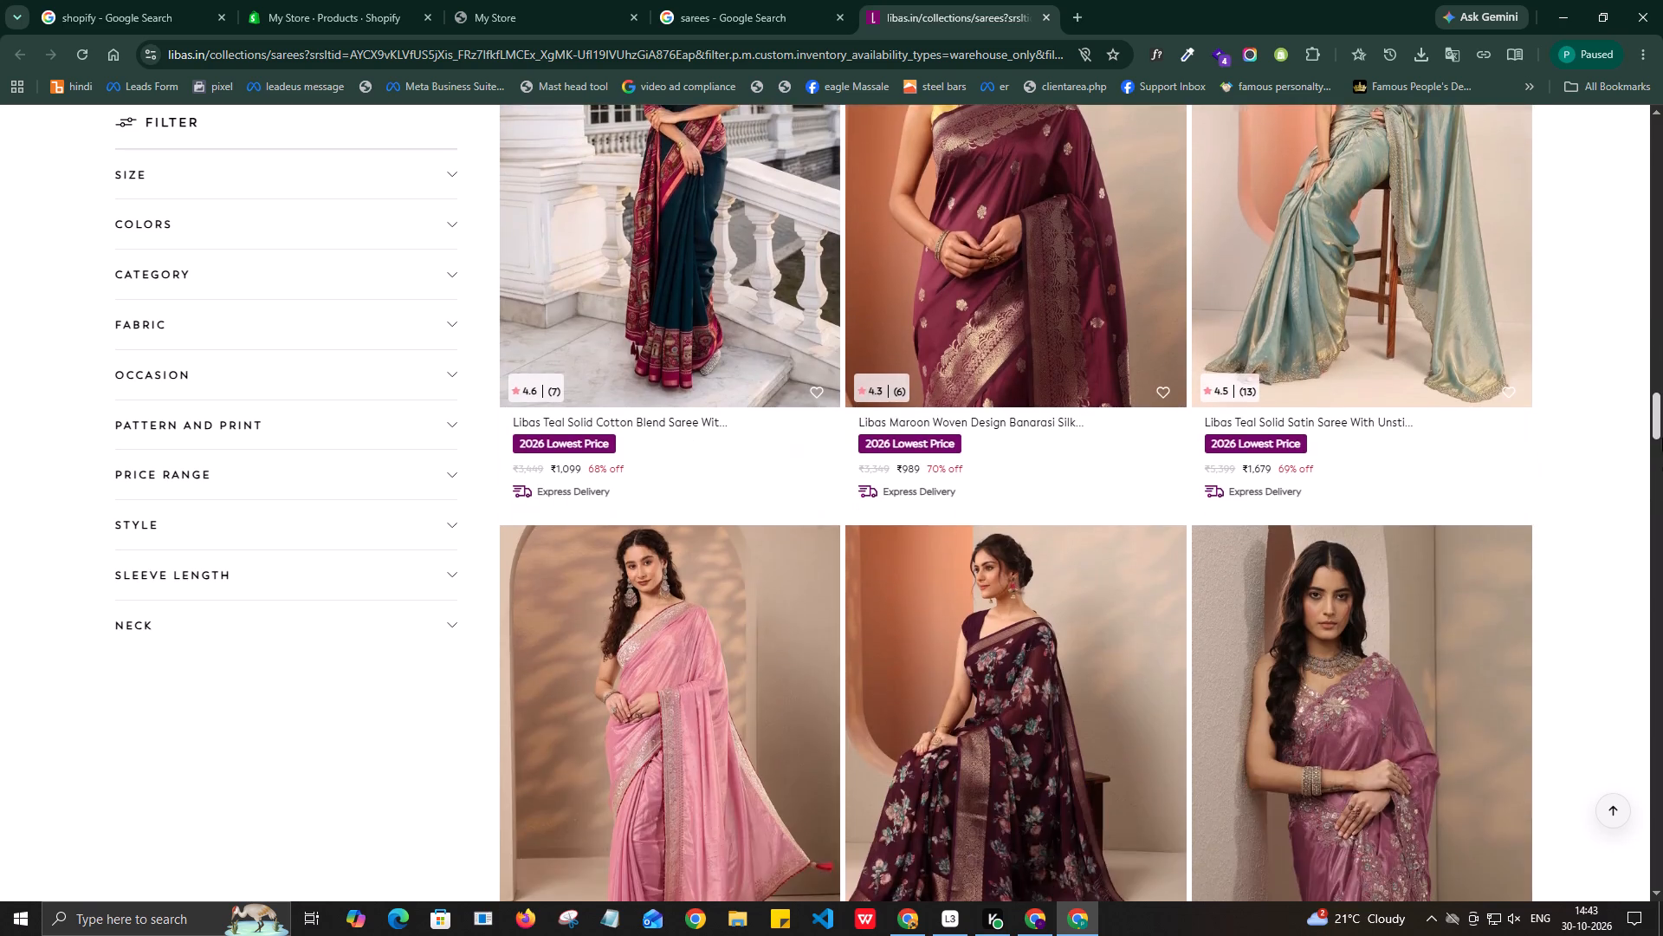
{"action": "left_click_drag", "start_coordinate": [1662, 438], "coordinate": [1657, 598]}
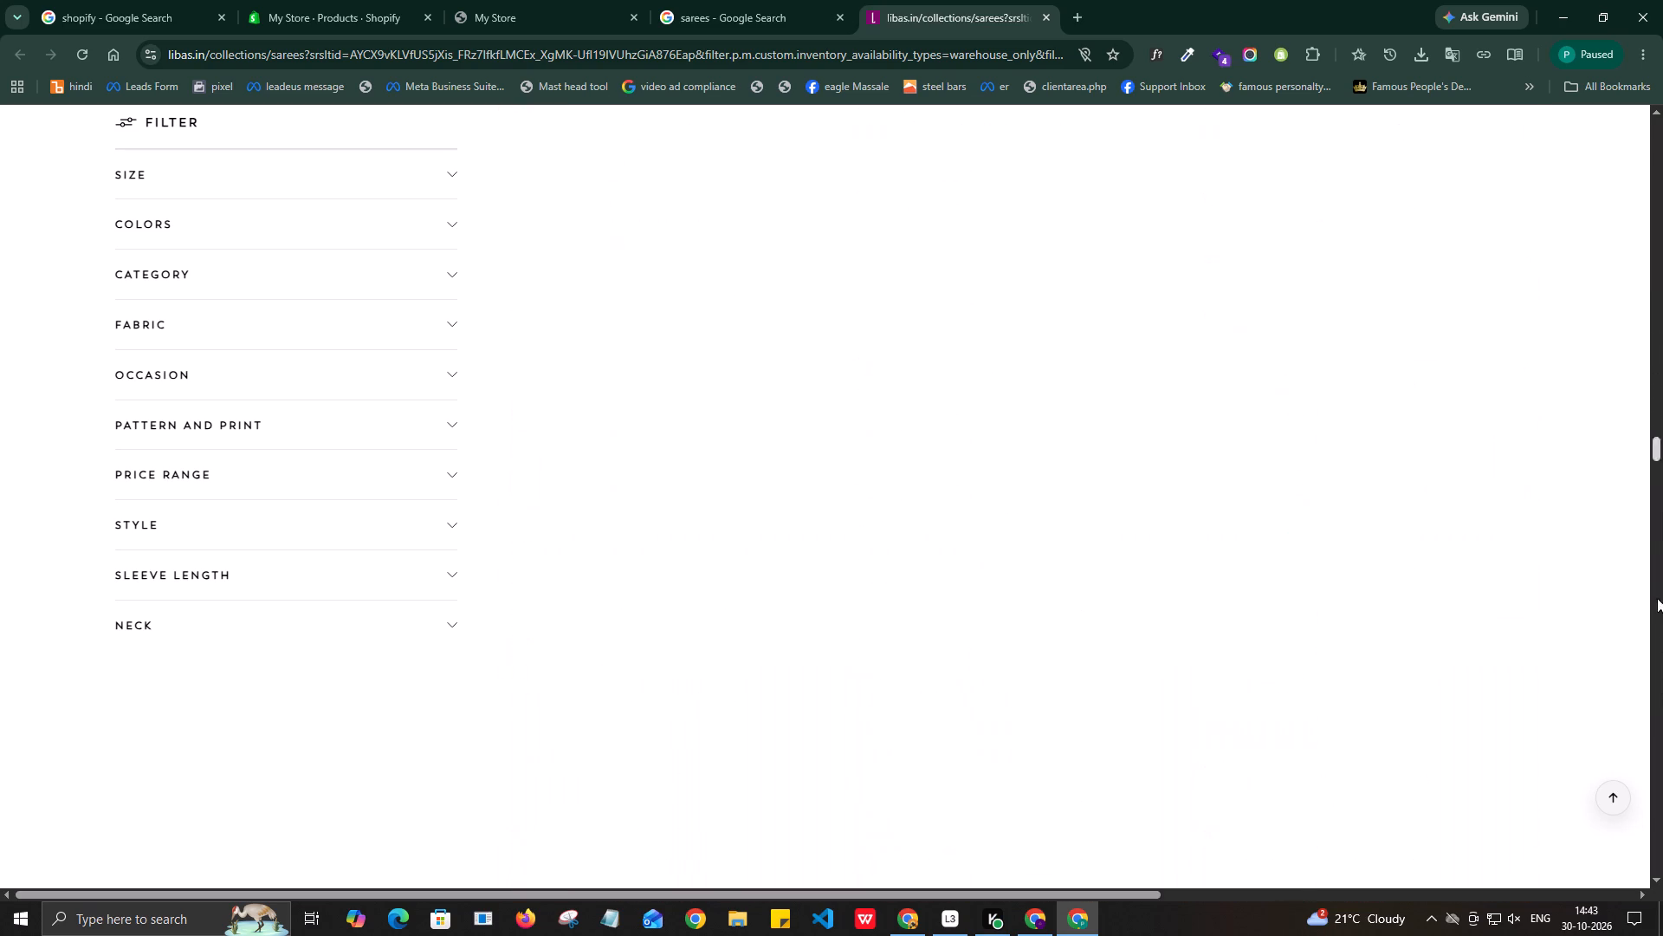
{"action": "left_click_drag", "start_coordinate": [1657, 598], "coordinate": [1610, 152]}
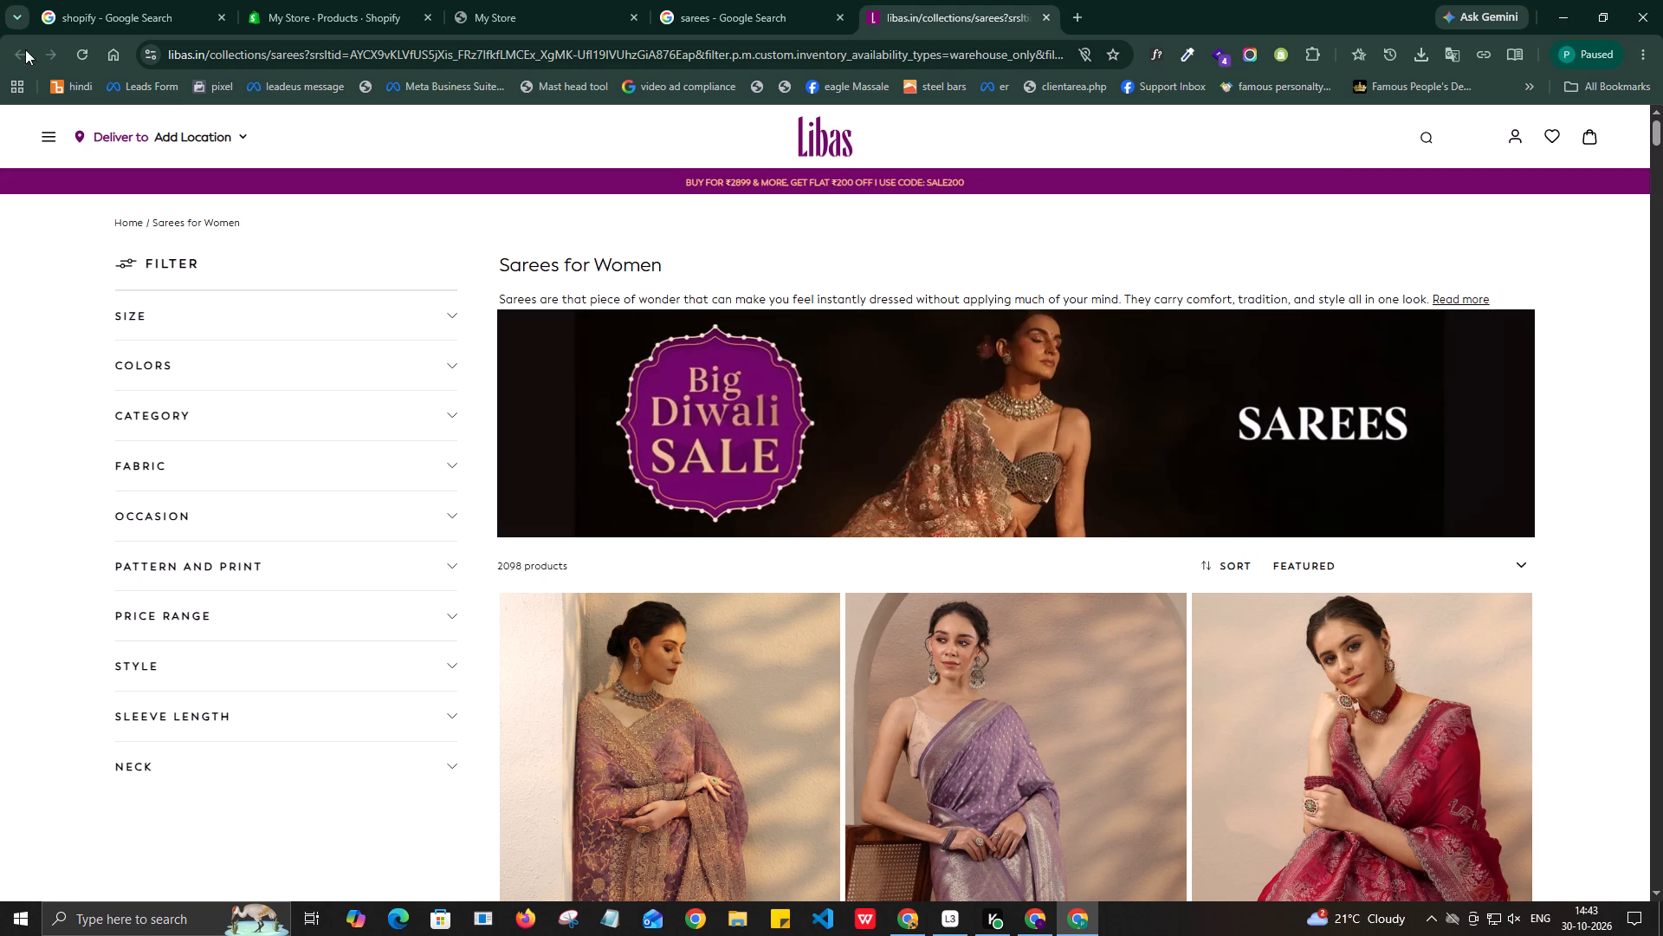
{"action": "left_click", "coordinate": [1043, 21]}
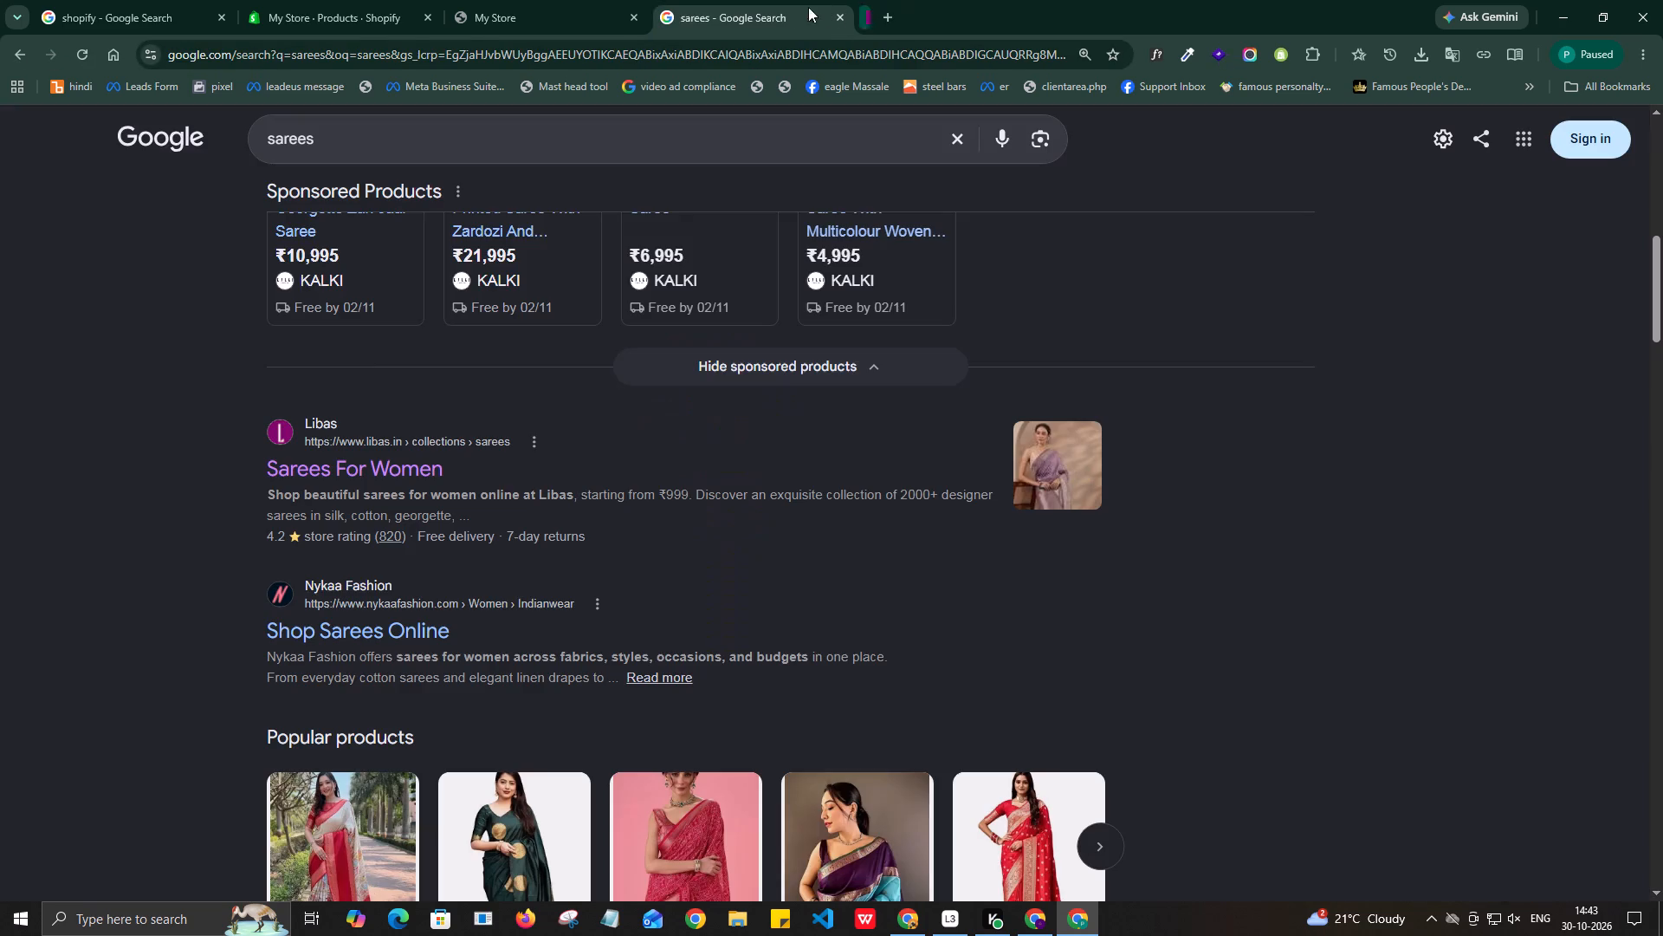
Open the Nykaa Fashion "Shop Sarees Online" result in a separate tab.
{"action": "scroll", "coordinate": [464, 549], "scroll_direction": "down", "scroll_amount": 1}
{"action": "right_click", "coordinate": [408, 545]}
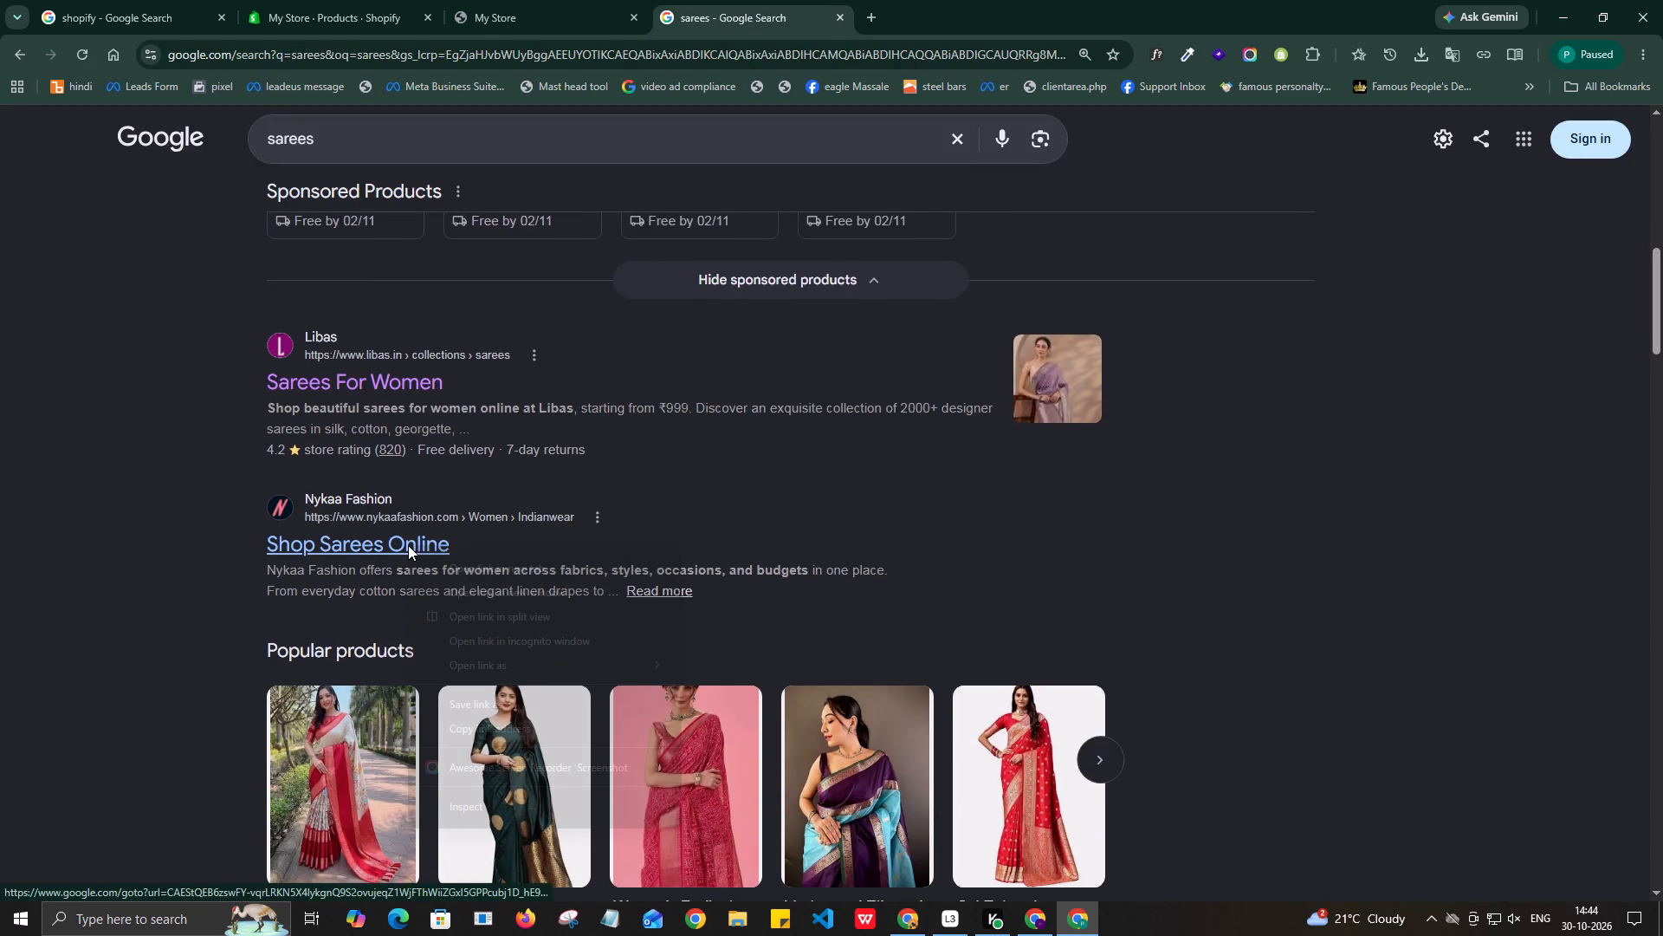
{"action": "left_click", "coordinate": [487, 560]}
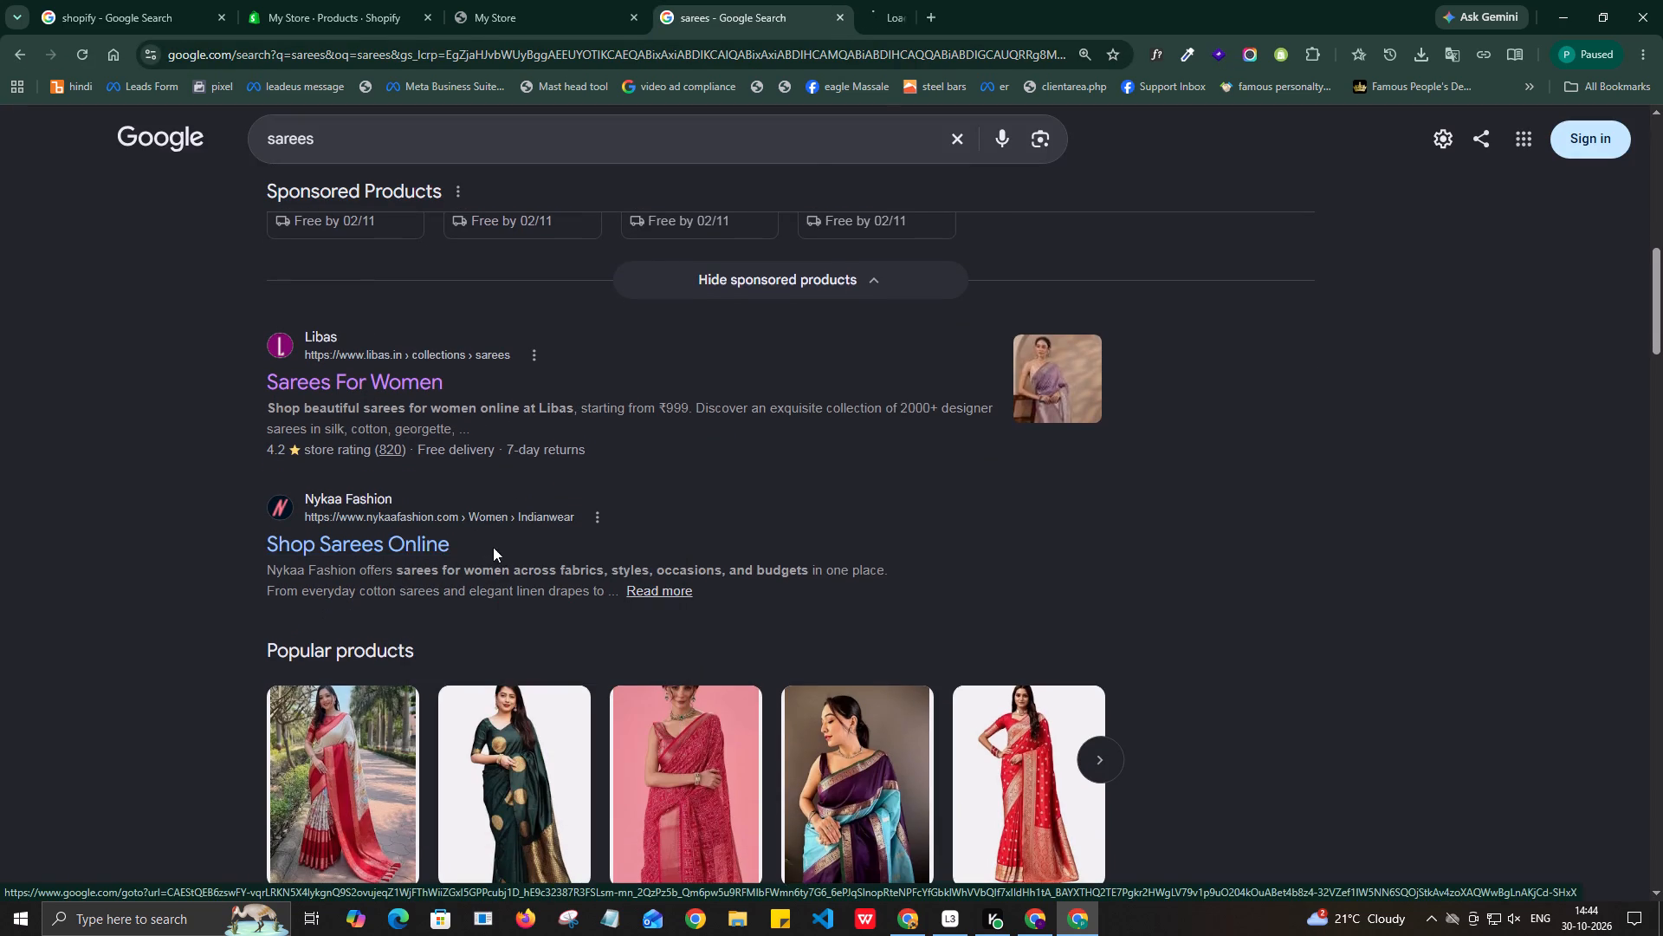
Decline the push notifications on the Nykaa Fashion sarees page and examine its filters, product cards and promotional tiles.
{"action": "left_click", "coordinate": [917, 20]}
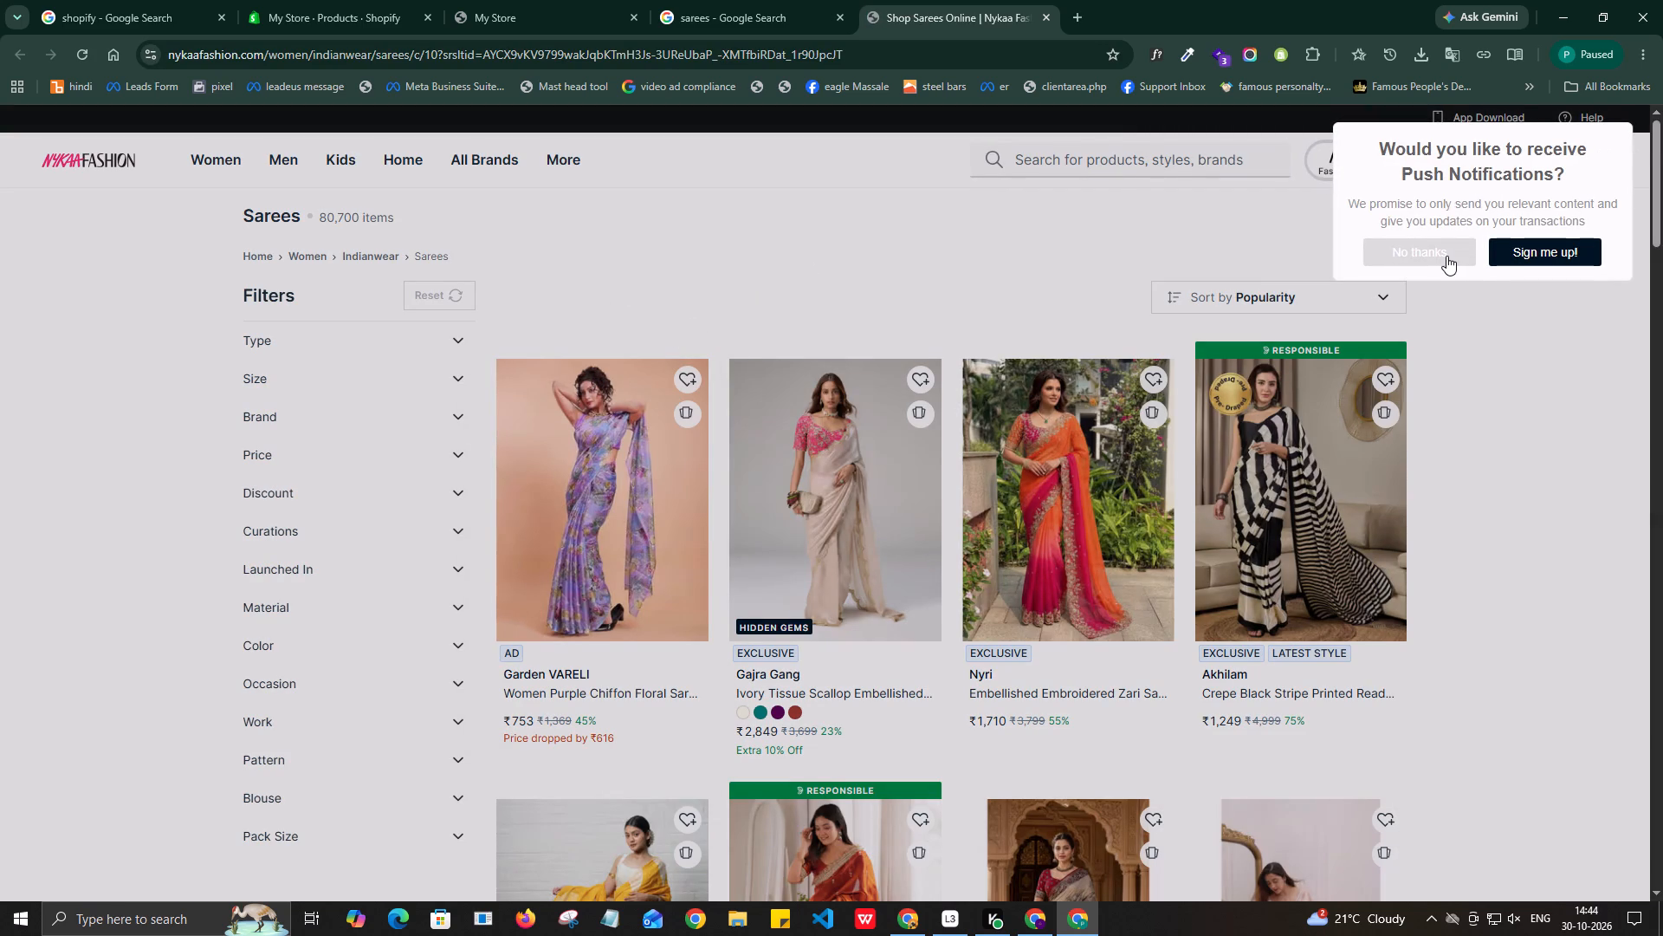
{"action": "left_click", "coordinate": [1432, 255]}
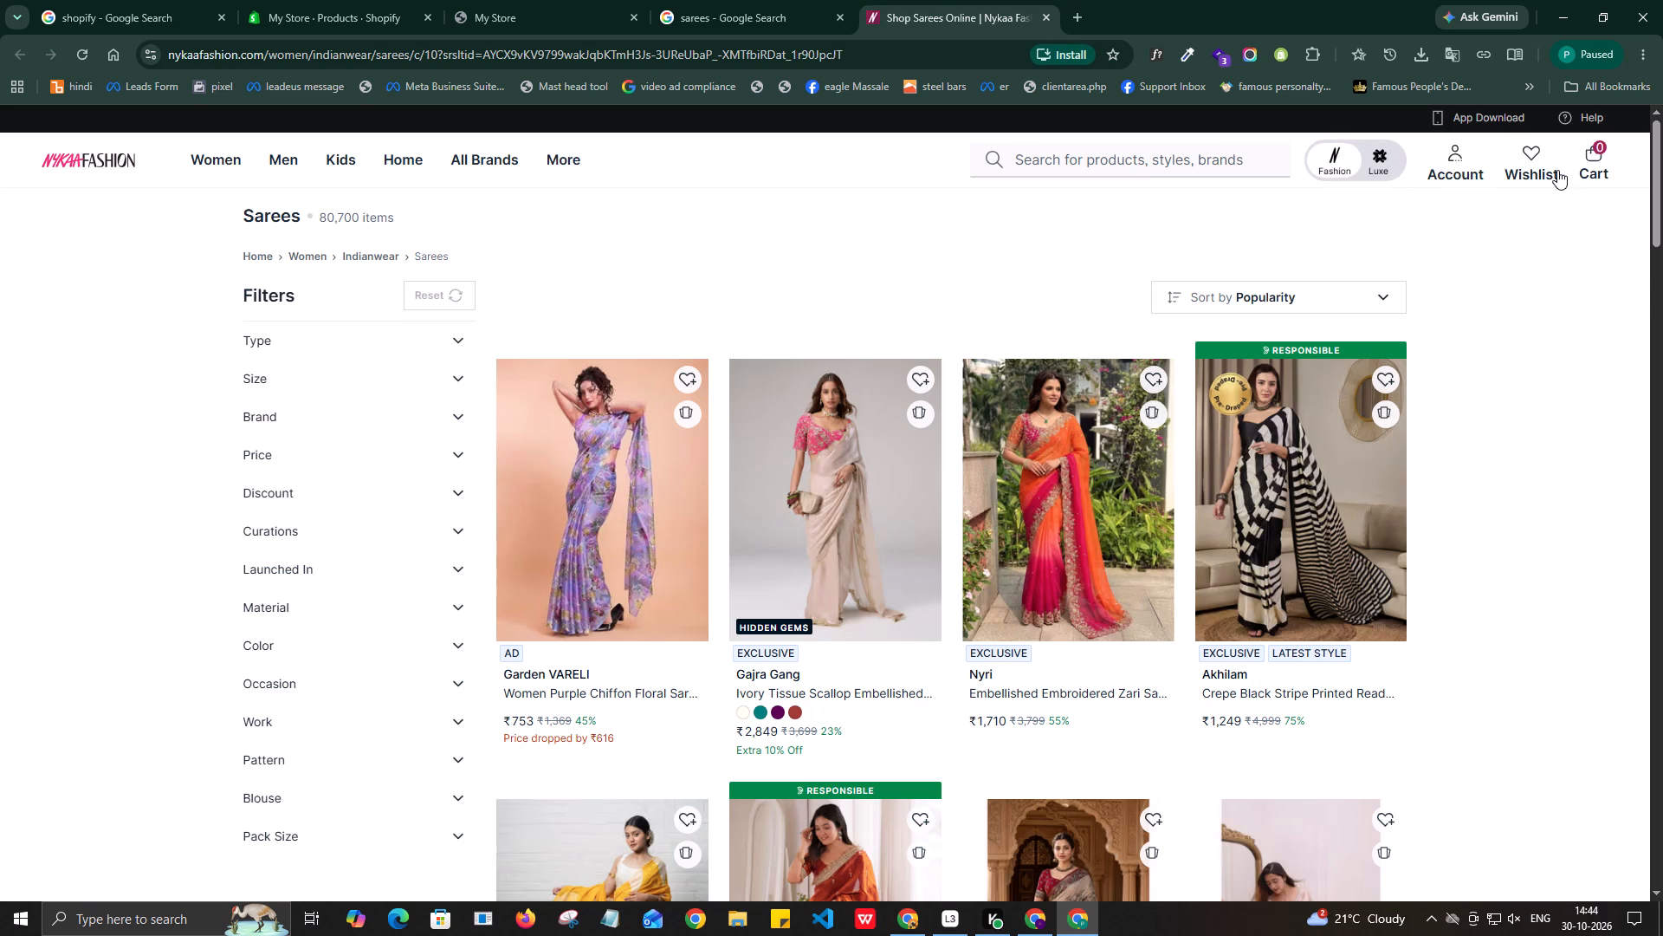
{"action": "scroll", "coordinate": [909, 236], "scroll_direction": "down", "scroll_amount": 2}
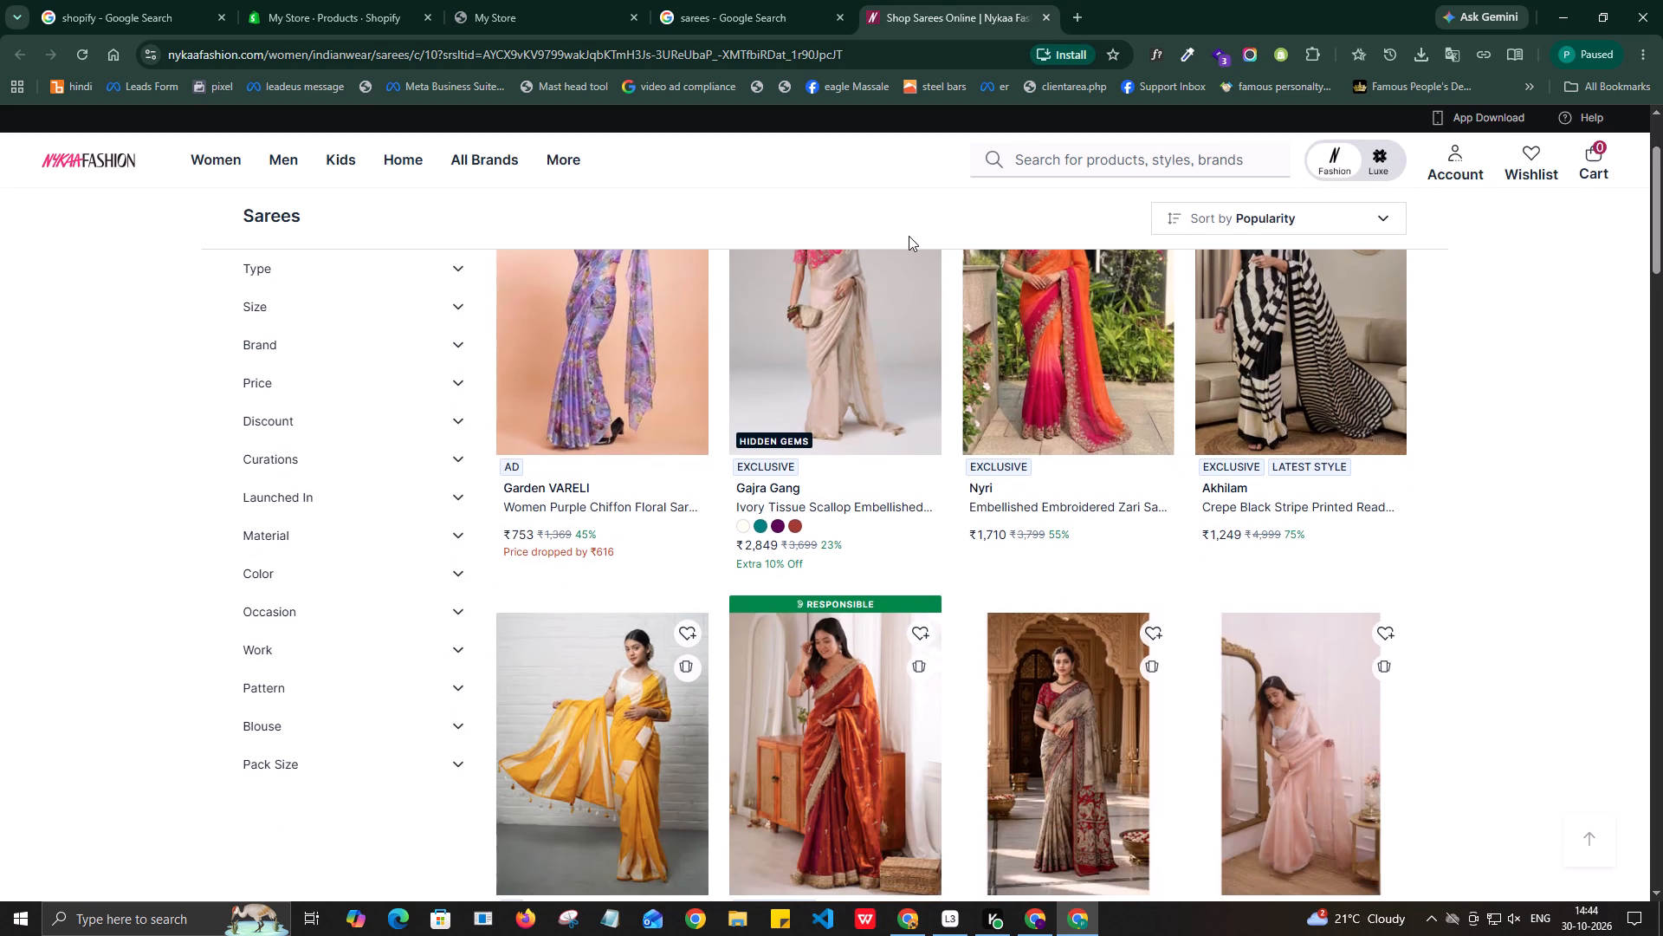
{"action": "scroll", "coordinate": [909, 236], "scroll_direction": "down", "scroll_amount": 10}
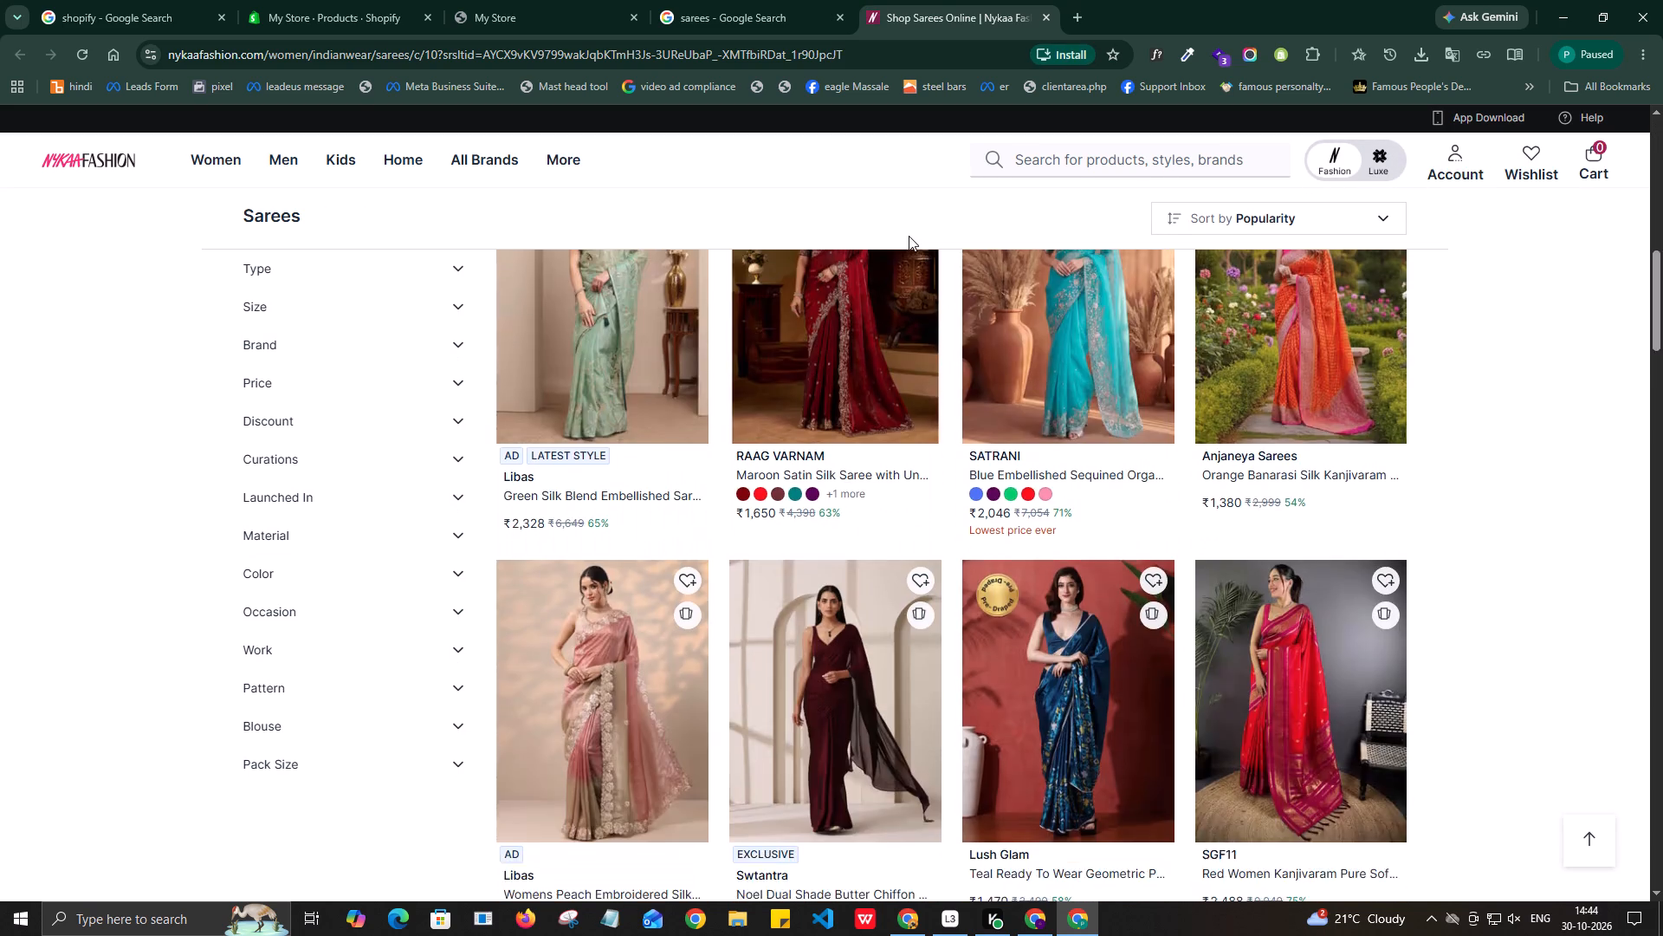
{"action": "scroll", "coordinate": [909, 236], "scroll_direction": "down", "scroll_amount": 19}
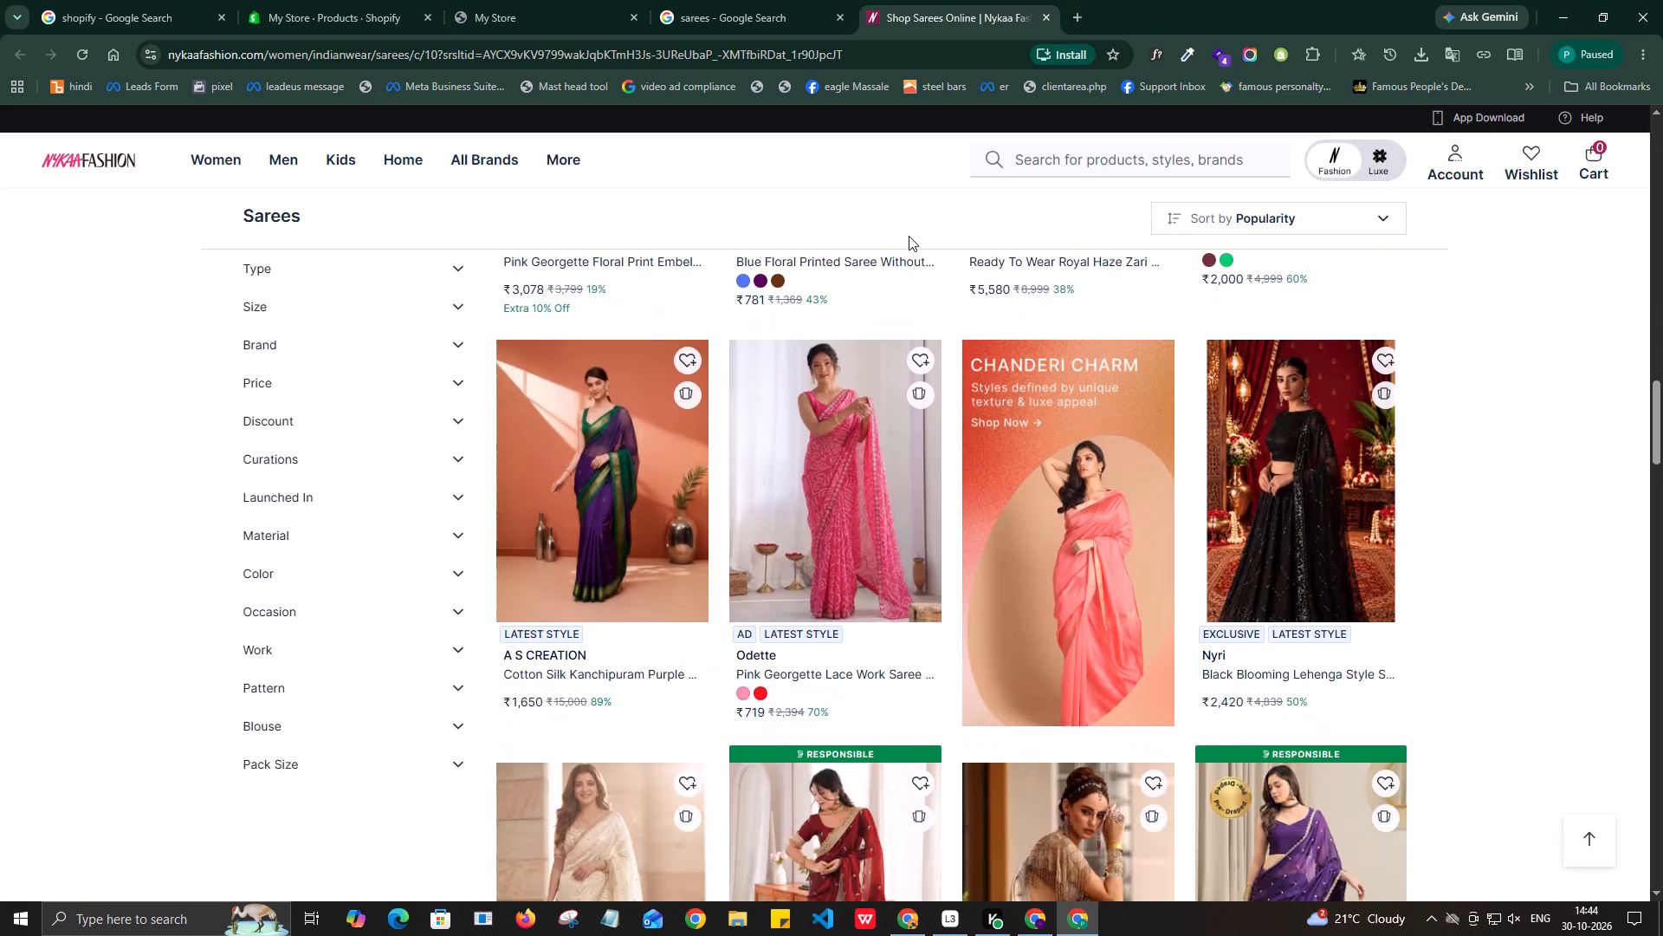
{"action": "scroll", "coordinate": [909, 236], "scroll_direction": "down", "scroll_amount": 16}
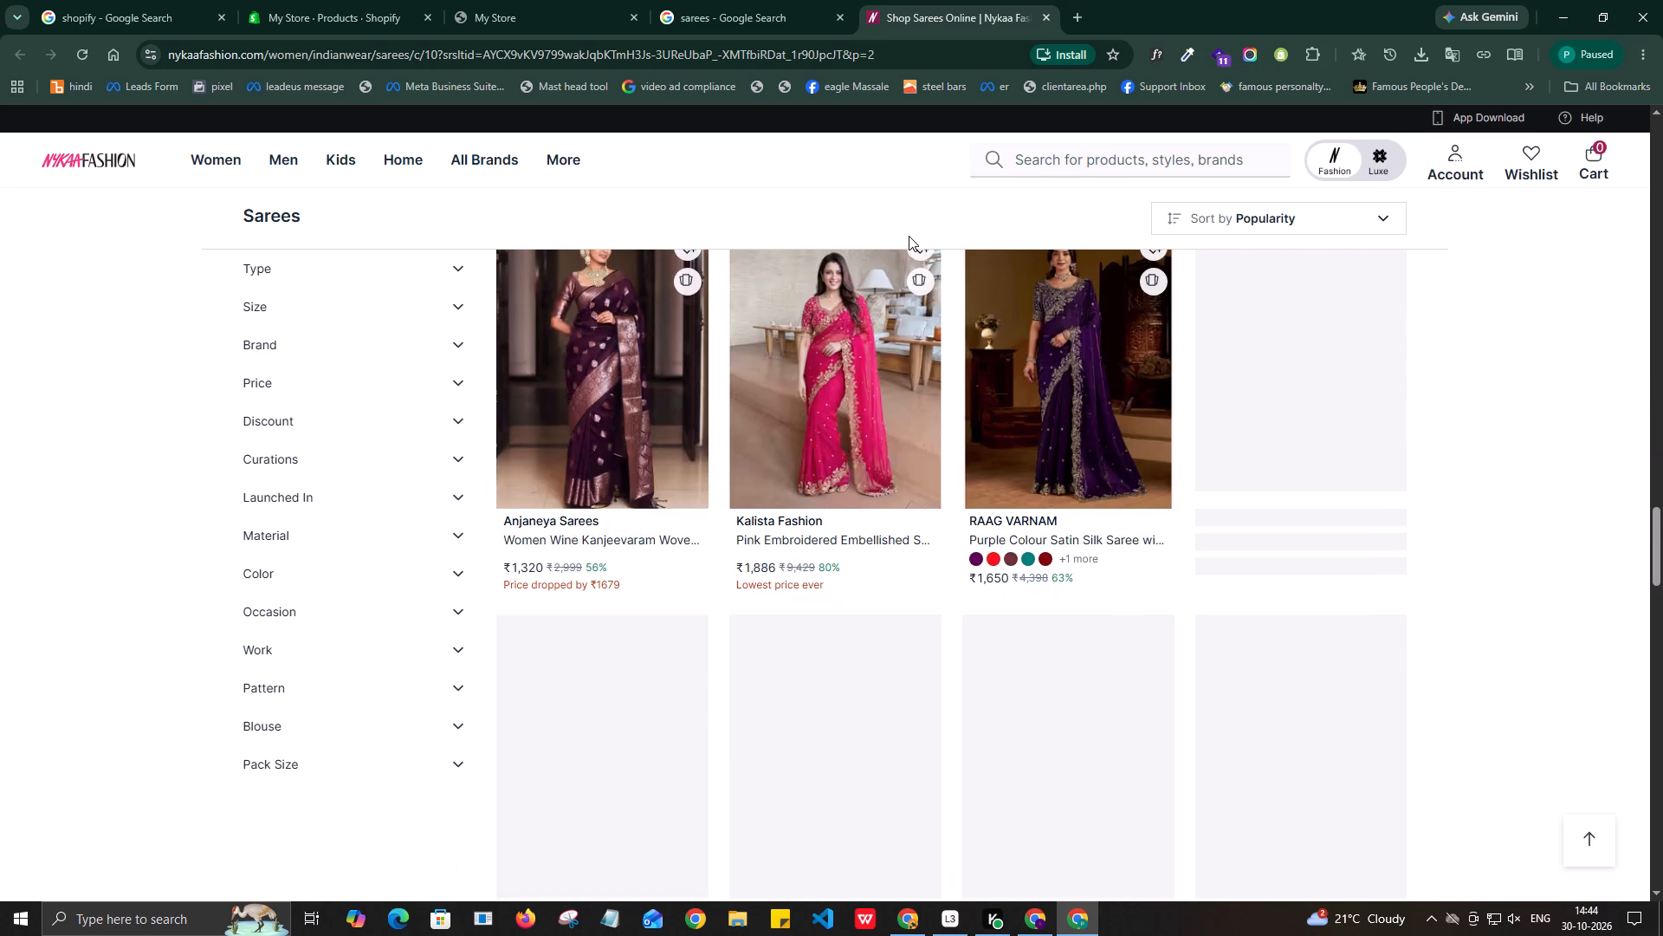
{"action": "scroll", "coordinate": [909, 236], "scroll_direction": "down", "scroll_amount": 3}
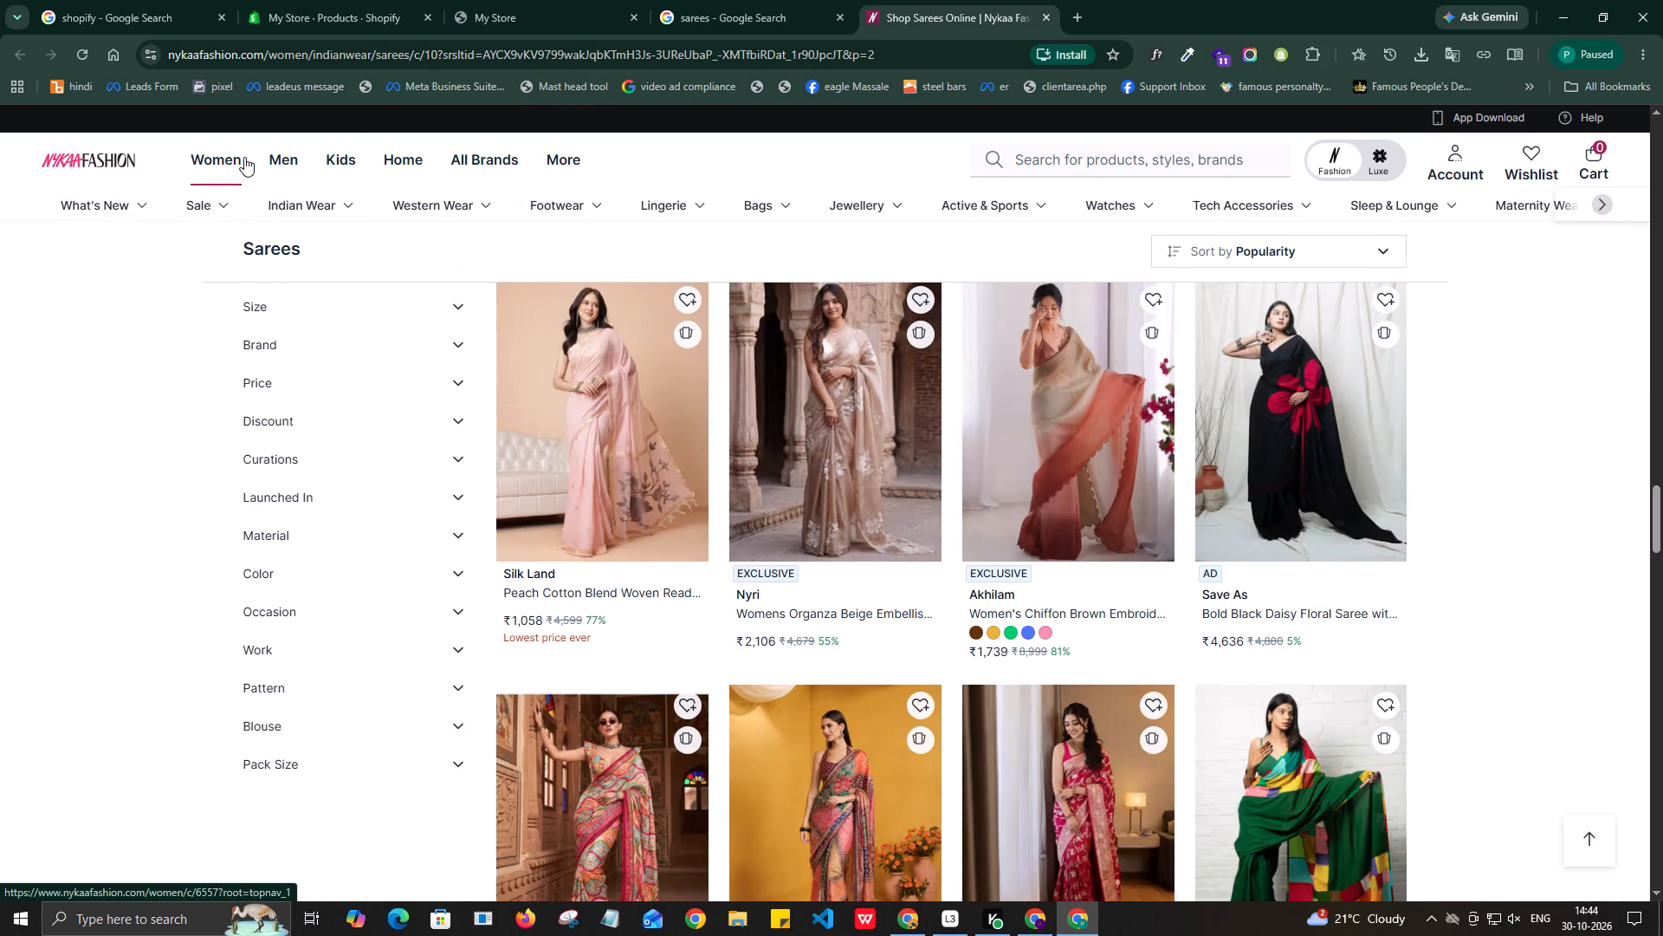
{"action": "scroll", "coordinate": [1550, 567], "scroll_direction": "up", "scroll_amount": 13}
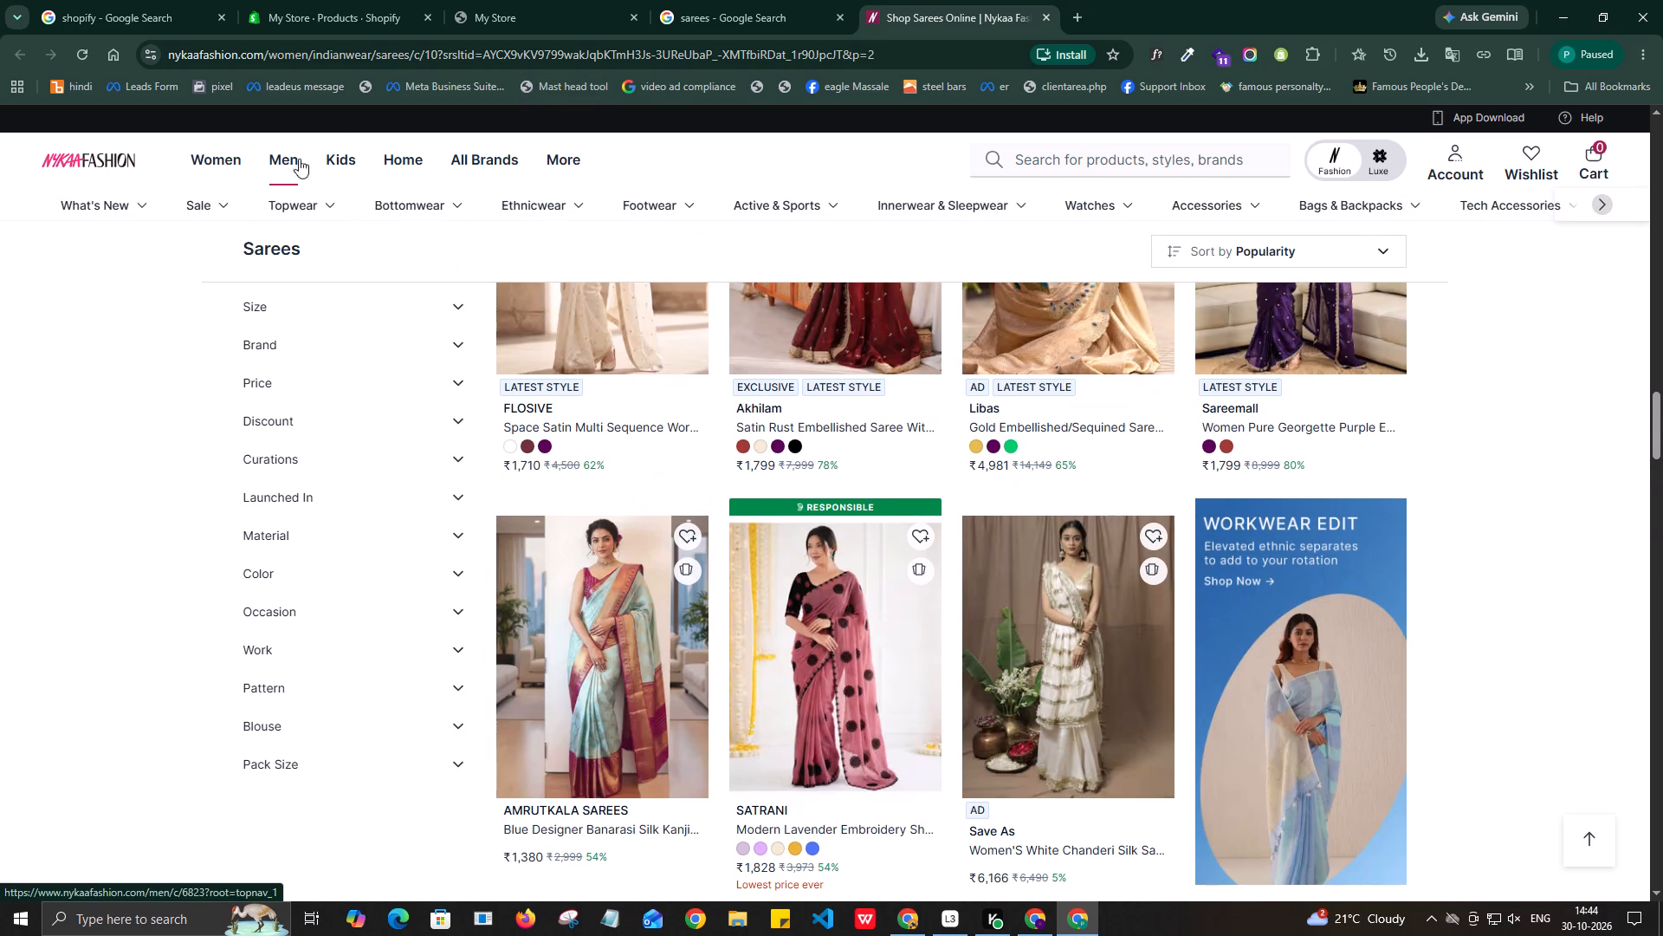
Look at Nykaa Fashion's Women collection, dismissing the login request, and close the site's pages.
{"action": "left_click", "coordinate": [220, 157]}
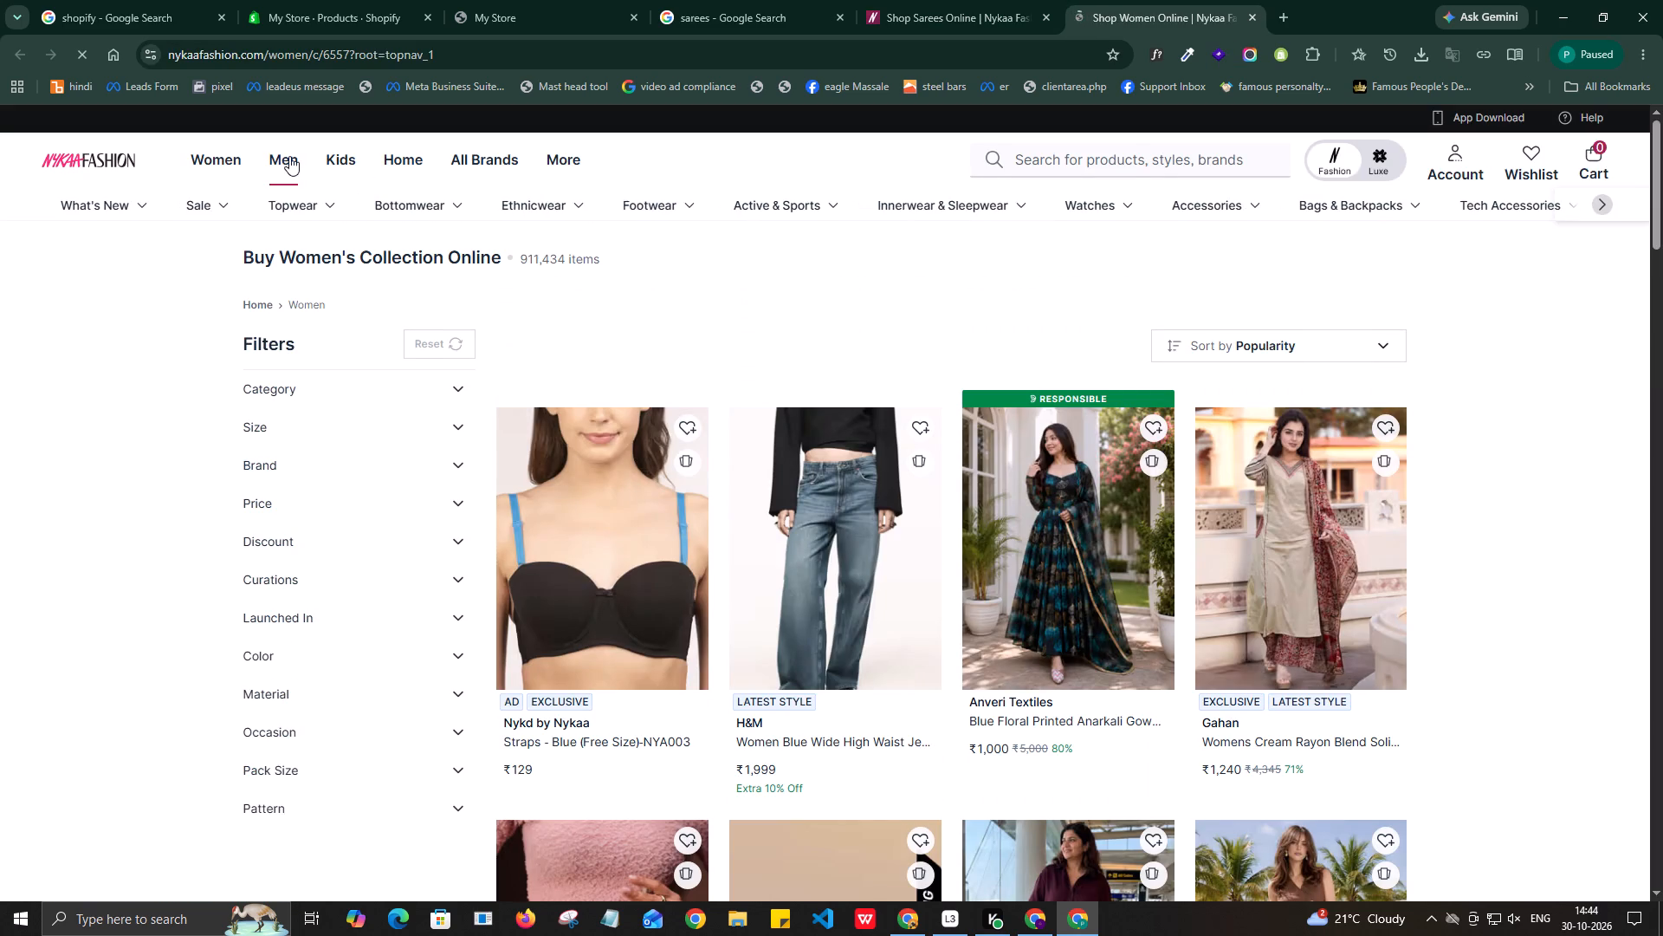
{"action": "left_click", "coordinate": [289, 156]}
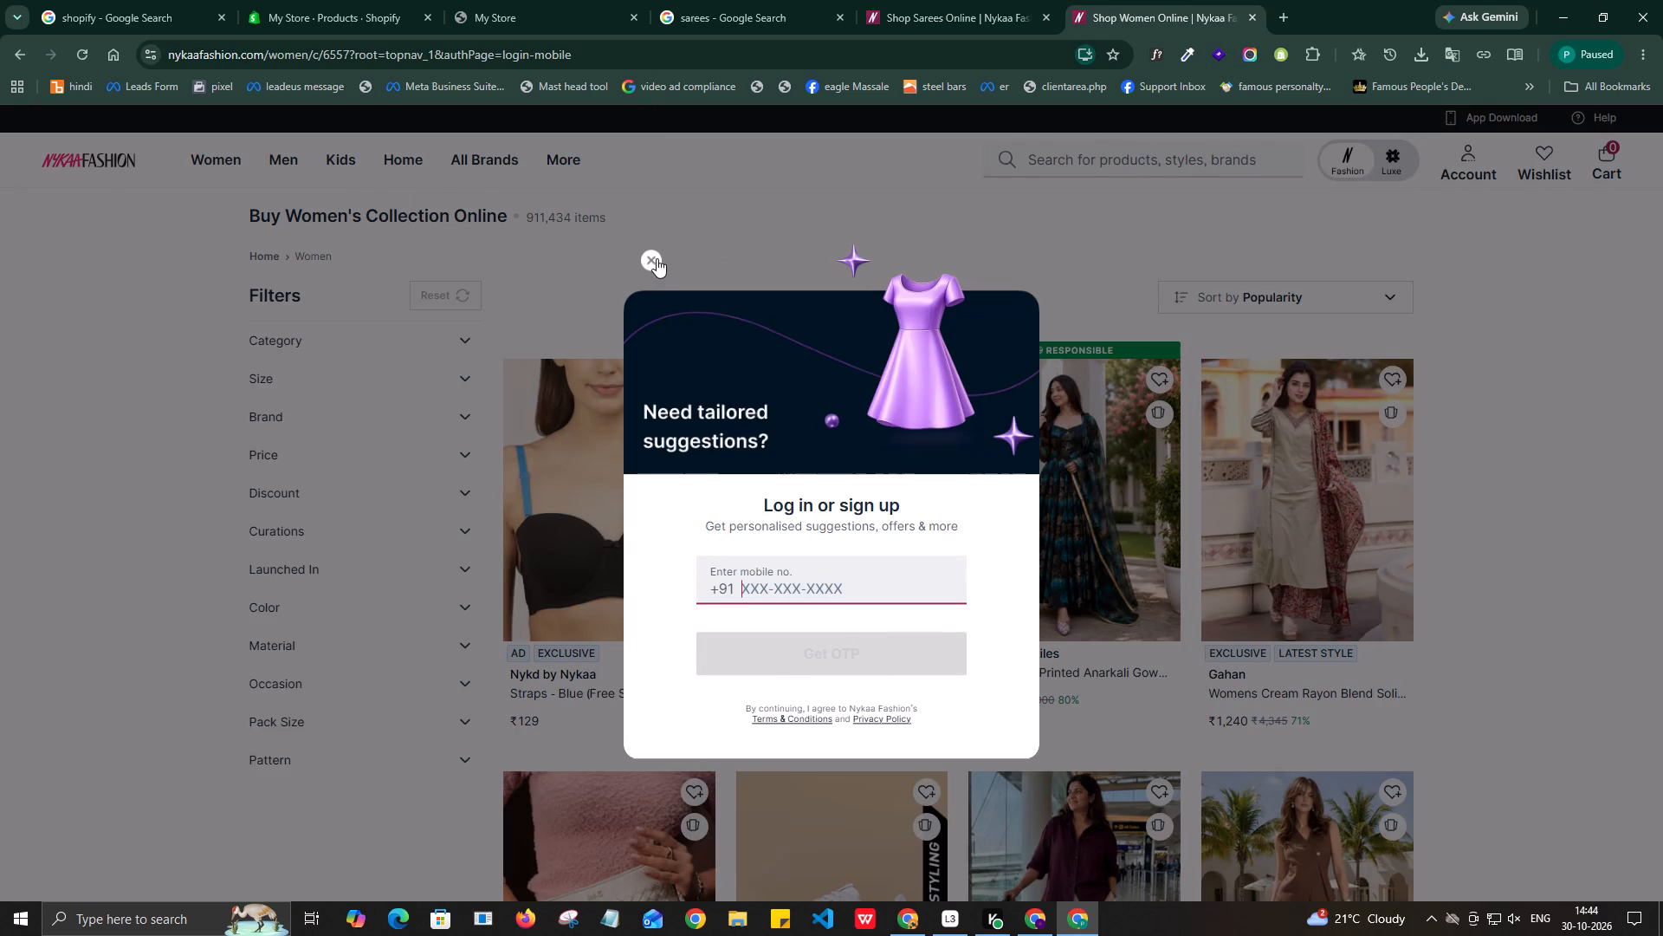
{"action": "left_click", "coordinate": [651, 258]}
{"action": "left_click", "coordinate": [19, 46]}
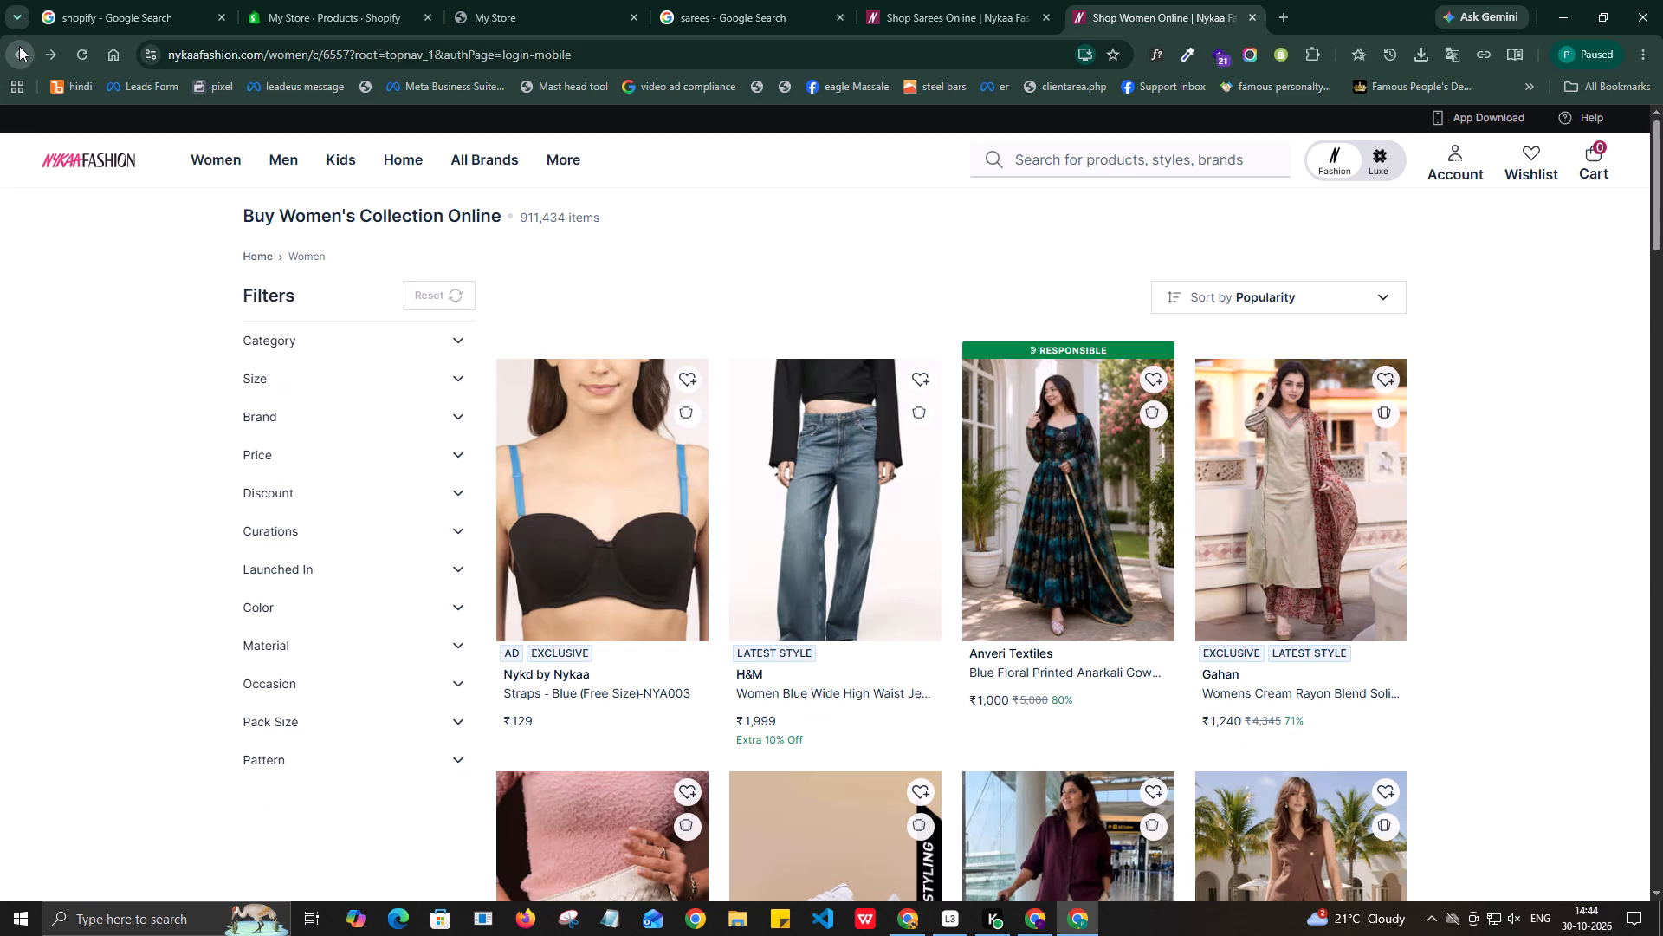
{"action": "left_click", "coordinate": [1251, 17]}
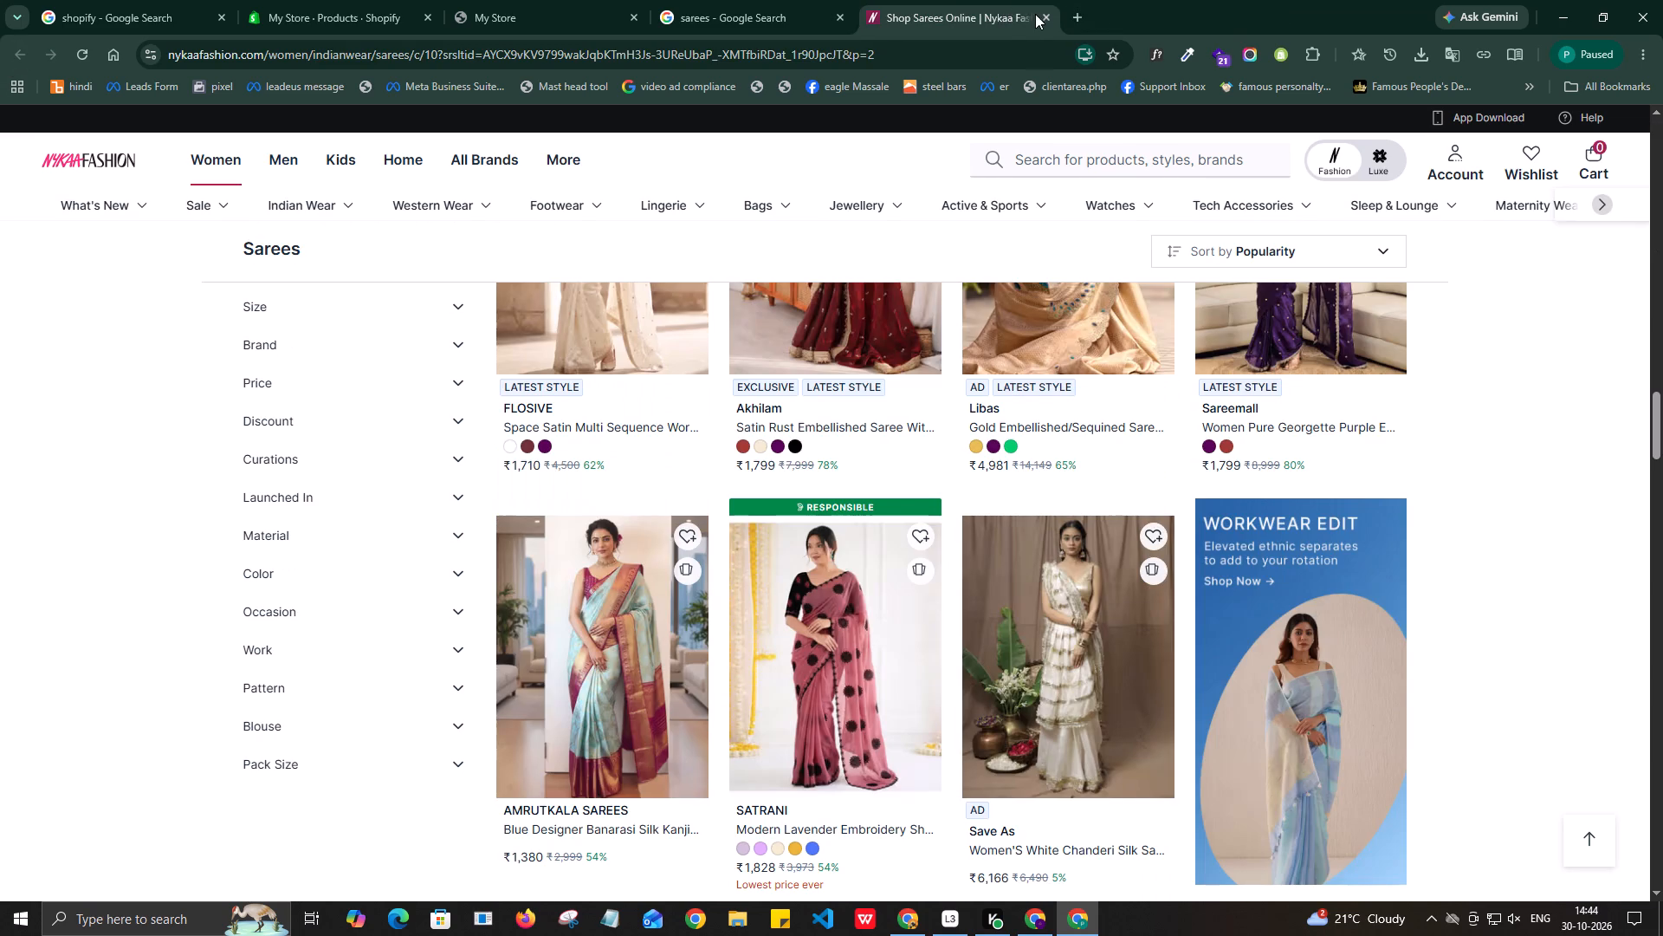
{"action": "left_click", "coordinate": [1045, 17]}
Find the House Of Masaba "Buy Luxurious Designer Sarees in India" result and open it in a separate tab.
{"action": "scroll", "coordinate": [447, 398], "scroll_direction": "down", "scroll_amount": 2}
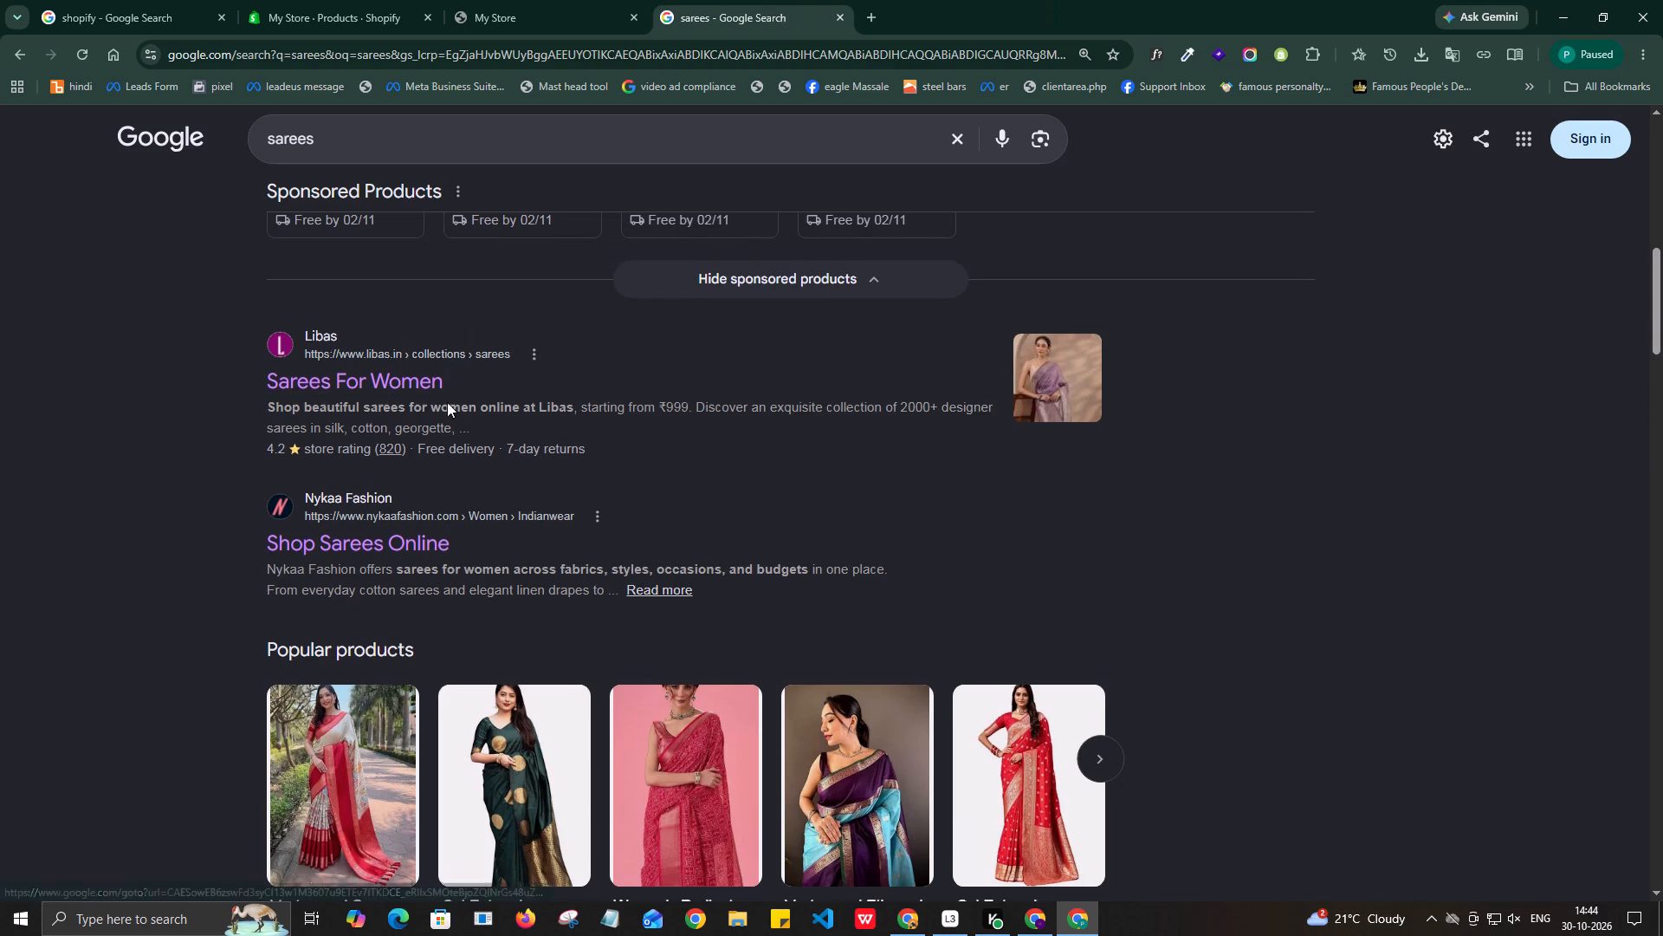
{"action": "scroll", "coordinate": [447, 402], "scroll_direction": "down", "scroll_amount": 9}
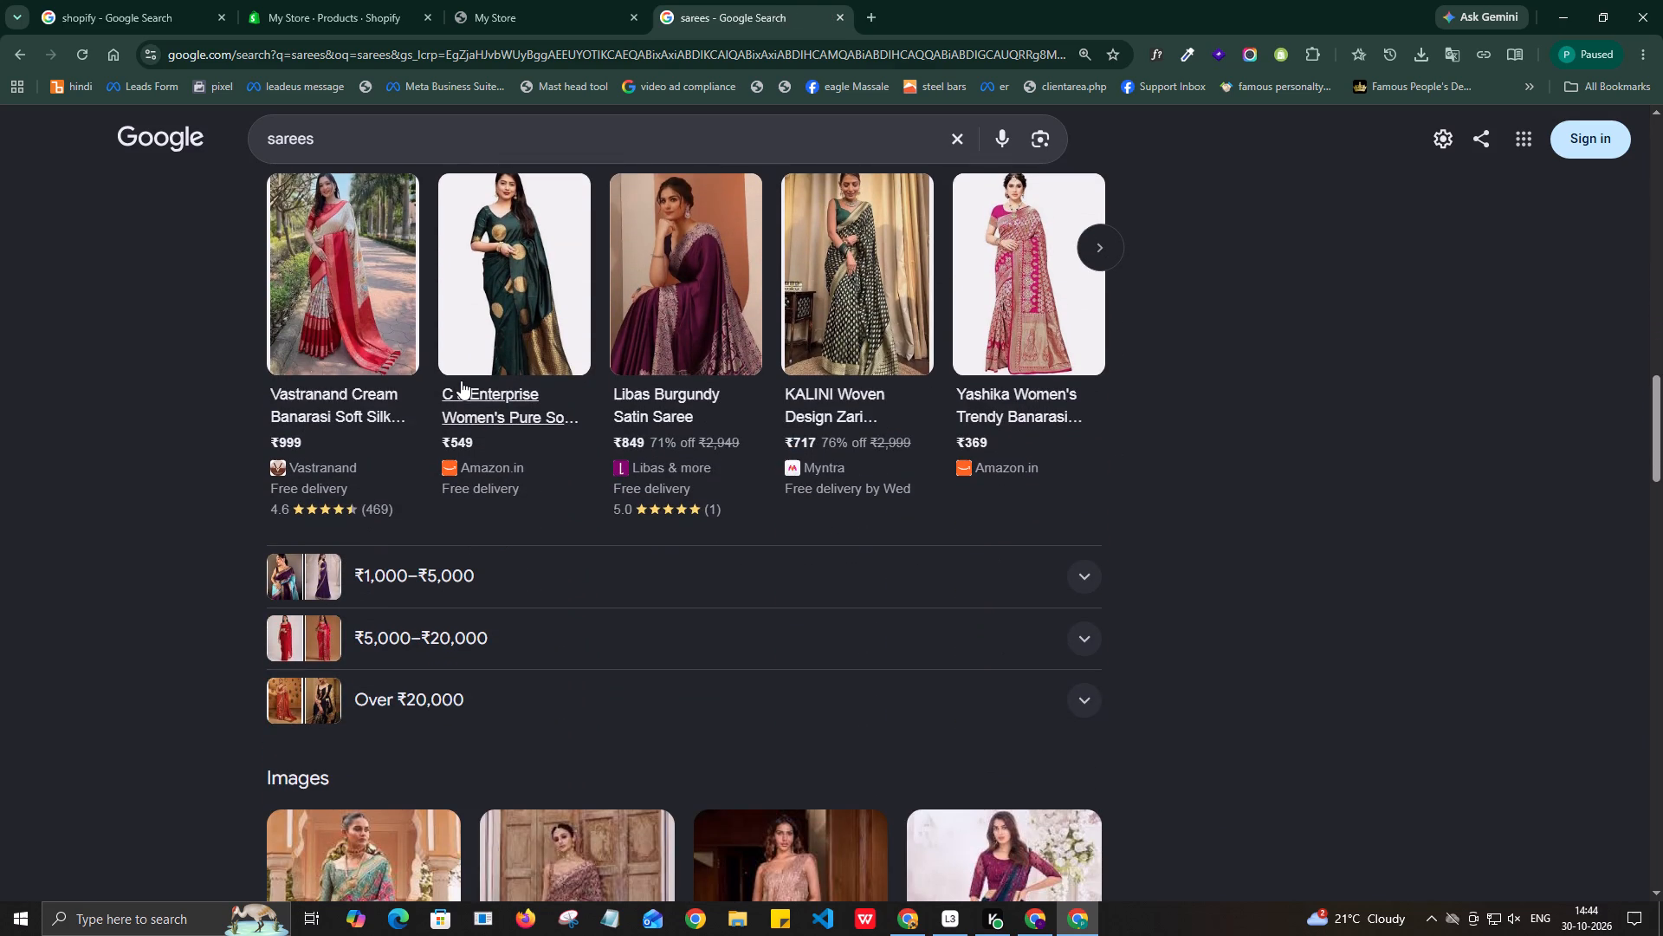
{"action": "scroll", "coordinate": [518, 523], "scroll_direction": "down", "scroll_amount": 1}
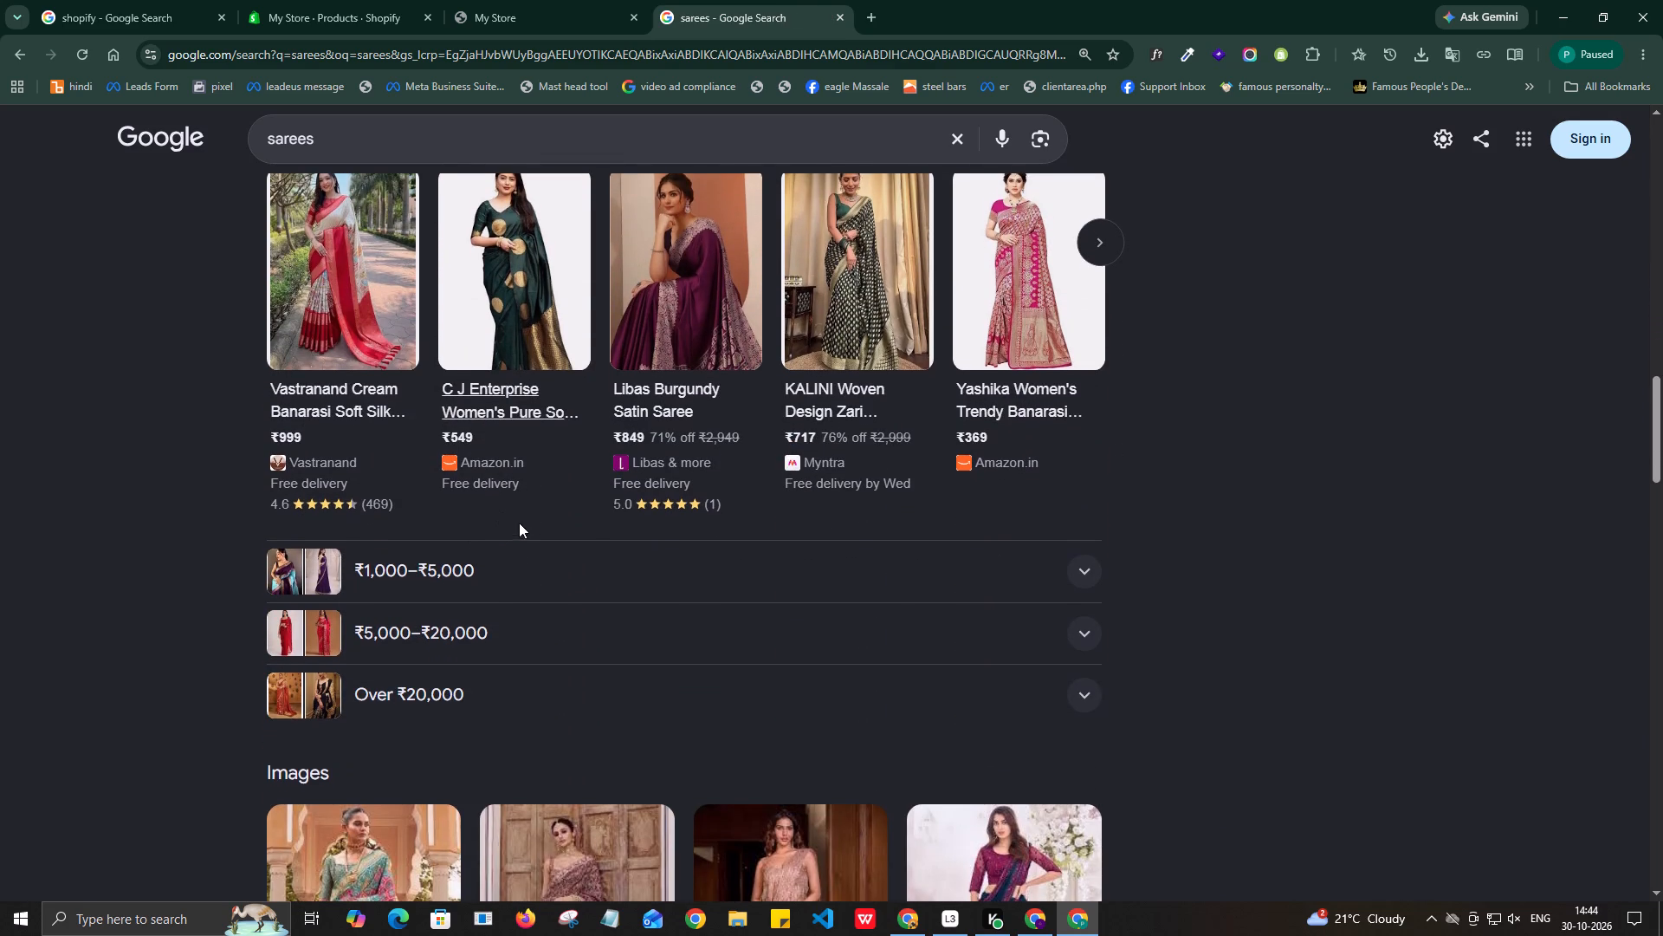
{"action": "scroll", "coordinate": [519, 523], "scroll_direction": "down", "scroll_amount": 9}
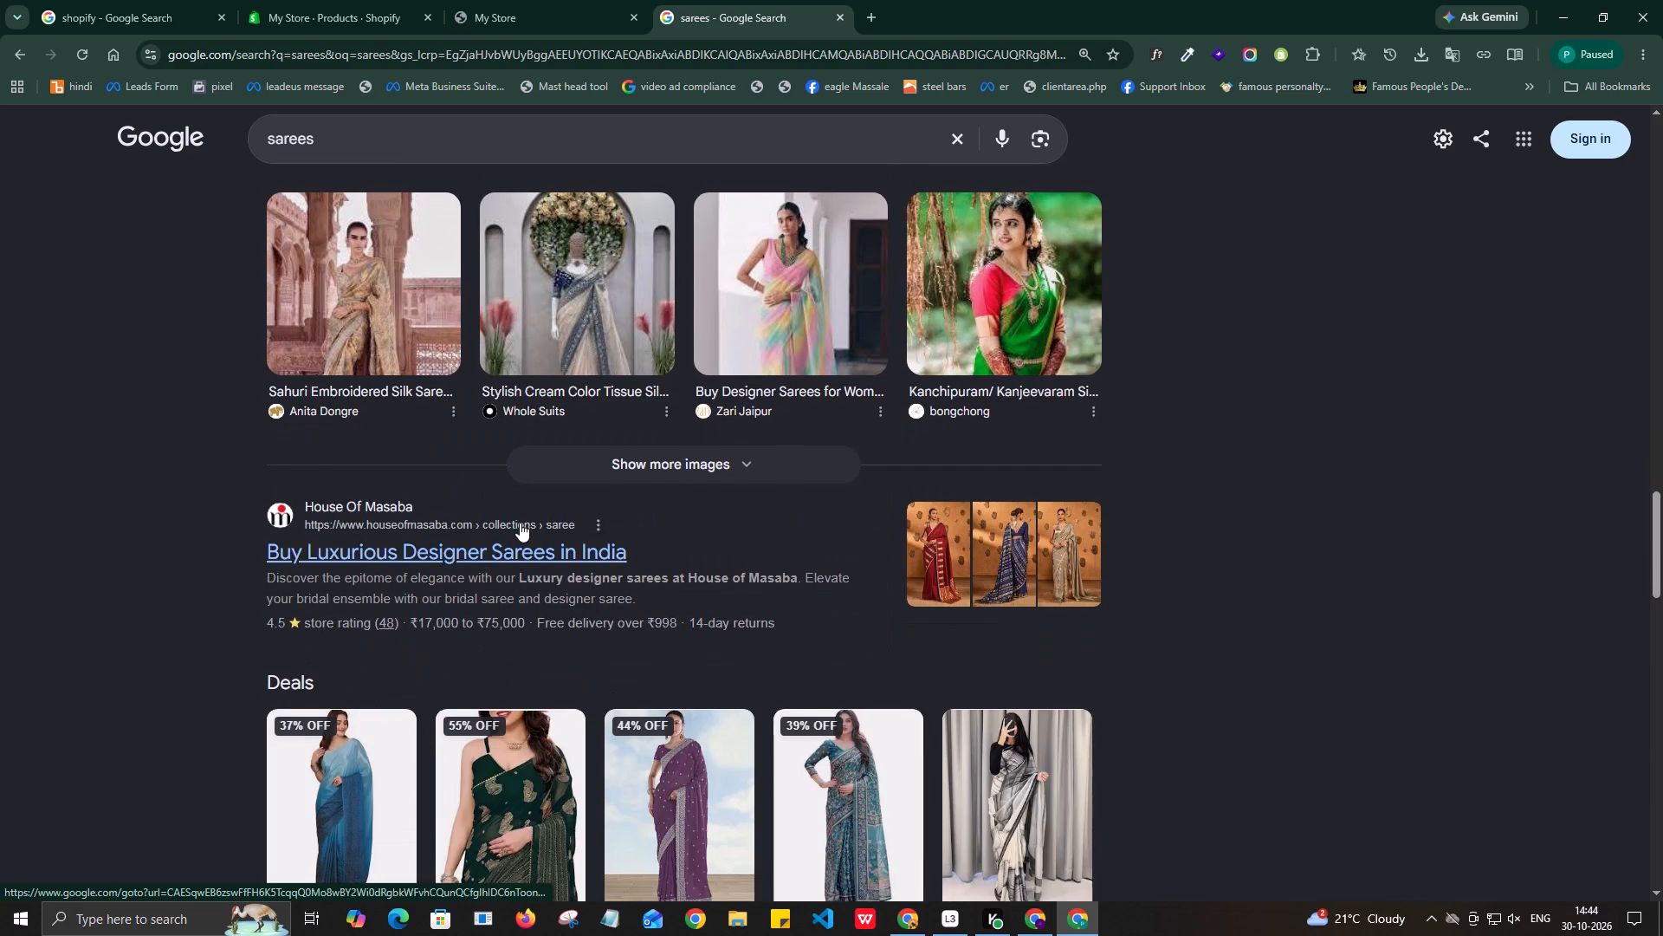
{"action": "scroll", "coordinate": [520, 523], "scroll_direction": "down", "scroll_amount": 1}
{"action": "right_click", "coordinate": [494, 471]}
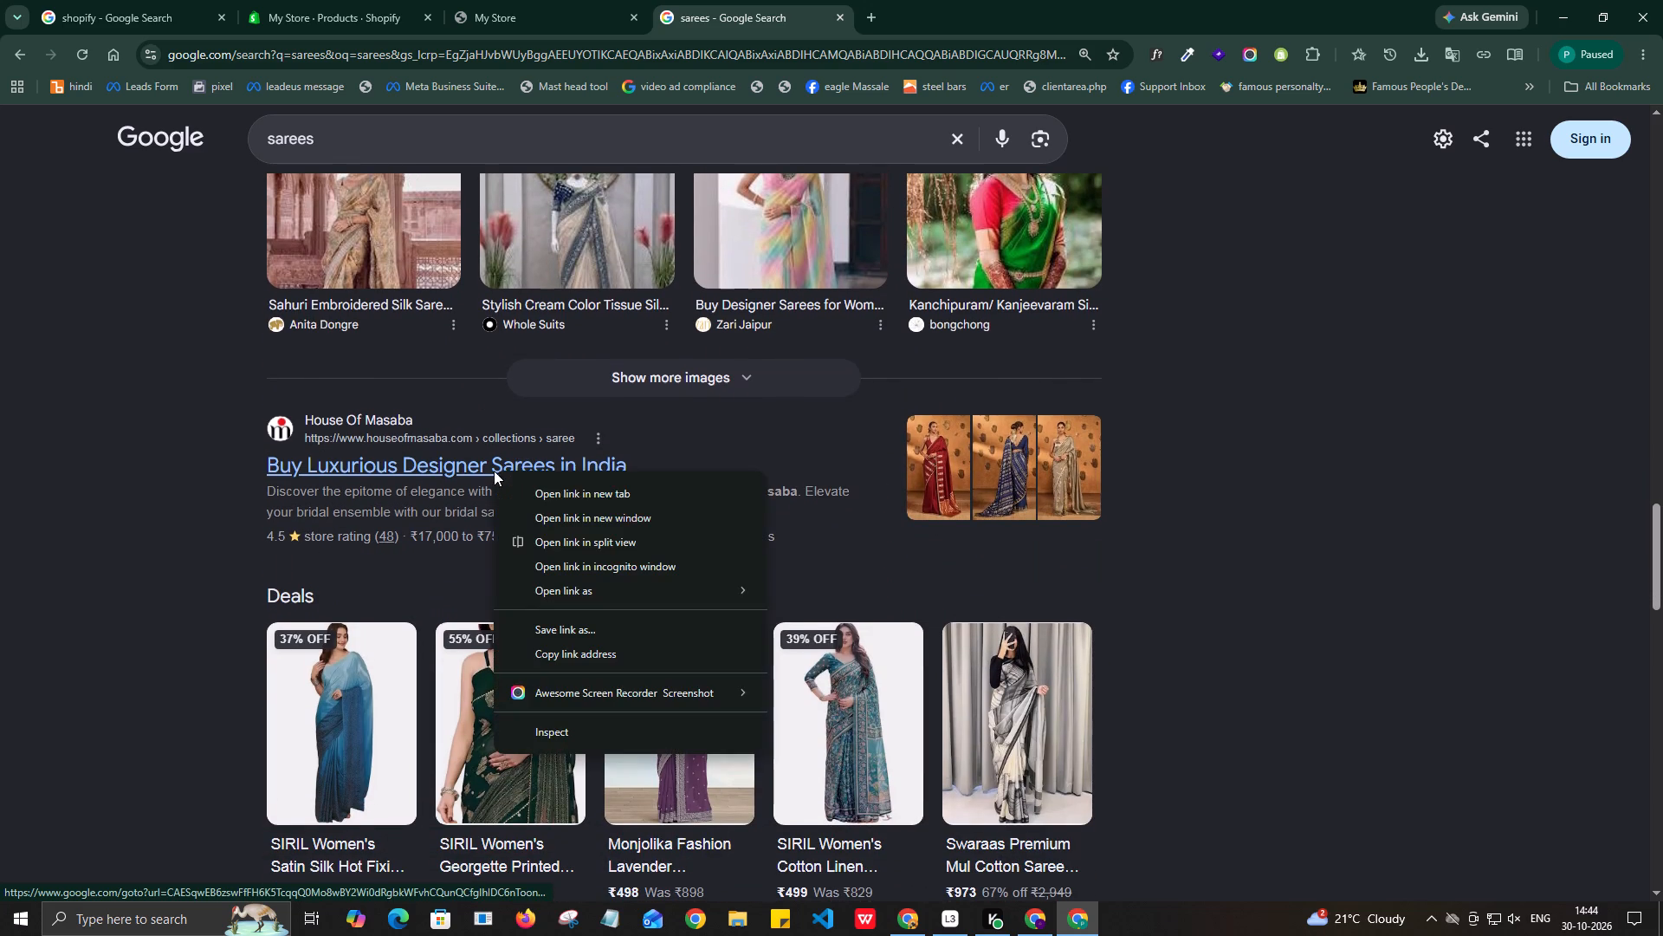
{"action": "left_click", "coordinate": [560, 491]}
{"action": "left_click", "coordinate": [926, 4]}
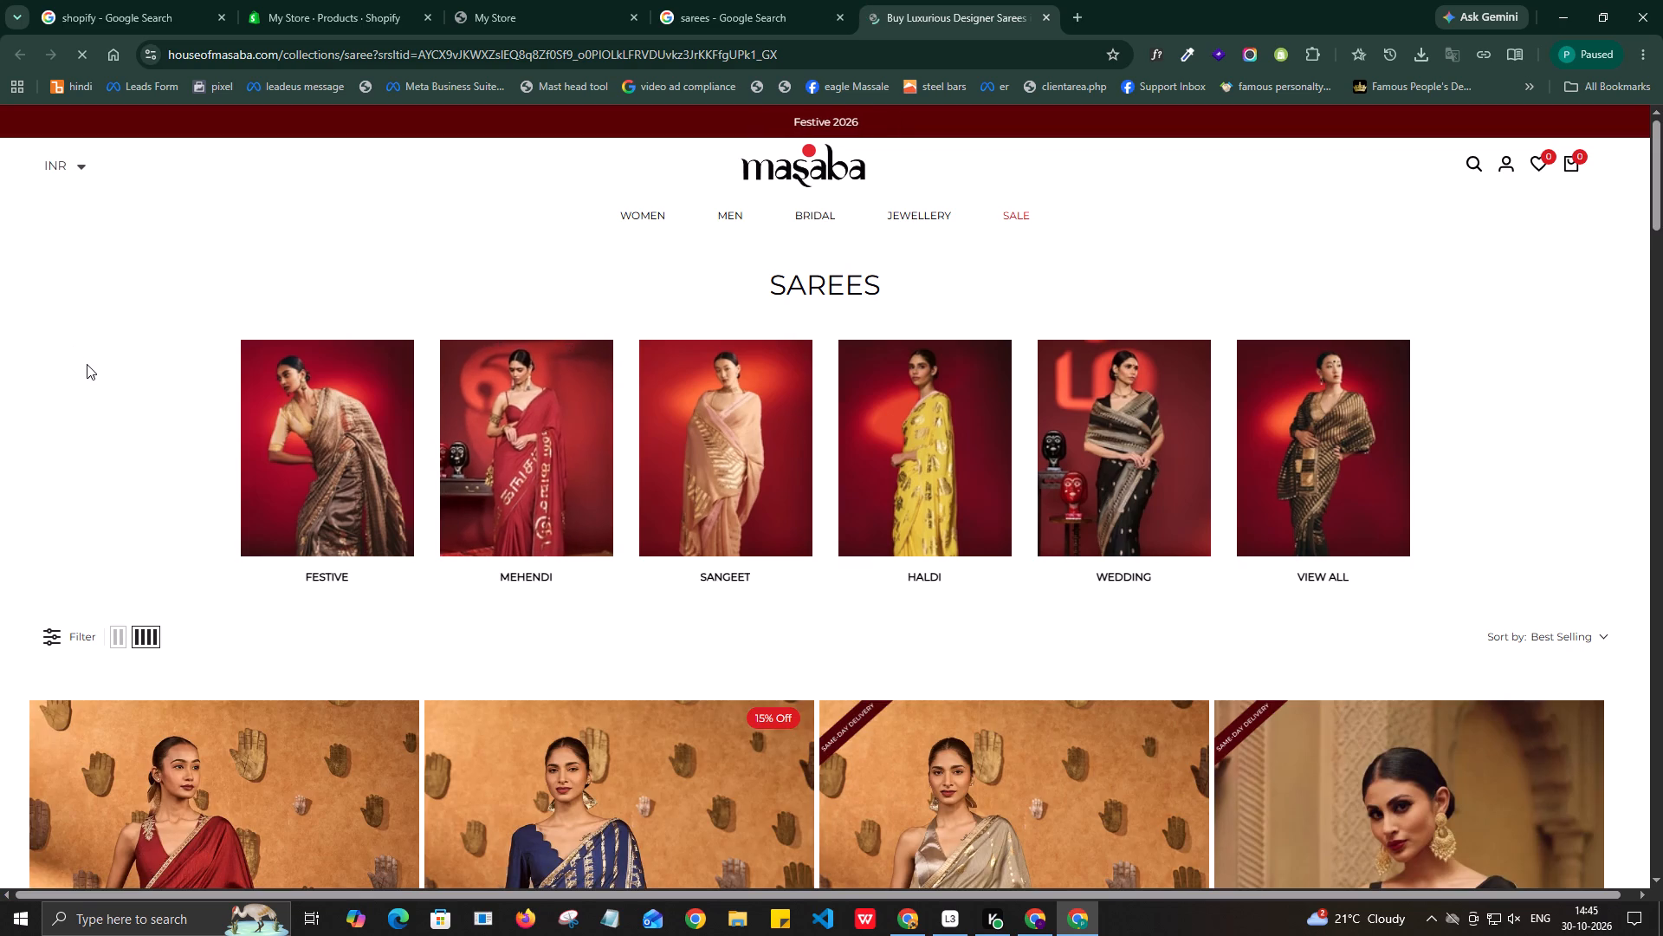
Examine the House of Masaba sarees page's occasion category tiles, filter and sort bar, and first rows of product cards.
{"action": "scroll", "coordinate": [87, 364], "scroll_direction": "down", "scroll_amount": 3}
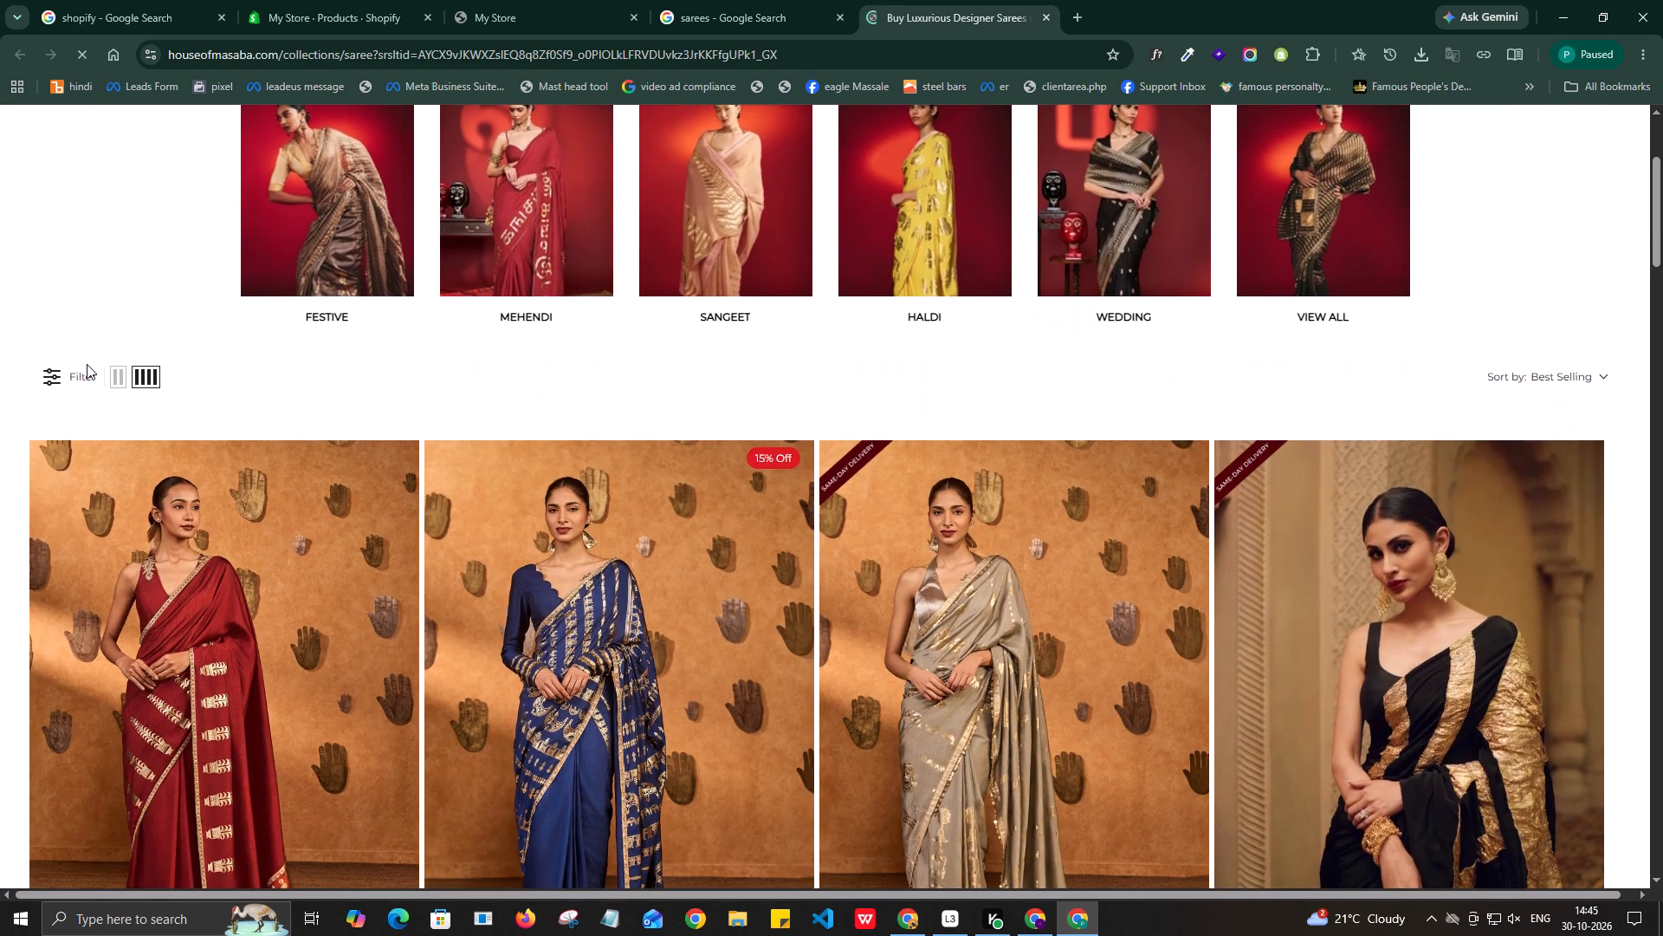
{"action": "scroll", "coordinate": [87, 364], "scroll_direction": "down", "scroll_amount": 3}
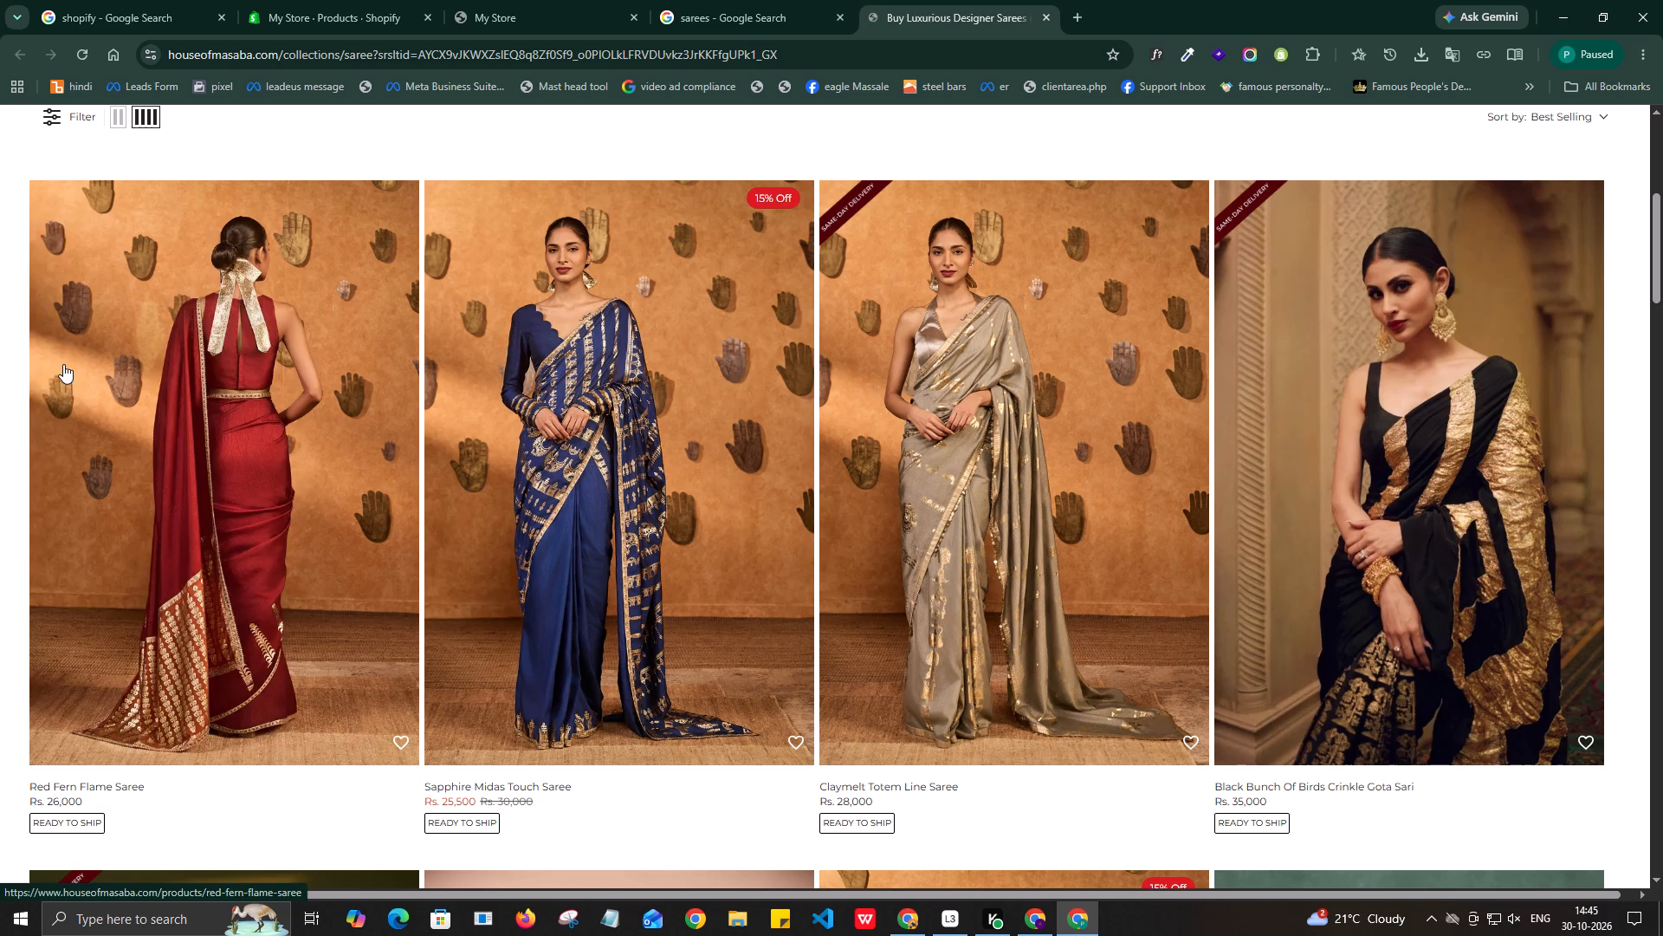
{"action": "scroll", "coordinate": [0, 381], "scroll_direction": "down", "scroll_amount": 4}
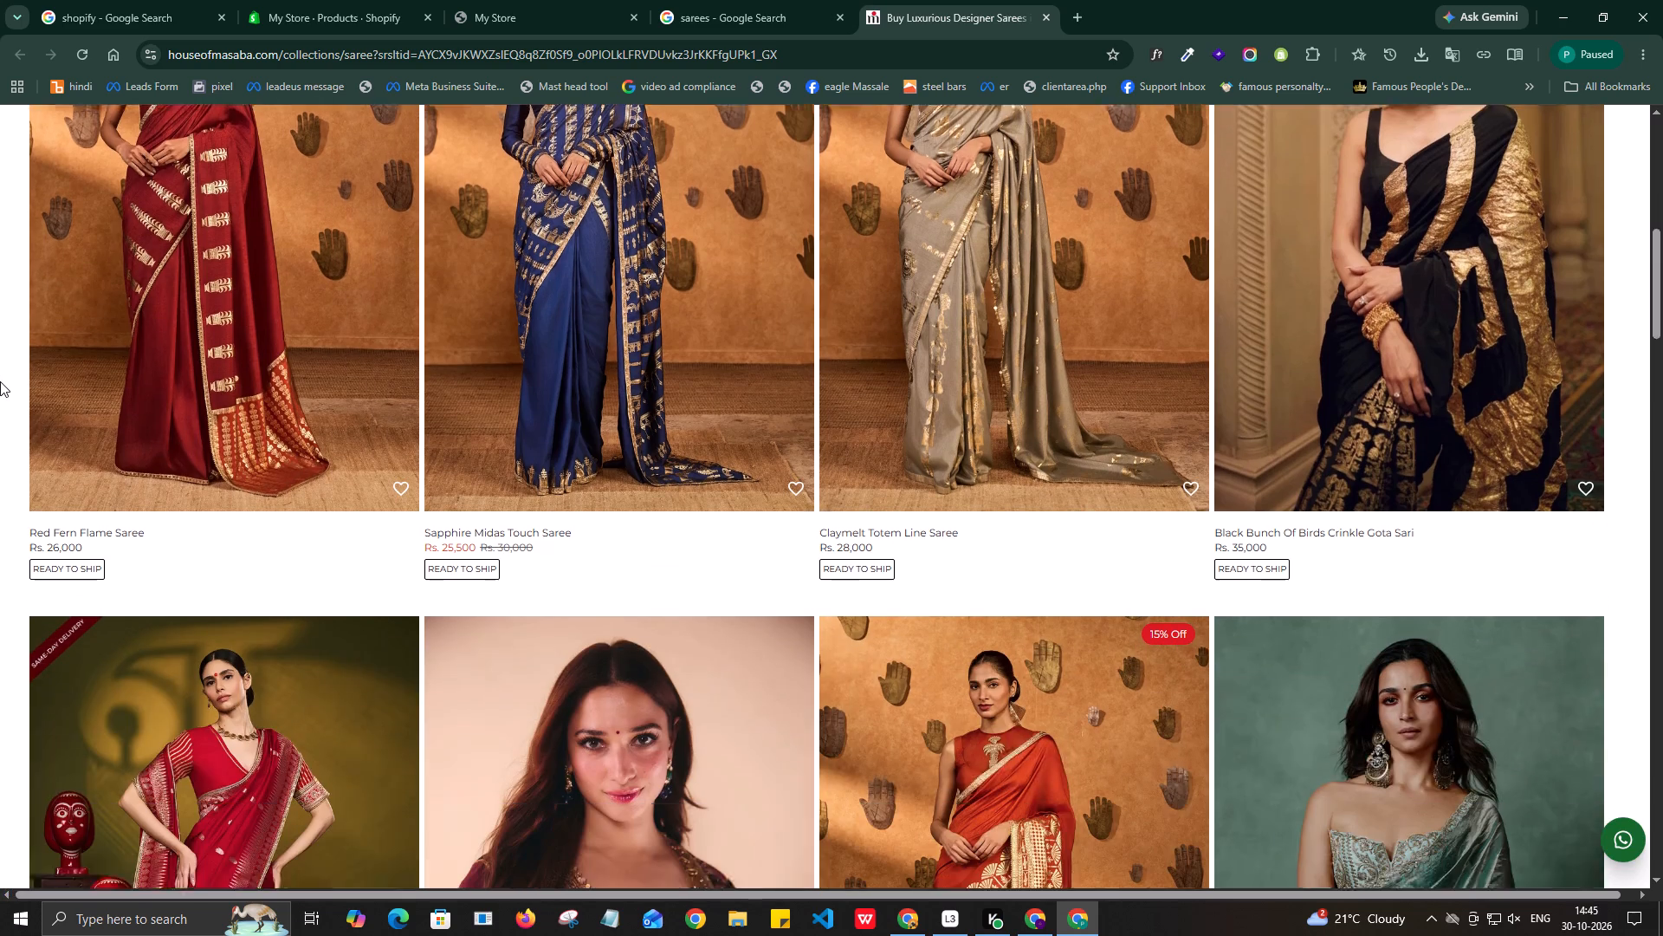
{"action": "scroll", "coordinate": [0, 381], "scroll_direction": "down", "scroll_amount": 3}
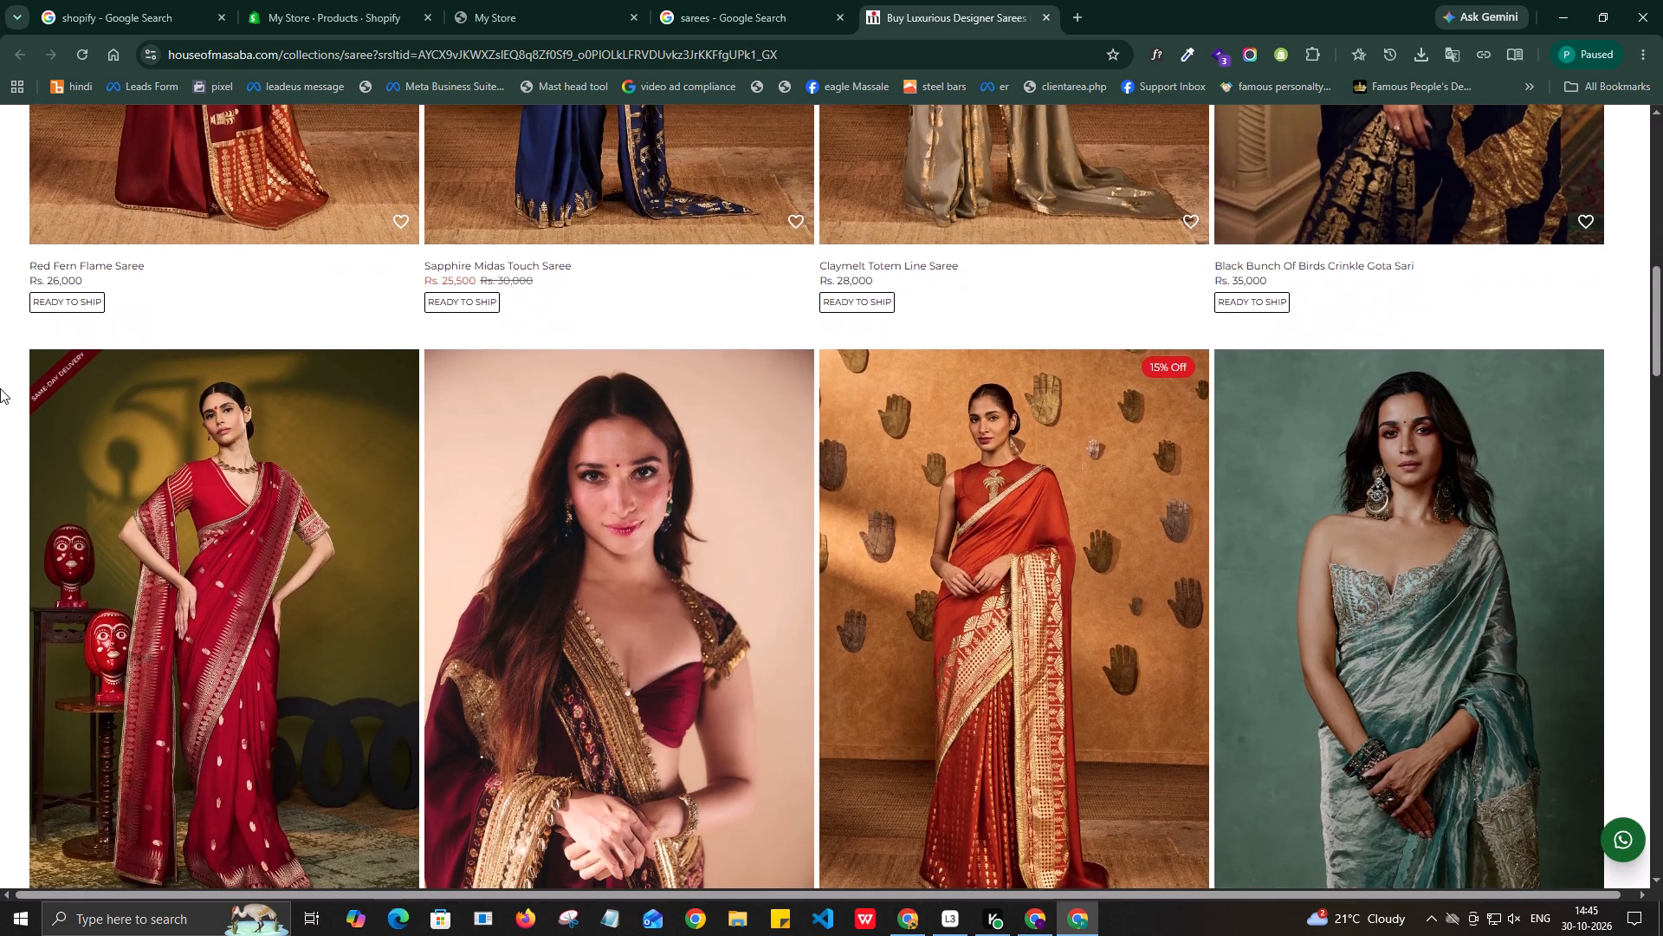
{"action": "scroll", "coordinate": [0, 388], "scroll_direction": "down", "scroll_amount": 2}
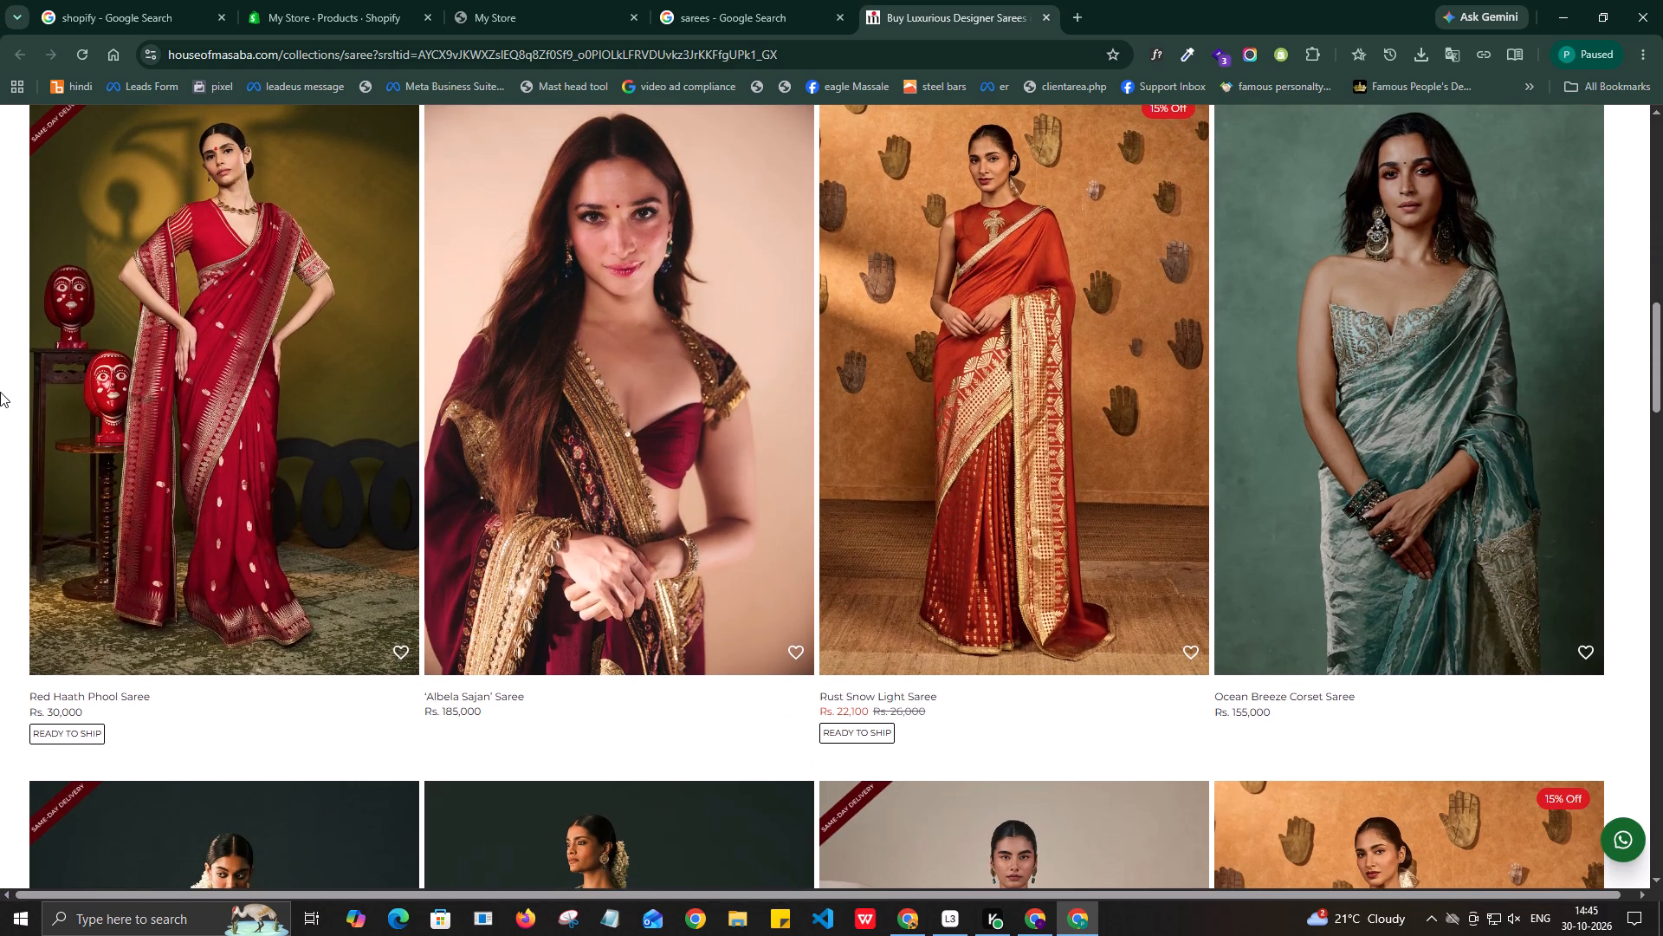
{"action": "scroll", "coordinate": [0, 392], "scroll_direction": "down", "scroll_amount": 4}
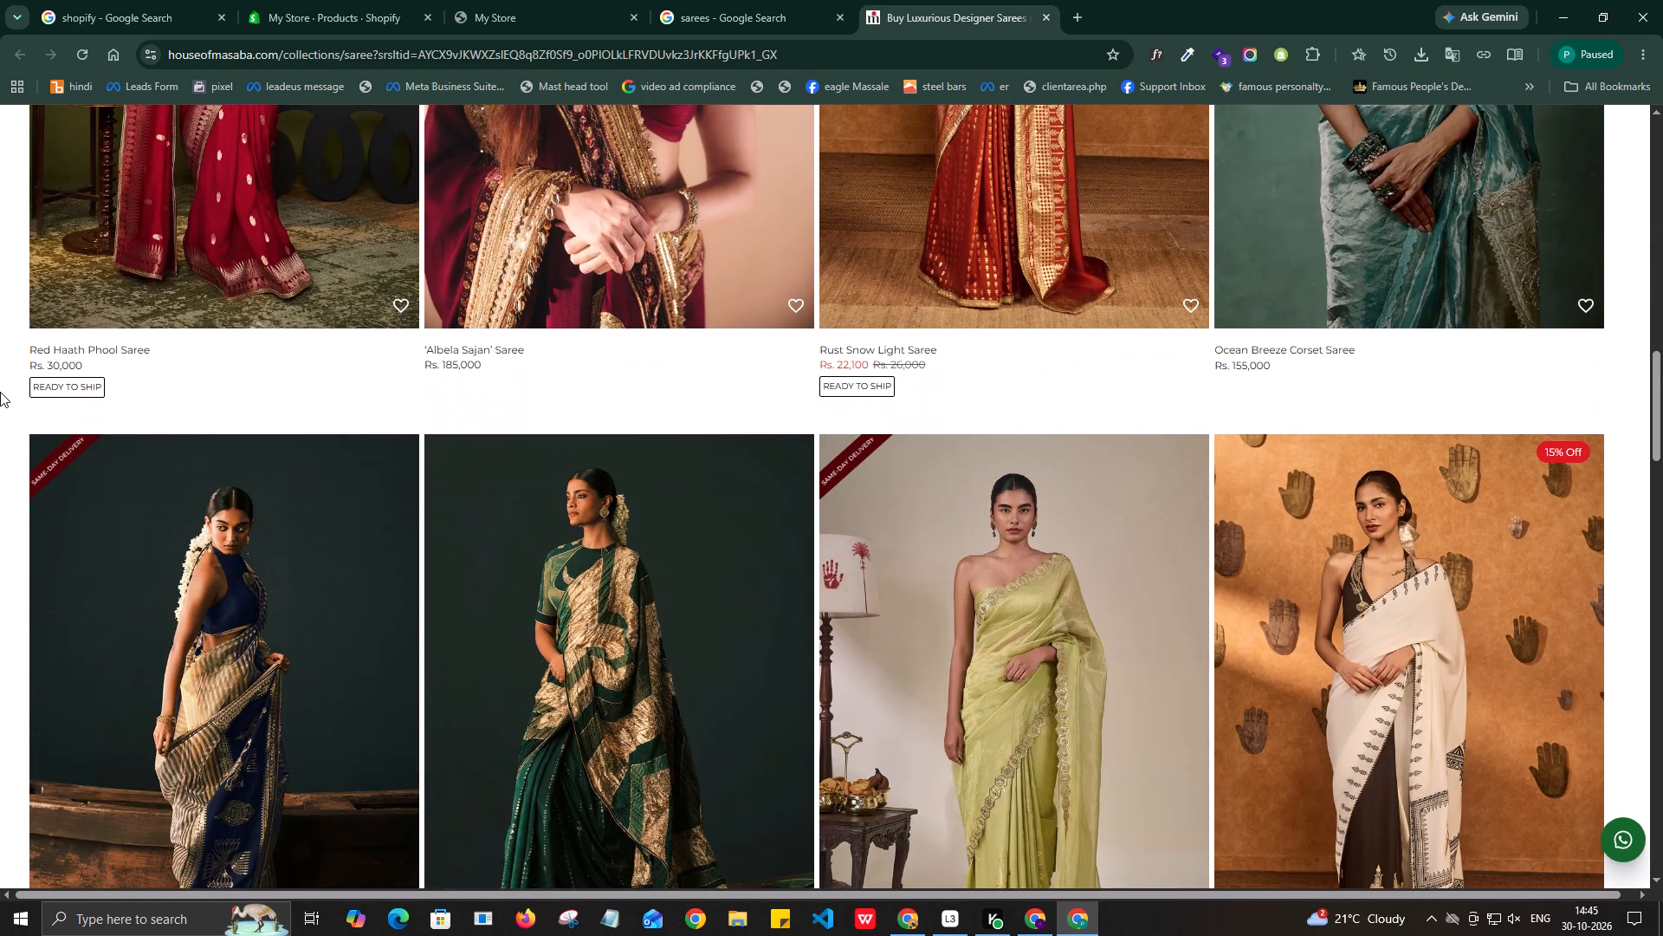
{"action": "scroll", "coordinate": [0, 392], "scroll_direction": "down", "scroll_amount": 12}
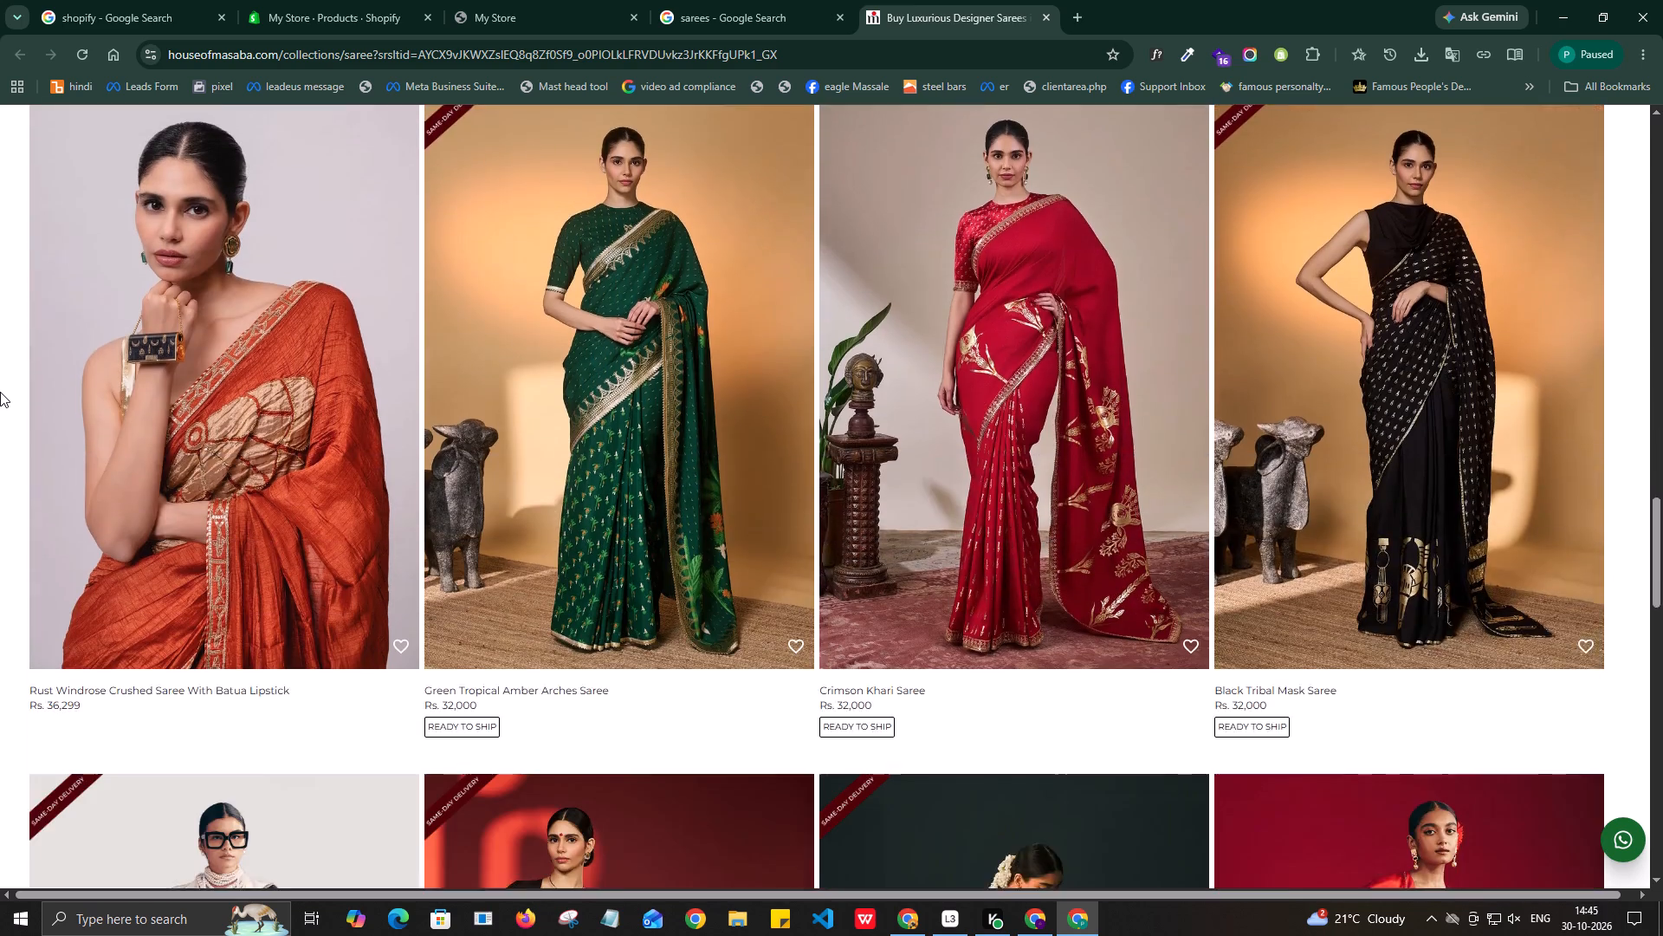
Look through the further rows of House of Masaba sarees and the footer, and go back up toward the header navigation.
{"action": "scroll", "coordinate": [0, 392], "scroll_direction": "down", "scroll_amount": 19}
{"action": "scroll", "coordinate": [0, 392], "scroll_direction": "down", "scroll_amount": 3}
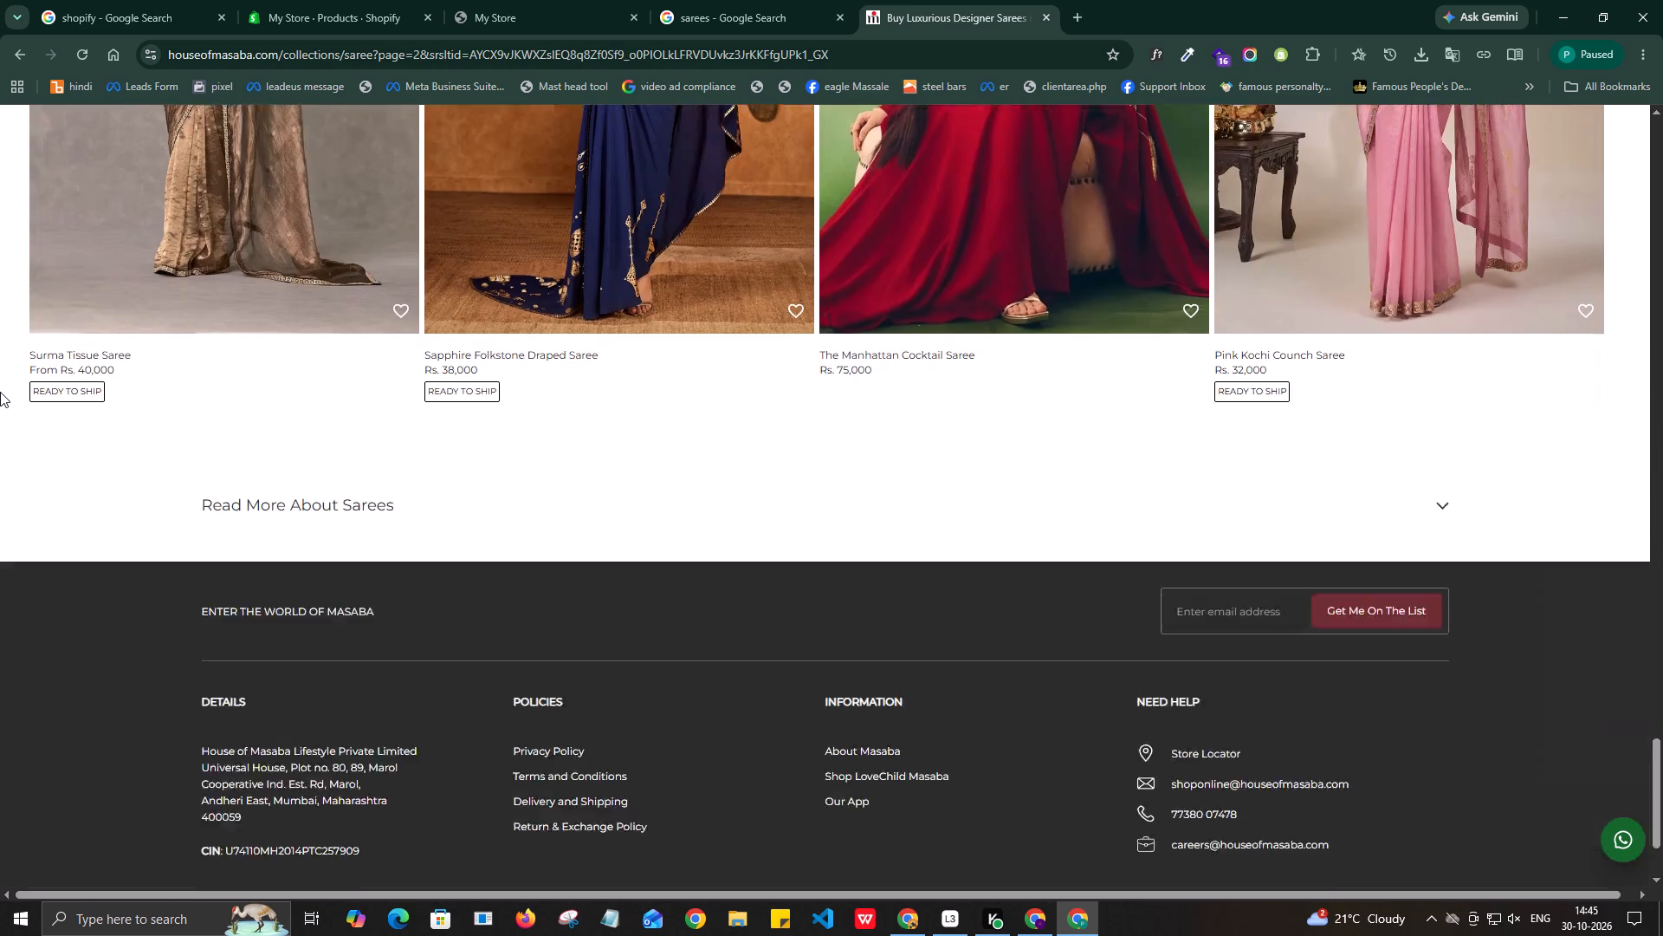
{"action": "scroll", "coordinate": [0, 392], "scroll_direction": "down", "scroll_amount": 2}
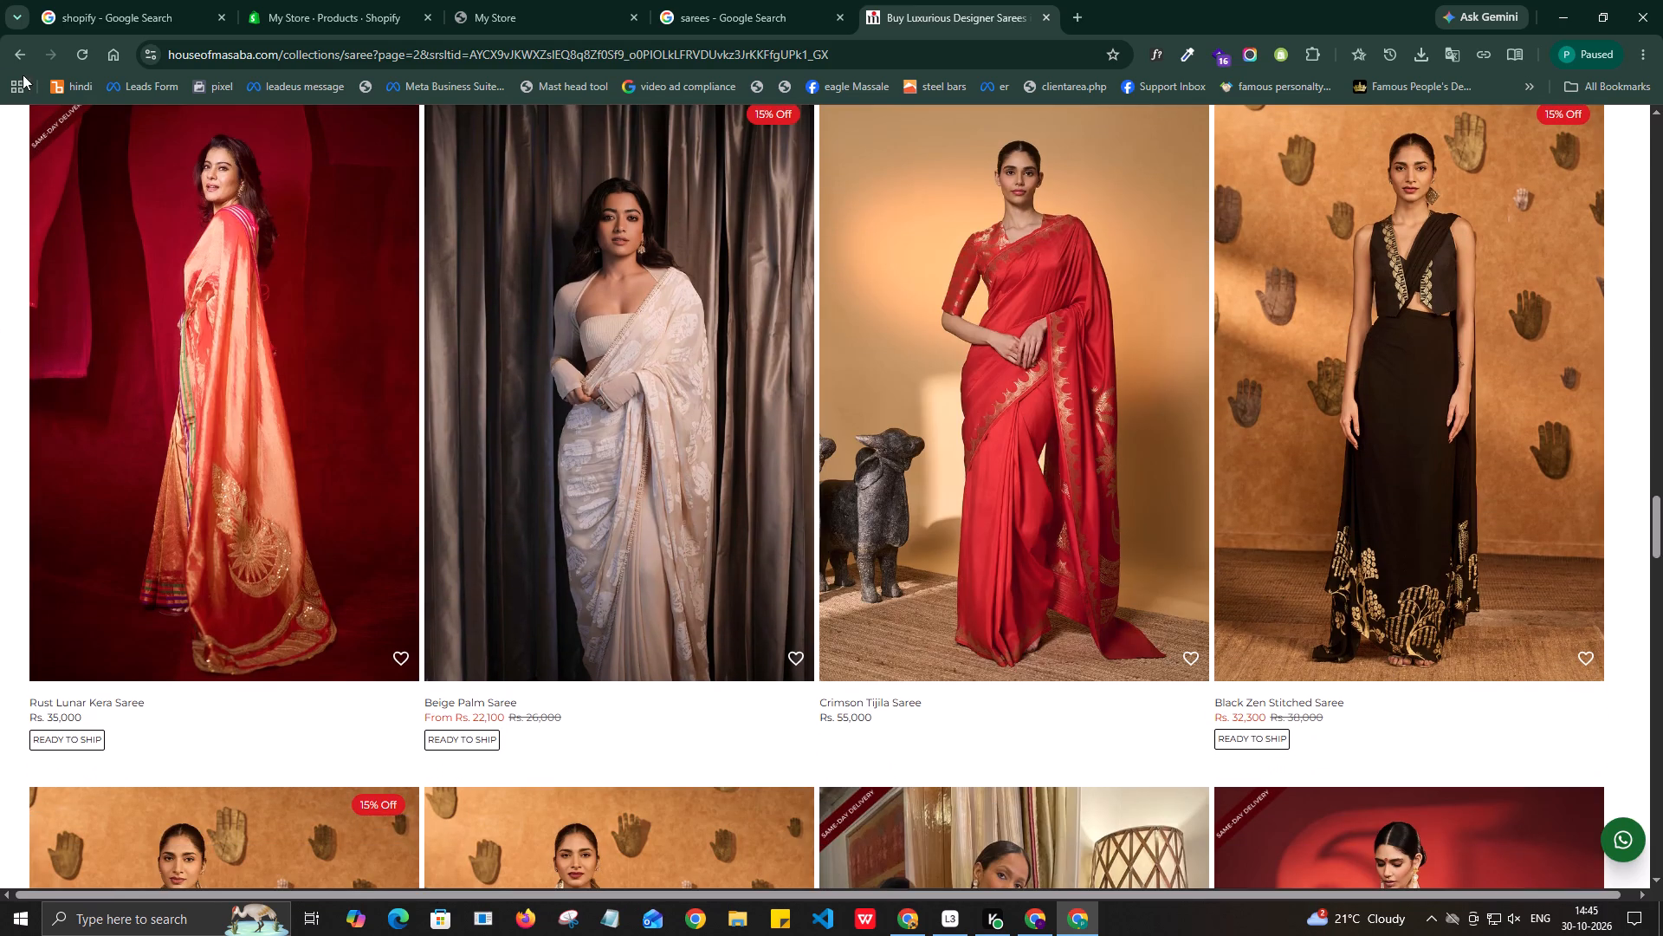
{"action": "left_click", "coordinate": [22, 55]}
{"action": "scroll", "coordinate": [1144, 193], "scroll_direction": "up", "scroll_amount": 10}
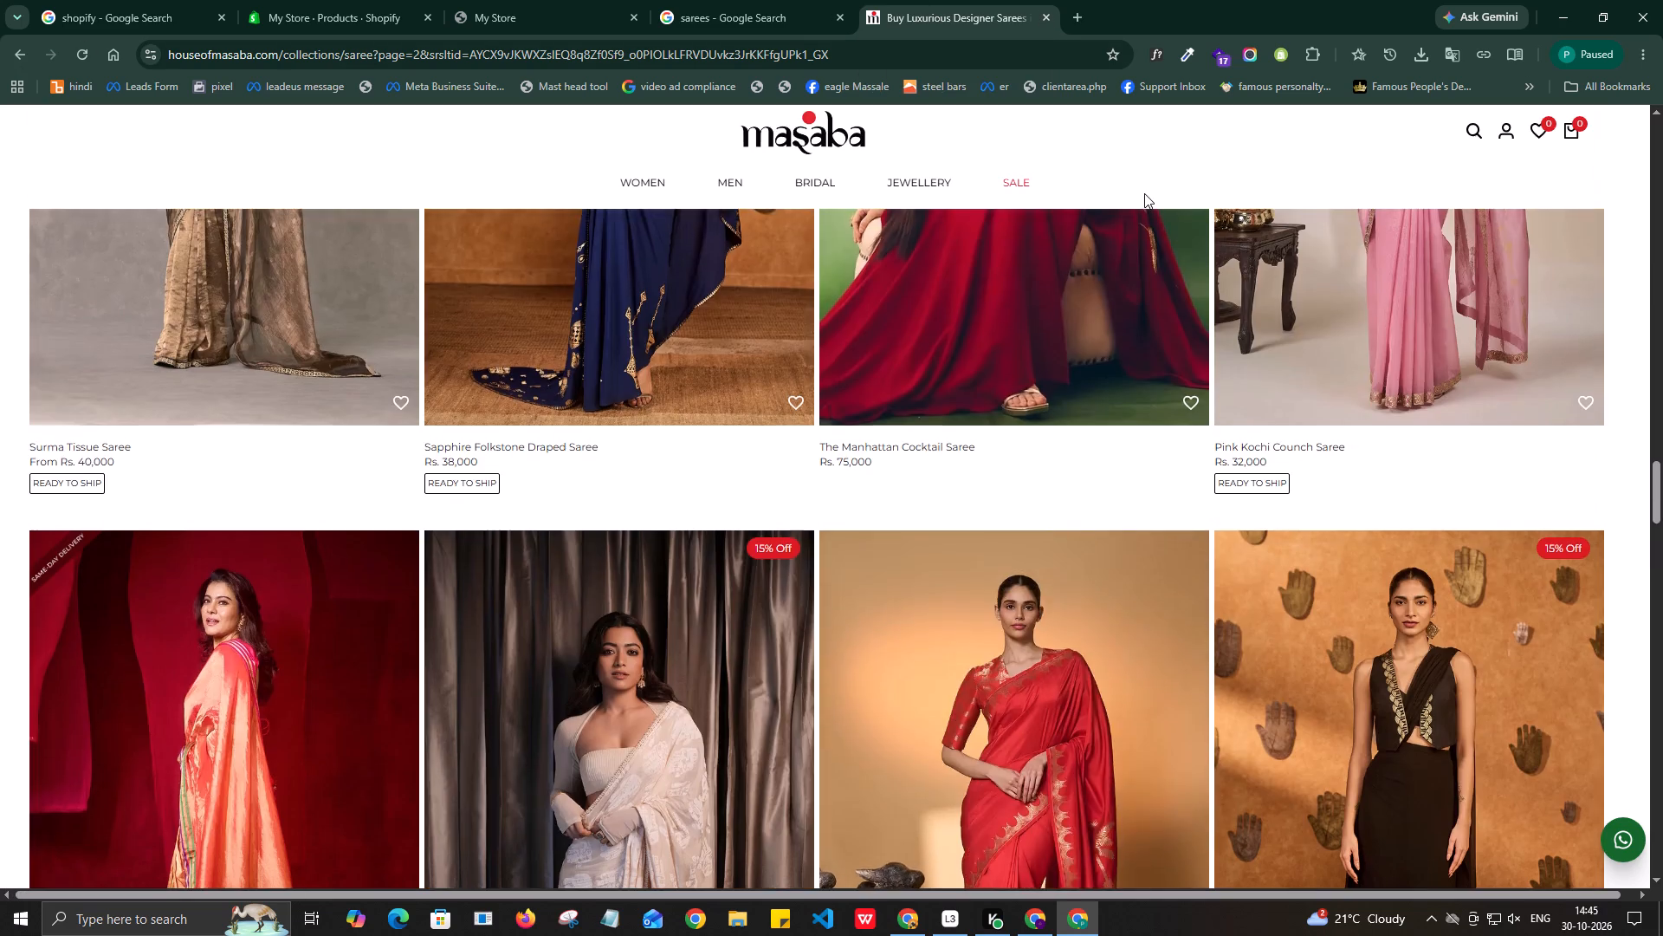
{"action": "scroll", "coordinate": [1144, 193], "scroll_direction": "up", "scroll_amount": 11}
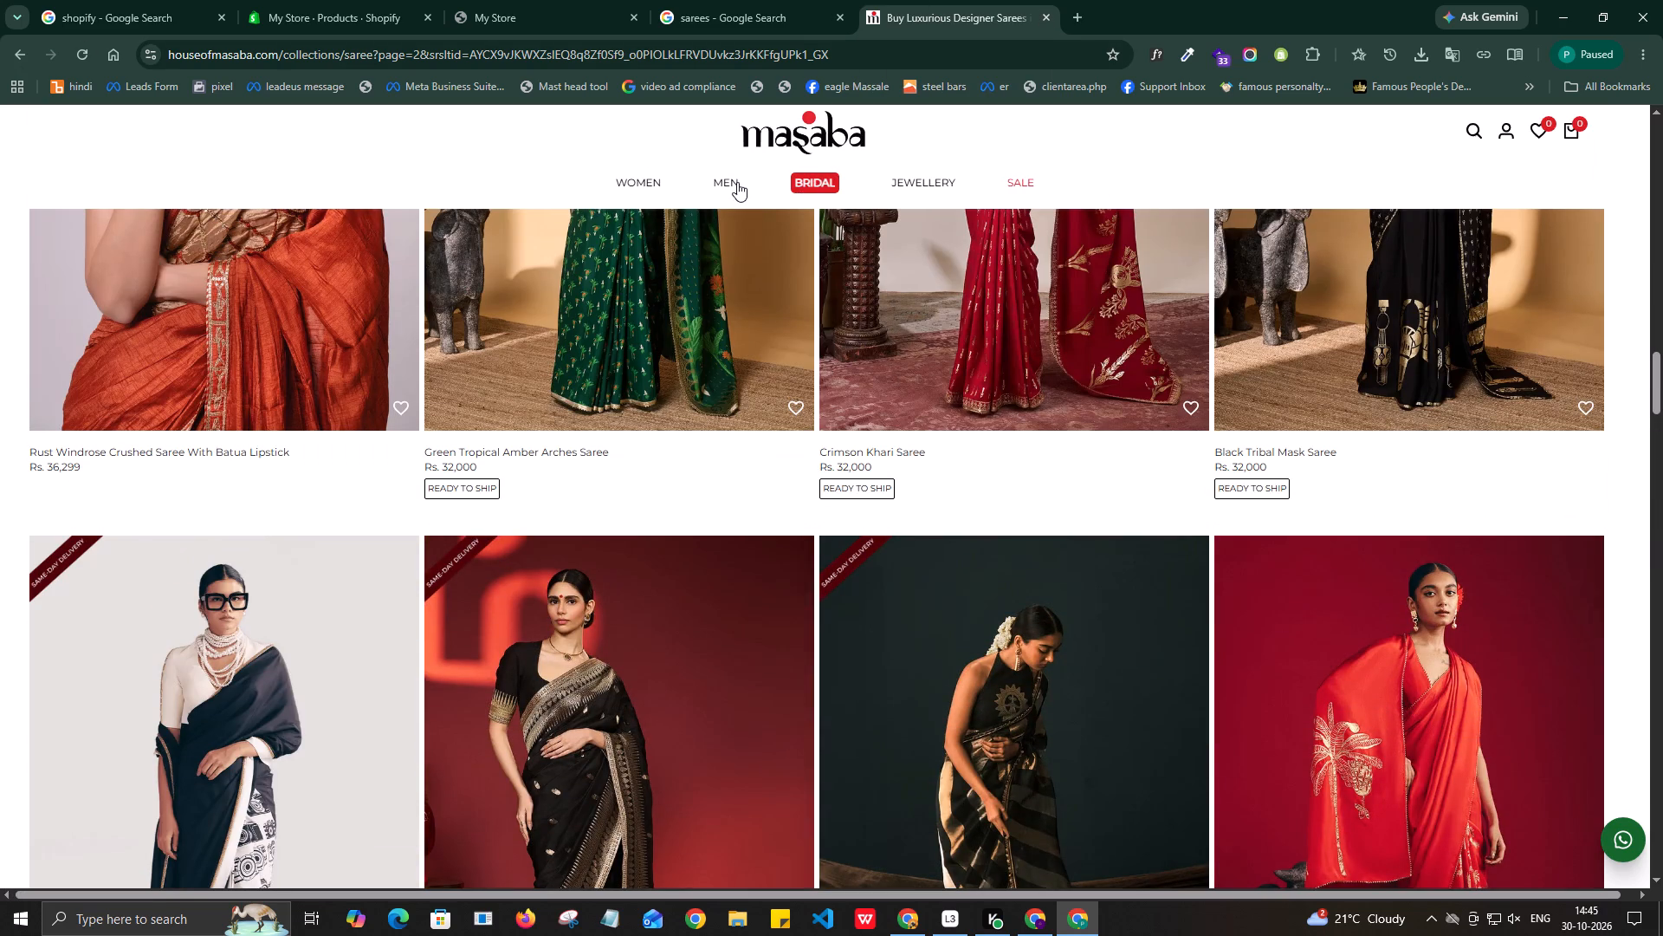
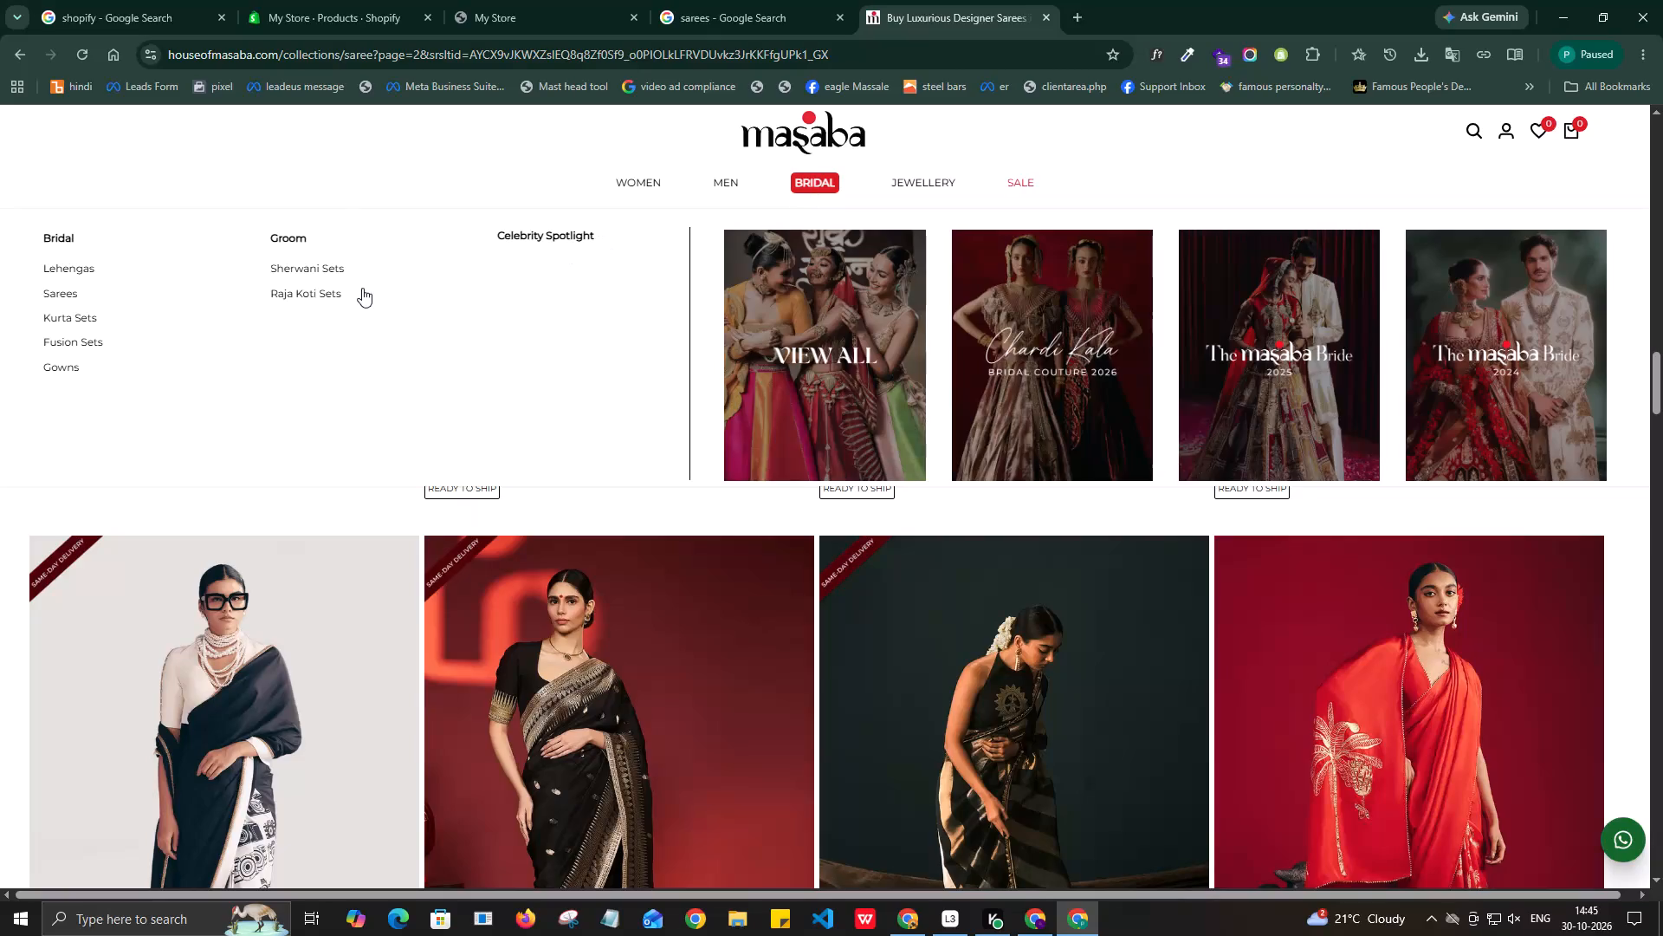
Open House of Masaba's Sherwani Sets collection, advance its category carousel, look over the page, and close it.
{"action": "left_click", "coordinate": [314, 271]}
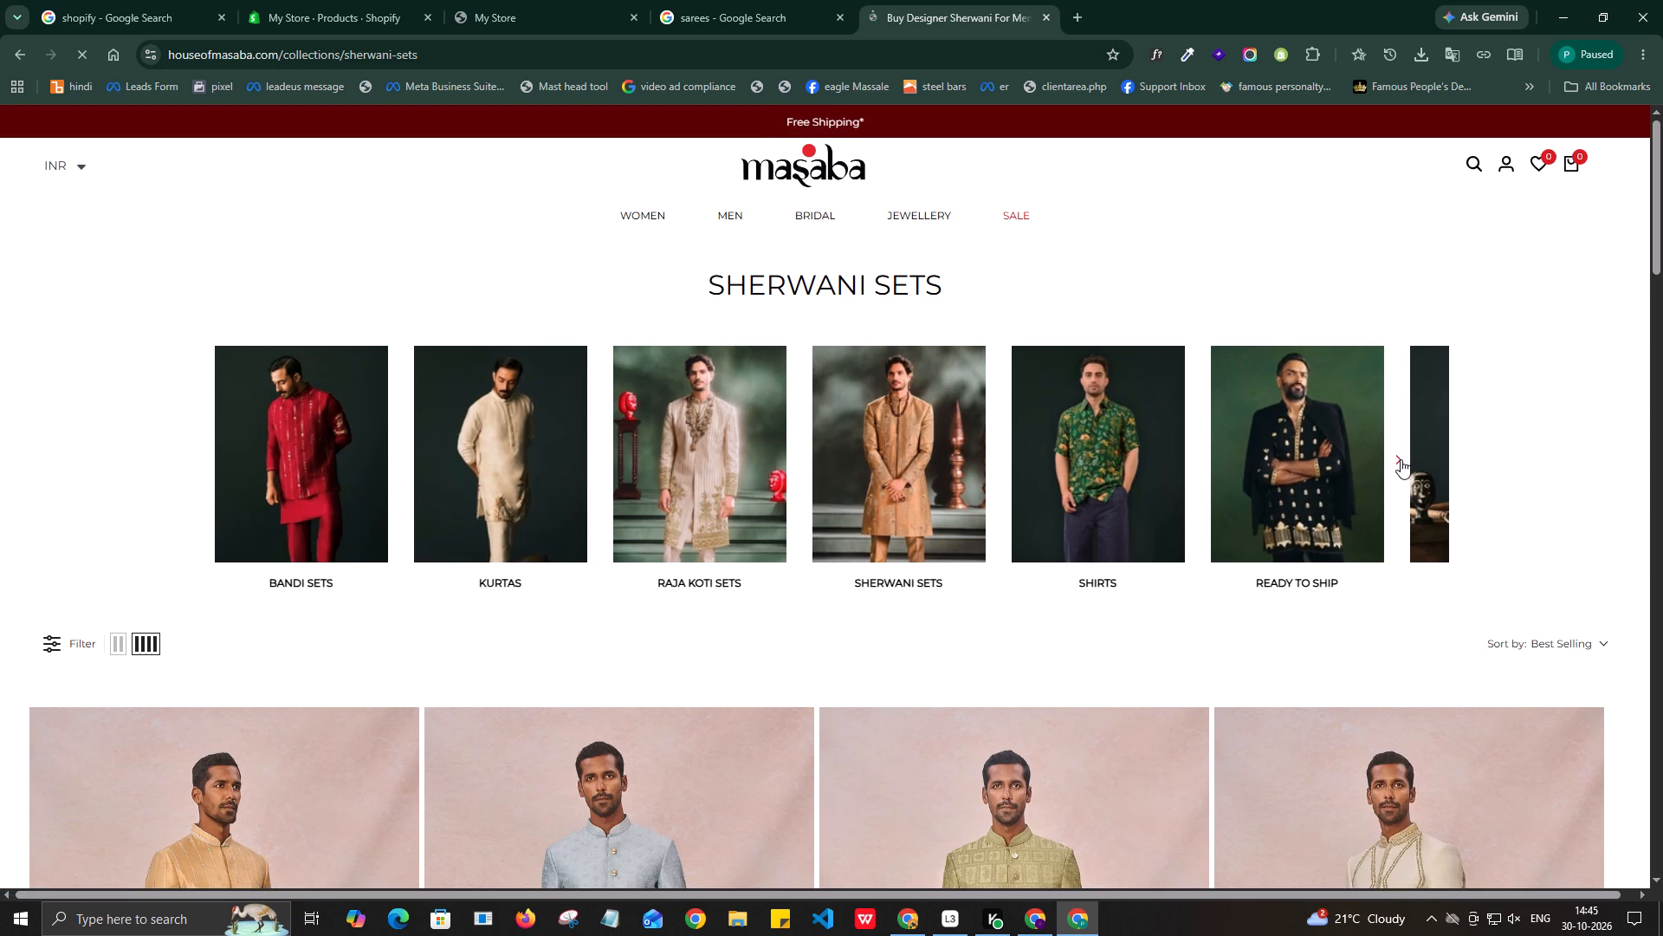
{"action": "left_click", "coordinate": [1399, 459]}
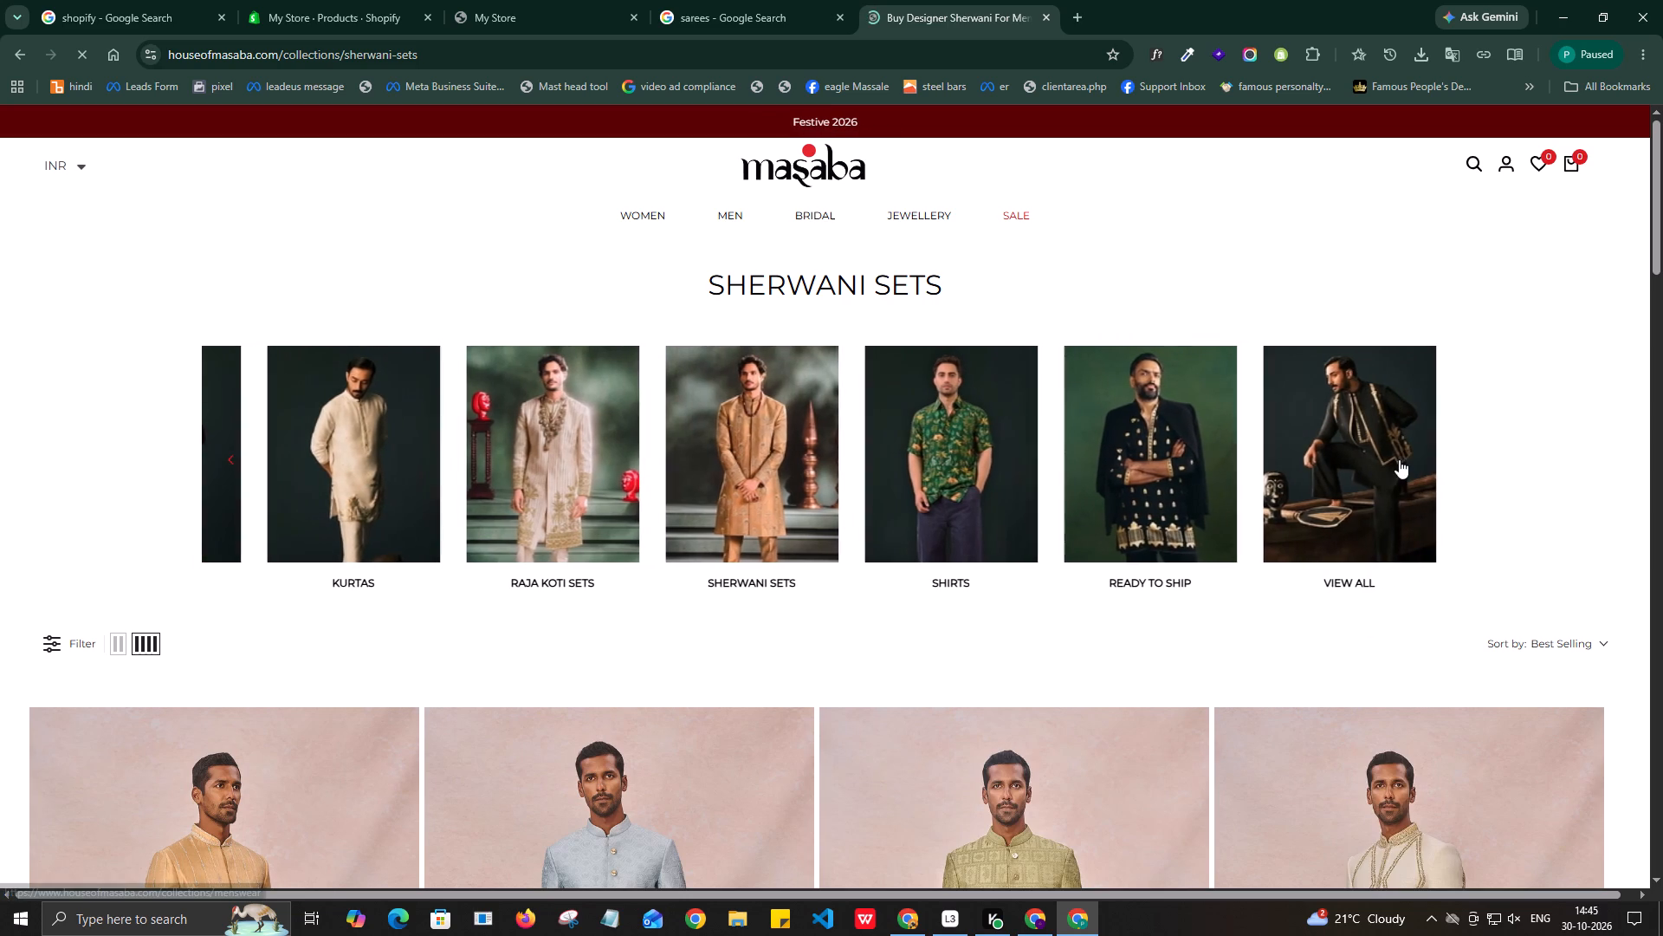
{"action": "scroll", "coordinate": [1111, 445], "scroll_direction": "down", "scroll_amount": 1}
{"action": "scroll", "coordinate": [1111, 445], "scroll_direction": "up", "scroll_amount": 1}
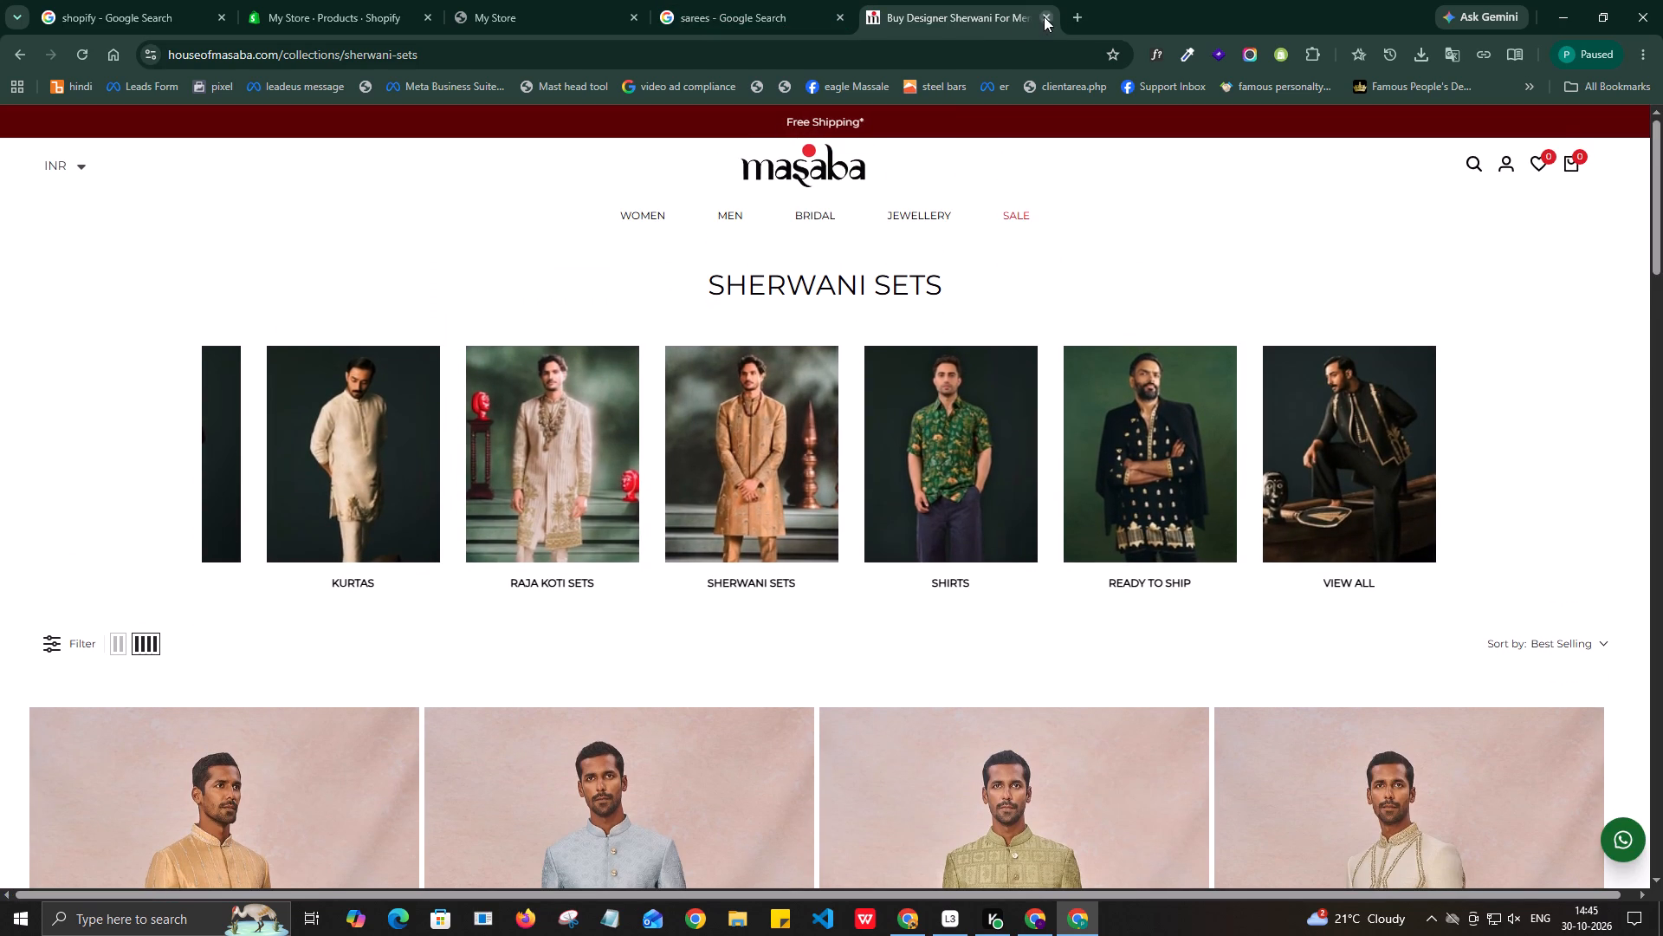
{"action": "left_click", "coordinate": [1044, 16]}
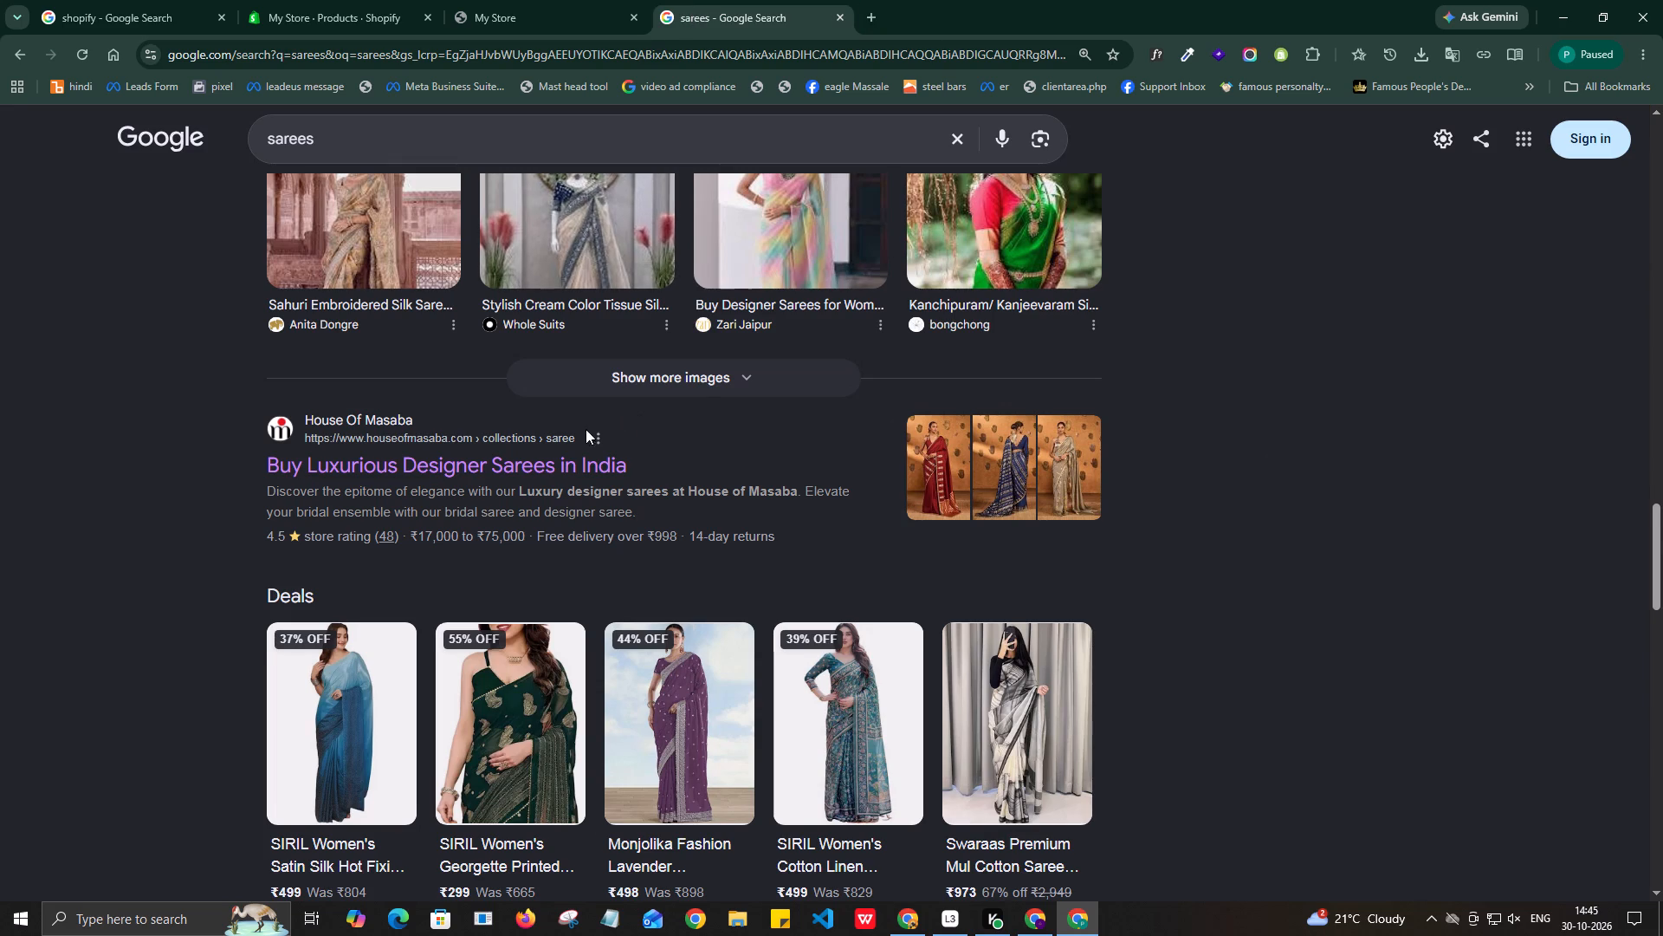
Find the Taneira "Buy Sarees For Women Online" result in the Google results and open it in a separate tab.
{"action": "scroll", "coordinate": [465, 468], "scroll_direction": "down", "scroll_amount": 10}
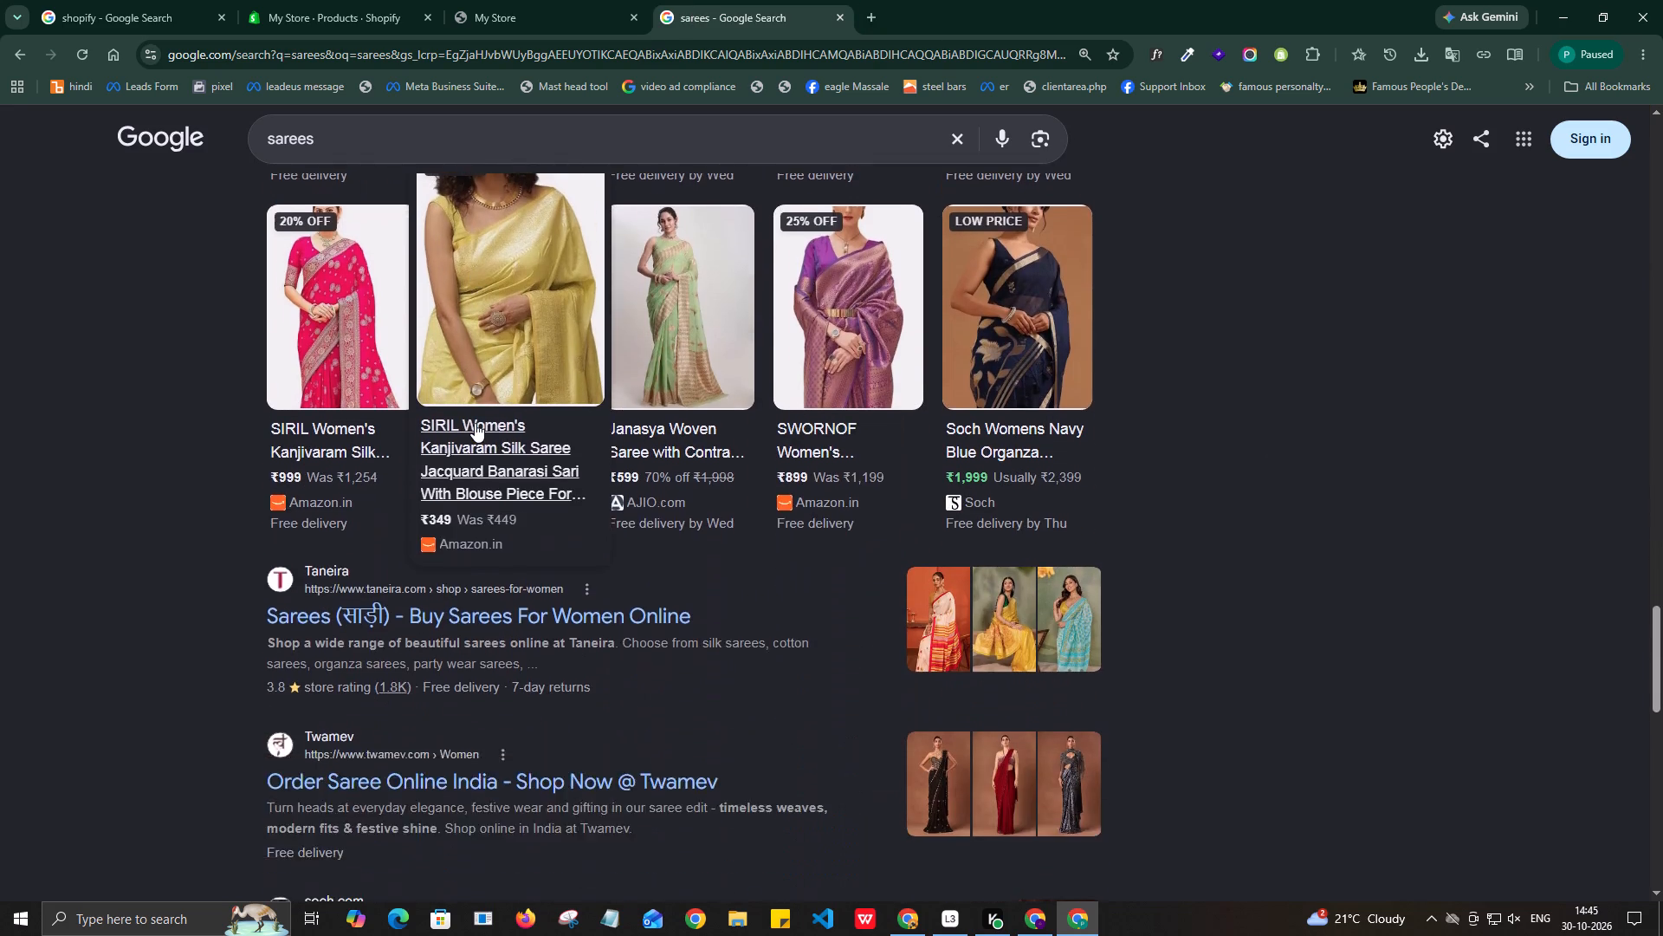
{"action": "right_click", "coordinate": [478, 515]}
{"action": "left_click", "coordinate": [551, 543]}
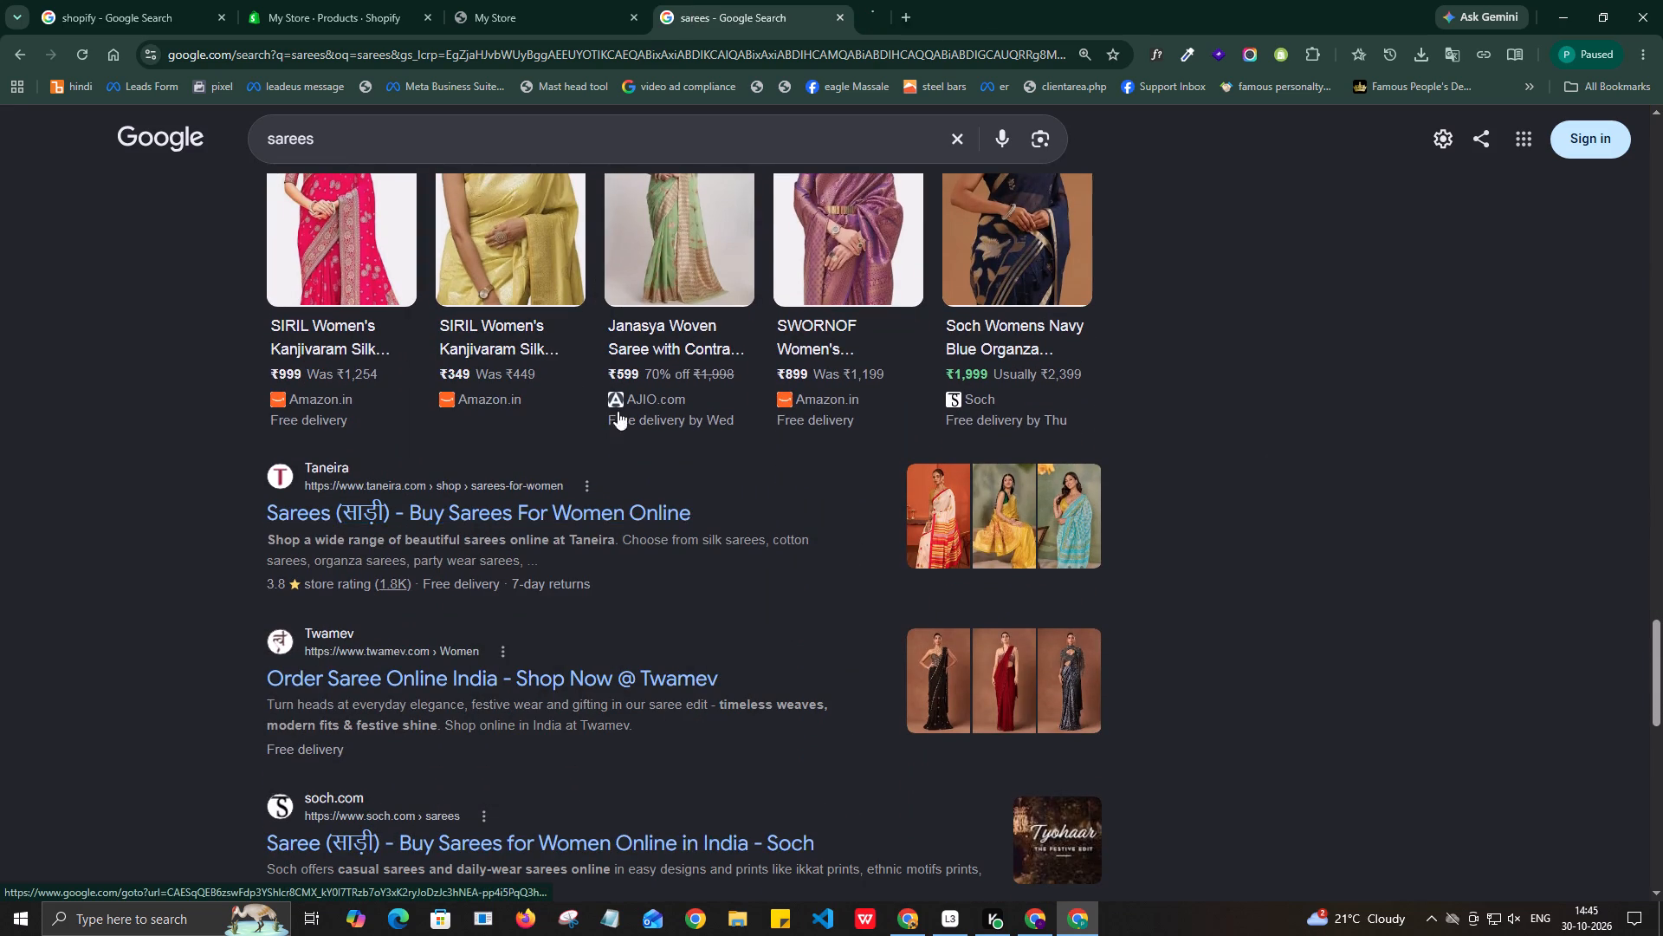
{"action": "left_click", "coordinate": [909, 1]}
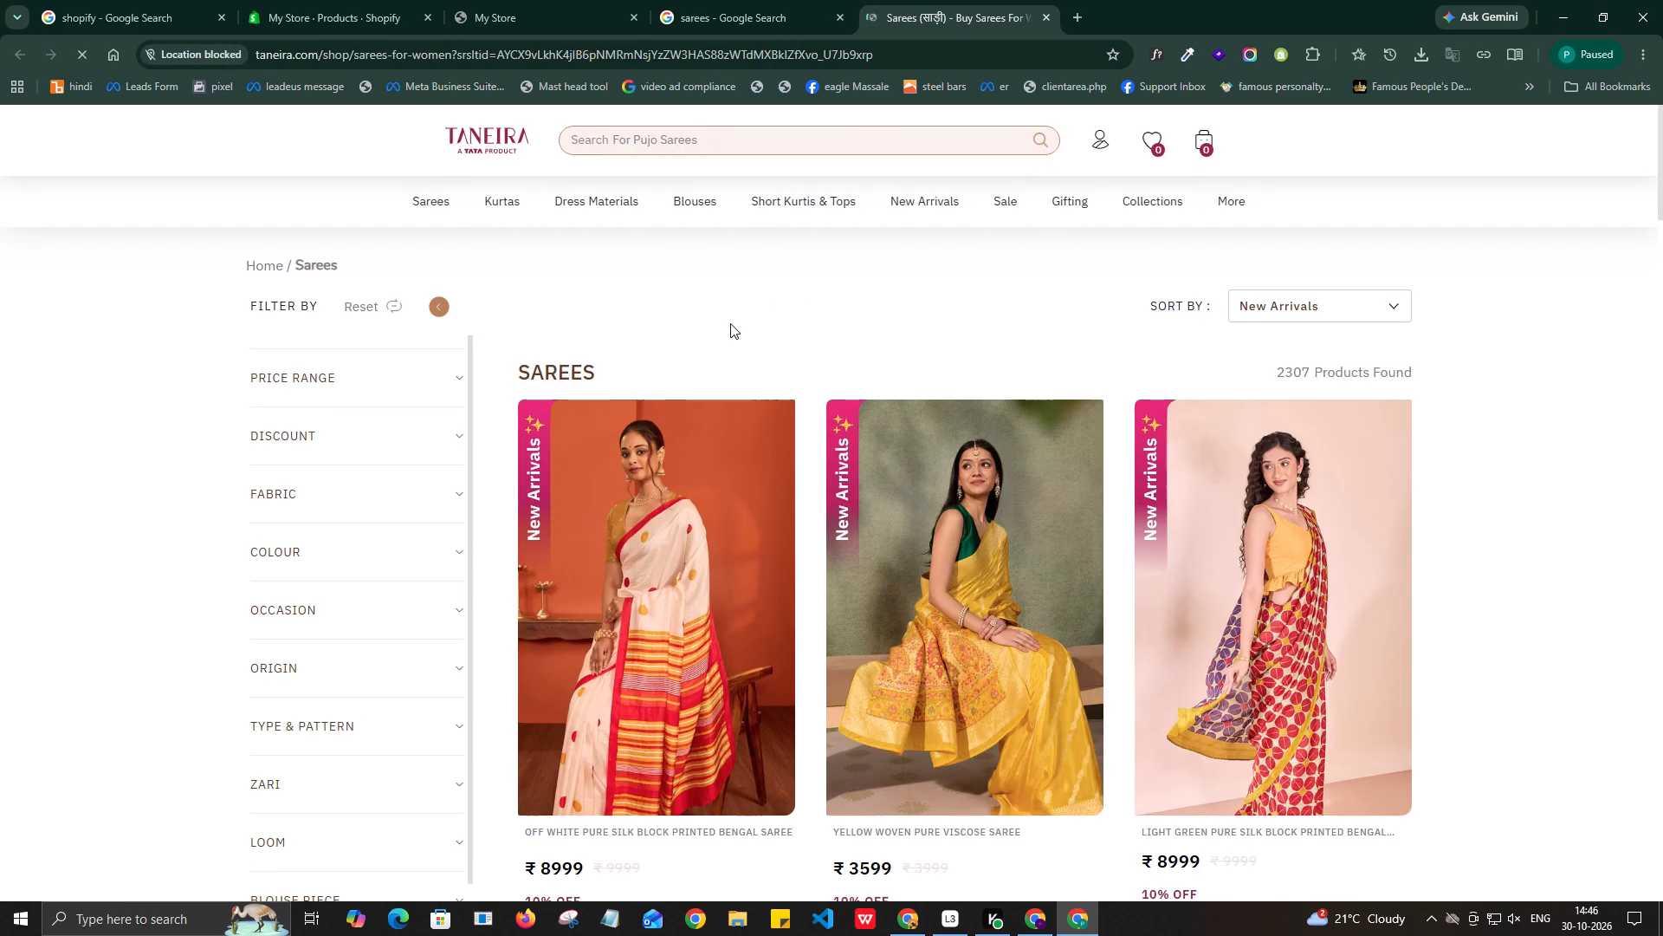
Look over Taneira's saree listing with its filter list and product cards, and close the page.
{"action": "scroll", "coordinate": [730, 323], "scroll_direction": "down", "scroll_amount": 2}
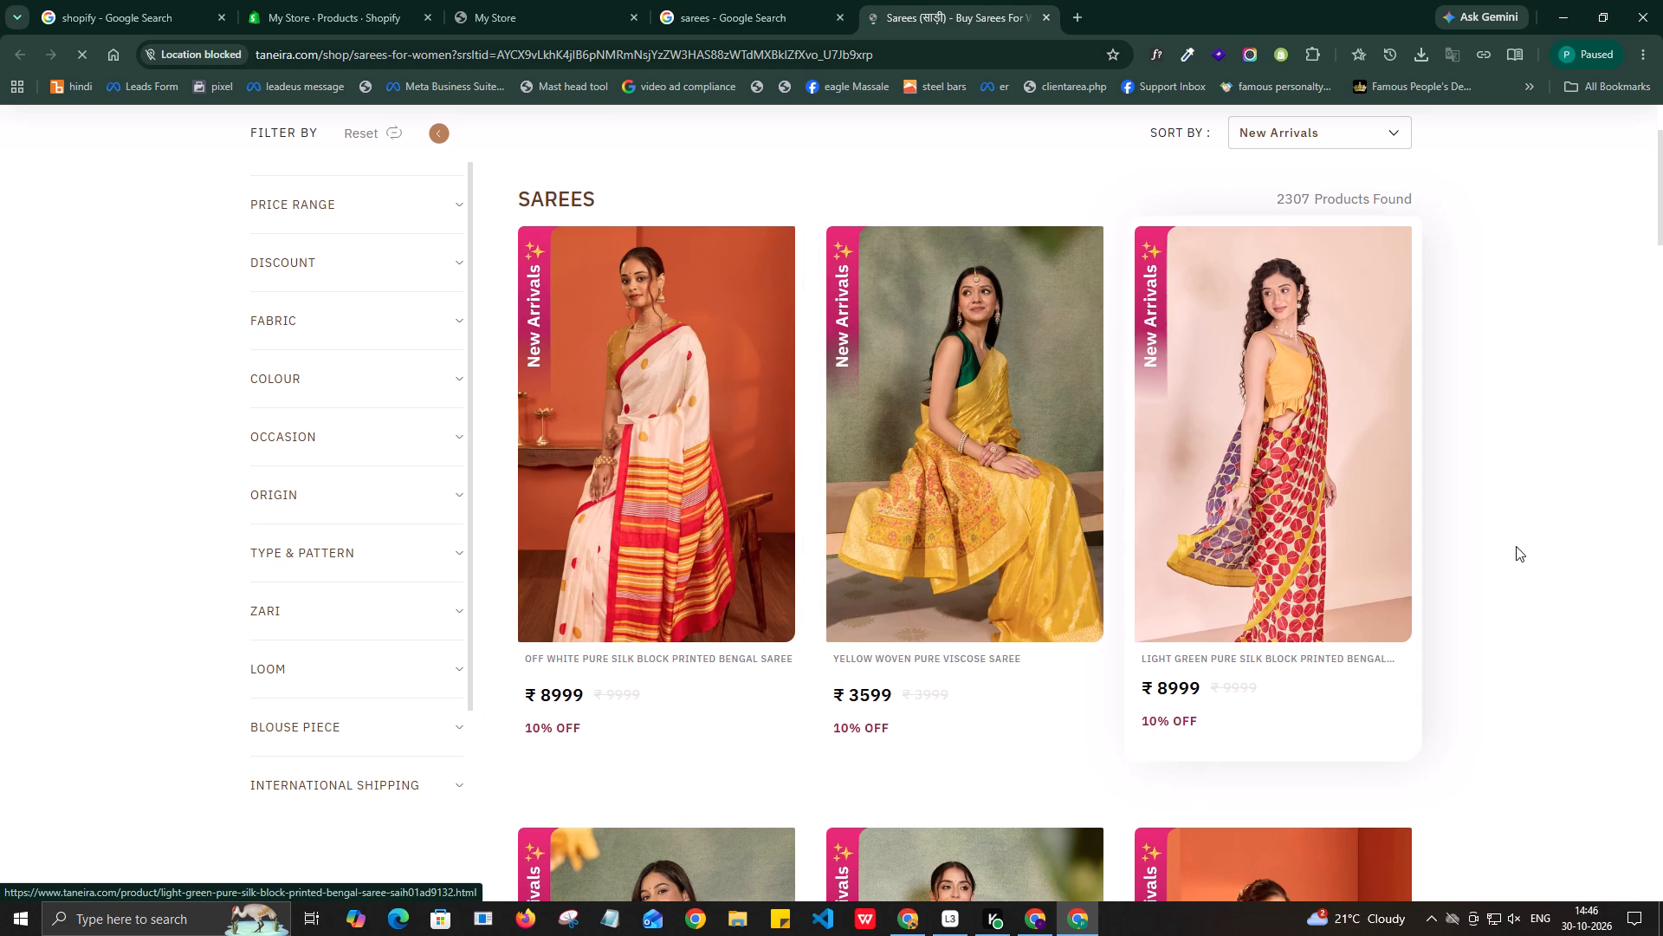
{"action": "scroll", "coordinate": [482, 444], "scroll_direction": "down", "scroll_amount": 3}
{"action": "scroll", "coordinate": [482, 444], "scroll_direction": "up", "scroll_amount": 8}
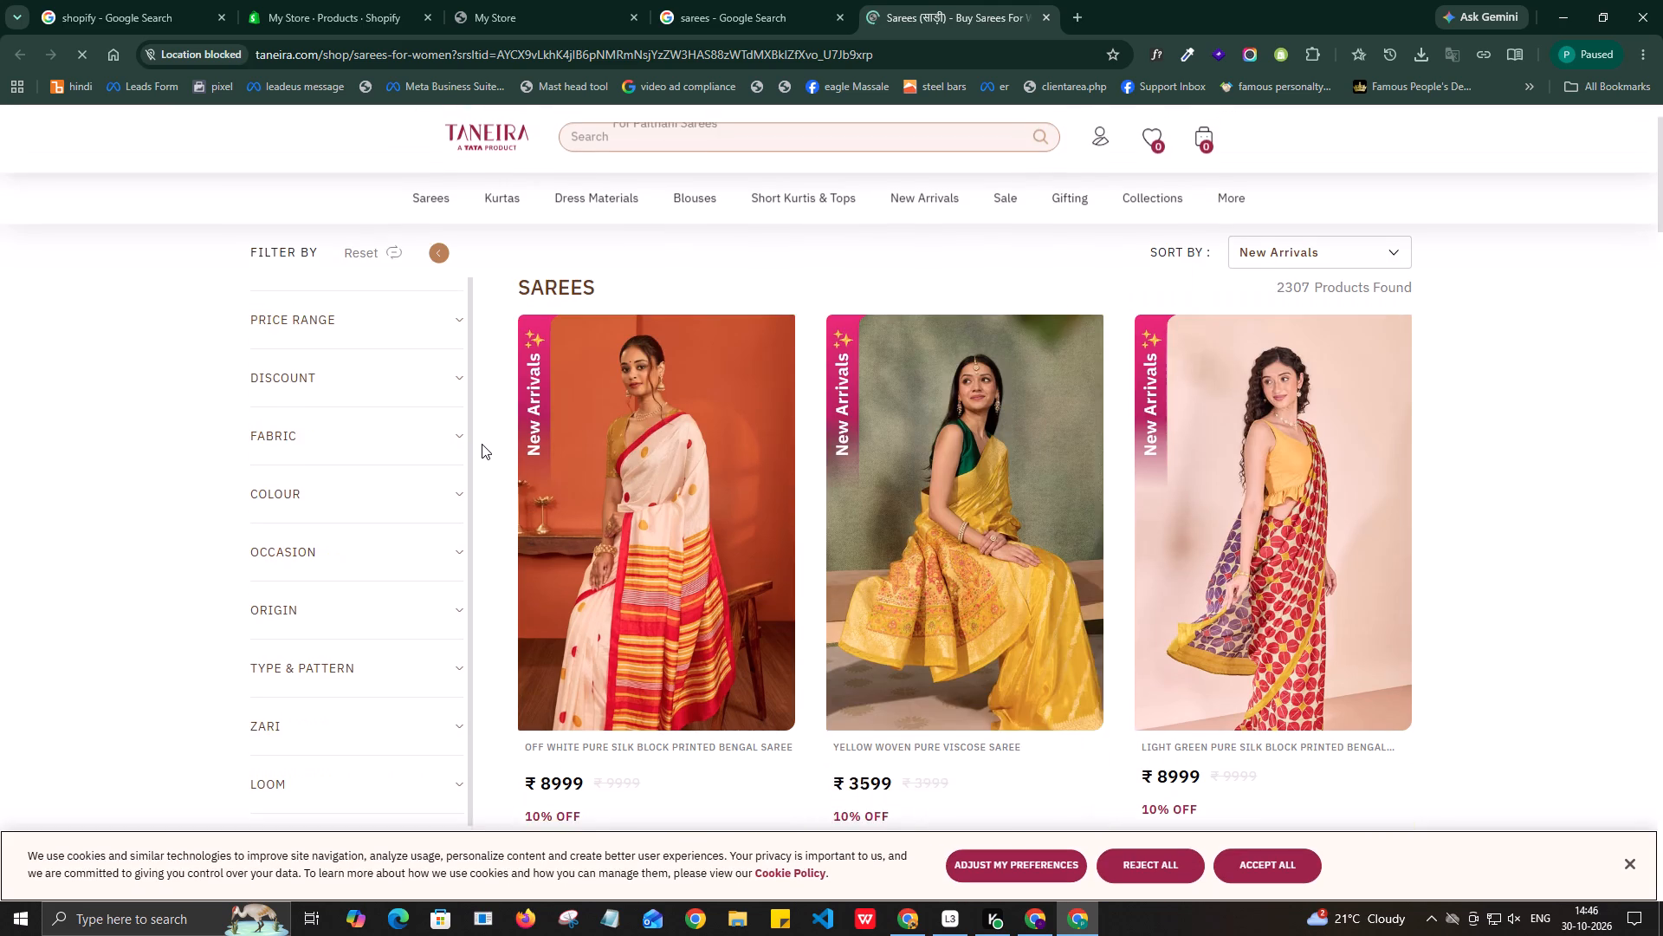
{"action": "left_click", "coordinate": [1045, 20]}
Find the Soch "Buy Sarees for Women Online in India" result and open it in a separate tab.
{"action": "scroll", "coordinate": [565, 621], "scroll_direction": "down", "scroll_amount": 4}
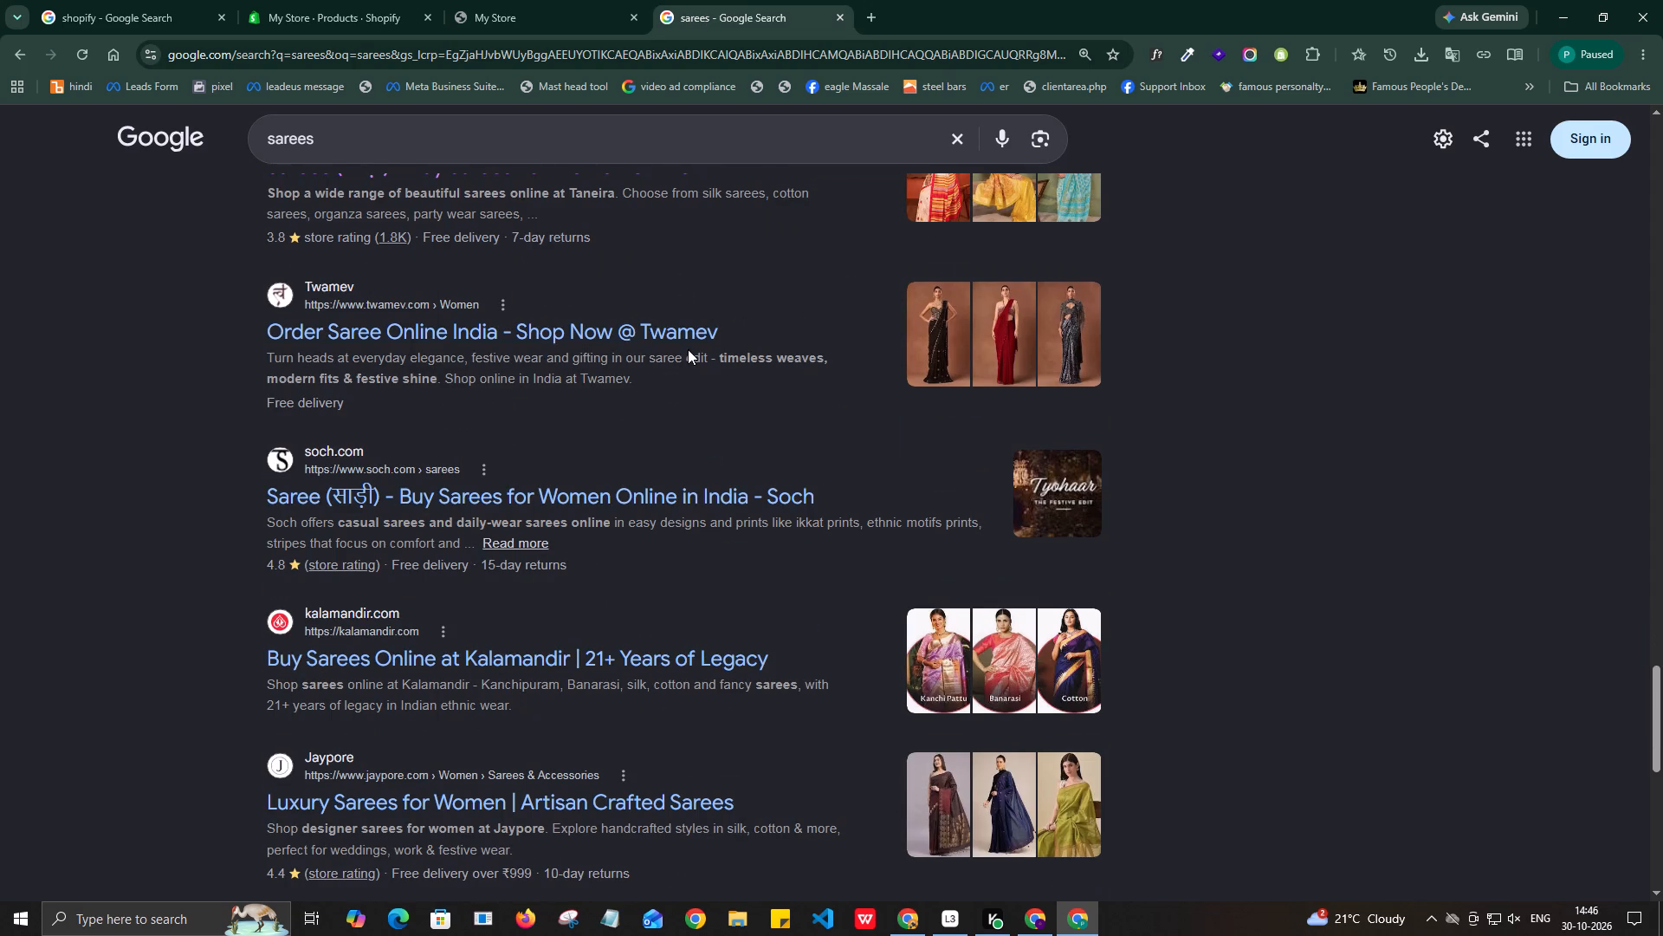
{"action": "right_click", "coordinate": [611, 499]}
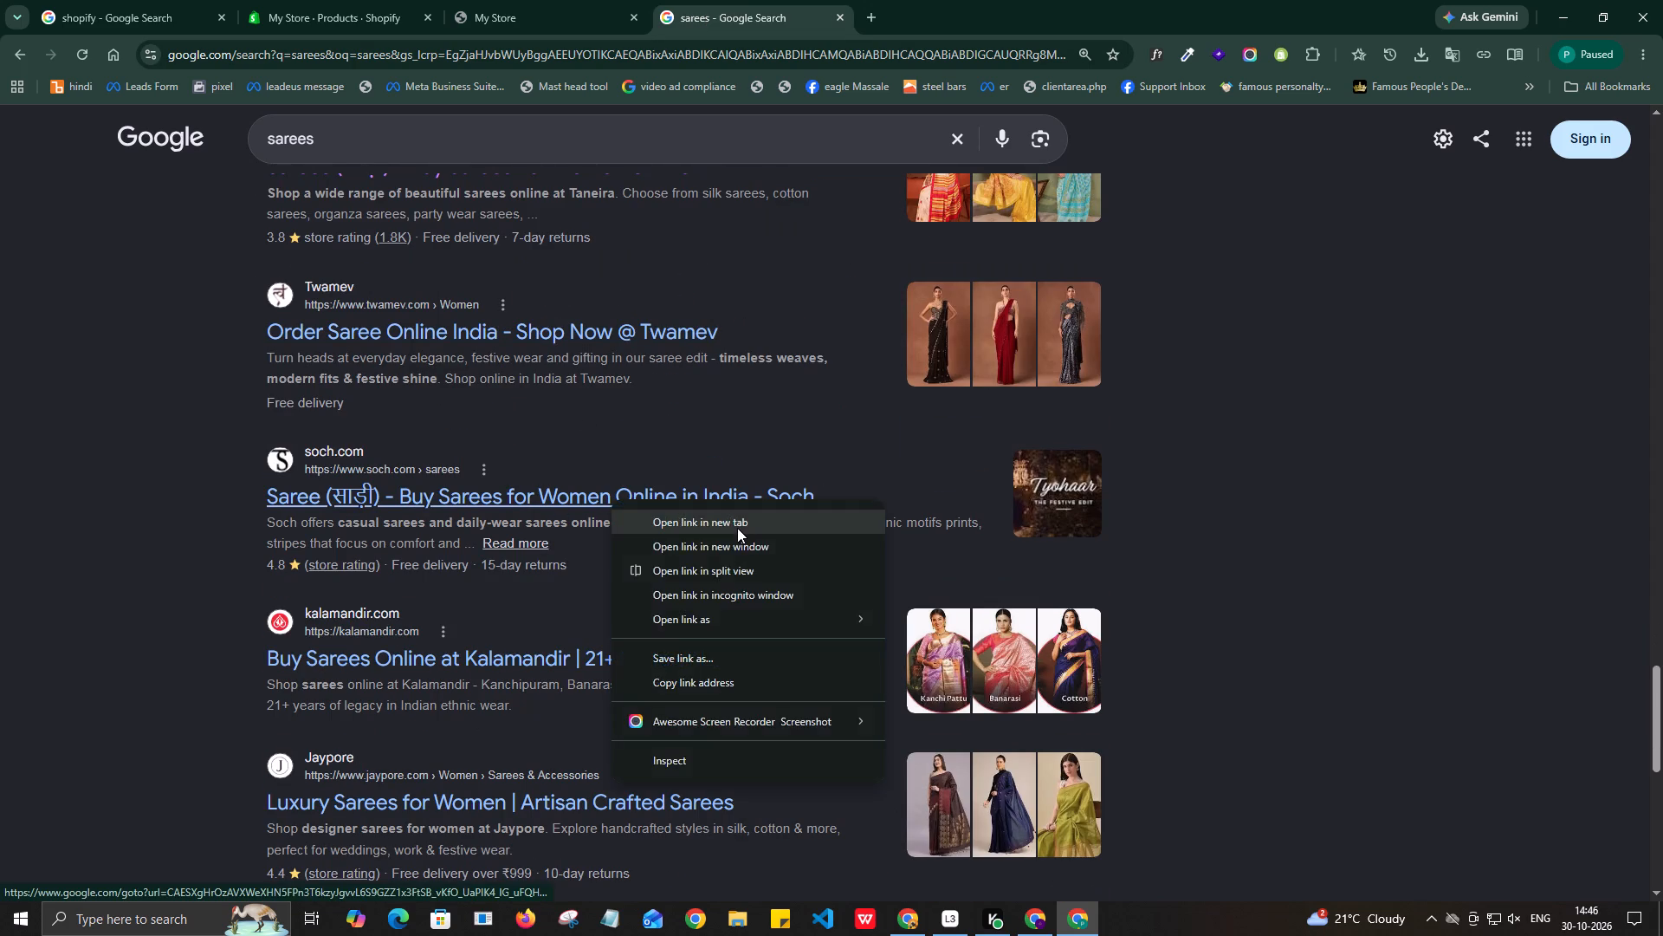
{"action": "left_click", "coordinate": [737, 528]}
{"action": "left_click", "coordinate": [948, 0]}
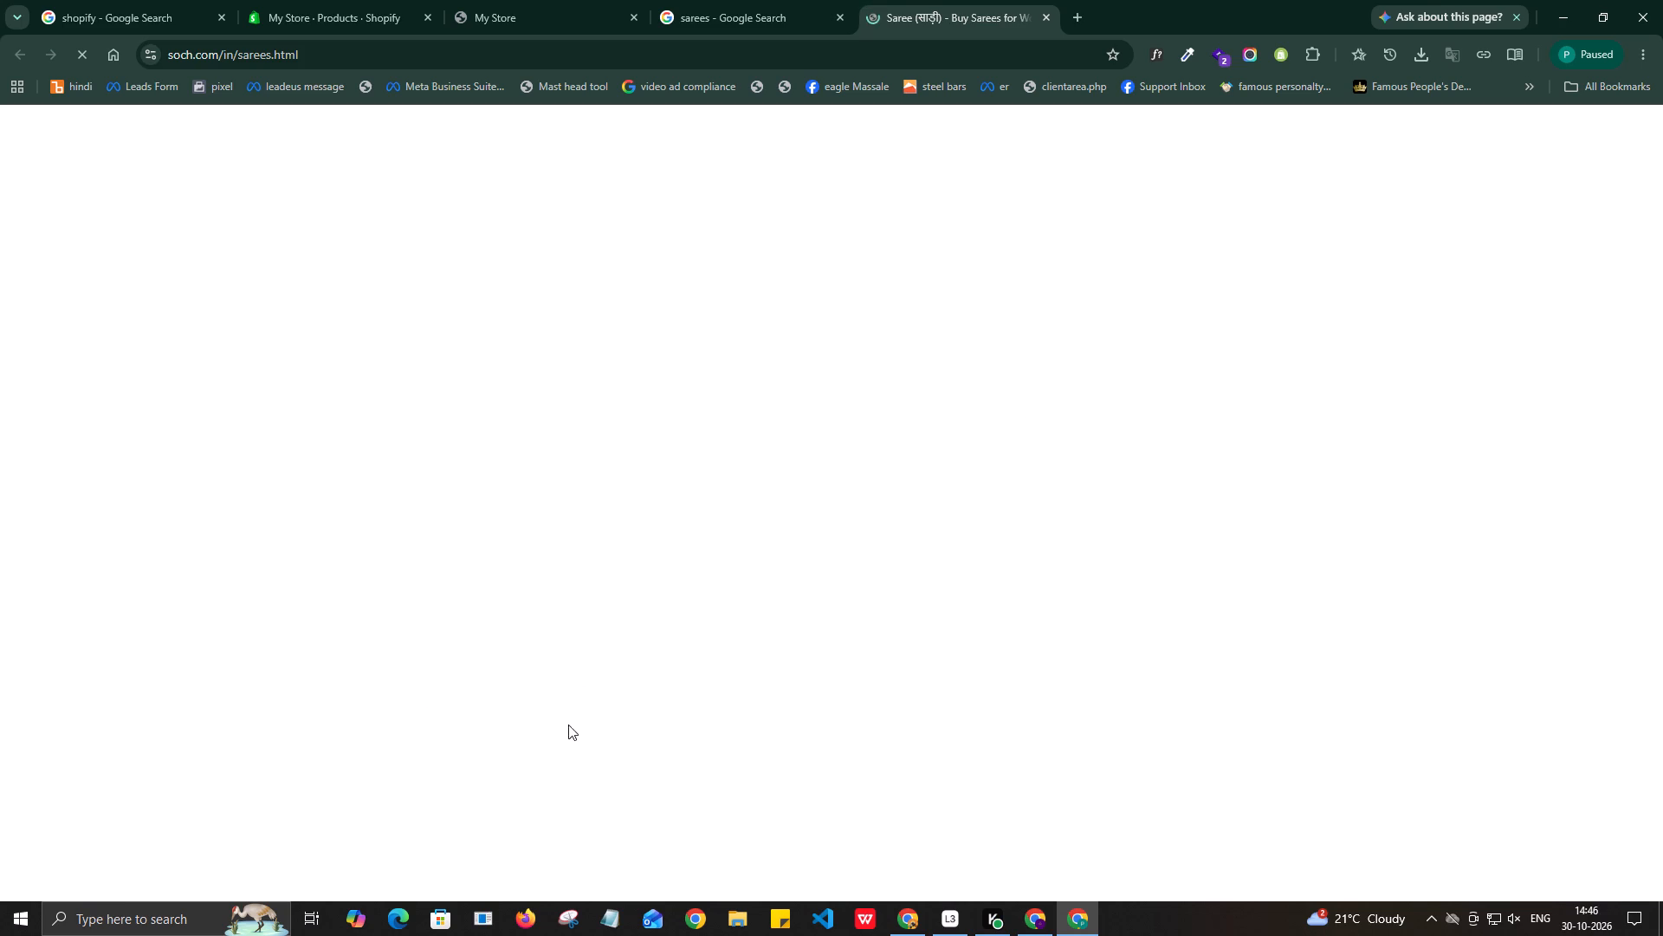
Open the Kalamandir "Buy Sarees Online" search result in a separate tab and close the Soch page.
{"action": "left_click", "coordinate": [717, 0]}
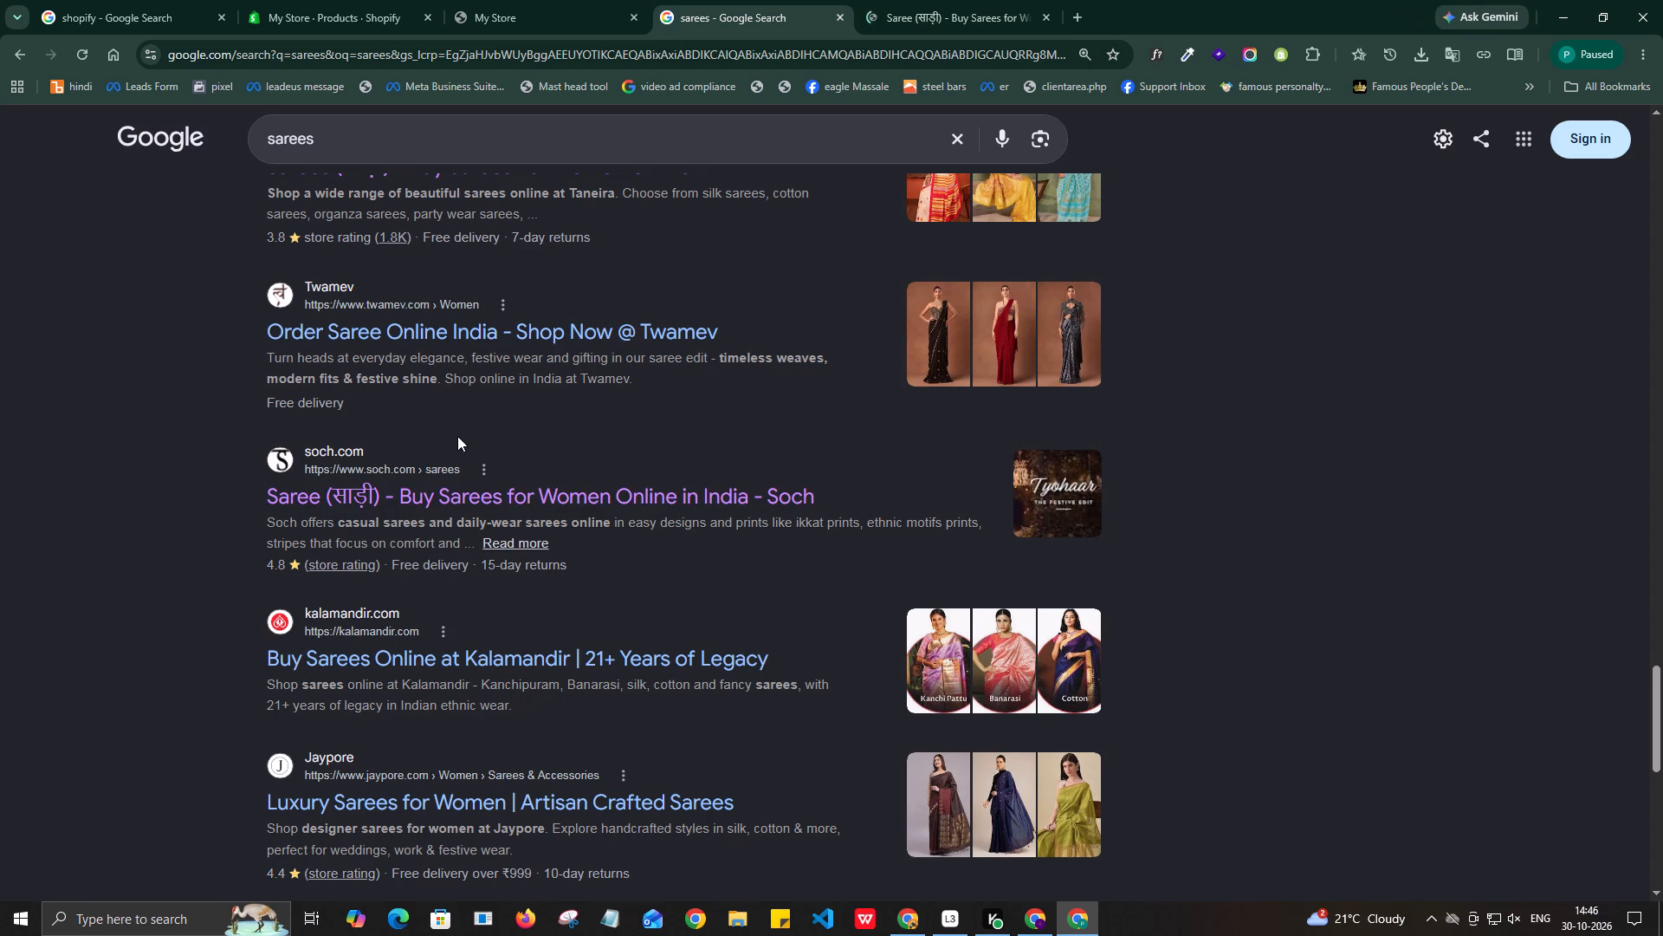
{"action": "scroll", "coordinate": [482, 649], "scroll_direction": "down", "scroll_amount": 2}
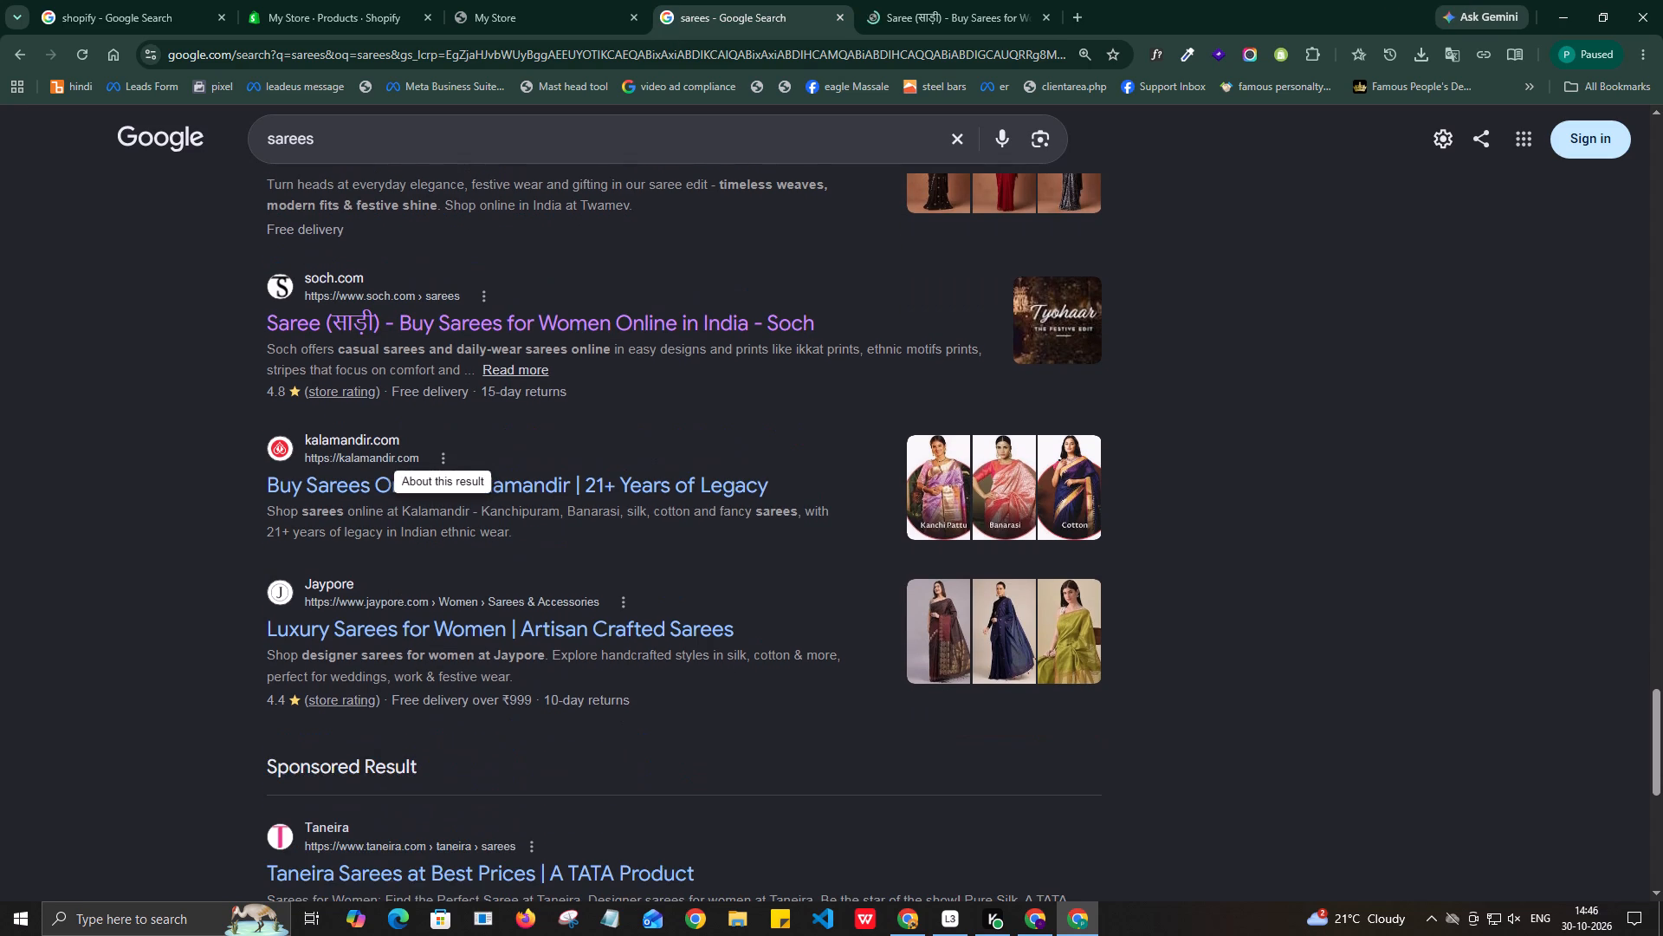
{"action": "right_click", "coordinate": [650, 493]}
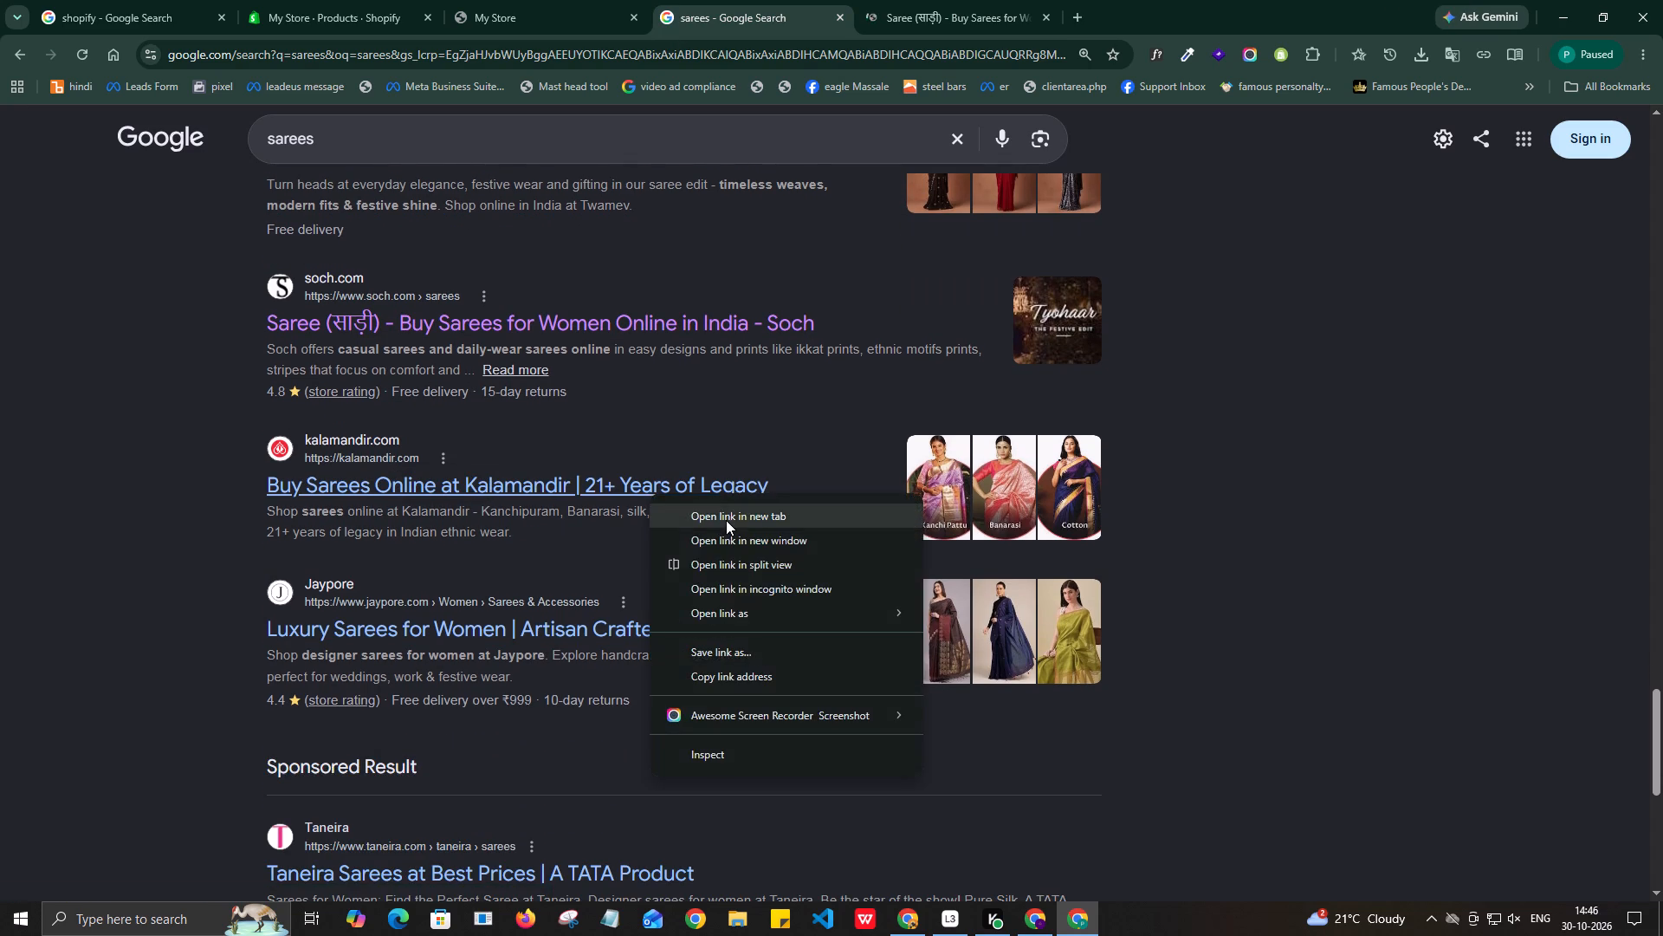
{"action": "left_click", "coordinate": [726, 520]}
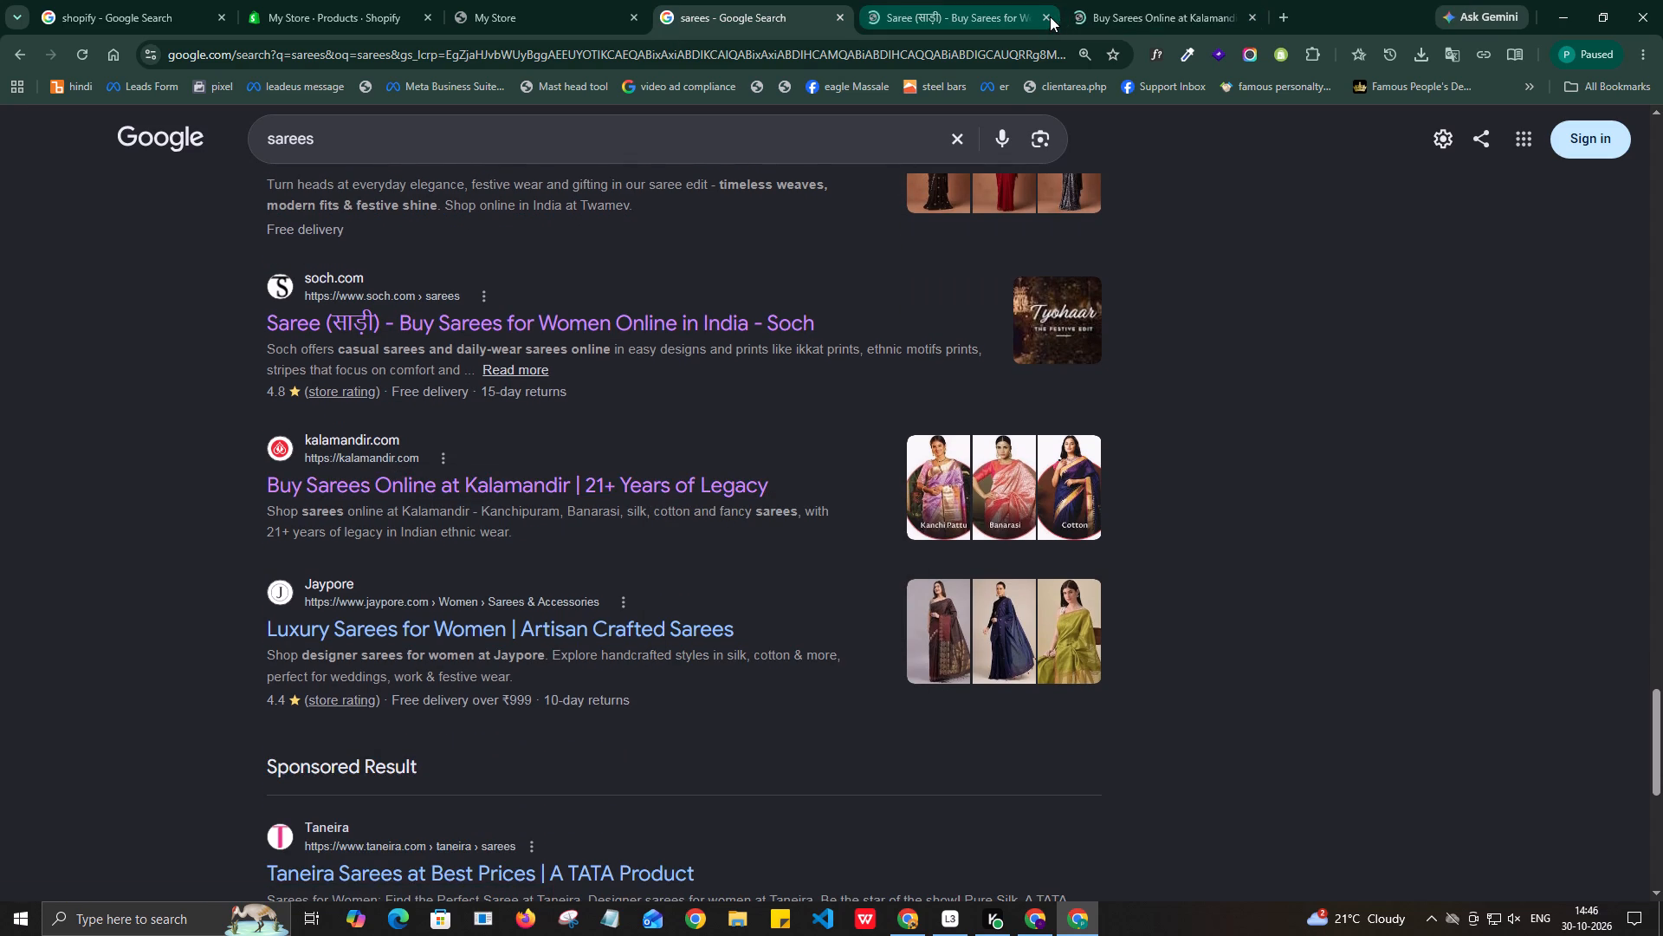
{"action": "left_click", "coordinate": [1045, 15]}
{"action": "left_click", "coordinate": [948, 15]}
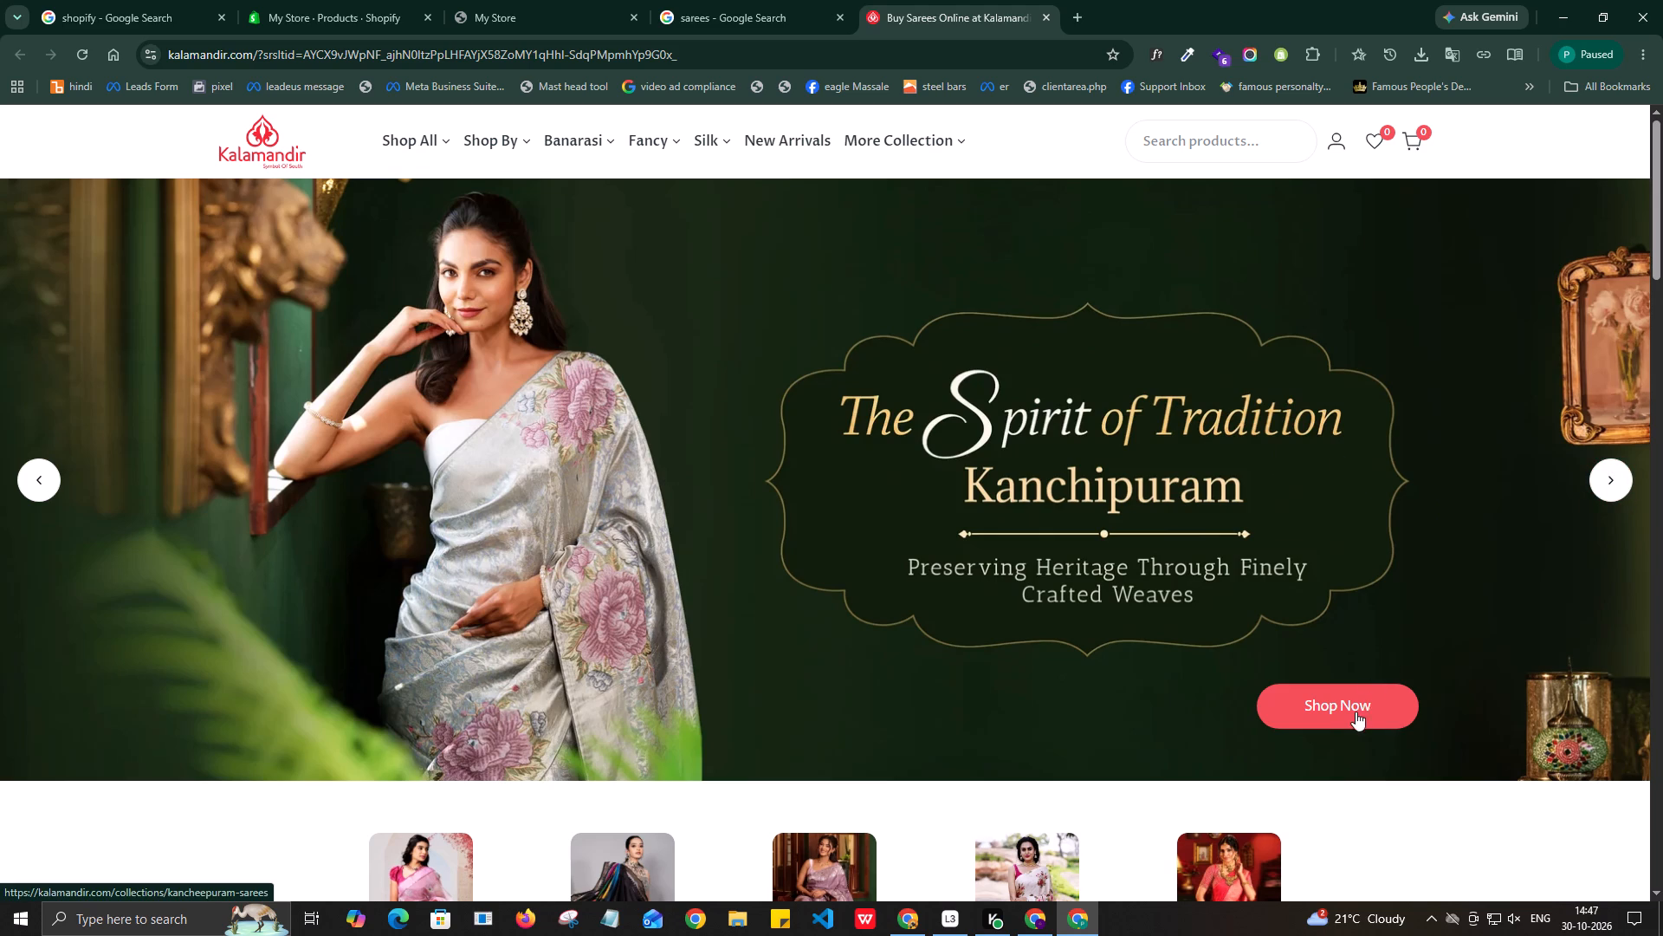
Examine Kalamandir's home page from the banner slides through the category tiles, Trending Collection, New Arrivals and Top Picks sections.
{"action": "left_click", "coordinate": [1617, 483]}
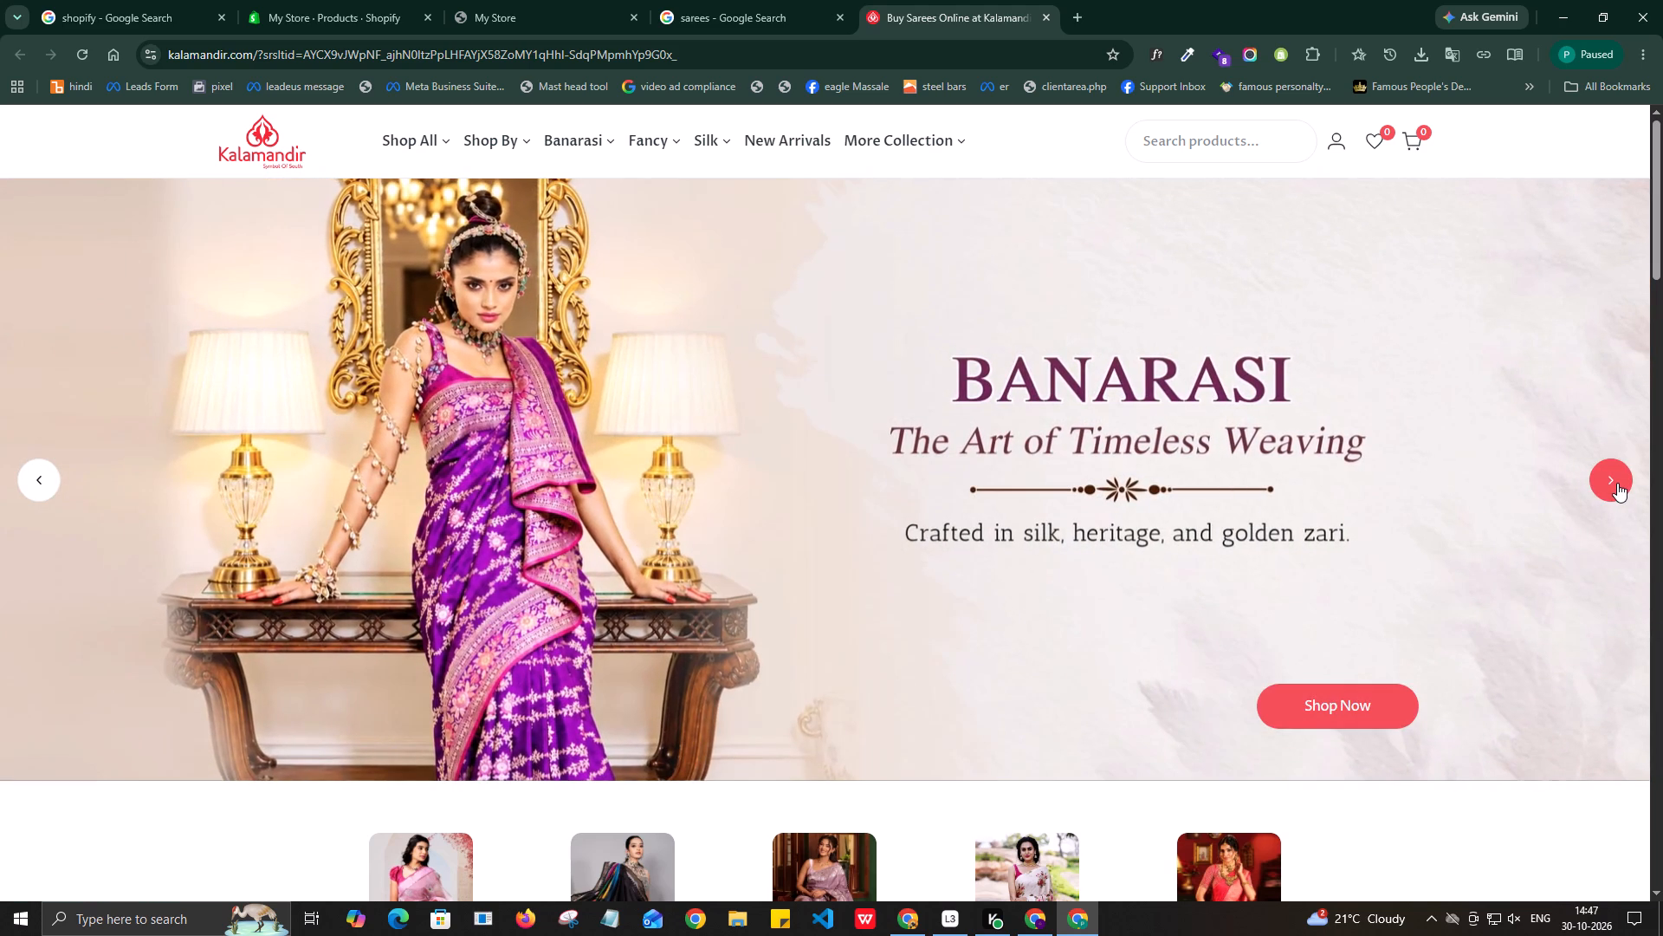
{"action": "left_click", "coordinate": [1617, 483]}
{"action": "scroll", "coordinate": [809, 561], "scroll_direction": "down", "scroll_amount": 3}
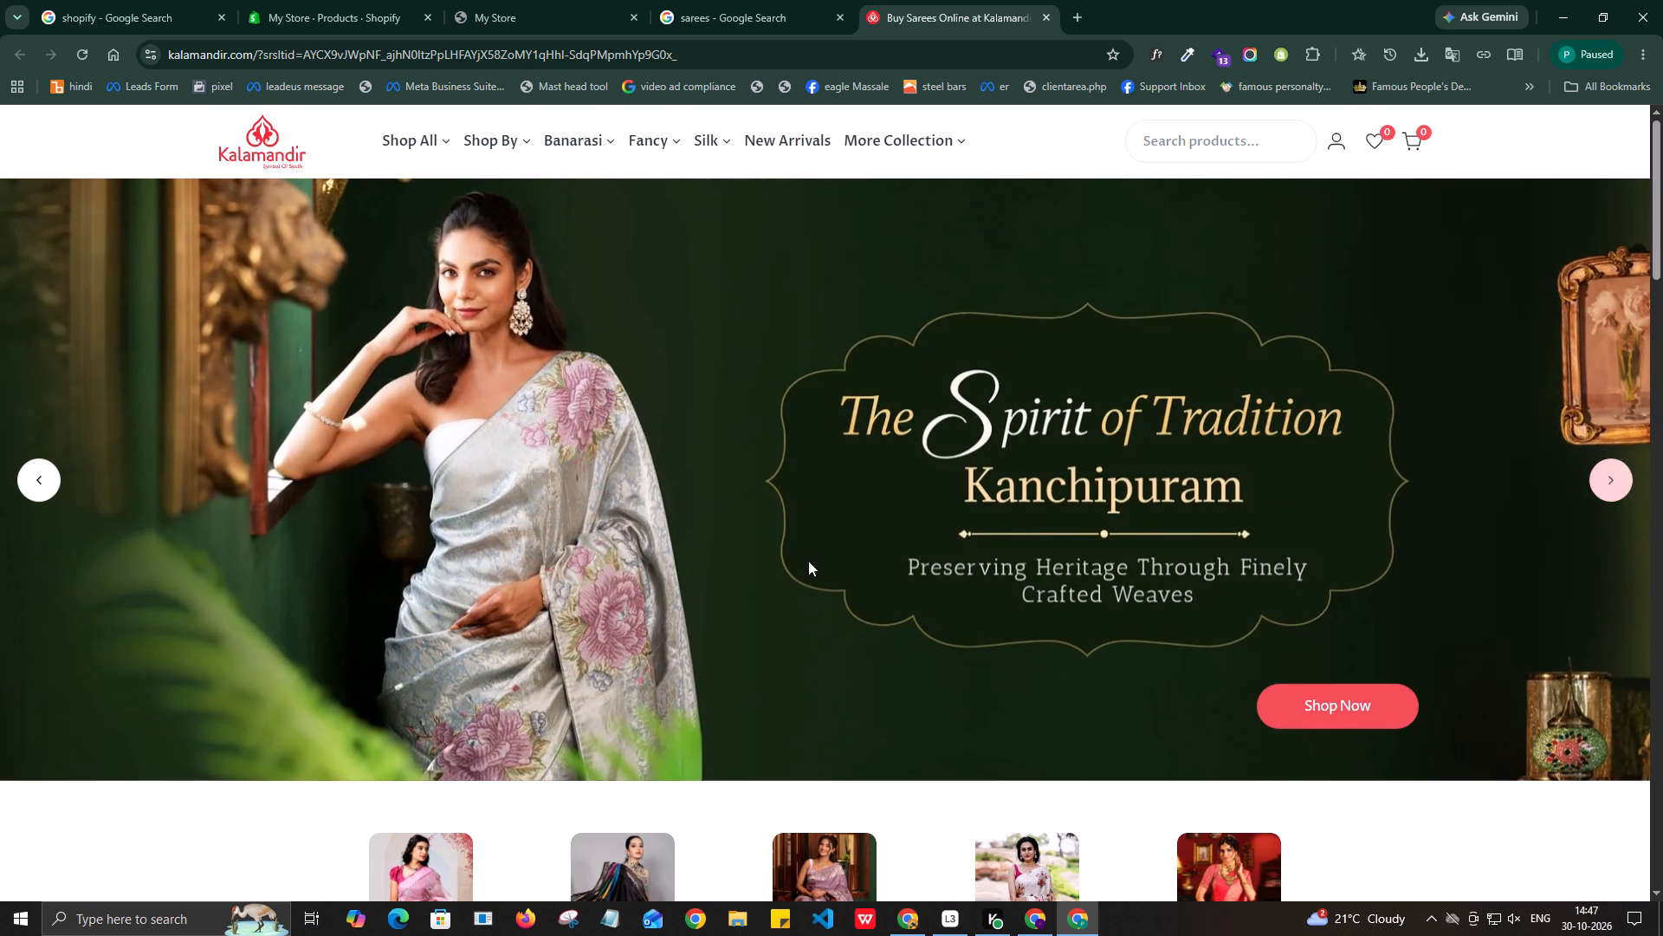
{"action": "scroll", "coordinate": [583, 592], "scroll_direction": "down", "scroll_amount": 4}
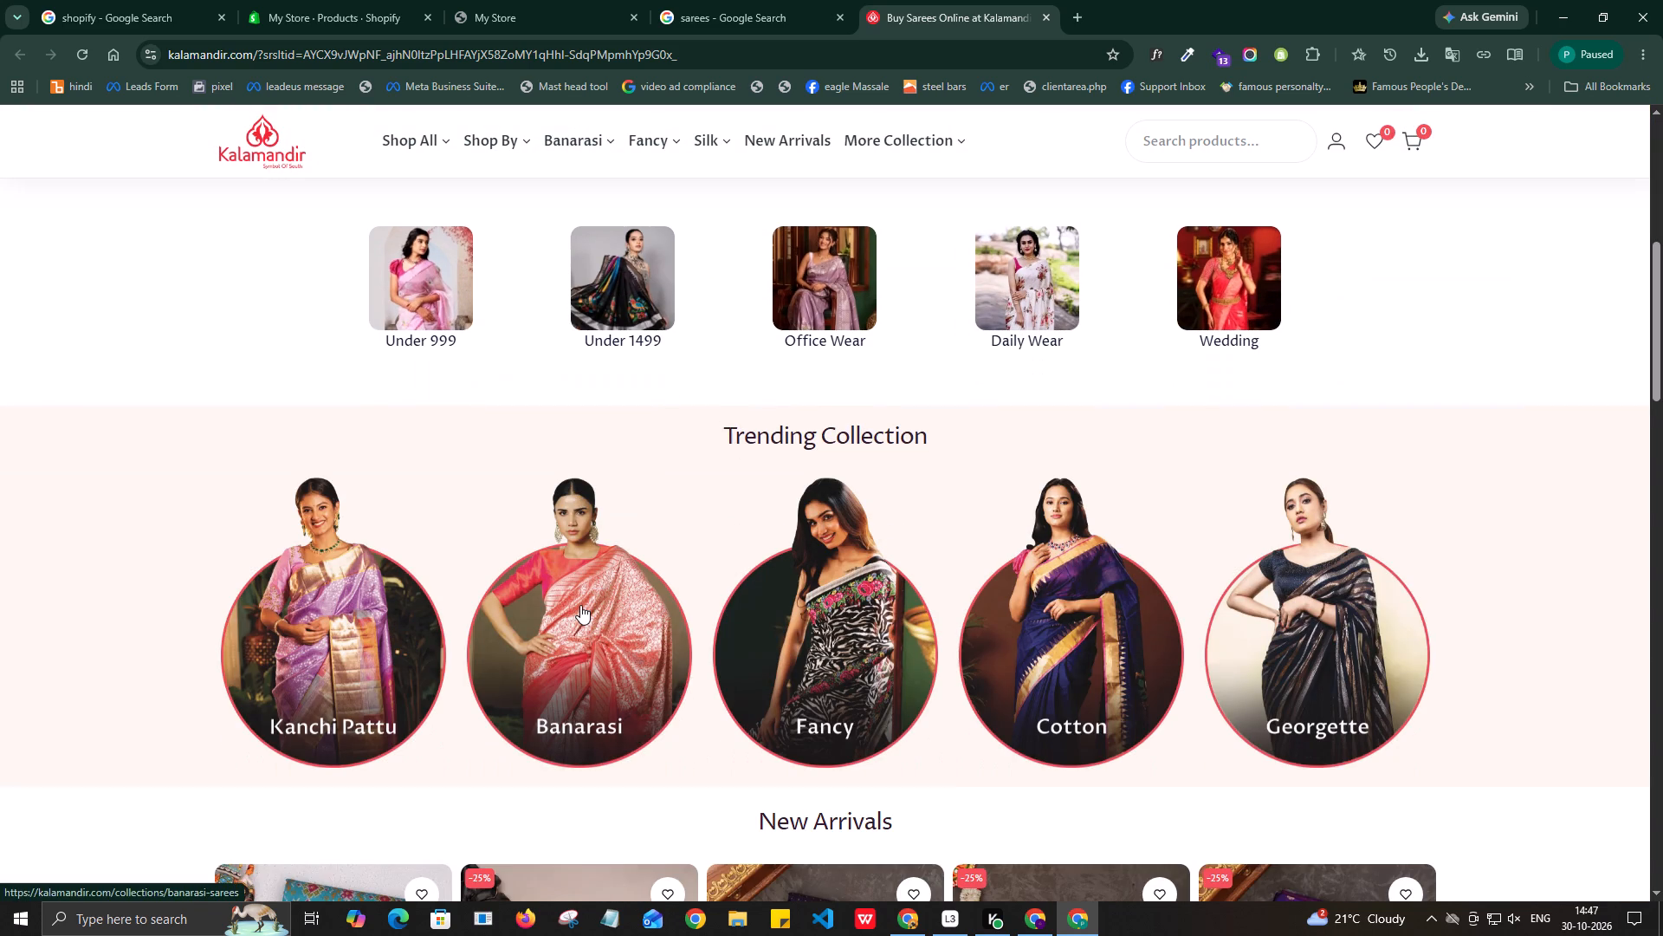
{"action": "scroll", "coordinate": [579, 606], "scroll_direction": "down", "scroll_amount": 3}
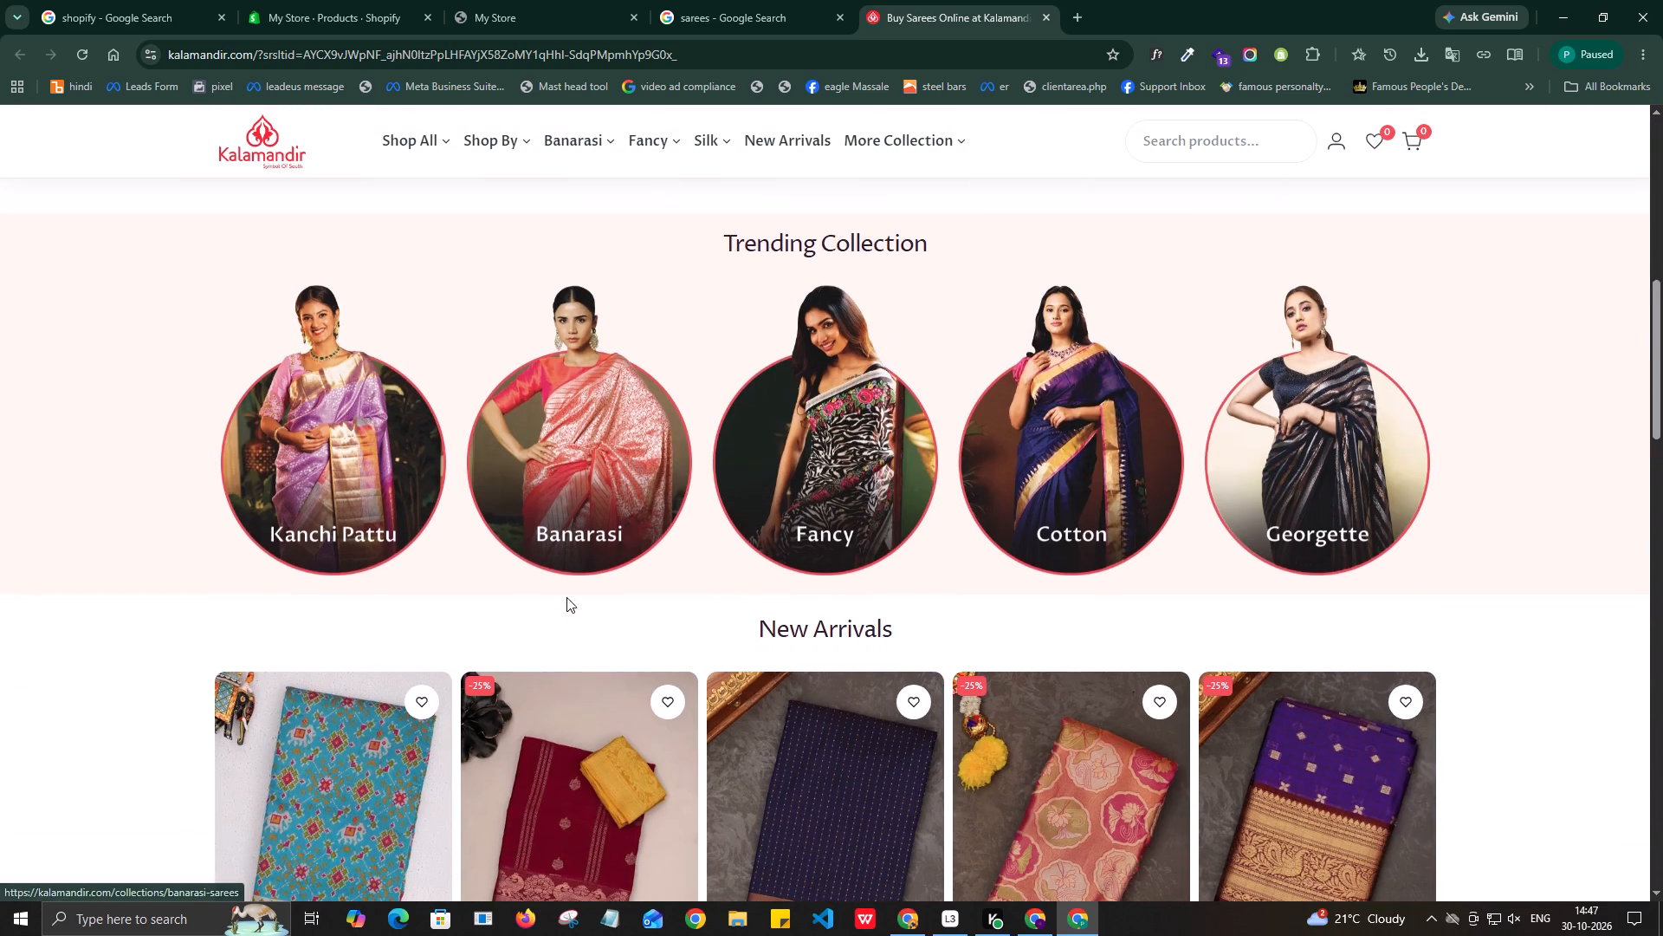
{"action": "scroll", "coordinate": [564, 611], "scroll_direction": "down", "scroll_amount": 5}
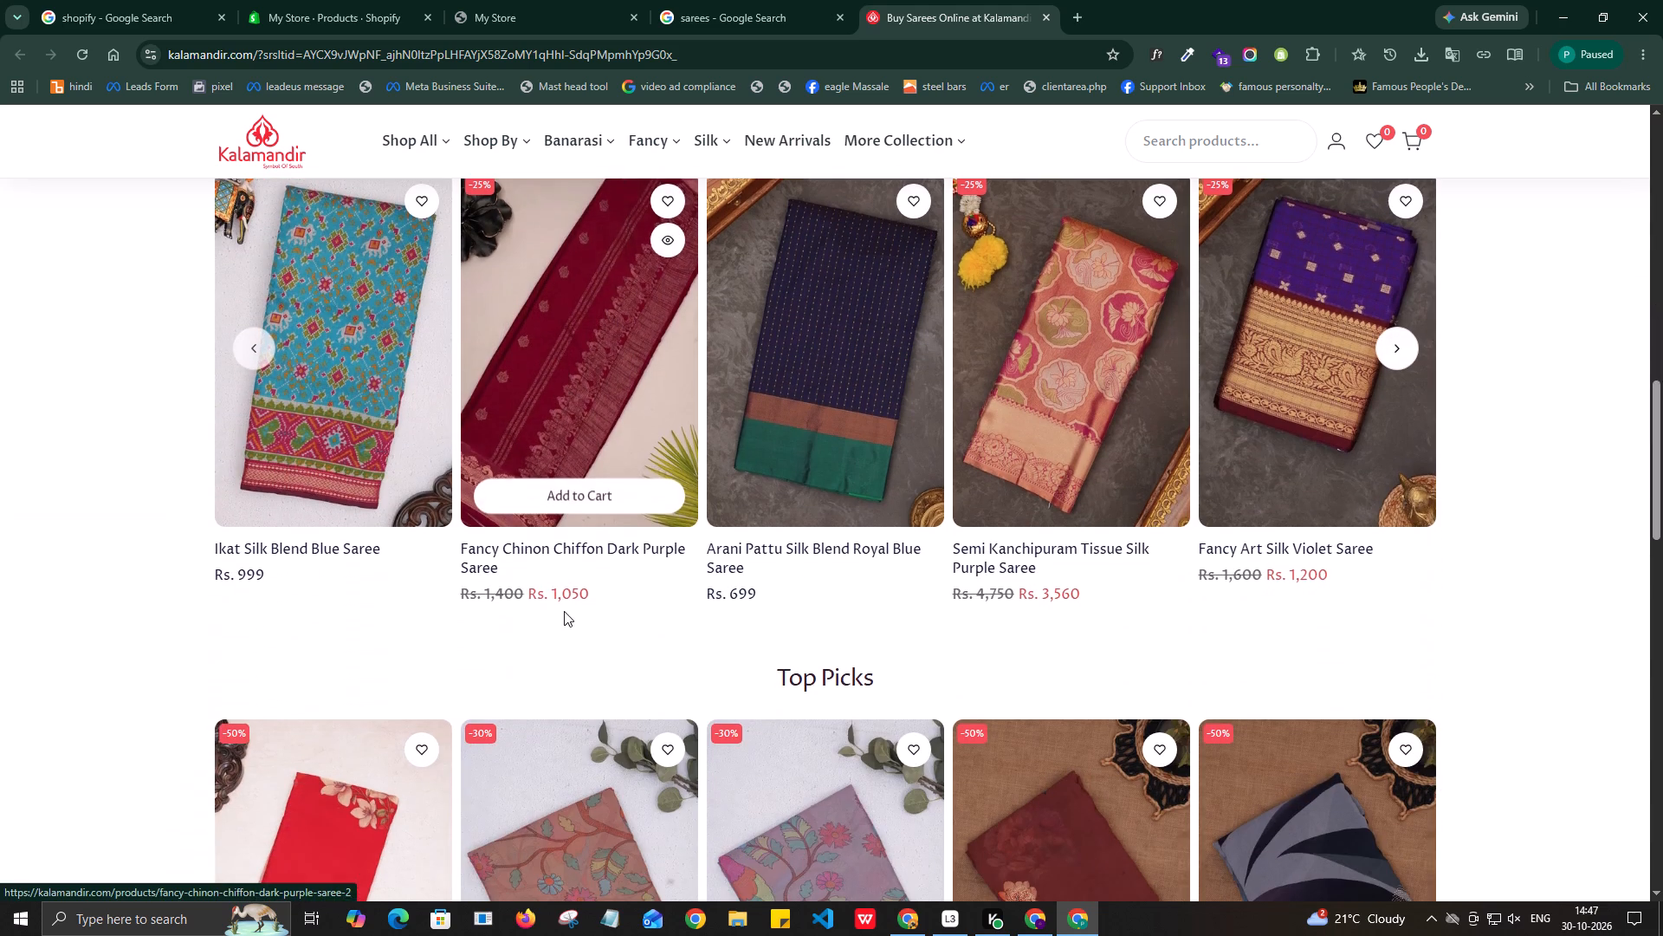
{"action": "scroll", "coordinate": [564, 611], "scroll_direction": "down", "scroll_amount": 5}
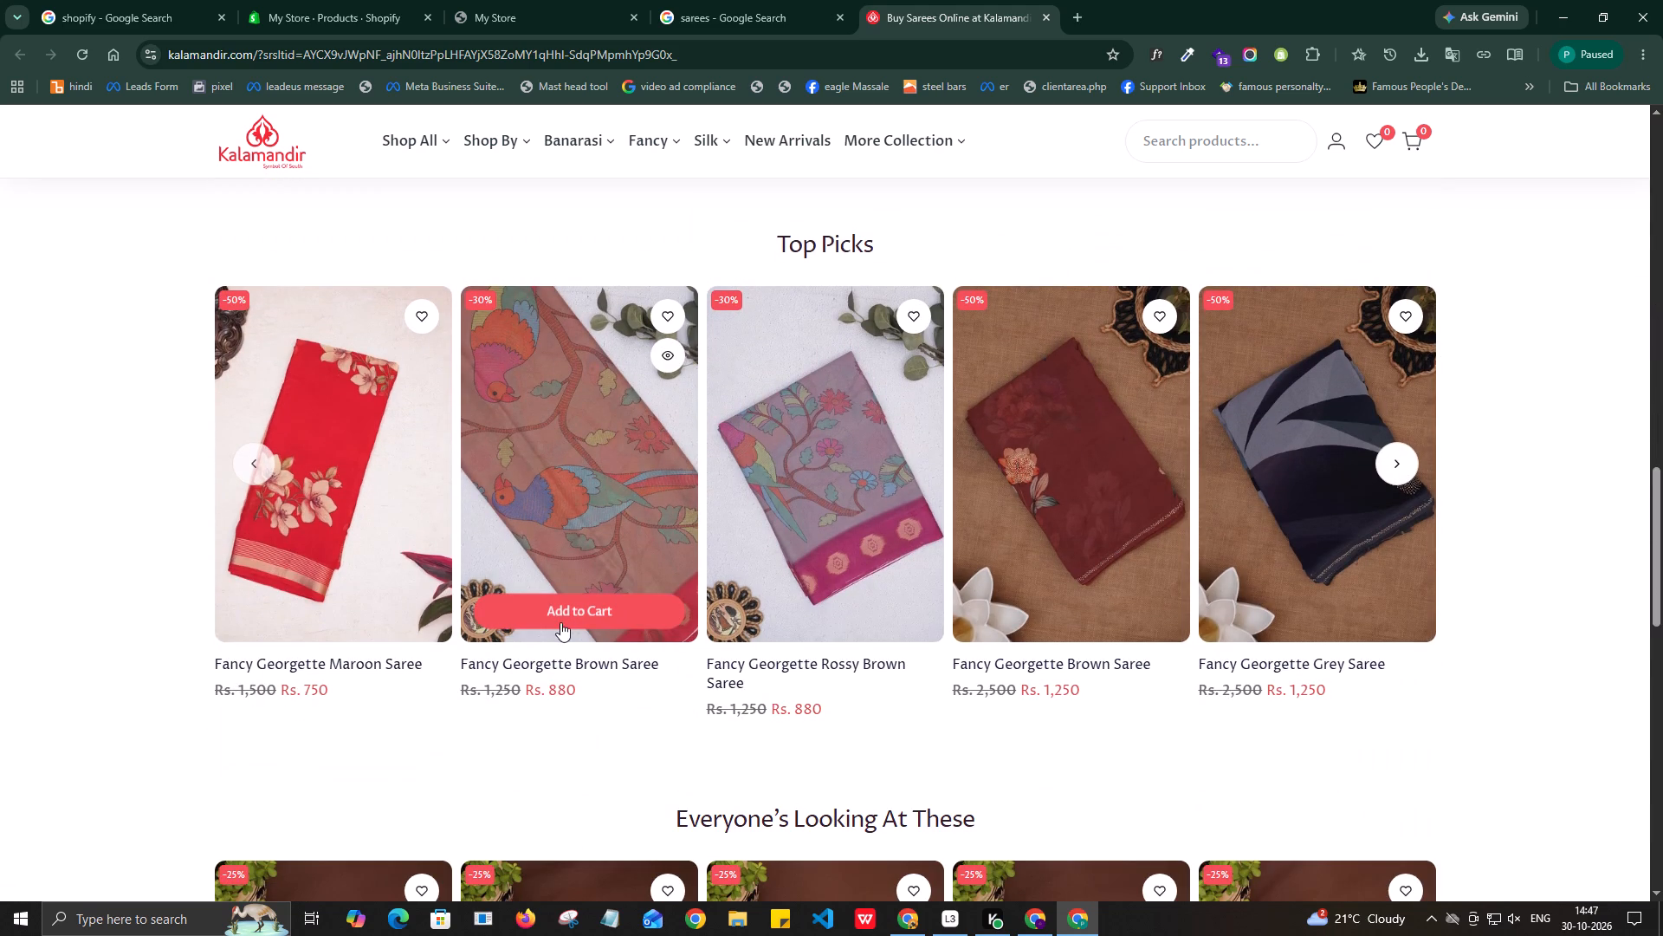
{"action": "scroll", "coordinate": [749, 727], "scroll_direction": "up", "scroll_amount": 2}
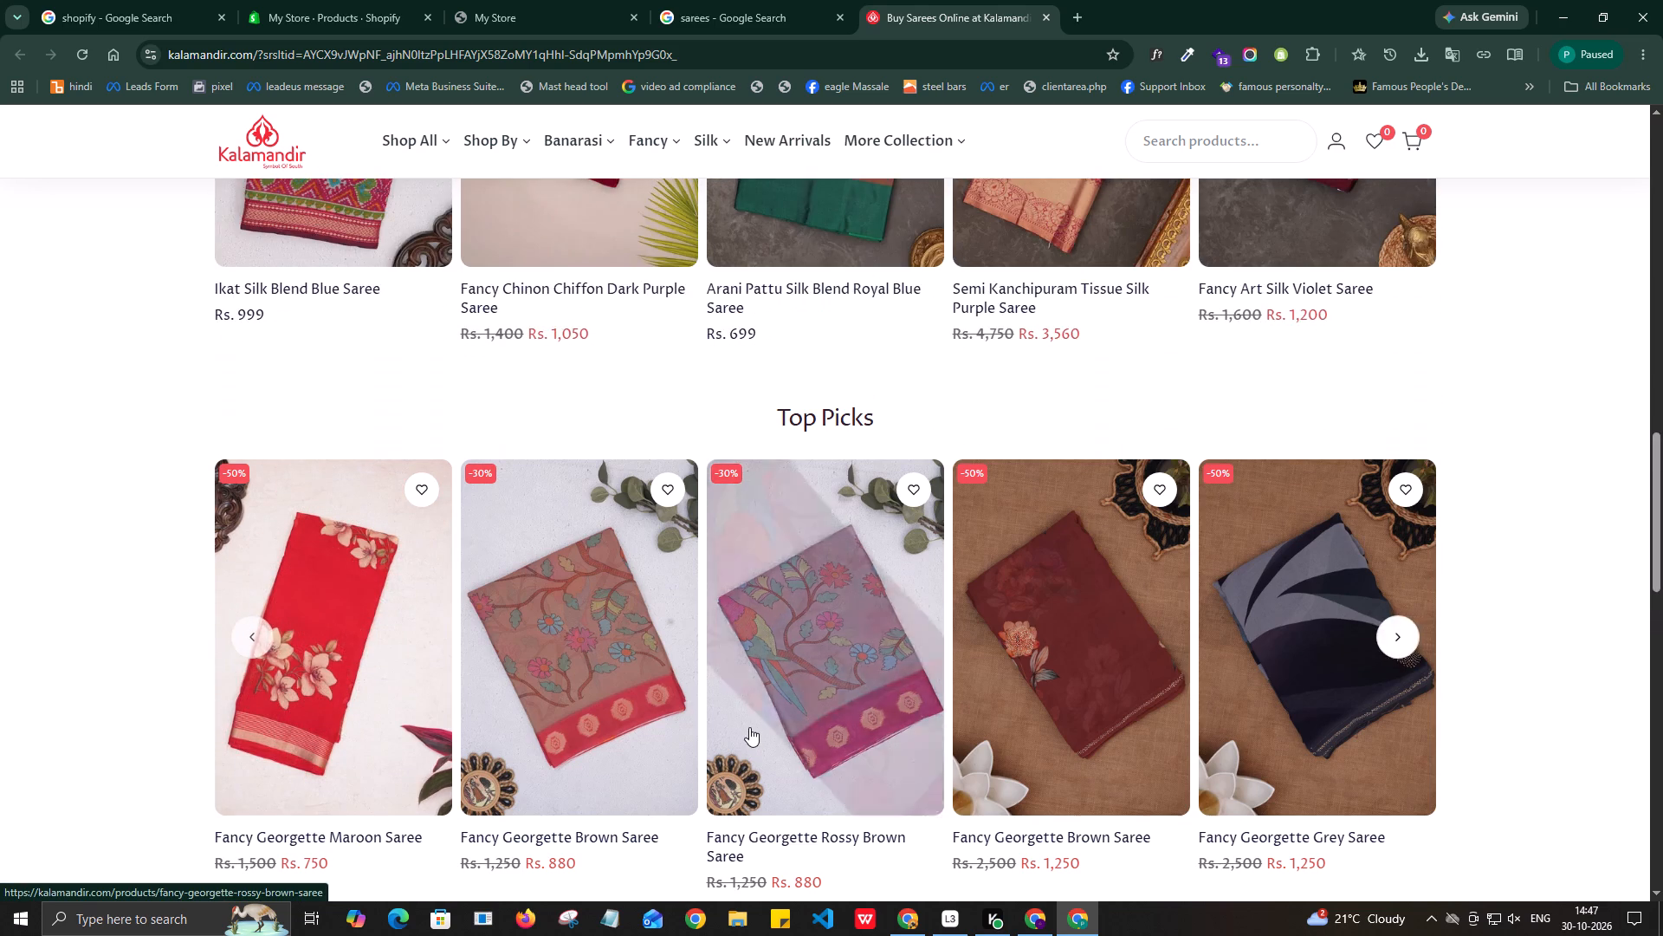
Examine Kalamandir's Everyone's Looking At These section, legacy banner, footer and Banarasi navigation list, and go back up to the product rows.
{"action": "scroll", "coordinate": [749, 727], "scroll_direction": "down", "scroll_amount": 8}
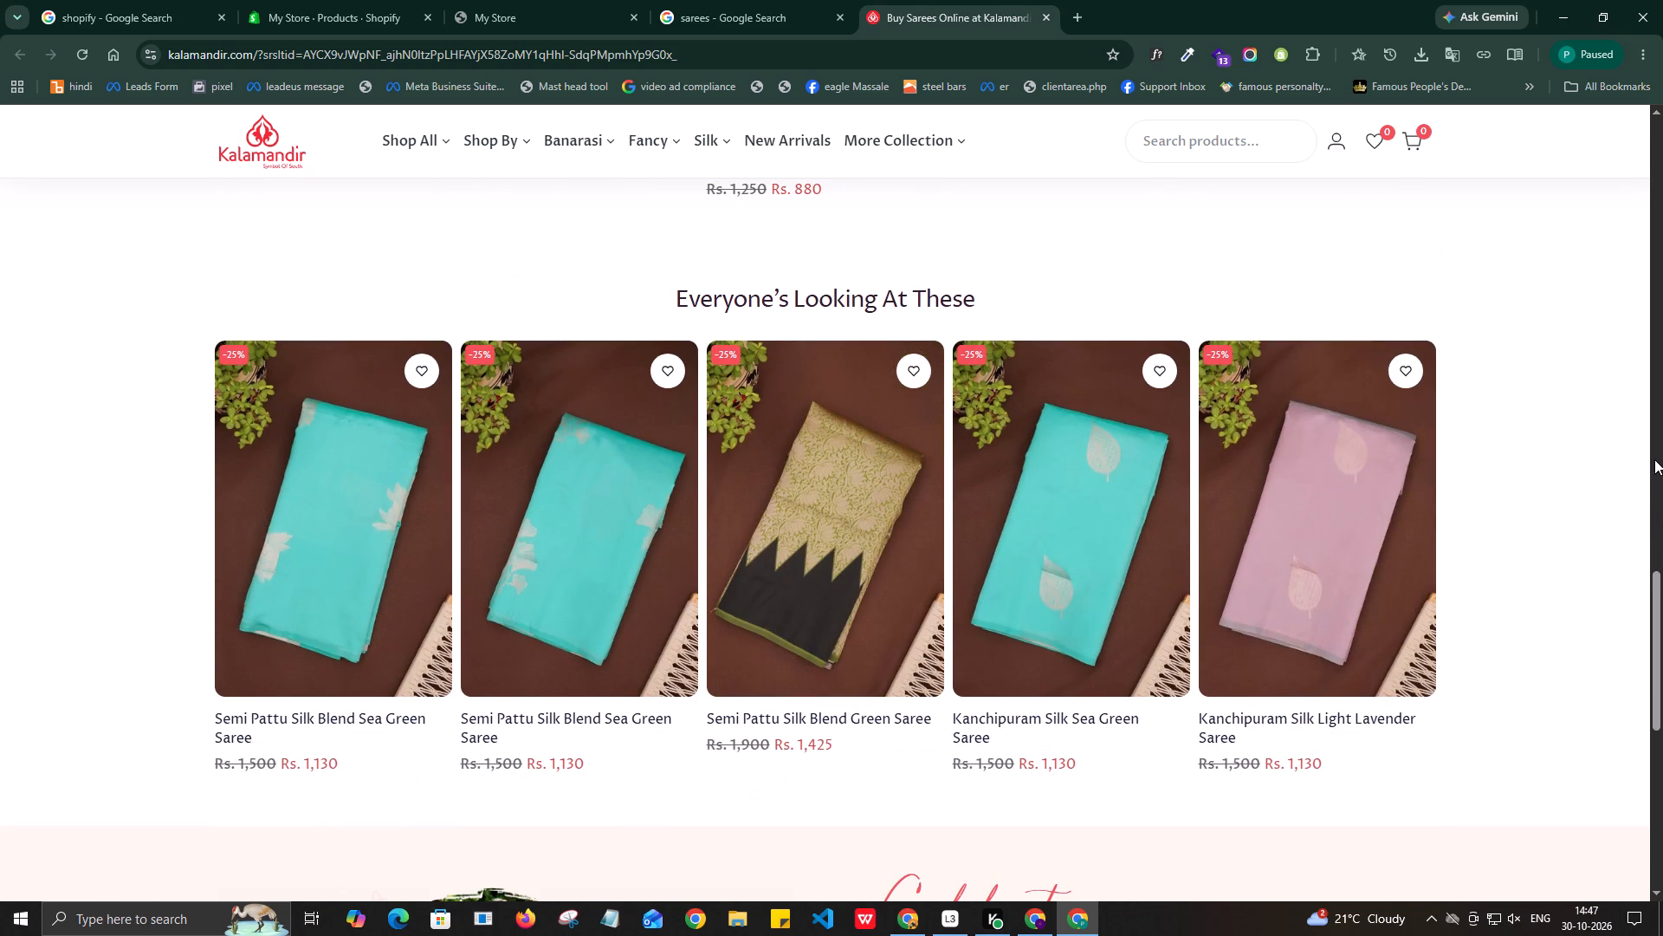
{"action": "scroll", "coordinate": [1638, 458], "scroll_direction": "down", "scroll_amount": 2}
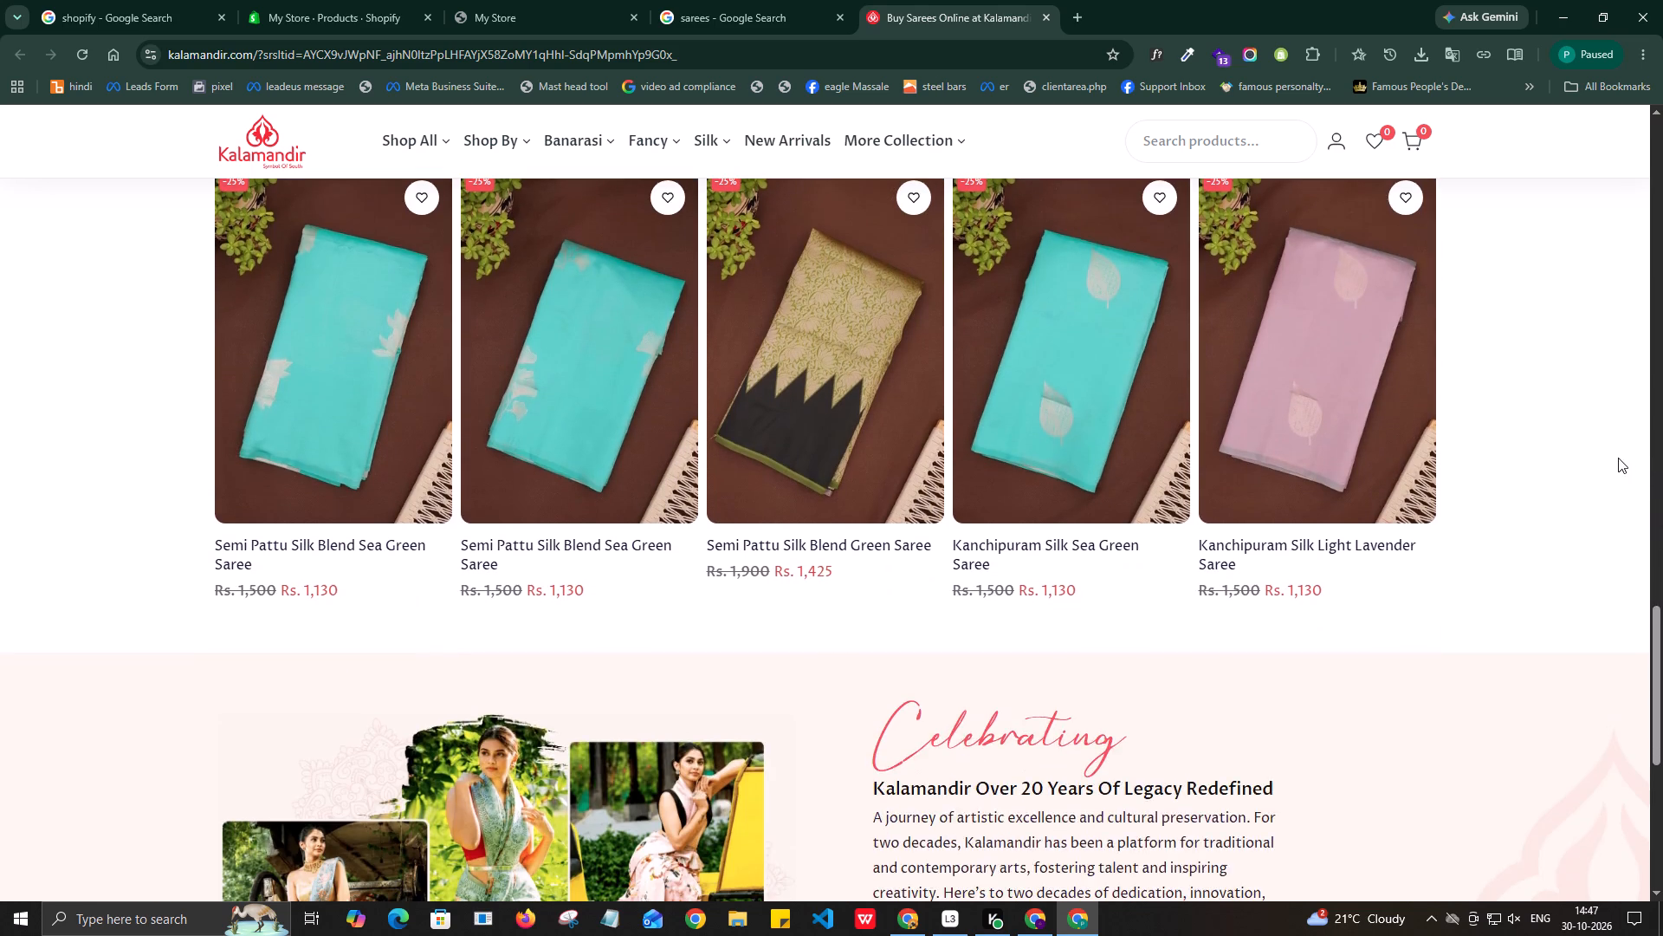
{"action": "scroll", "coordinate": [1607, 462], "scroll_direction": "down", "scroll_amount": 4}
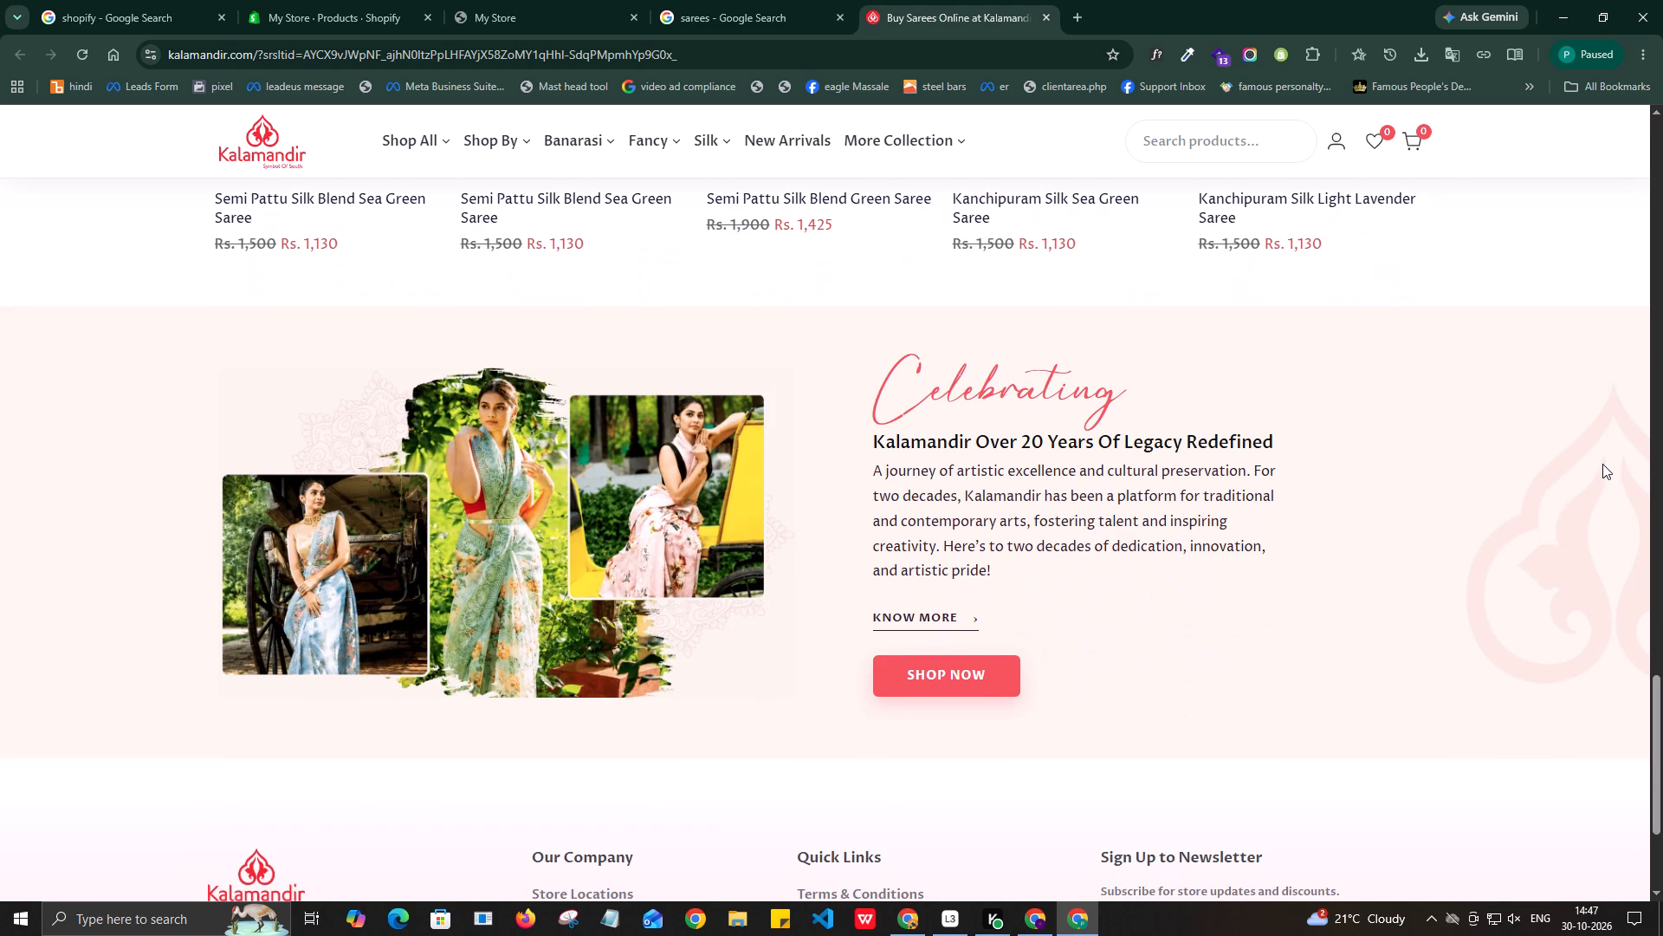
{"action": "scroll", "coordinate": [1602, 464], "scroll_direction": "down", "scroll_amount": 6}
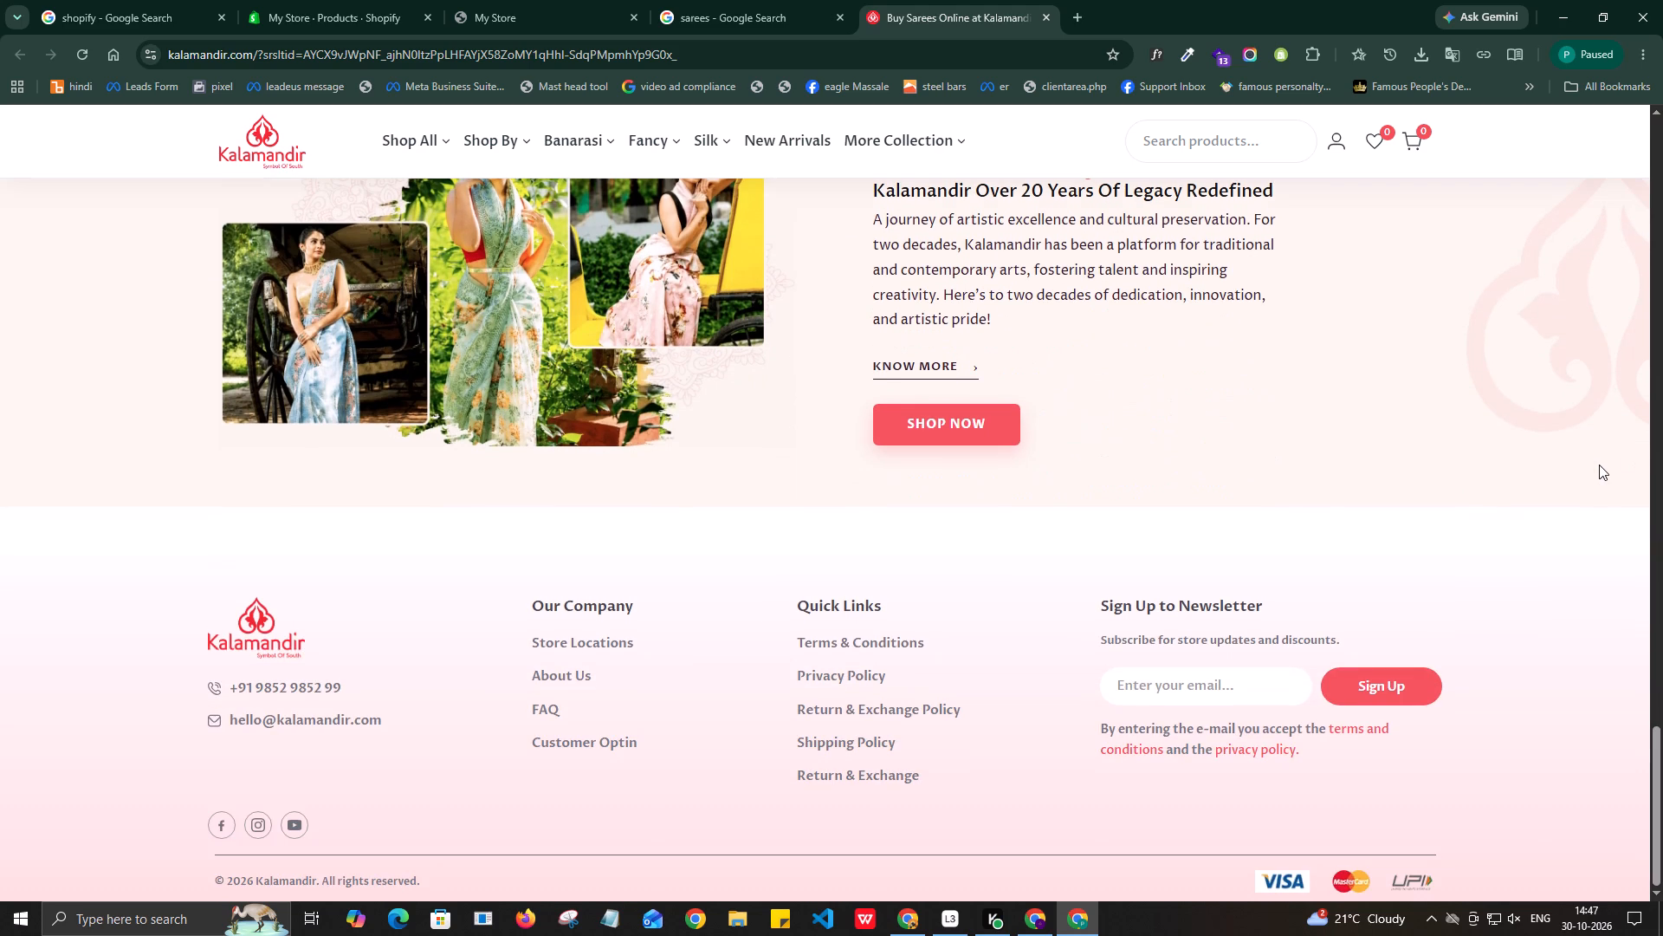
{"action": "scroll", "coordinate": [1599, 465], "scroll_direction": "up", "scroll_amount": 2}
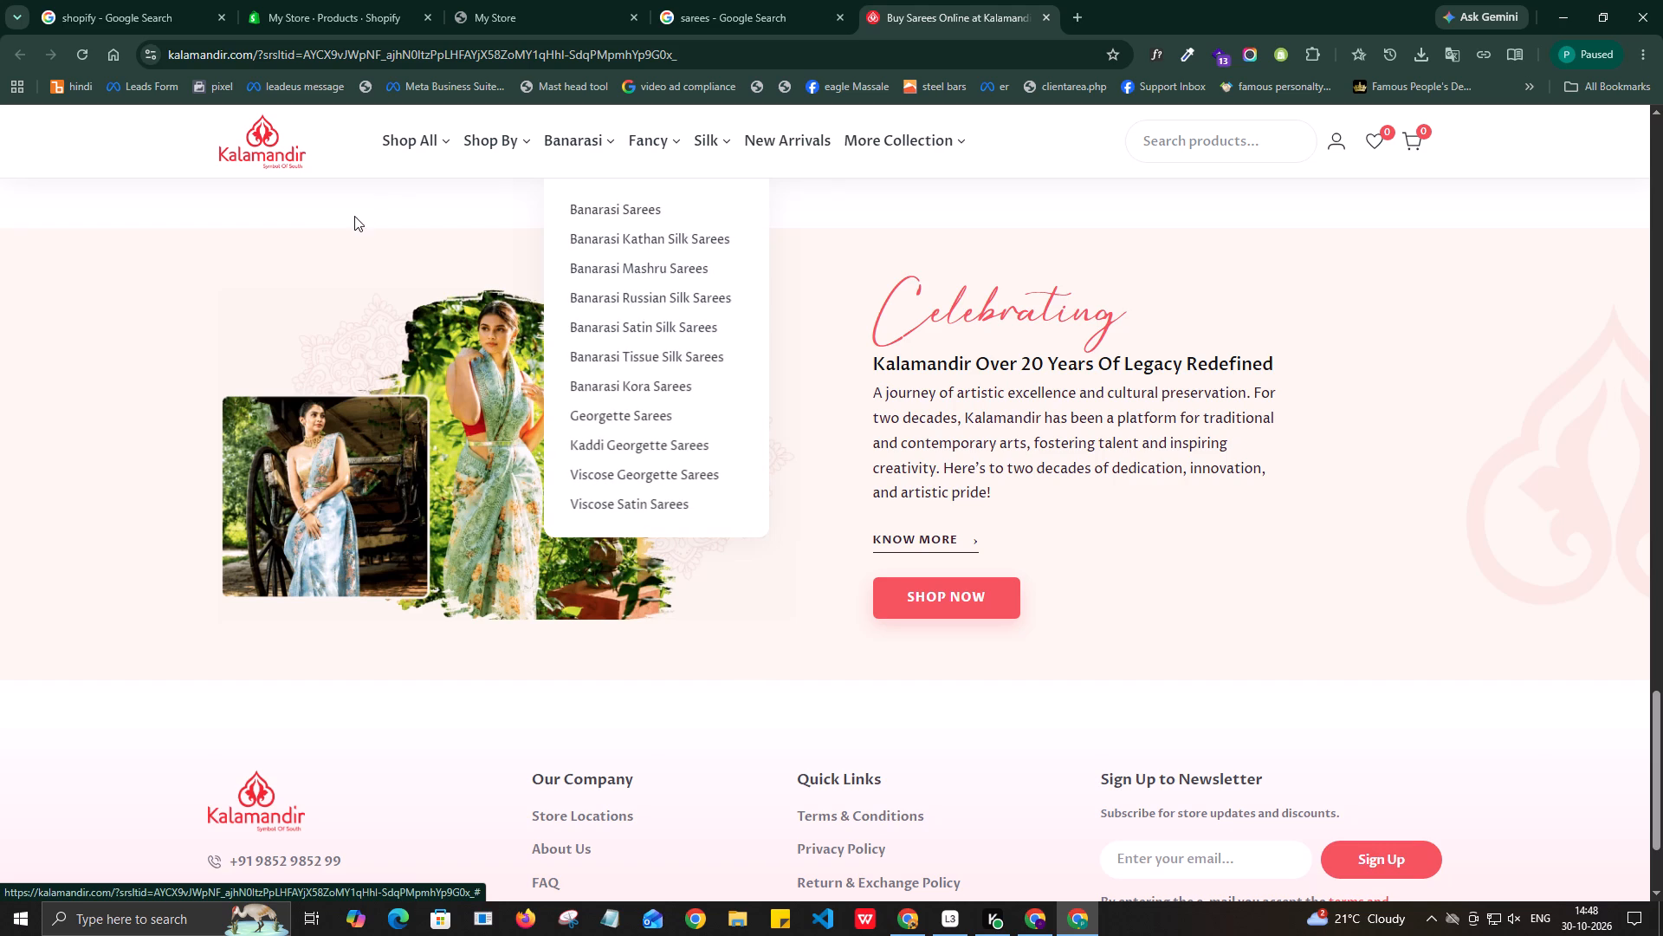
{"action": "scroll", "coordinate": [333, 298], "scroll_direction": "down", "scroll_amount": 3}
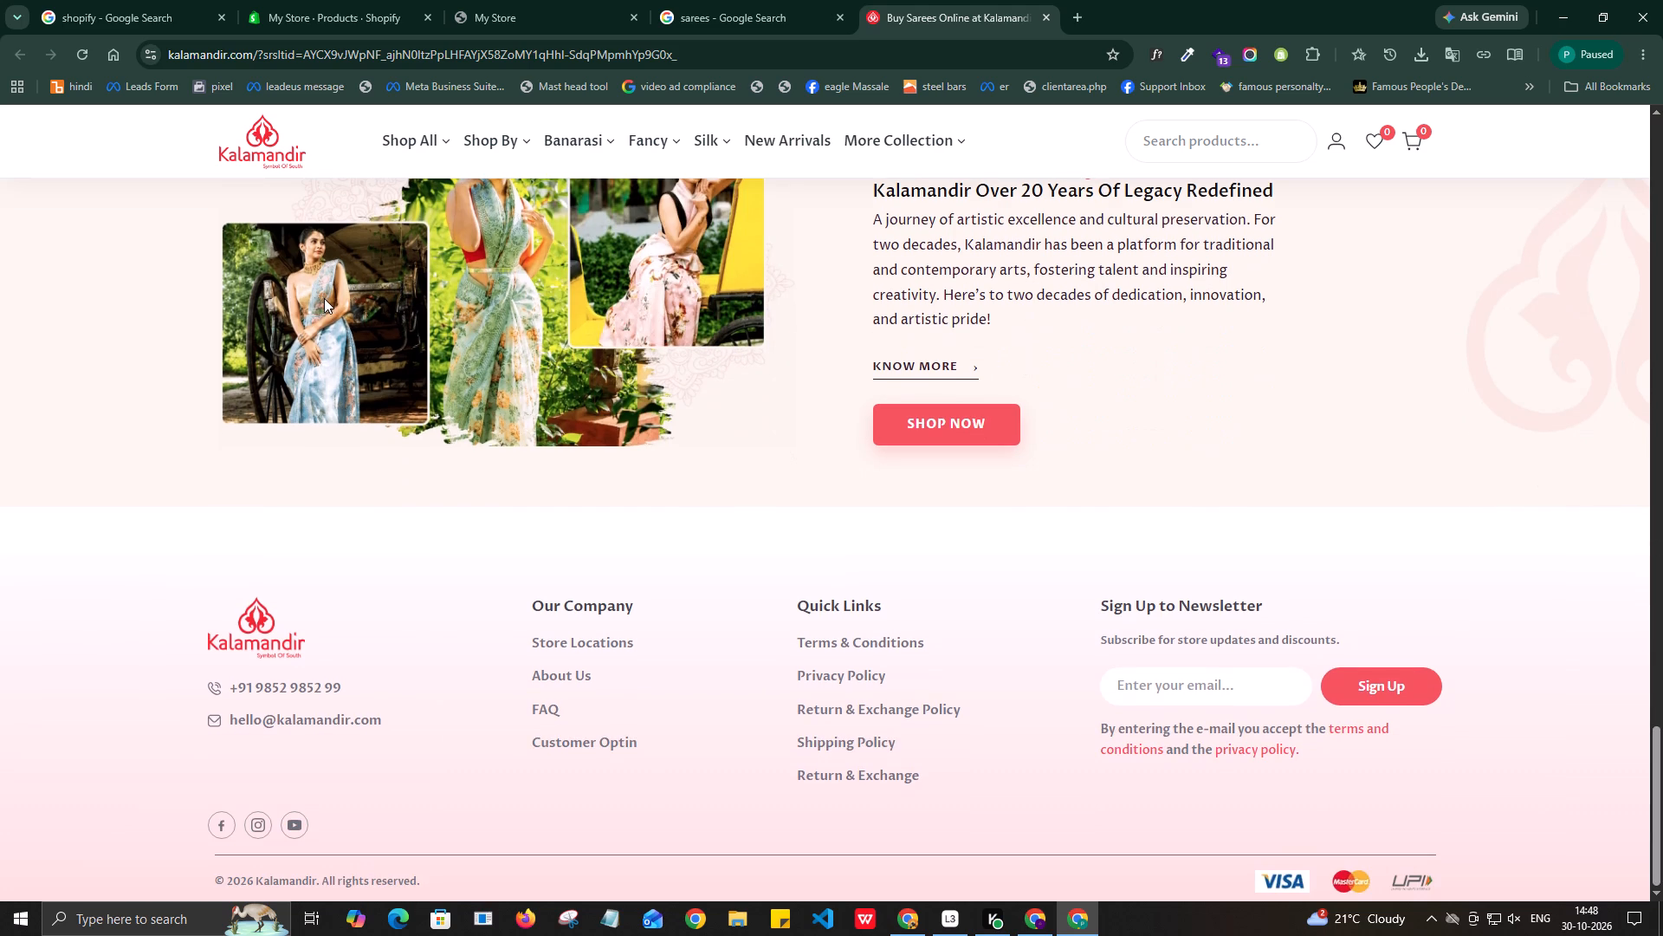
{"action": "scroll", "coordinate": [324, 298], "scroll_direction": "up", "scroll_amount": 5}
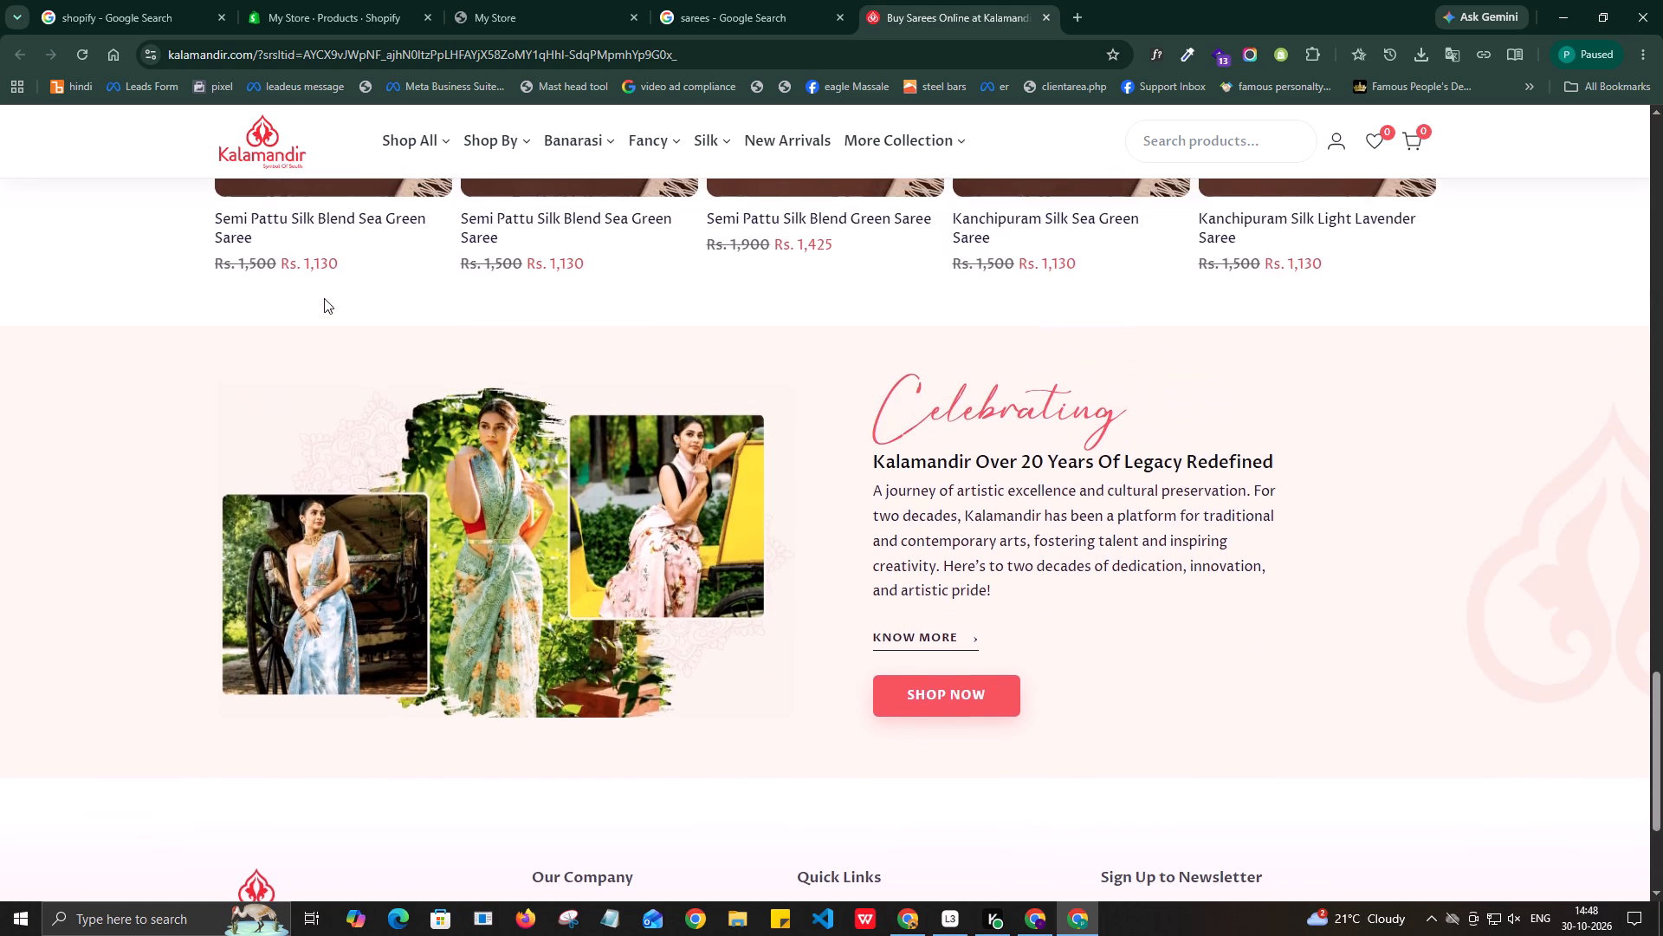
{"action": "scroll", "coordinate": [324, 298], "scroll_direction": "up", "scroll_amount": 7}
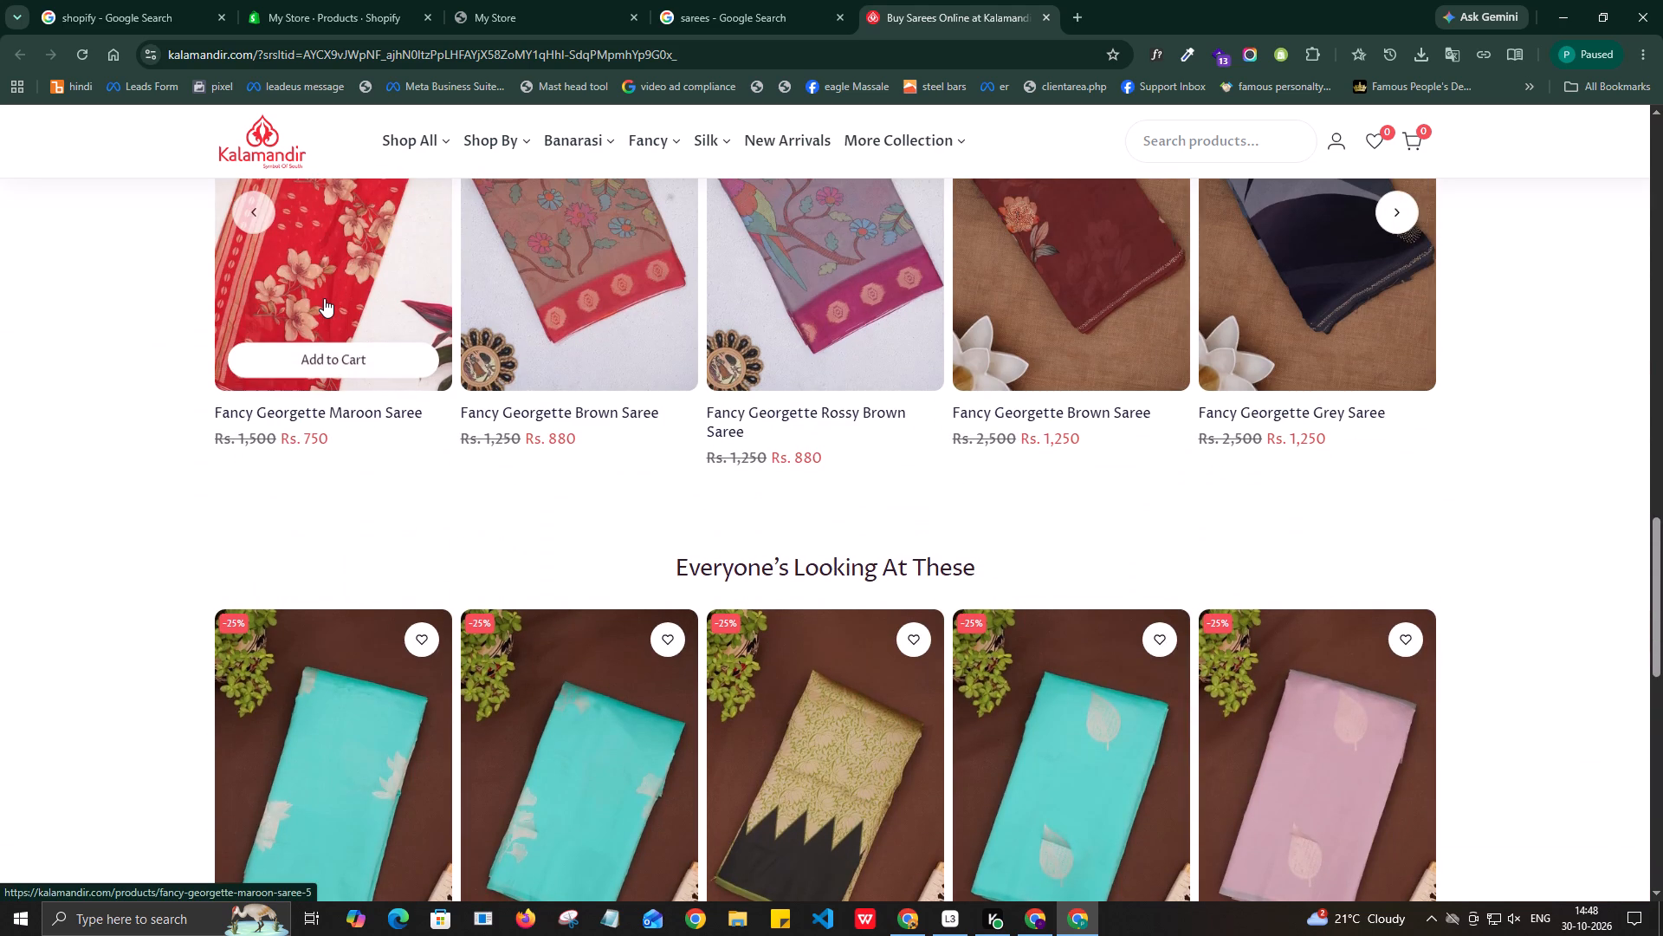
Switch to the Suvidha Sarees Home Grocery page in the Elementor editor and view its Popular products section.
{"action": "left_click", "coordinate": [736, 5]}
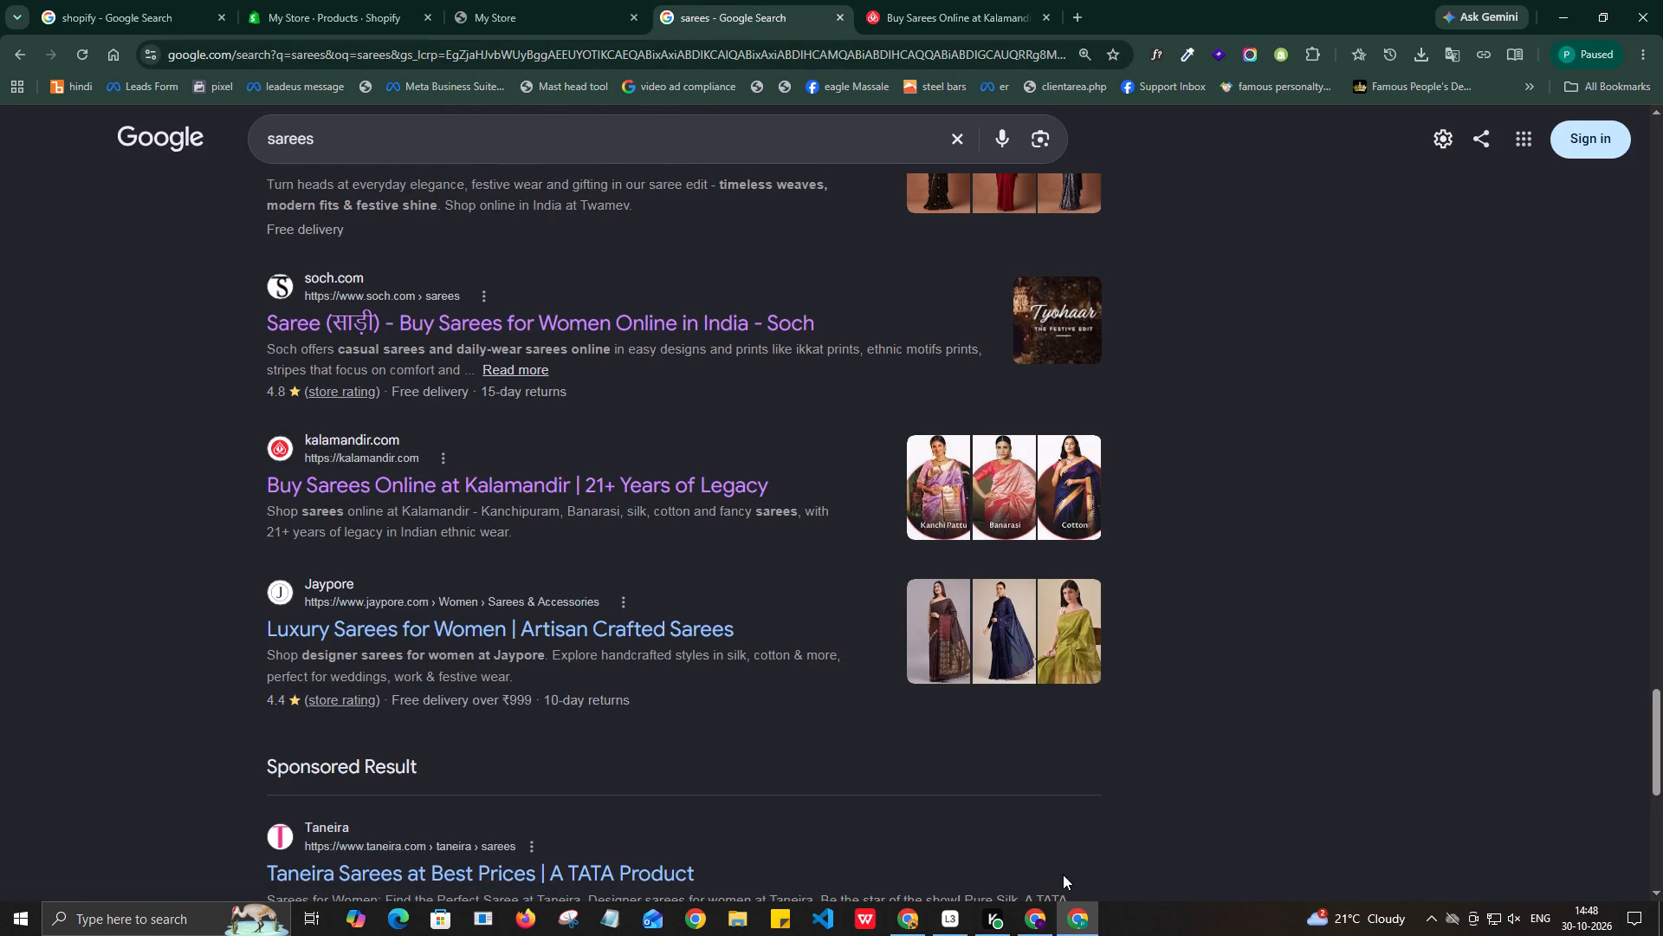
{"action": "left_click", "coordinate": [1032, 925]}
{"action": "scroll", "coordinate": [922, 705], "scroll_direction": "up", "scroll_amount": 3}
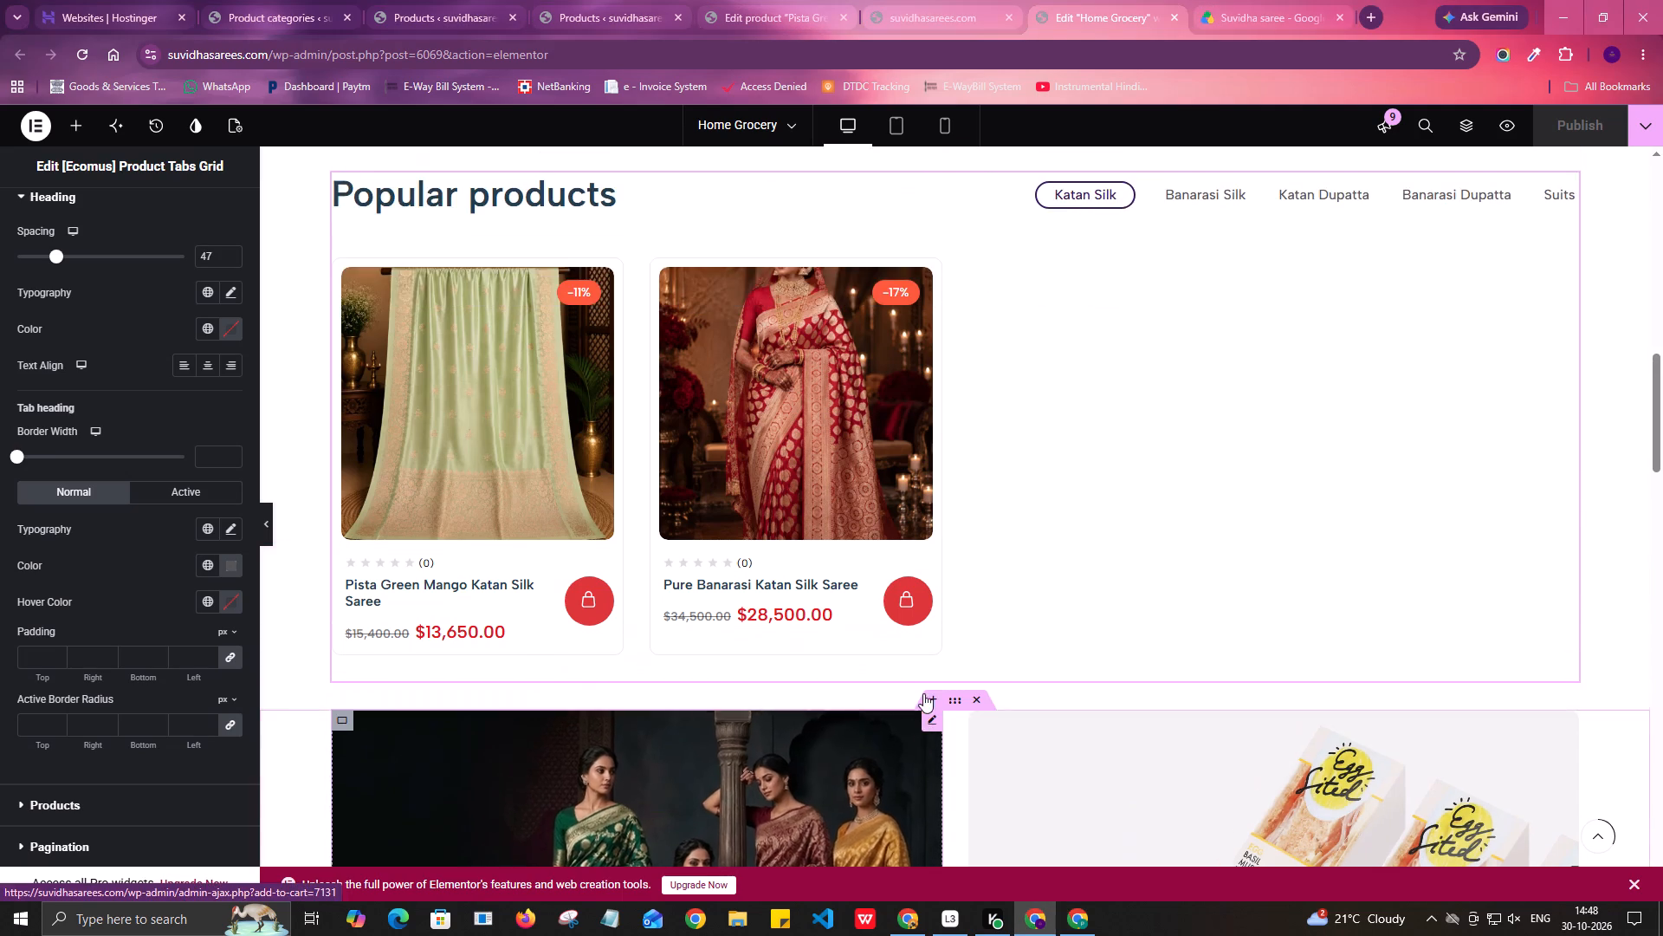
Examine the Home Grocery page's category tiles, Popular products section and the two promotional banners beneath it.
{"action": "scroll", "coordinate": [923, 693], "scroll_direction": "up", "scroll_amount": 9}
{"action": "scroll", "coordinate": [923, 693], "scroll_direction": "down", "scroll_amount": 7}
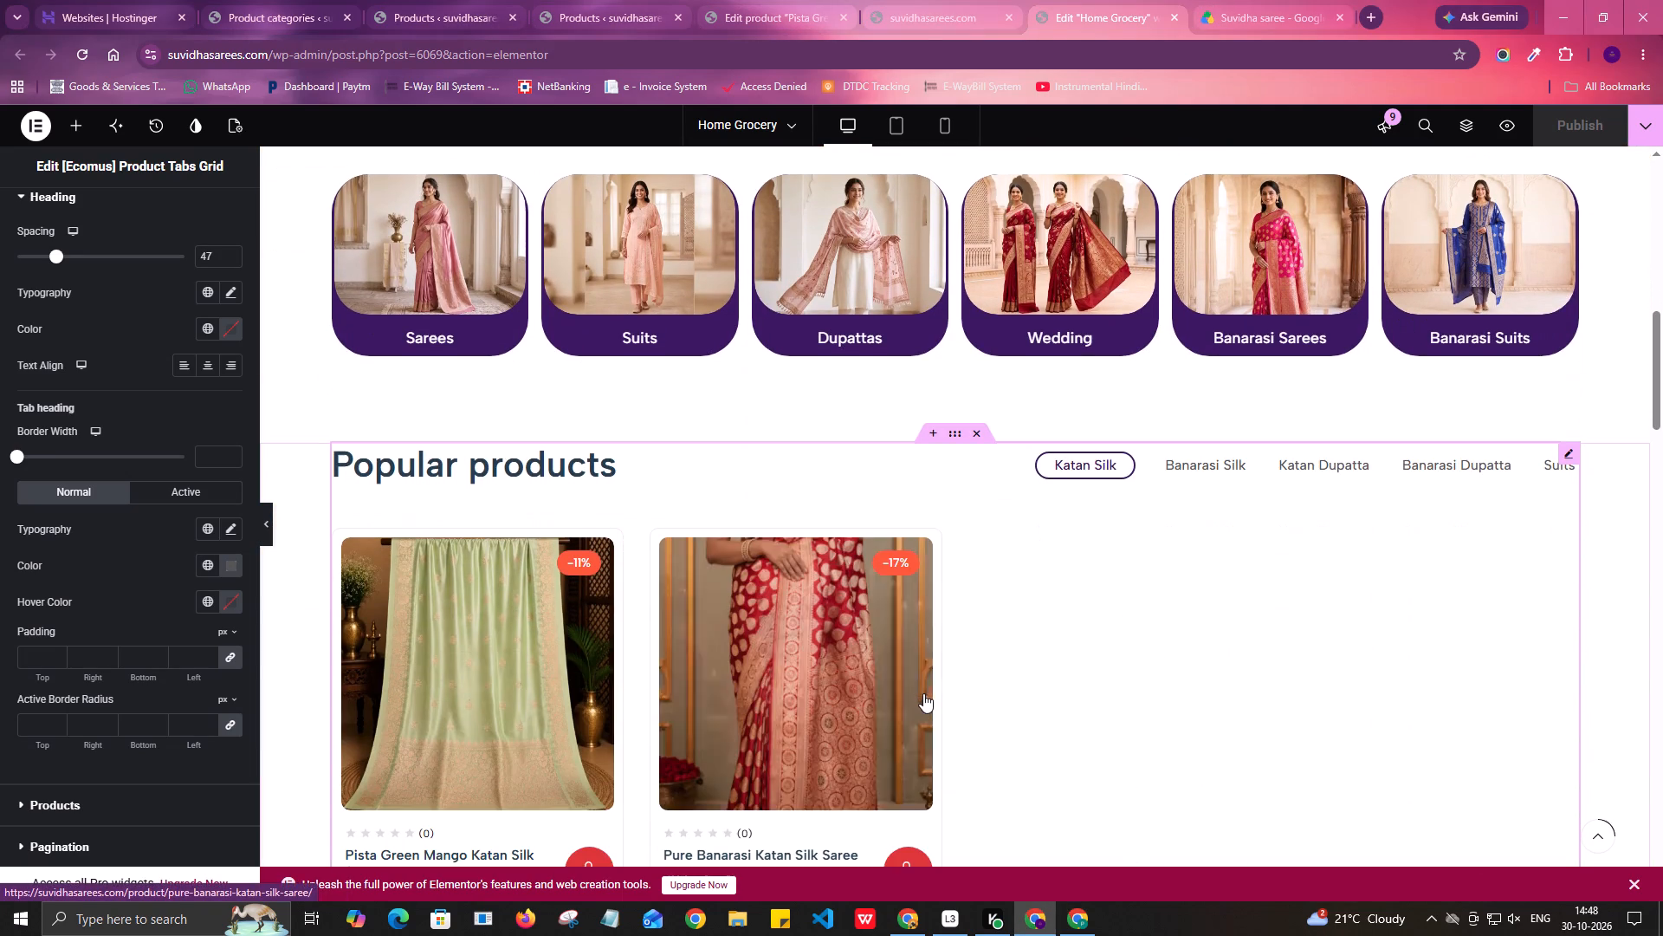
{"action": "scroll", "coordinate": [916, 691], "scroll_direction": "down", "scroll_amount": 3}
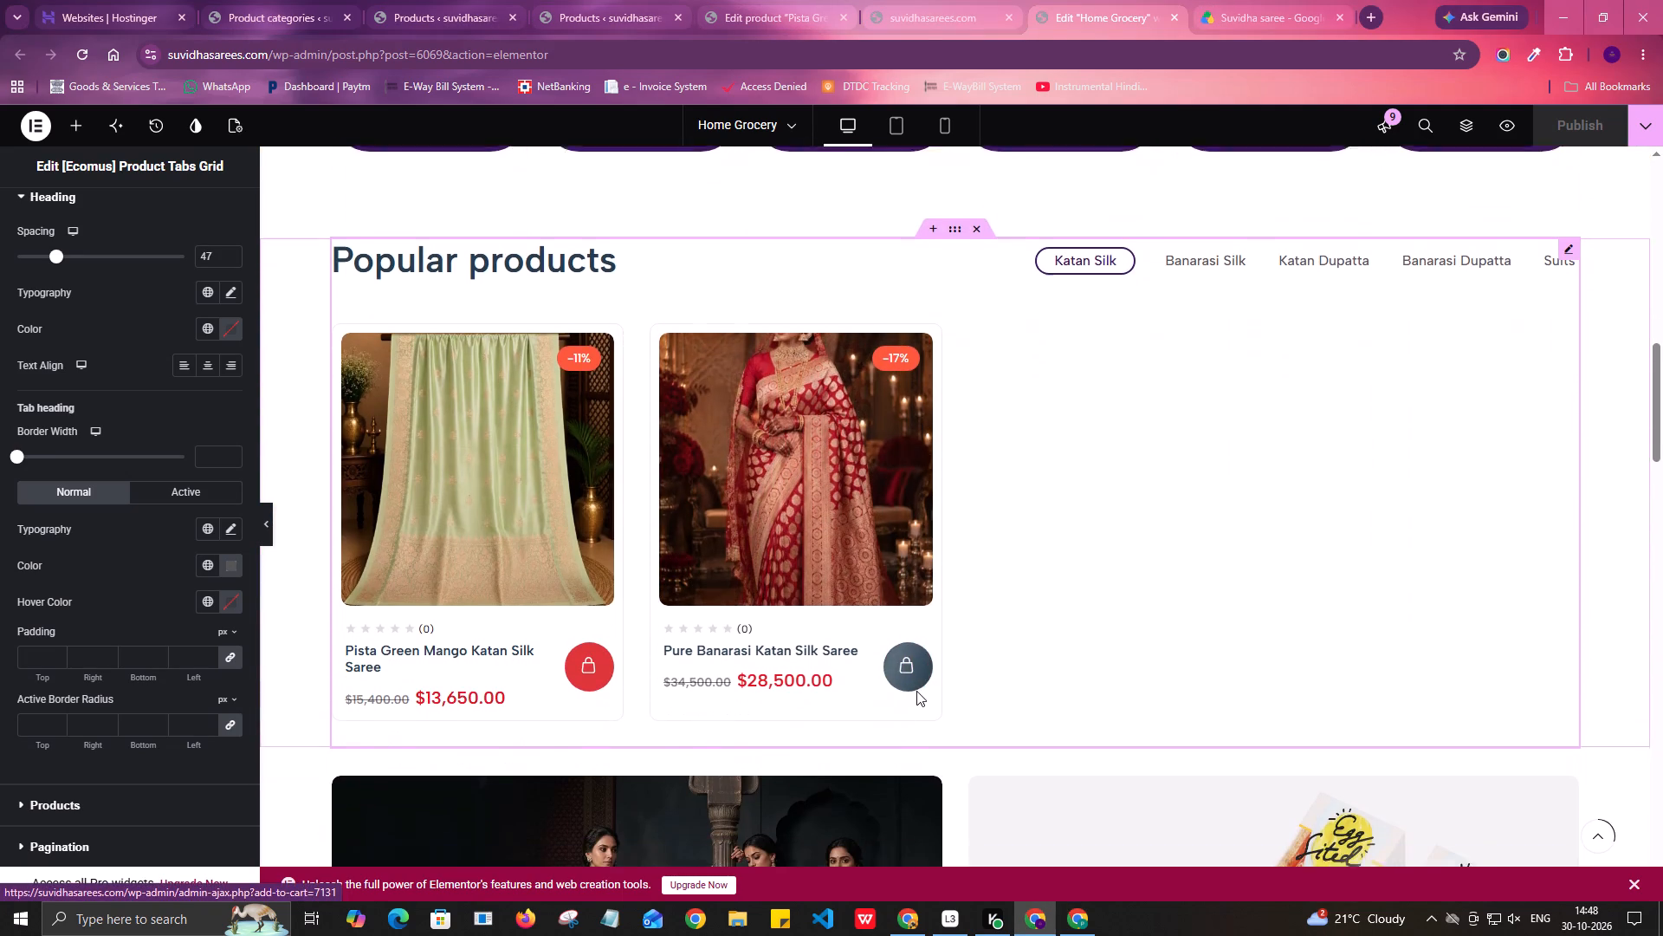
{"action": "scroll", "coordinate": [913, 690], "scroll_direction": "down", "scroll_amount": 3}
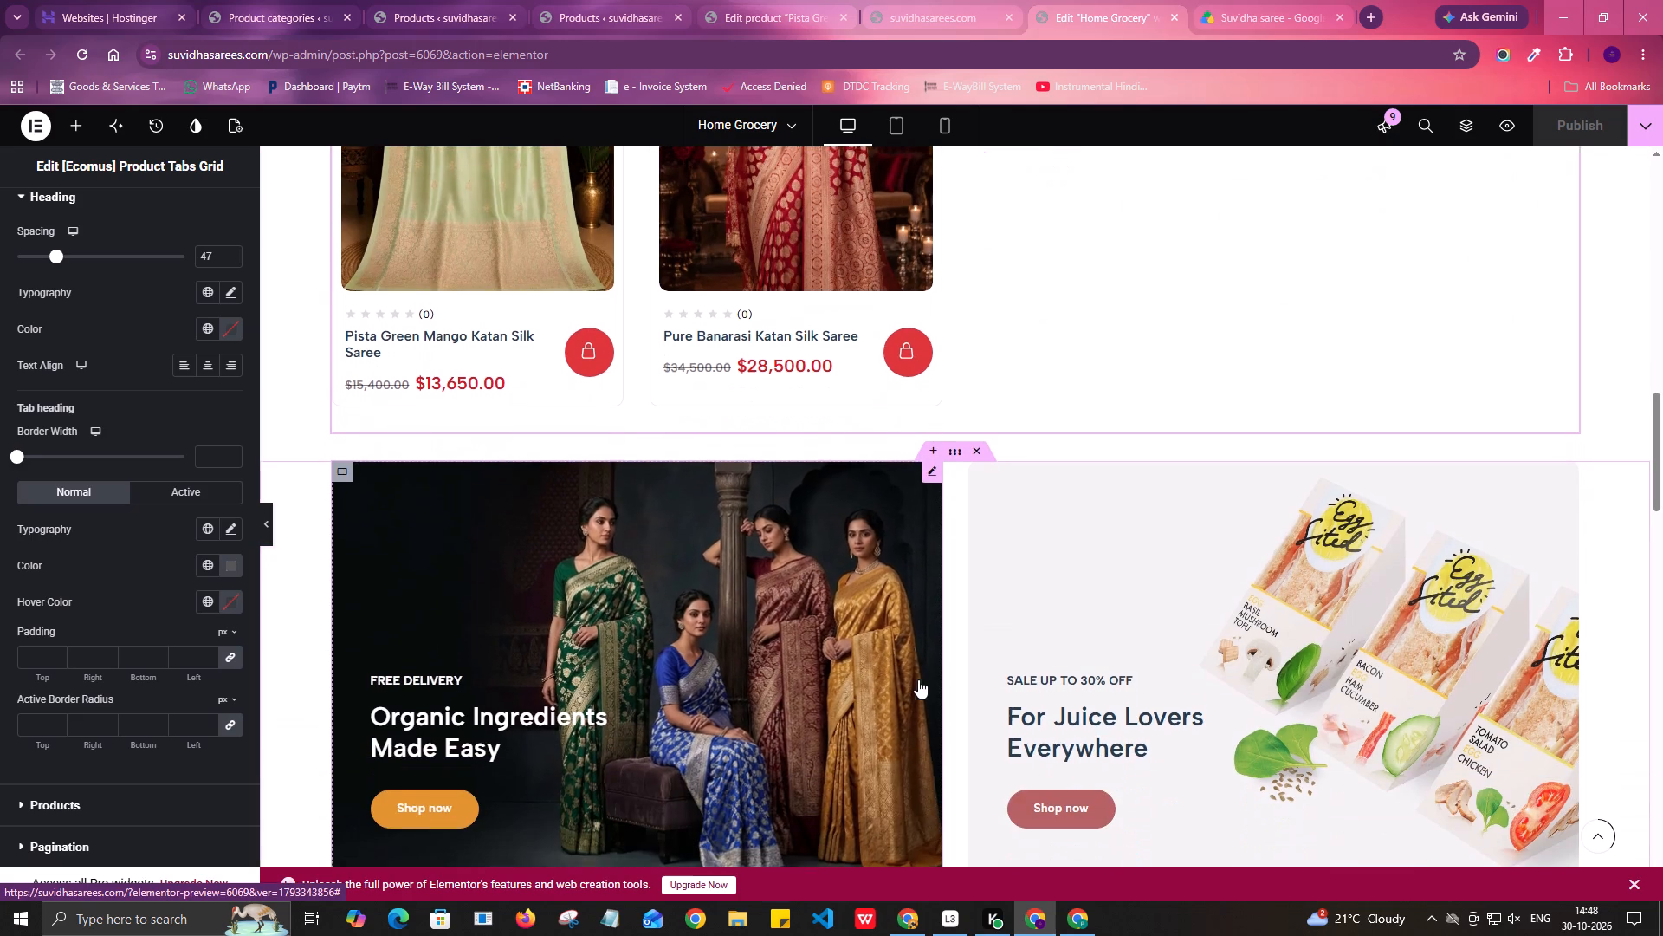
{"action": "scroll", "coordinate": [918, 679], "scroll_direction": "up", "scroll_amount": 3}
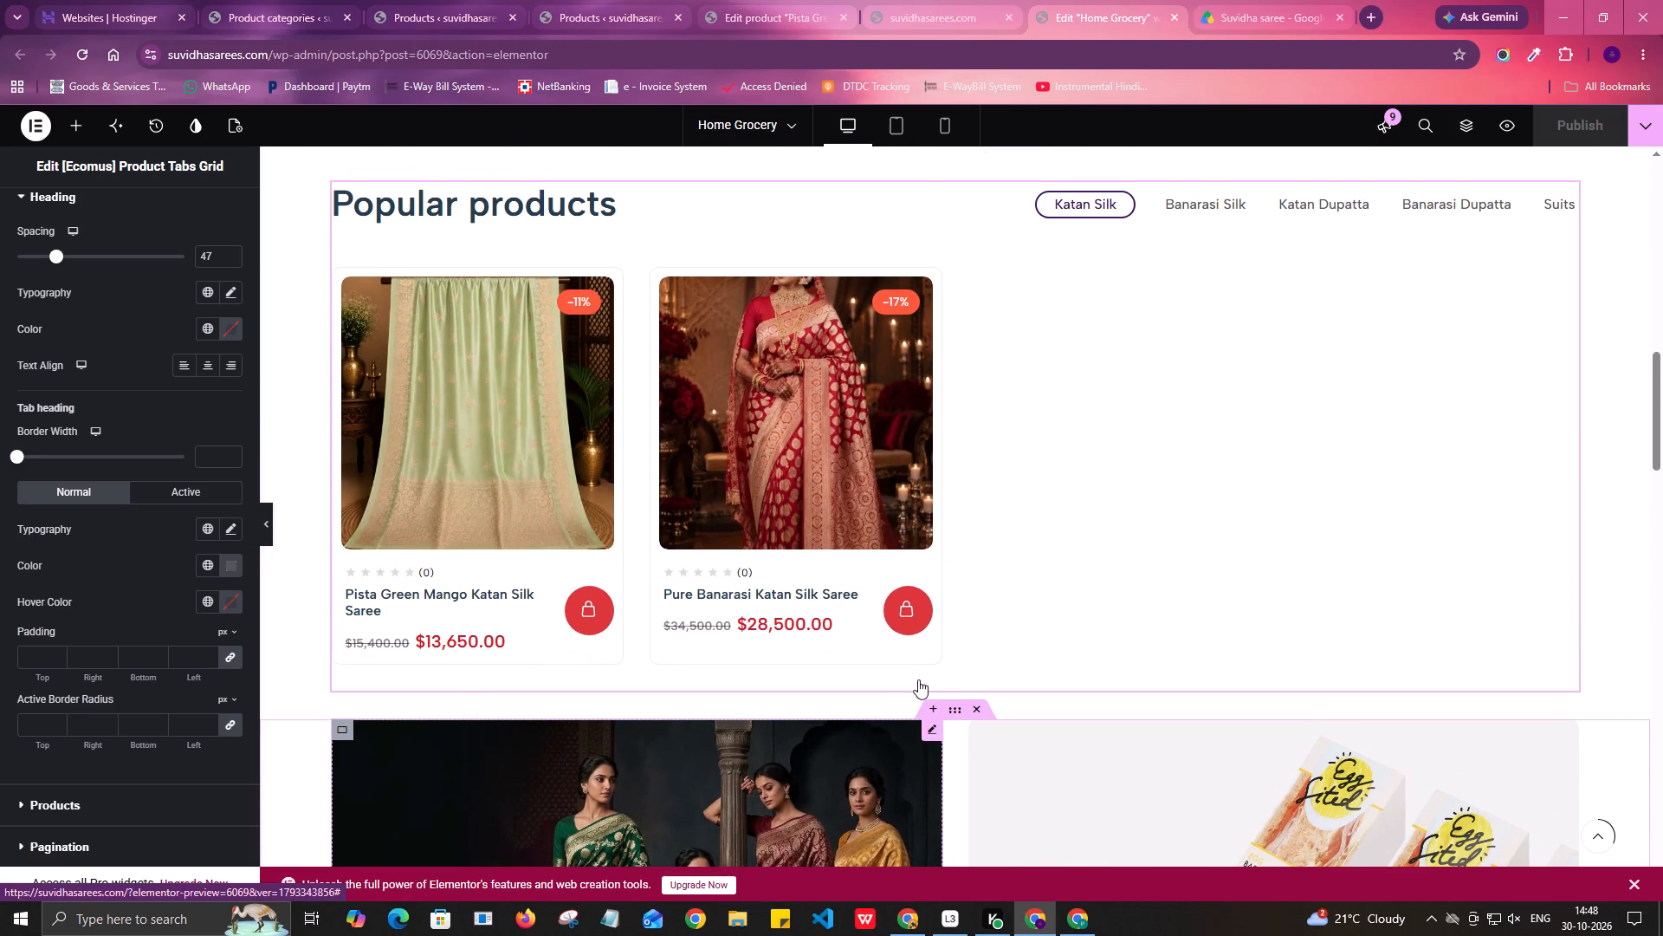
{"action": "scroll", "coordinate": [918, 679], "scroll_direction": "down", "scroll_amount": 3}
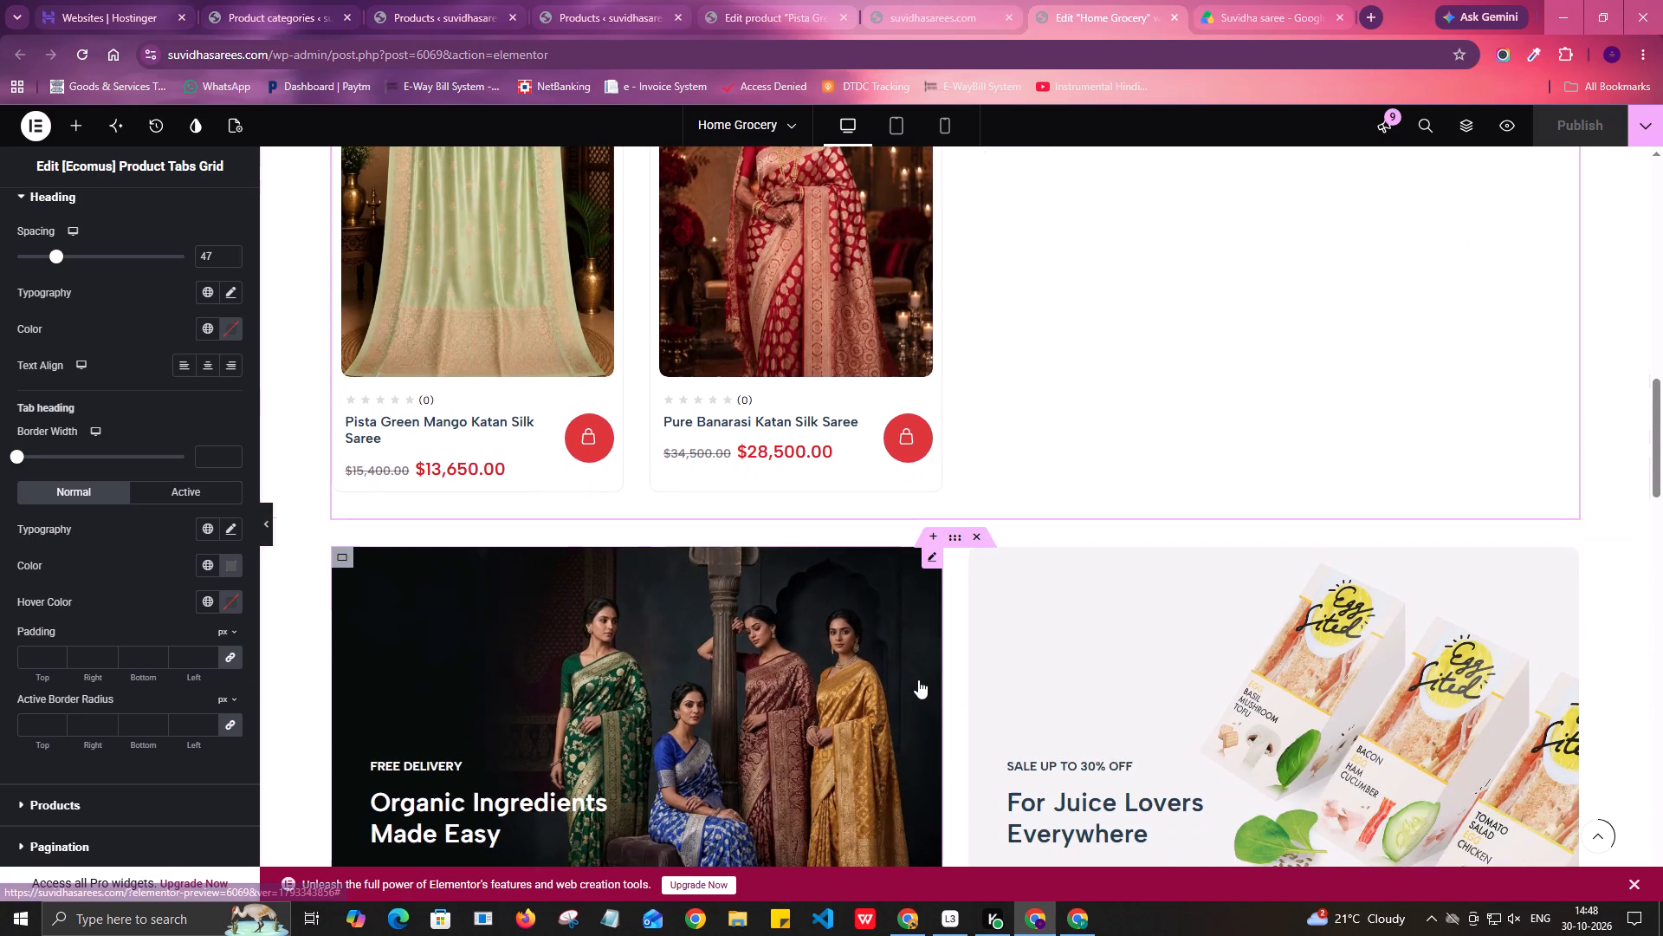
Examine the Deals Of The Day product row, and go back to the Popular products section and the two promotional banners.
{"action": "scroll", "coordinate": [918, 679], "scroll_direction": "down", "scroll_amount": 6}
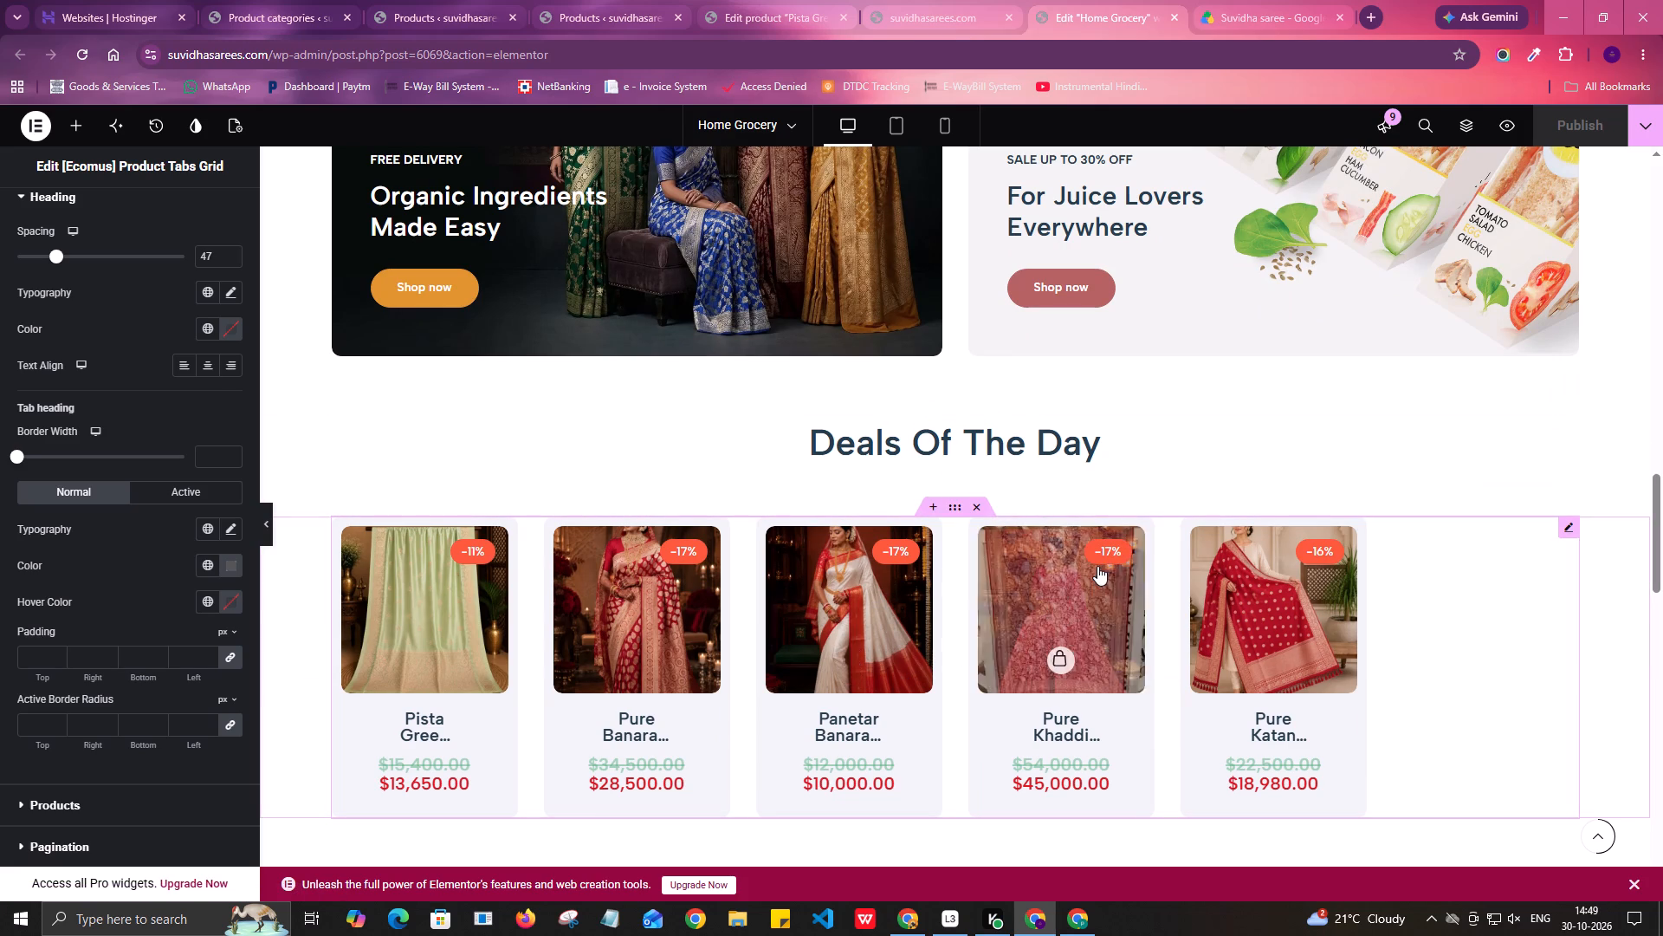
{"action": "scroll", "coordinate": [1032, 576], "scroll_direction": "up", "scroll_amount": 9}
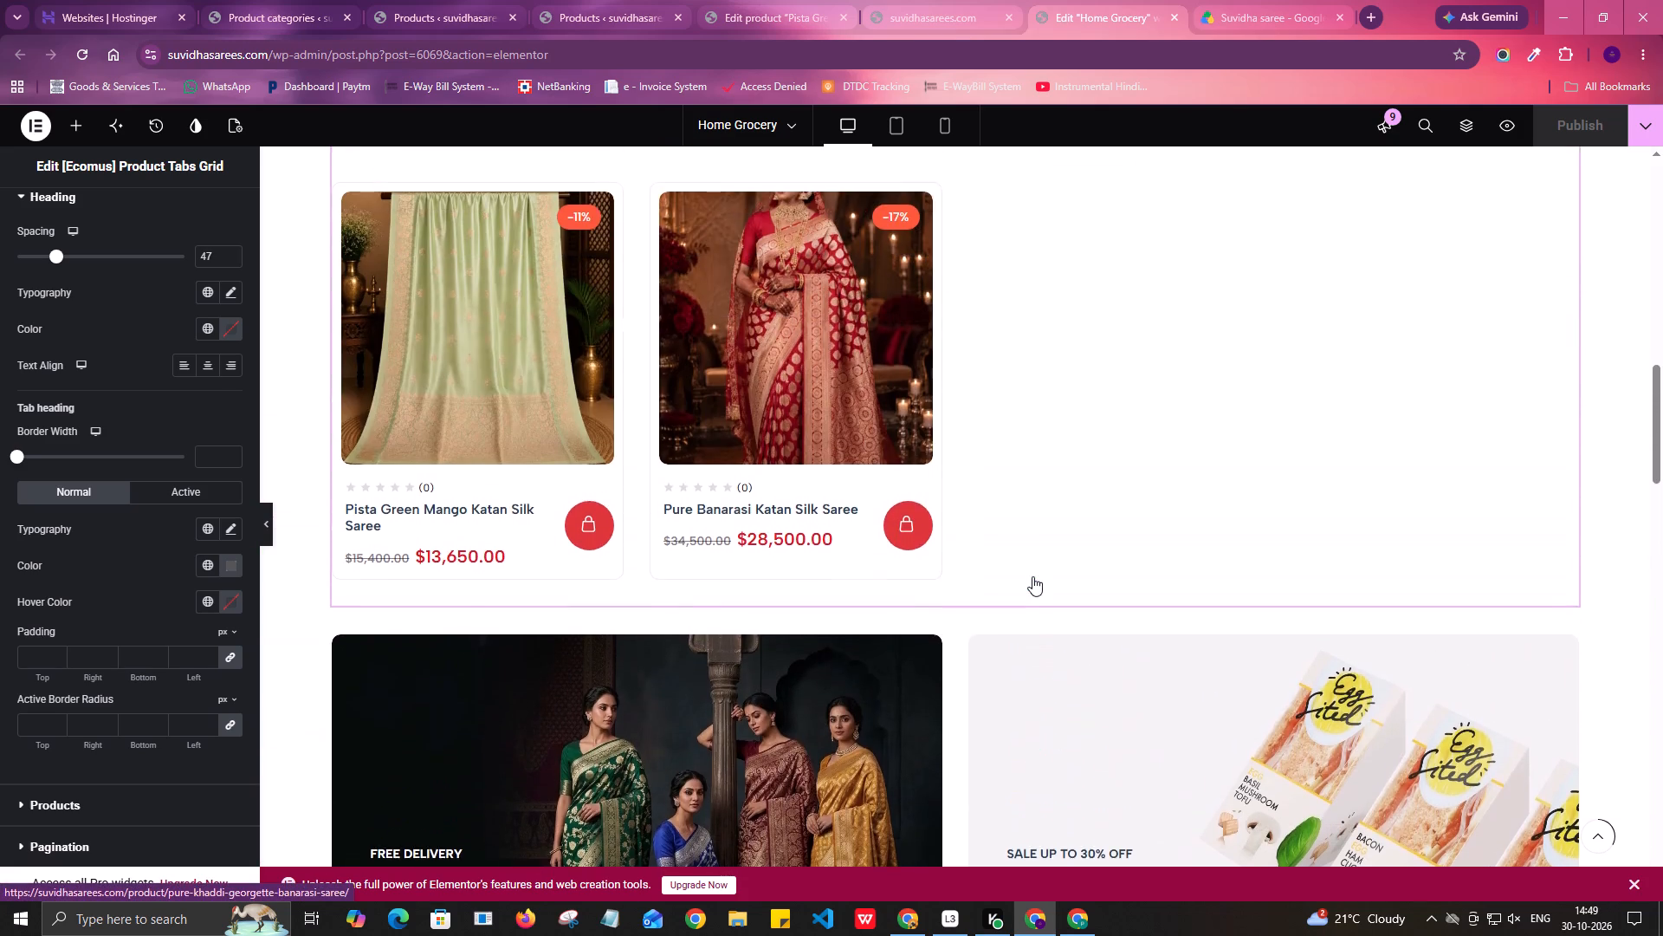
{"action": "scroll", "coordinate": [1032, 576], "scroll_direction": "up", "scroll_amount": 1}
{"action": "scroll", "coordinate": [1032, 576], "scroll_direction": "down", "scroll_amount": 4}
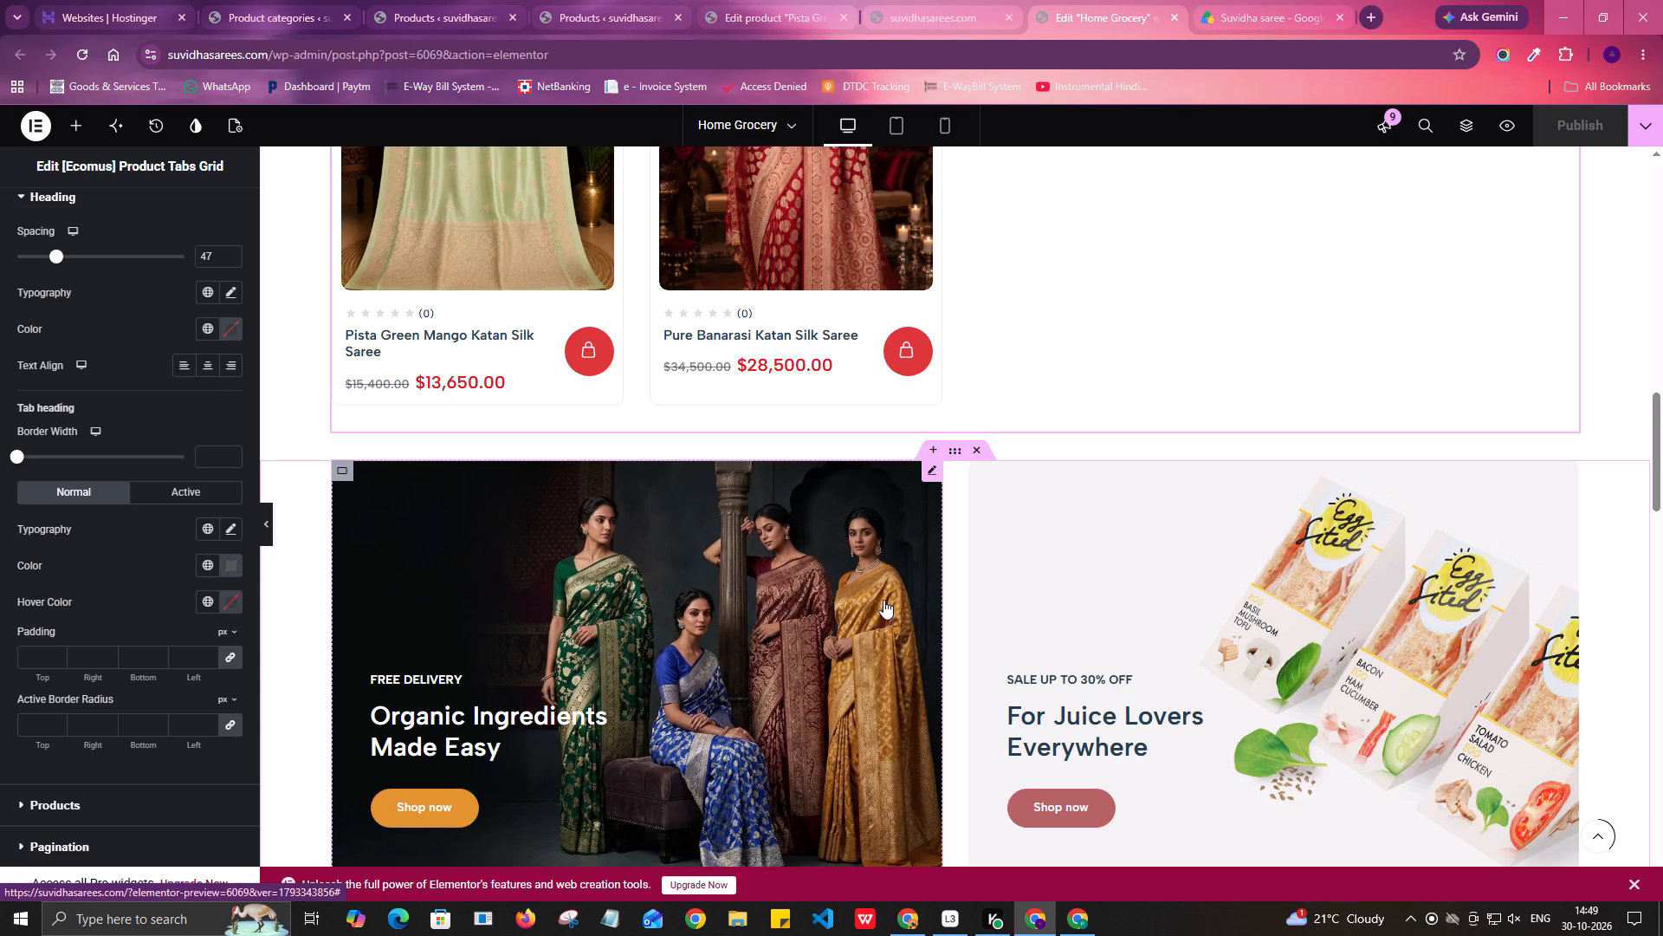
{"action": "scroll", "coordinate": [879, 582], "scroll_direction": "down", "scroll_amount": 1}
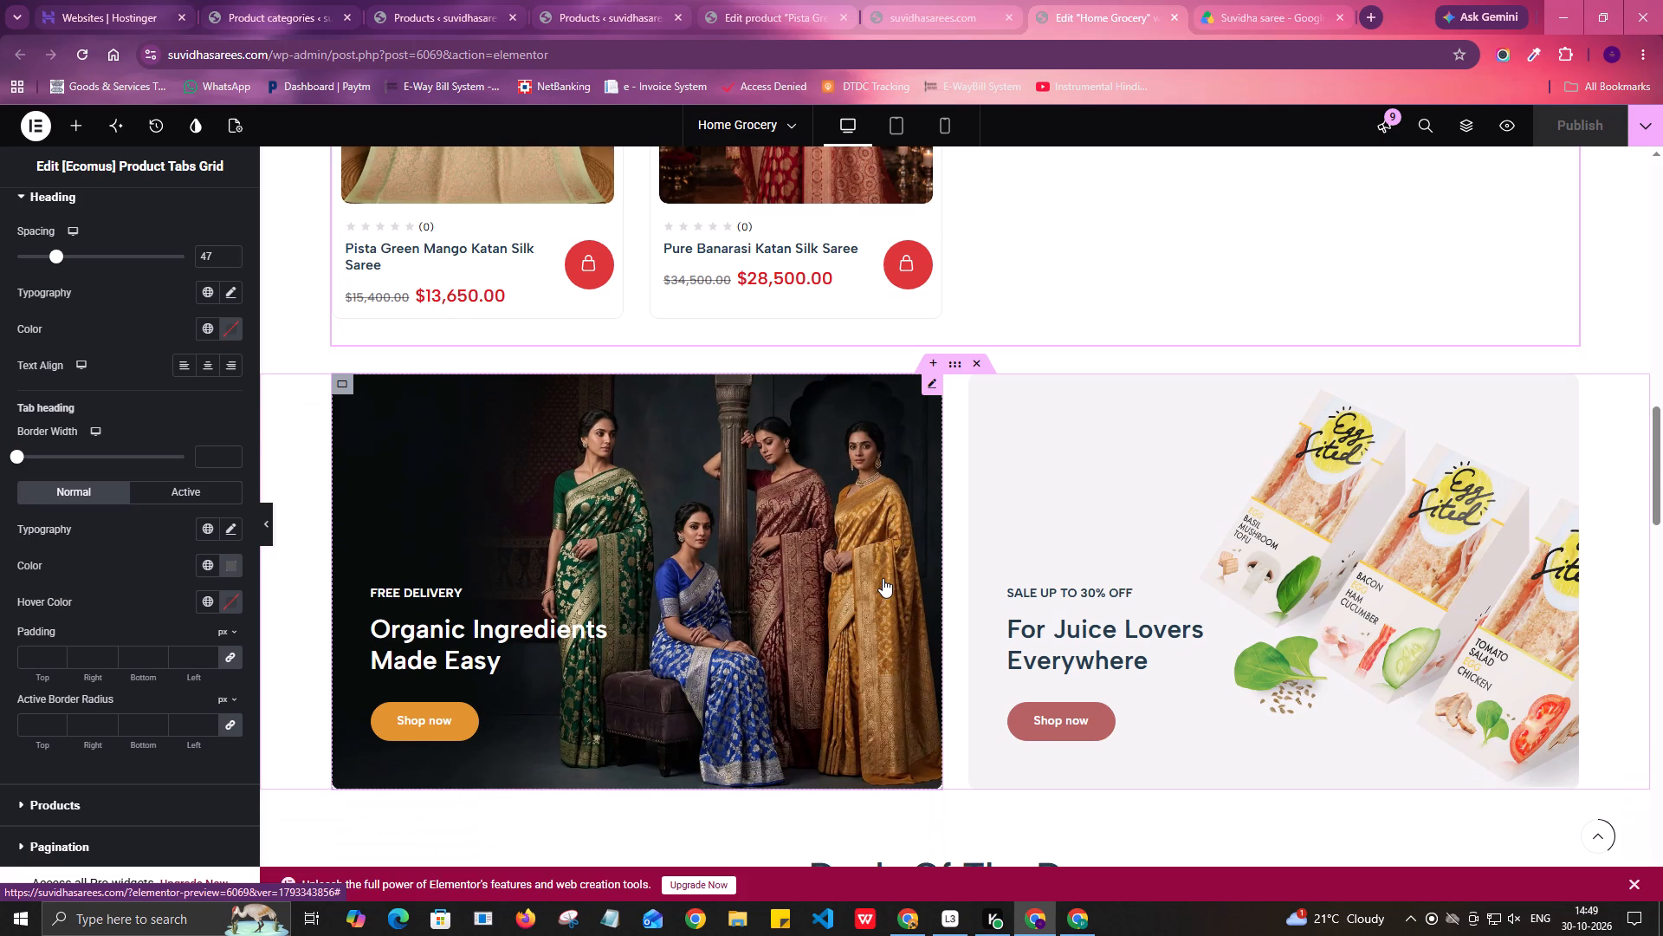
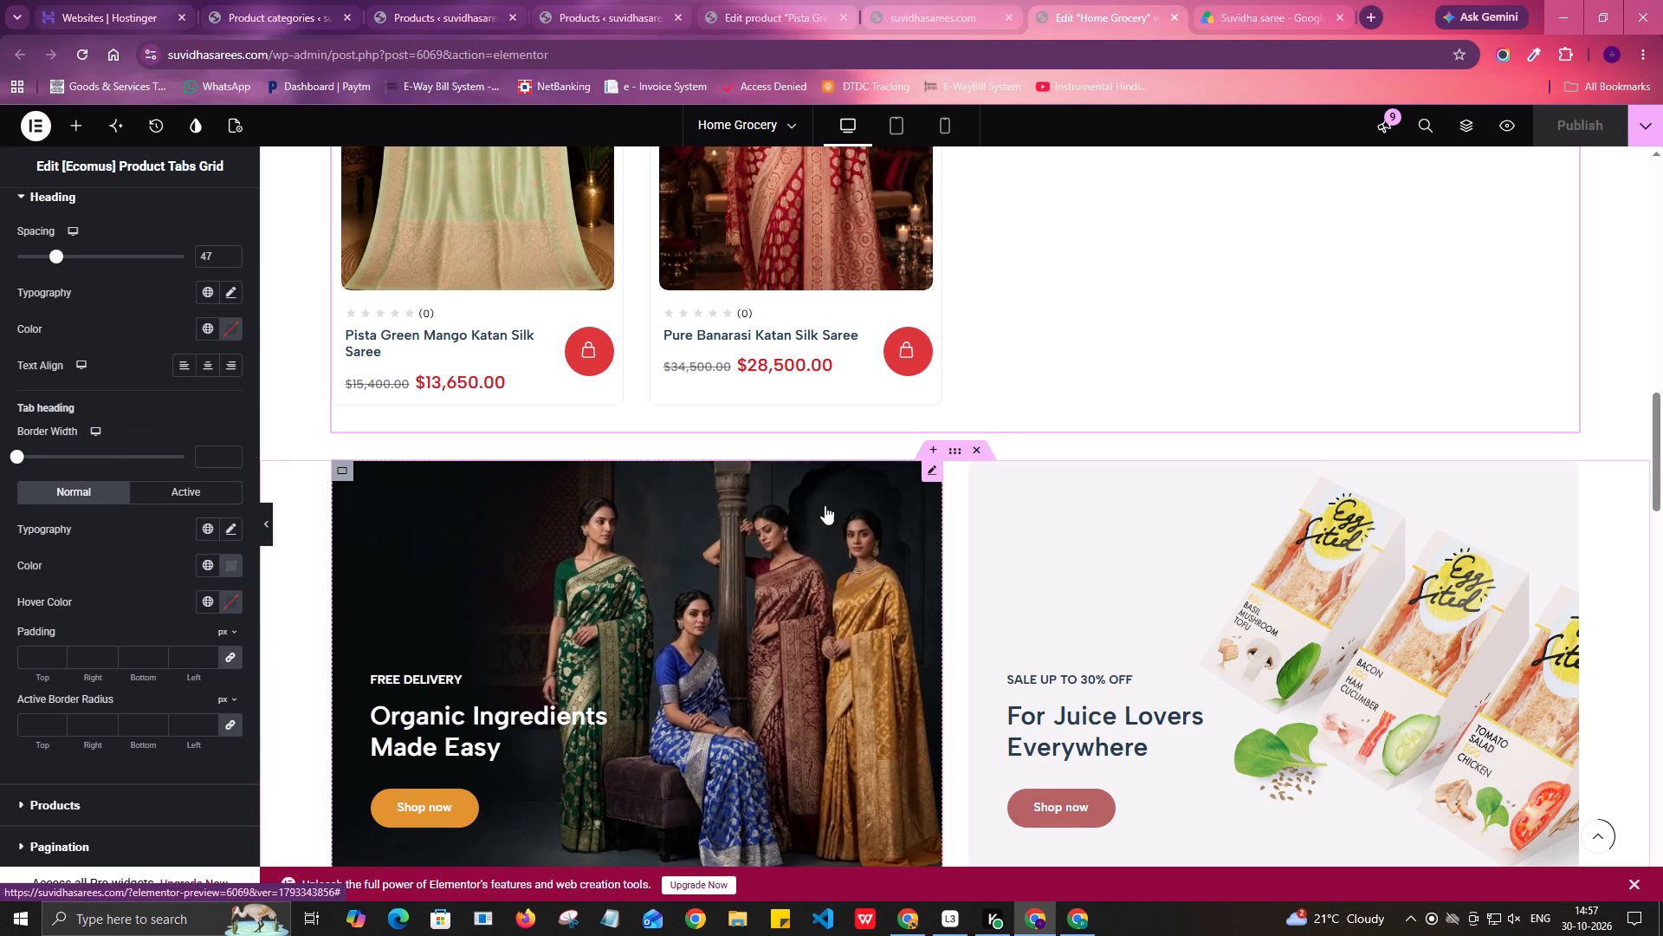
Examine the Popular products section and its spacing relative to the category tiles above and the promotional banners below.
{"action": "scroll", "coordinate": [849, 505], "scroll_direction": "up", "scroll_amount": 7}
{"action": "scroll", "coordinate": [851, 505], "scroll_direction": "down", "scroll_amount": 3}
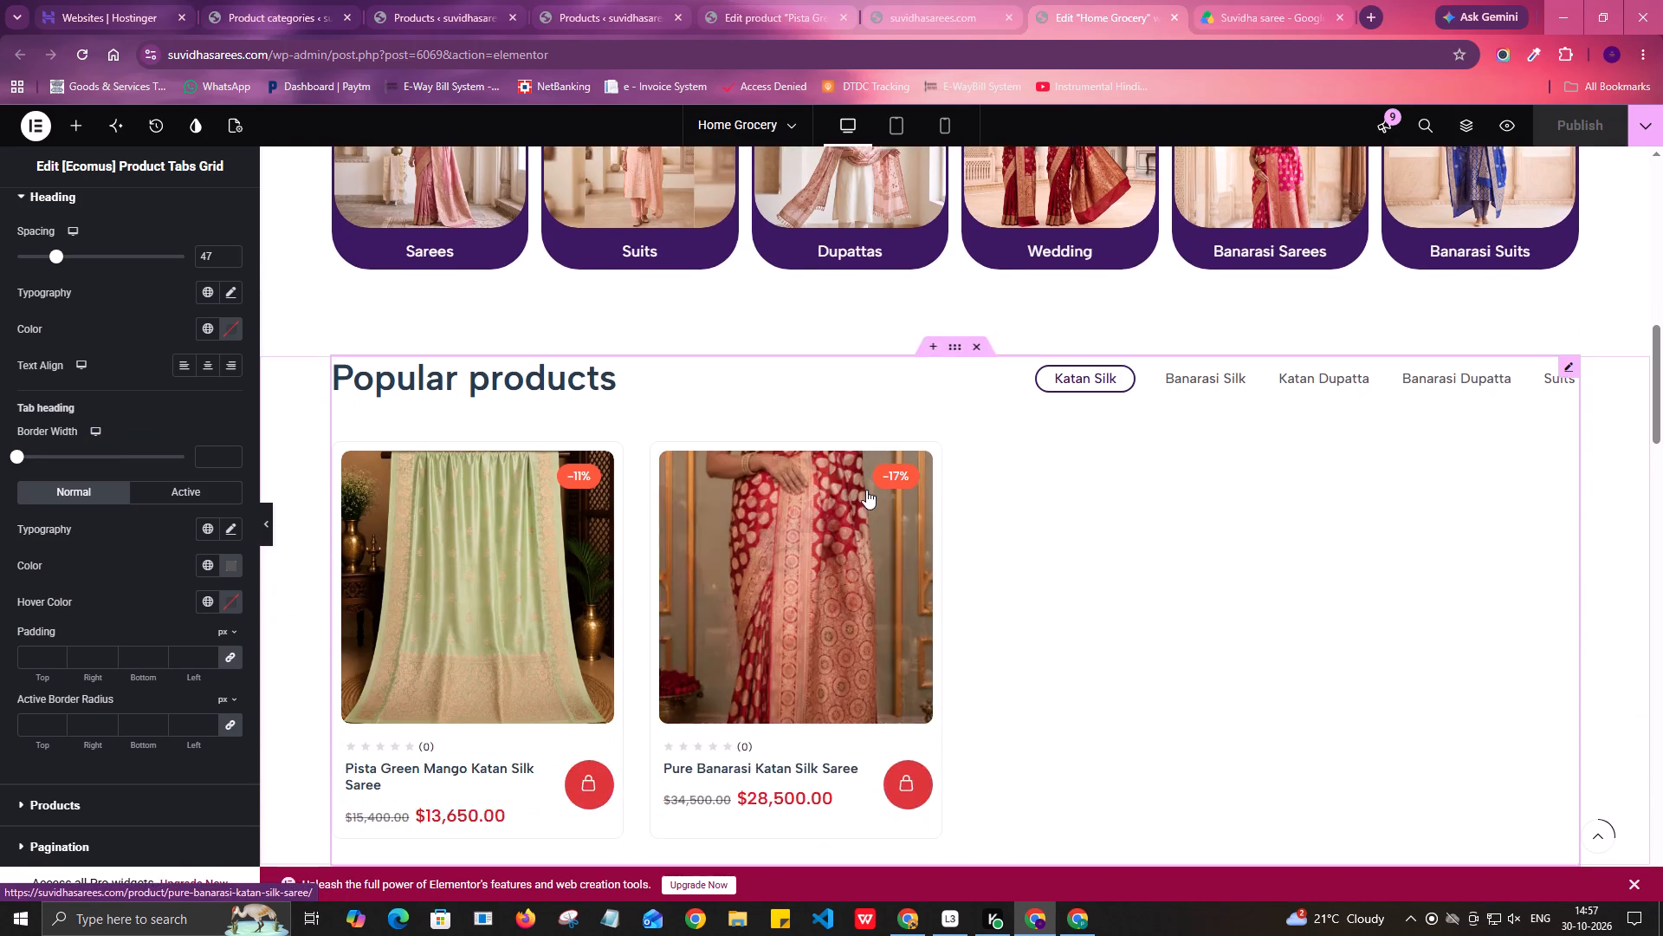
{"action": "scroll", "coordinate": [864, 488], "scroll_direction": "down", "scroll_amount": 3}
{"action": "scroll", "coordinate": [864, 488], "scroll_direction": "up", "scroll_amount": 3}
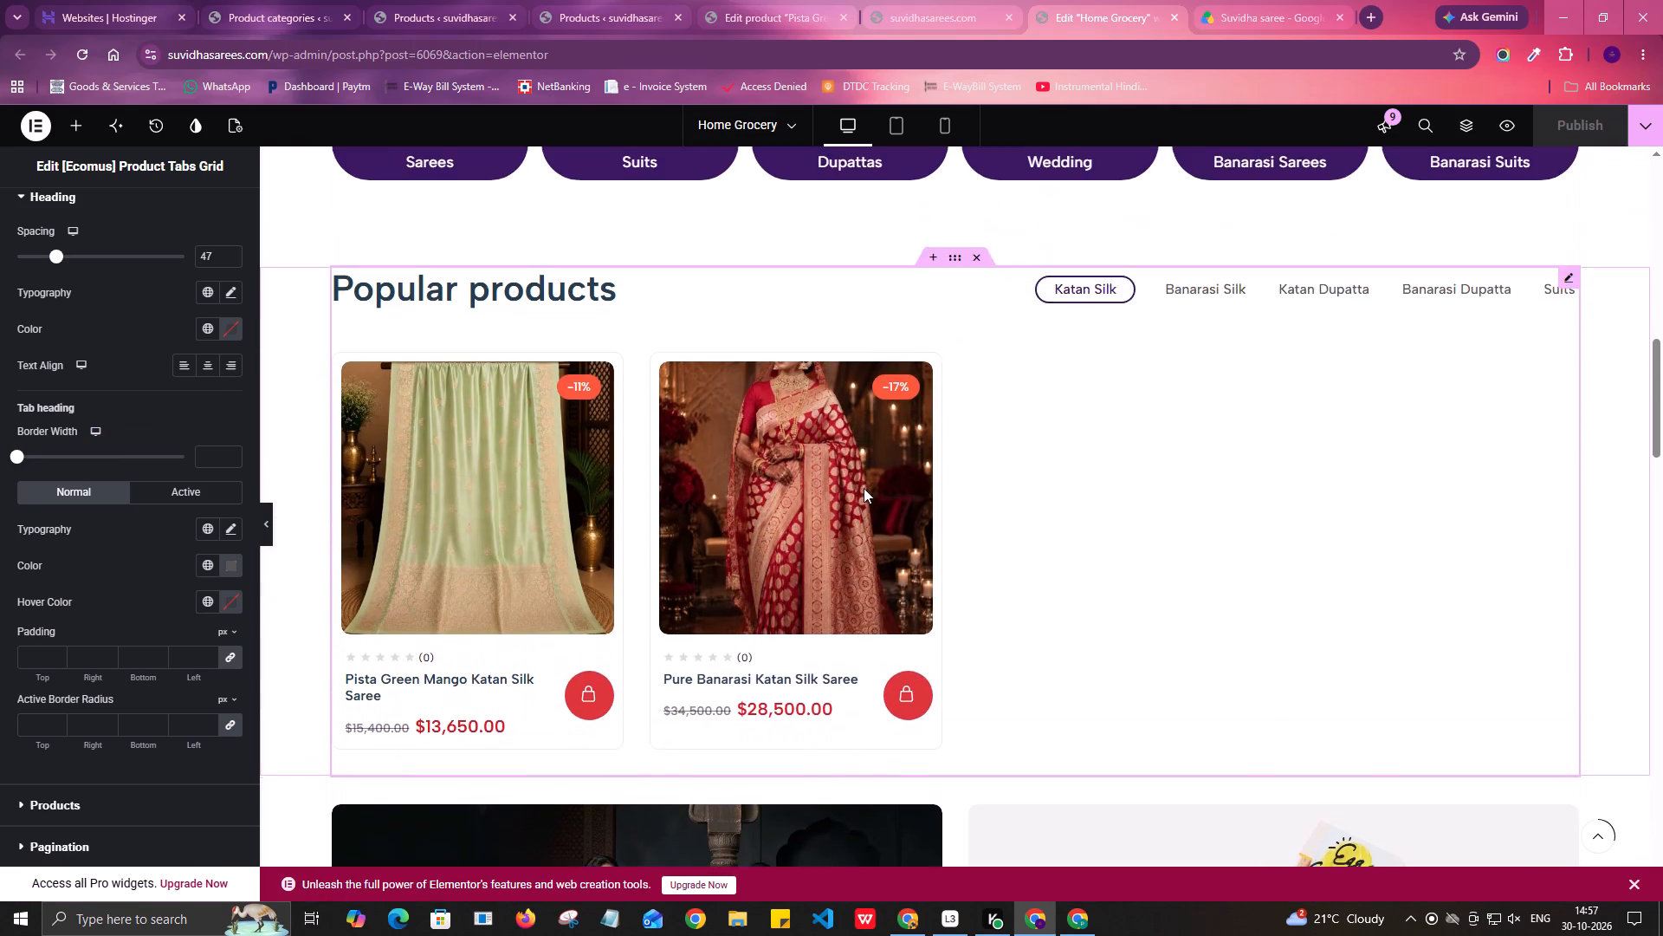
{"action": "scroll", "coordinate": [864, 488], "scroll_direction": "up", "scroll_amount": 1}
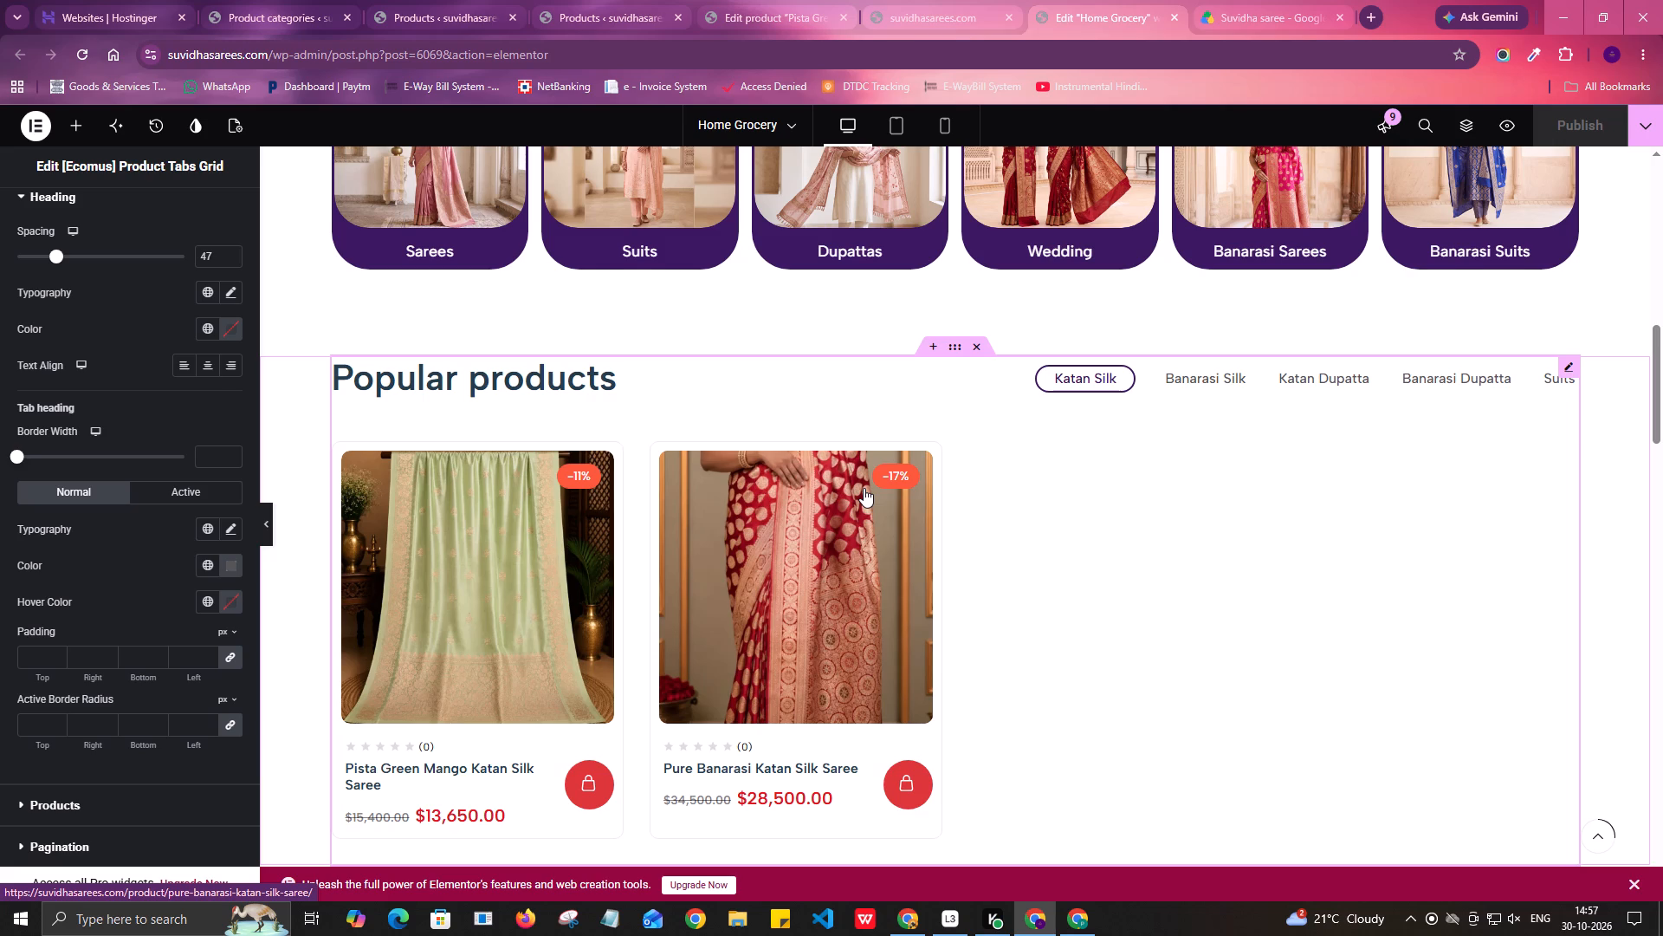
{"action": "scroll", "coordinate": [864, 488], "scroll_direction": "down", "scroll_amount": 2}
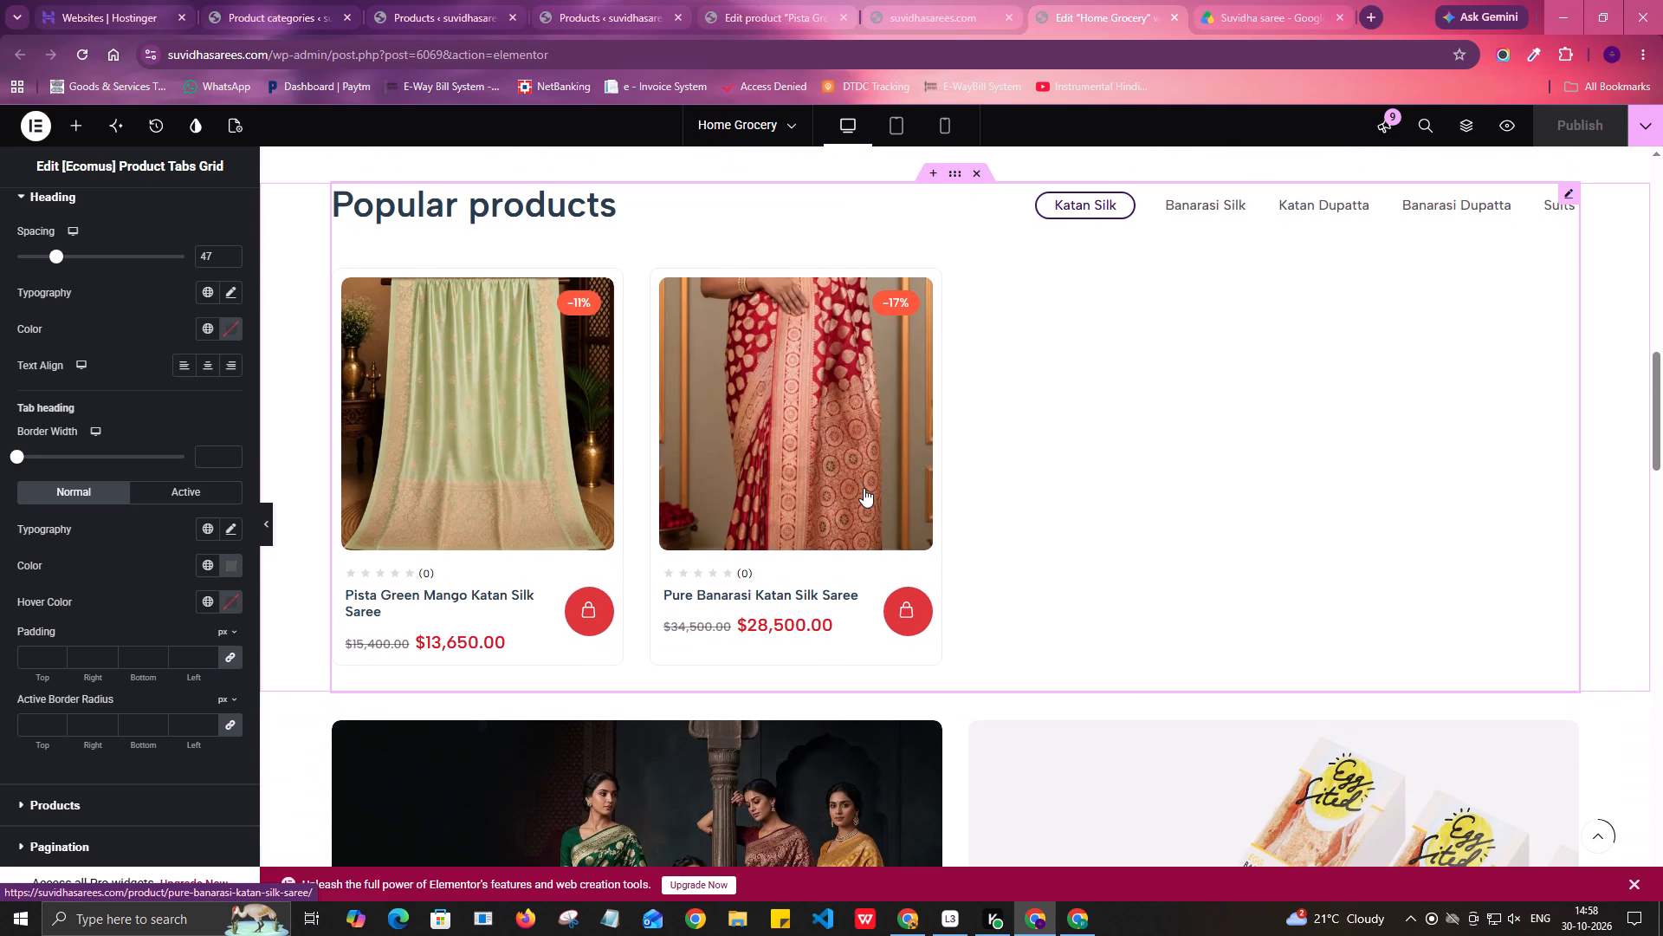
Duplicate the container holding the two promotional banners beneath the Popular products section.
{"action": "scroll", "coordinate": [864, 488], "scroll_direction": "down", "scroll_amount": 5}
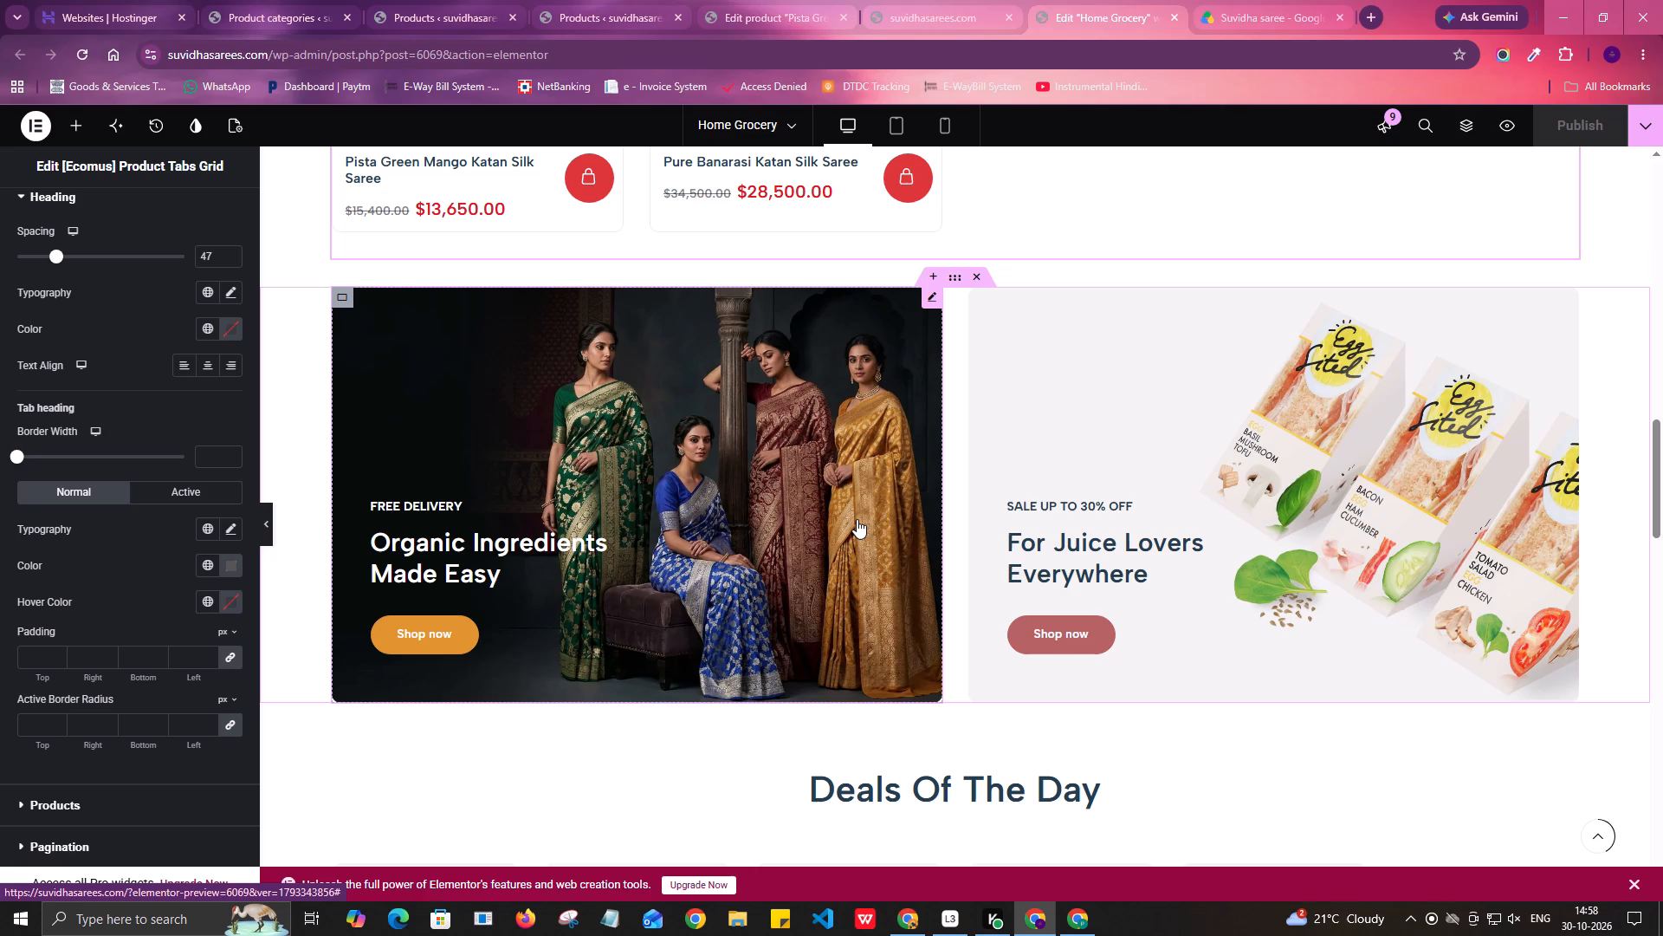
{"action": "right_click", "coordinate": [956, 277]}
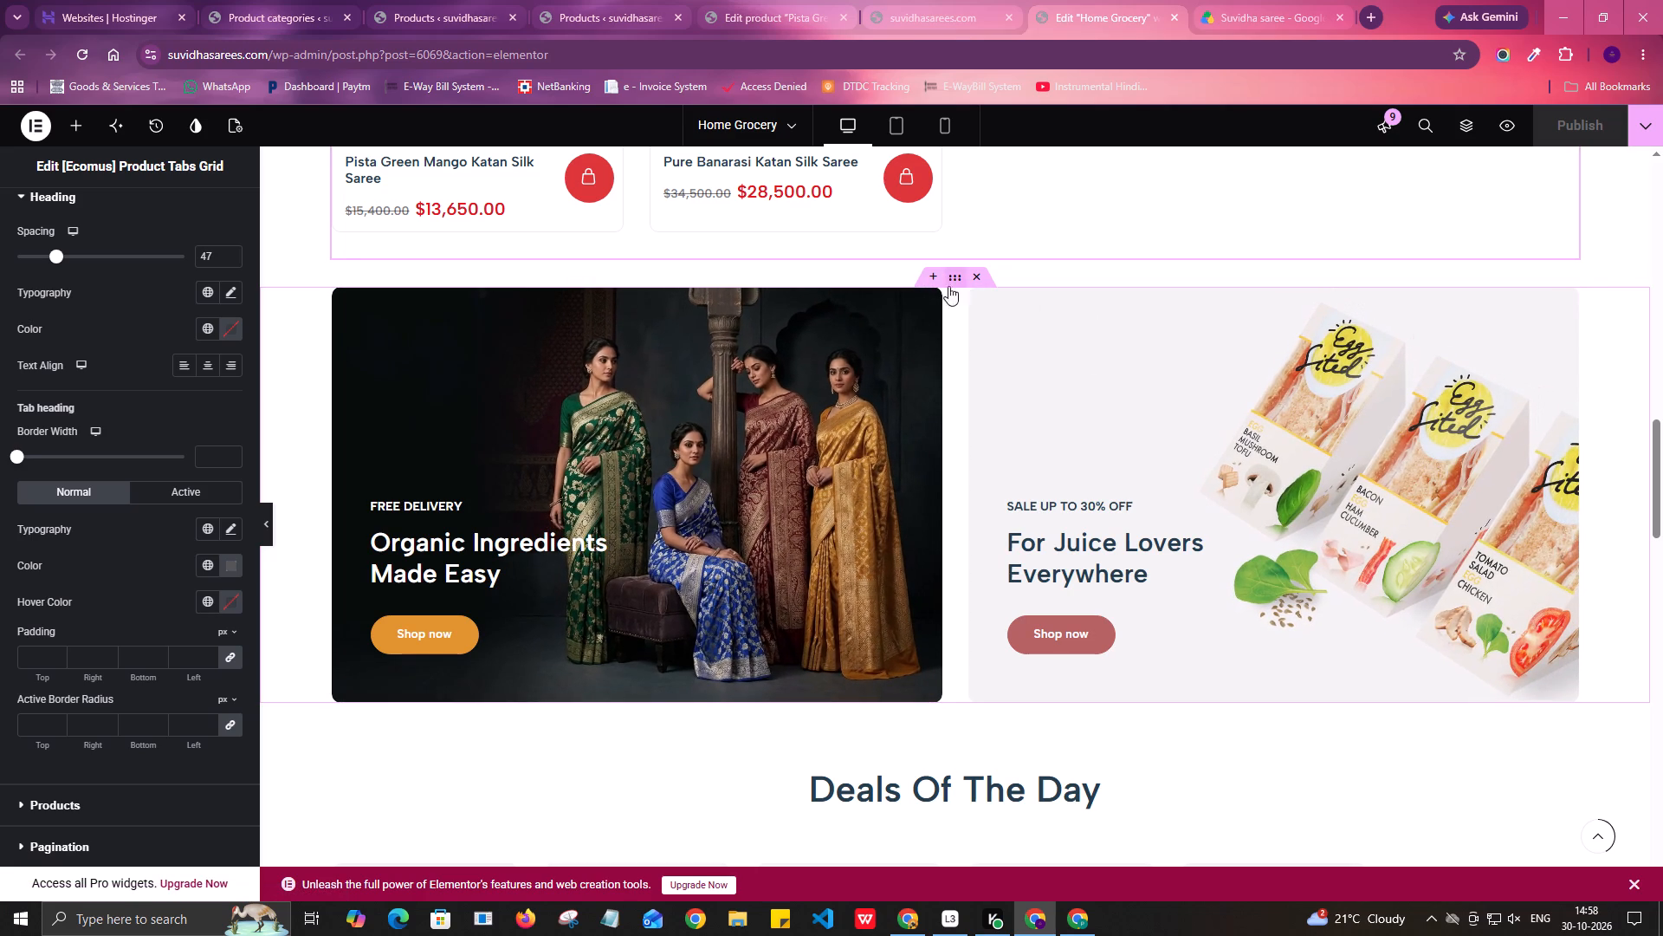
{"action": "left_click", "coordinate": [991, 328]}
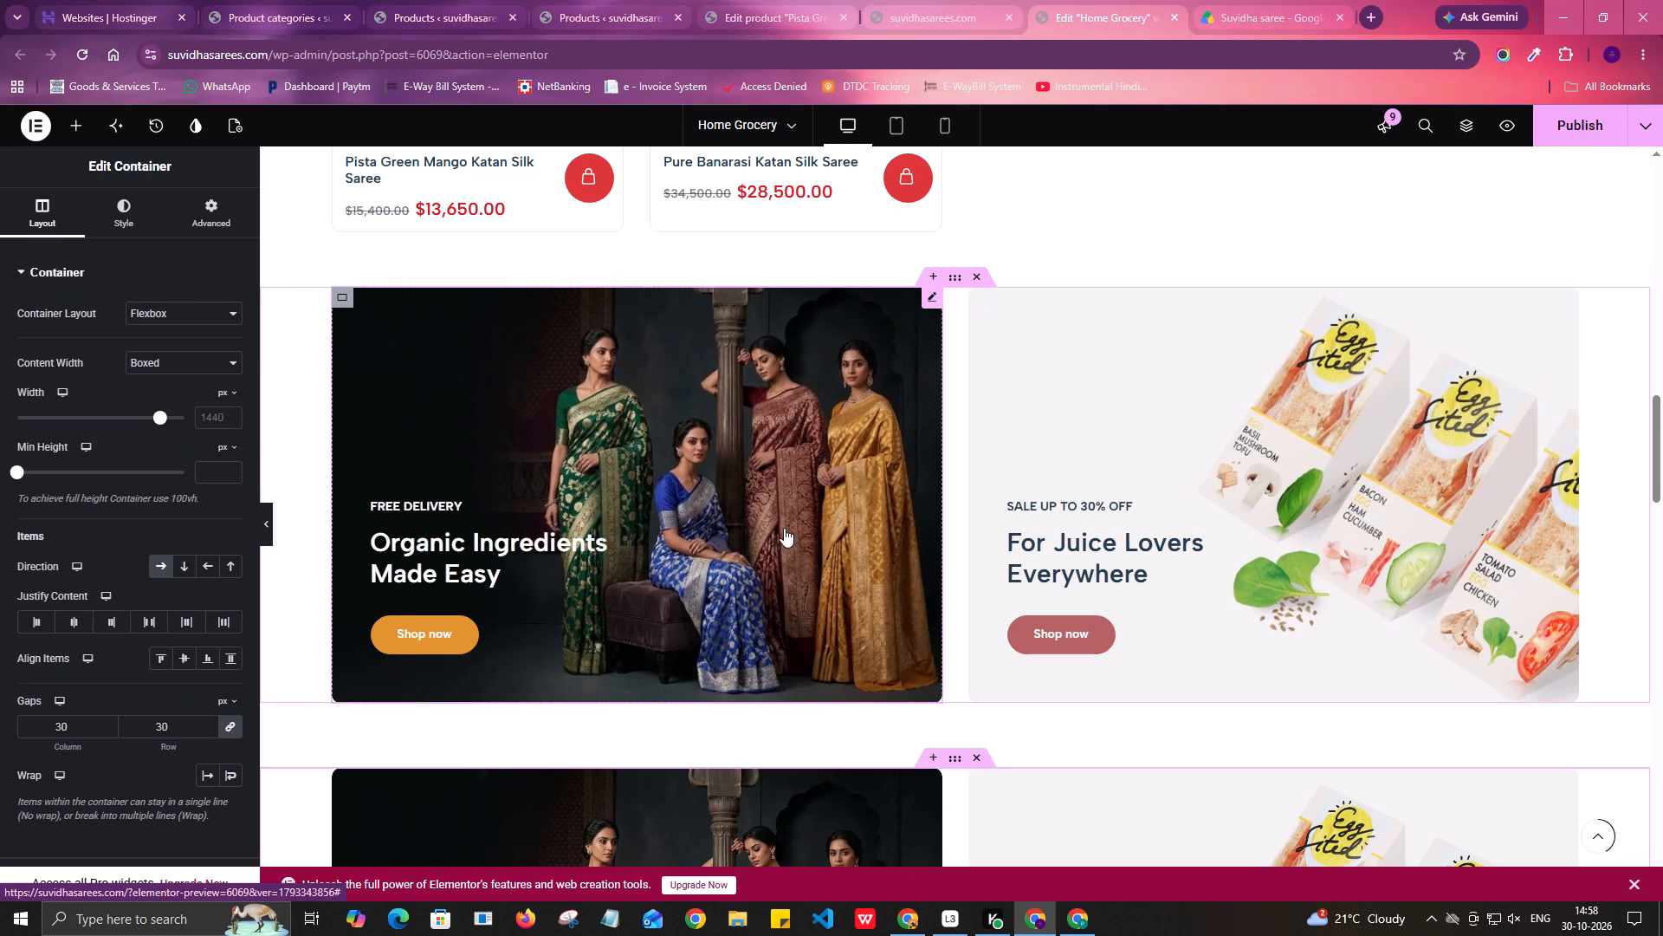
Delete the "For Juice Lovers Everywhere" banner from the duplicated banner row.
{"action": "scroll", "coordinate": [784, 528], "scroll_direction": "down", "scroll_amount": 1}
{"action": "scroll", "coordinate": [959, 707], "scroll_direction": "down", "scroll_amount": 2}
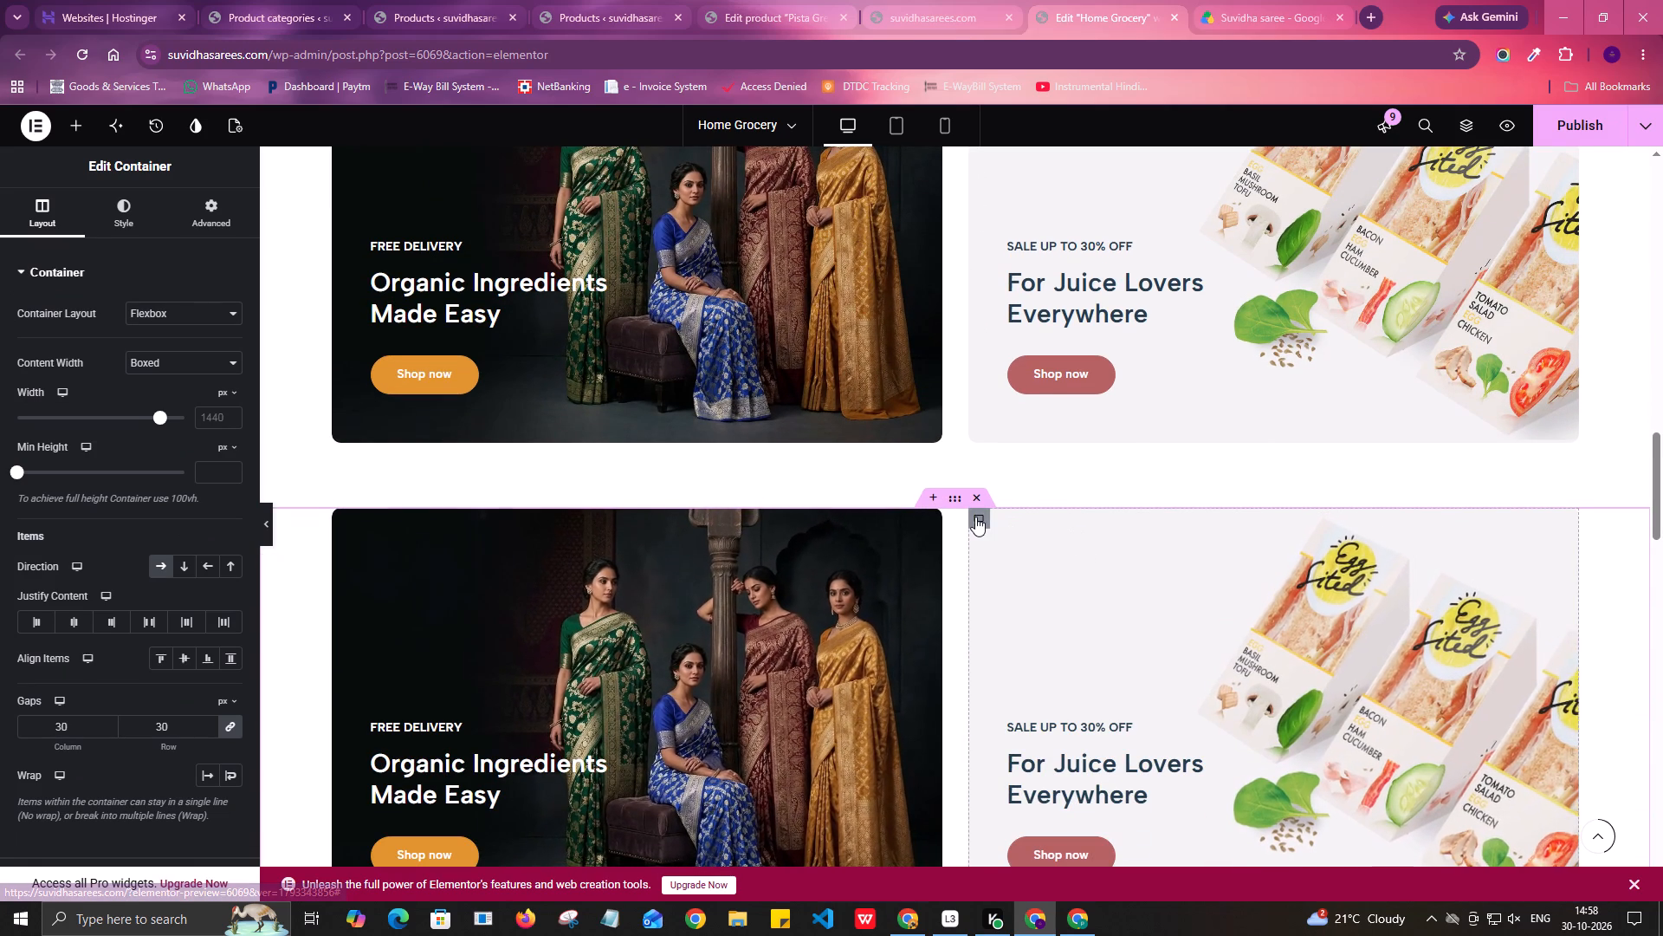
{"action": "right_click", "coordinate": [975, 517]}
{"action": "left_click", "coordinate": [1024, 874]}
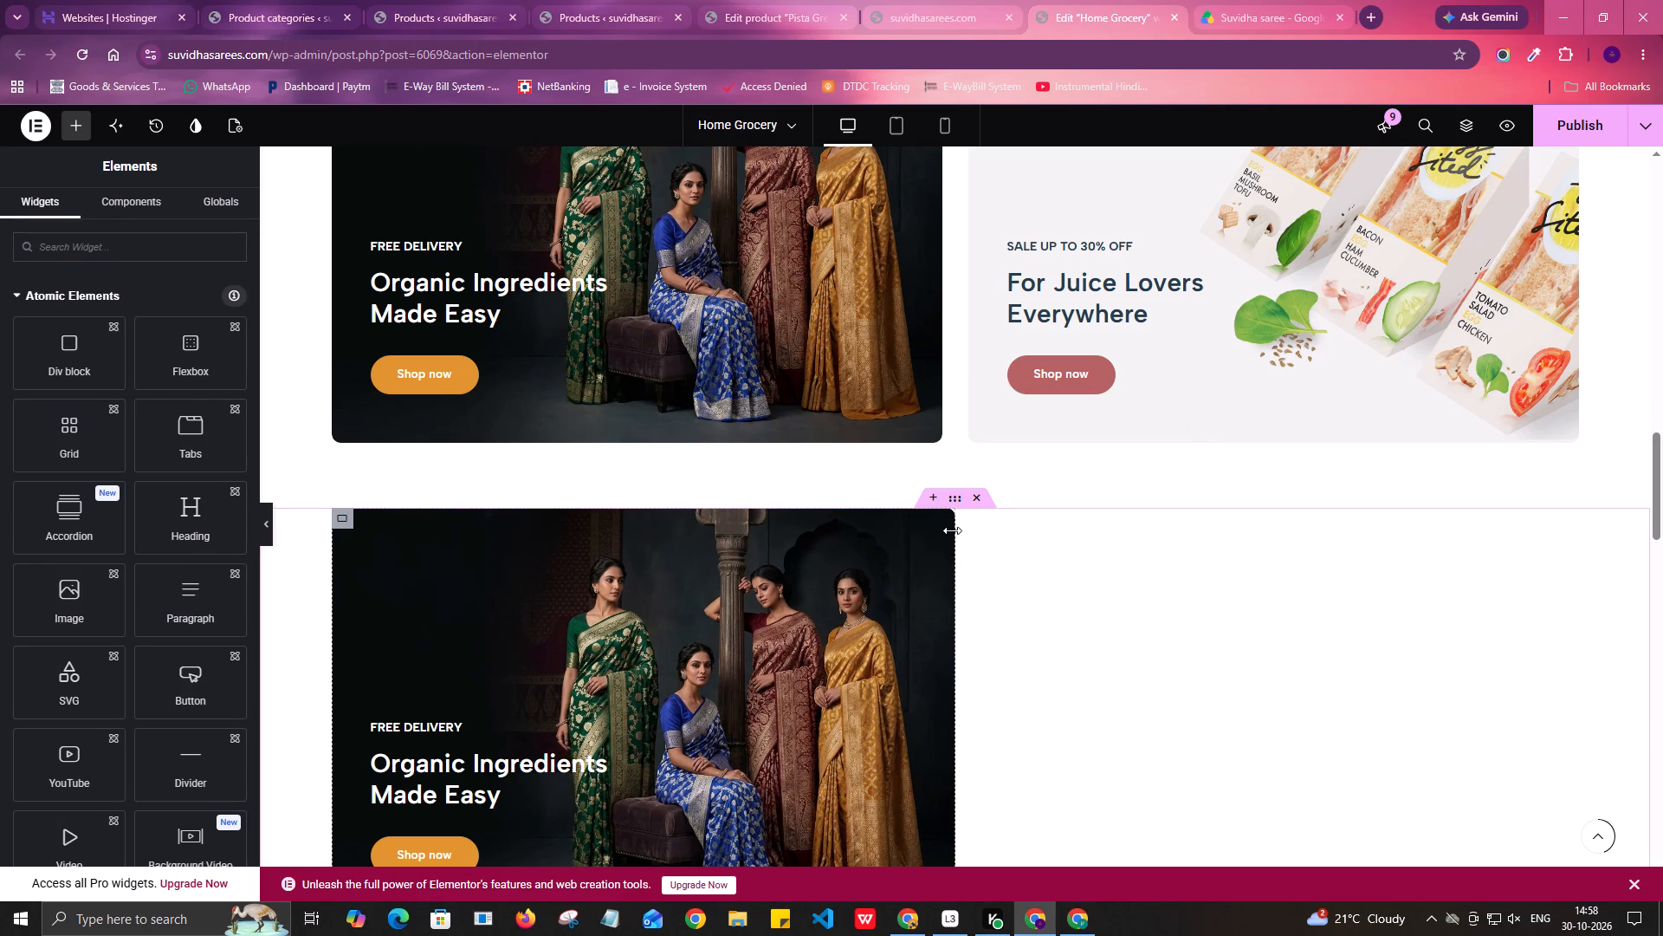
Set the width of the remaining "Organic Ingredients Made Easy" banner container in the duplicated row to 100%.
{"action": "left_click", "coordinate": [338, 518]}
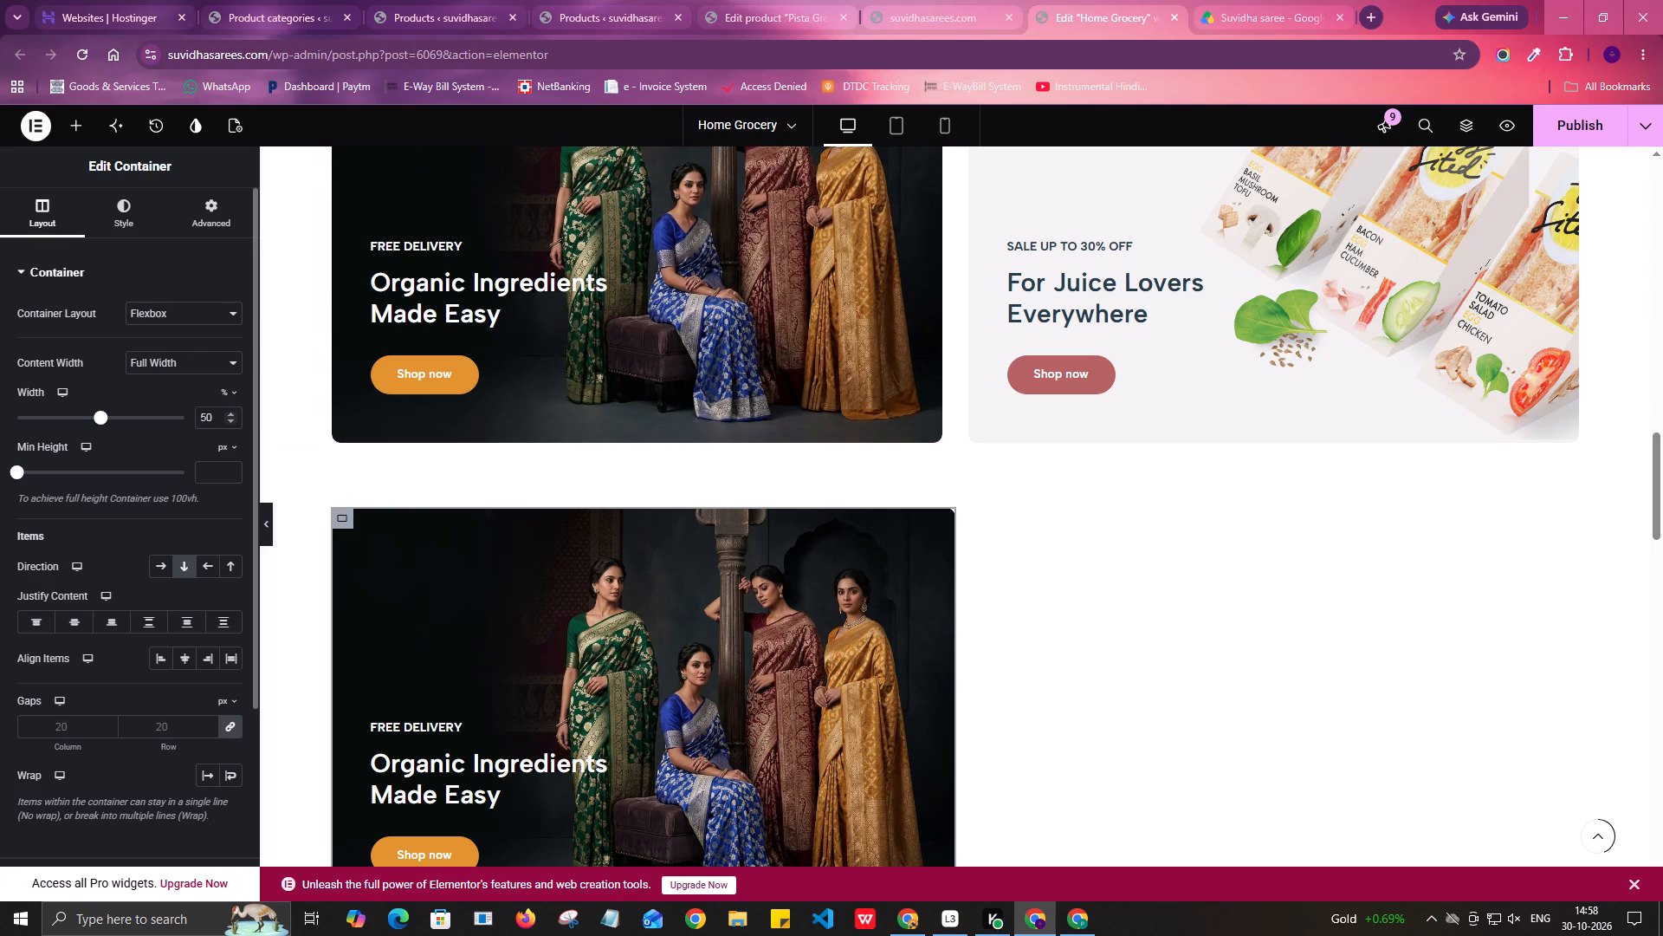
{"action": "left_click_drag", "start_coordinate": [215, 416], "coordinate": [146, 412]}
{"action": "type", "text": "100"}
{"action": "left_click", "coordinate": [0, 413]}
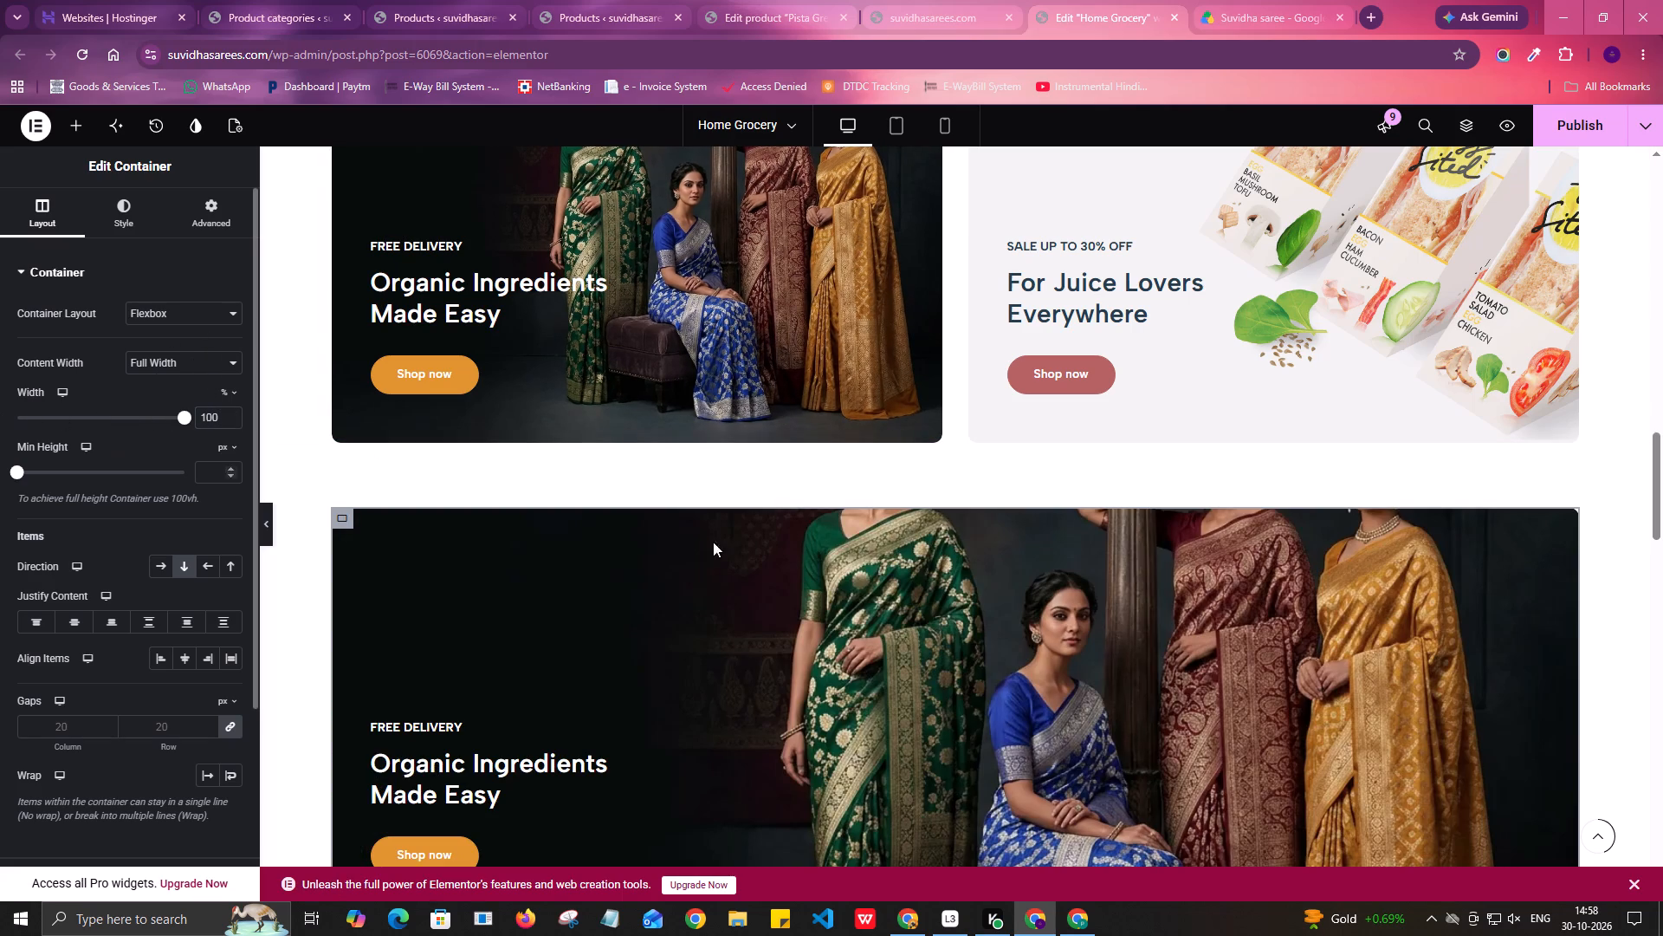
{"action": "scroll", "coordinate": [1259, 619], "scroll_direction": "down", "scroll_amount": 3}
Move the original two-banner container from beneath Popular products to below the Deals Of The Day product row.
{"action": "scroll", "coordinate": [864, 659], "scroll_direction": "up", "scroll_amount": 2}
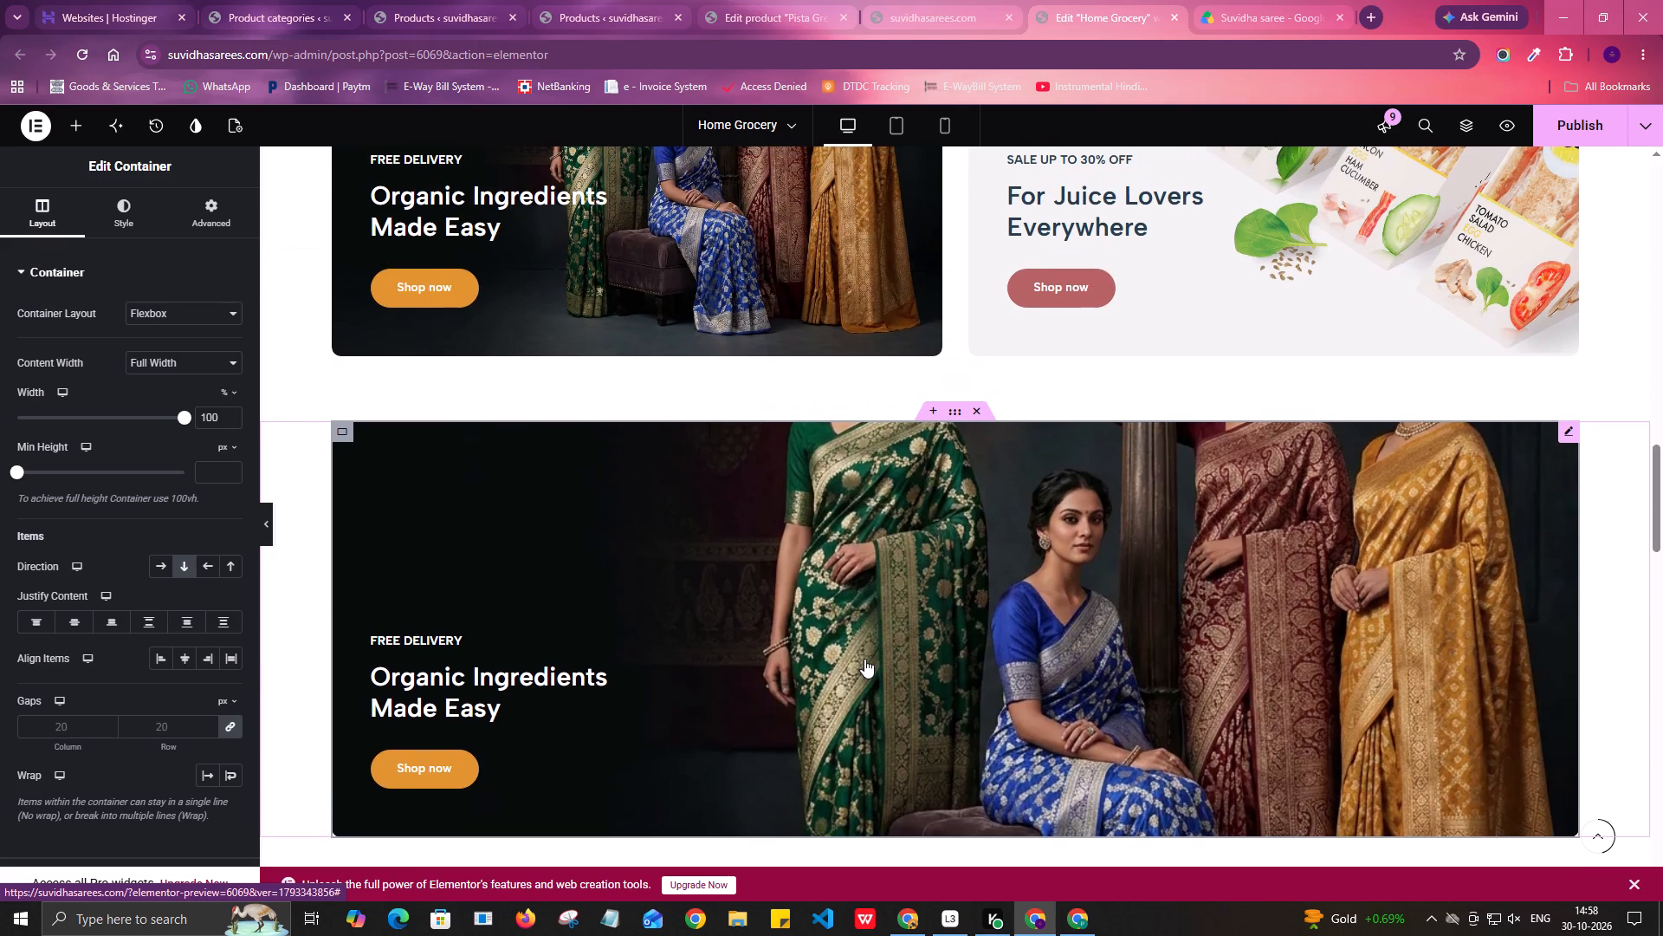
{"action": "scroll", "coordinate": [864, 659], "scroll_direction": "up", "scroll_amount": 3}
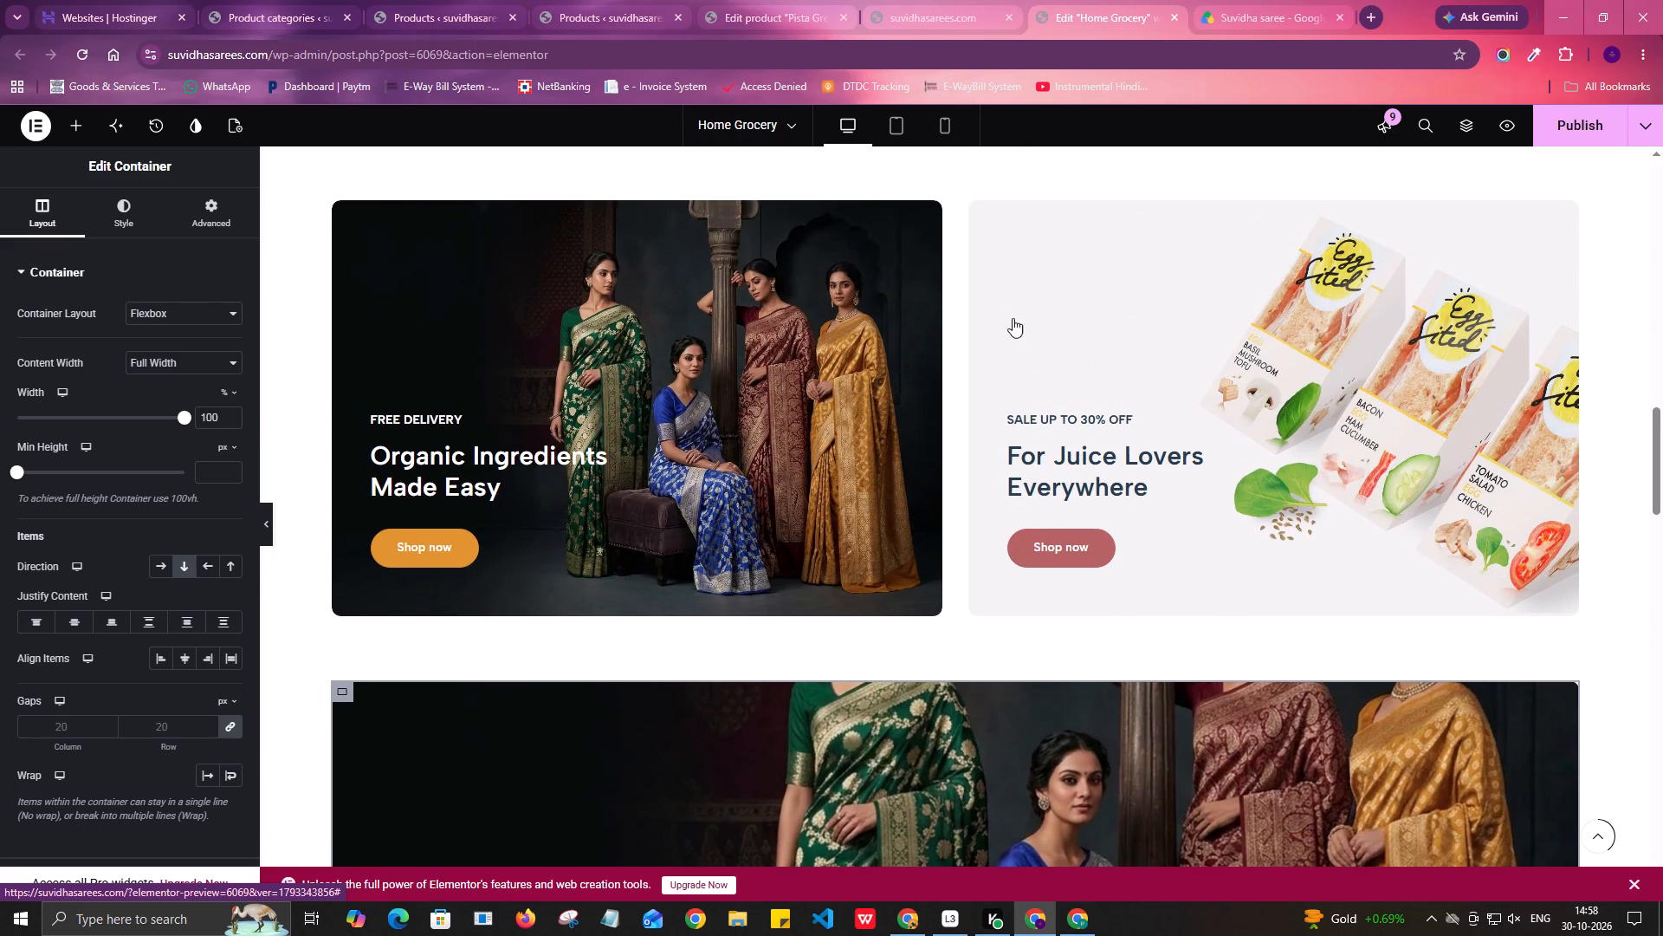
{"action": "scroll", "coordinate": [1021, 272], "scroll_direction": "up", "scroll_amount": 1}
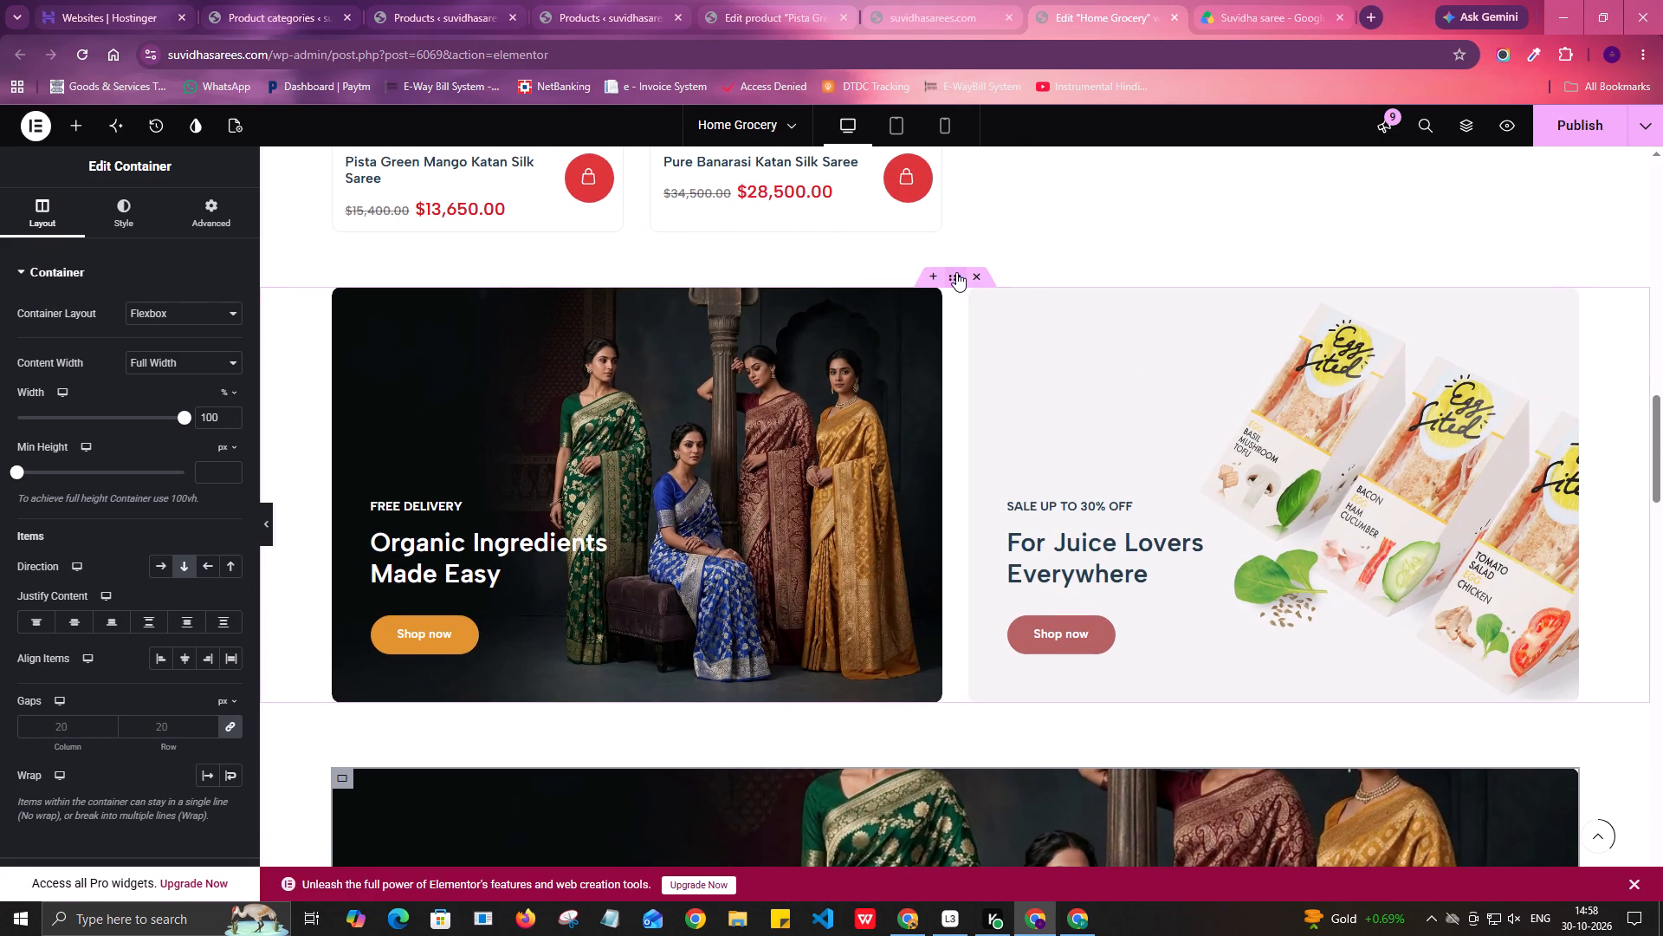
{"action": "left_click_drag", "start_coordinate": [956, 272], "coordinate": [954, 470]}
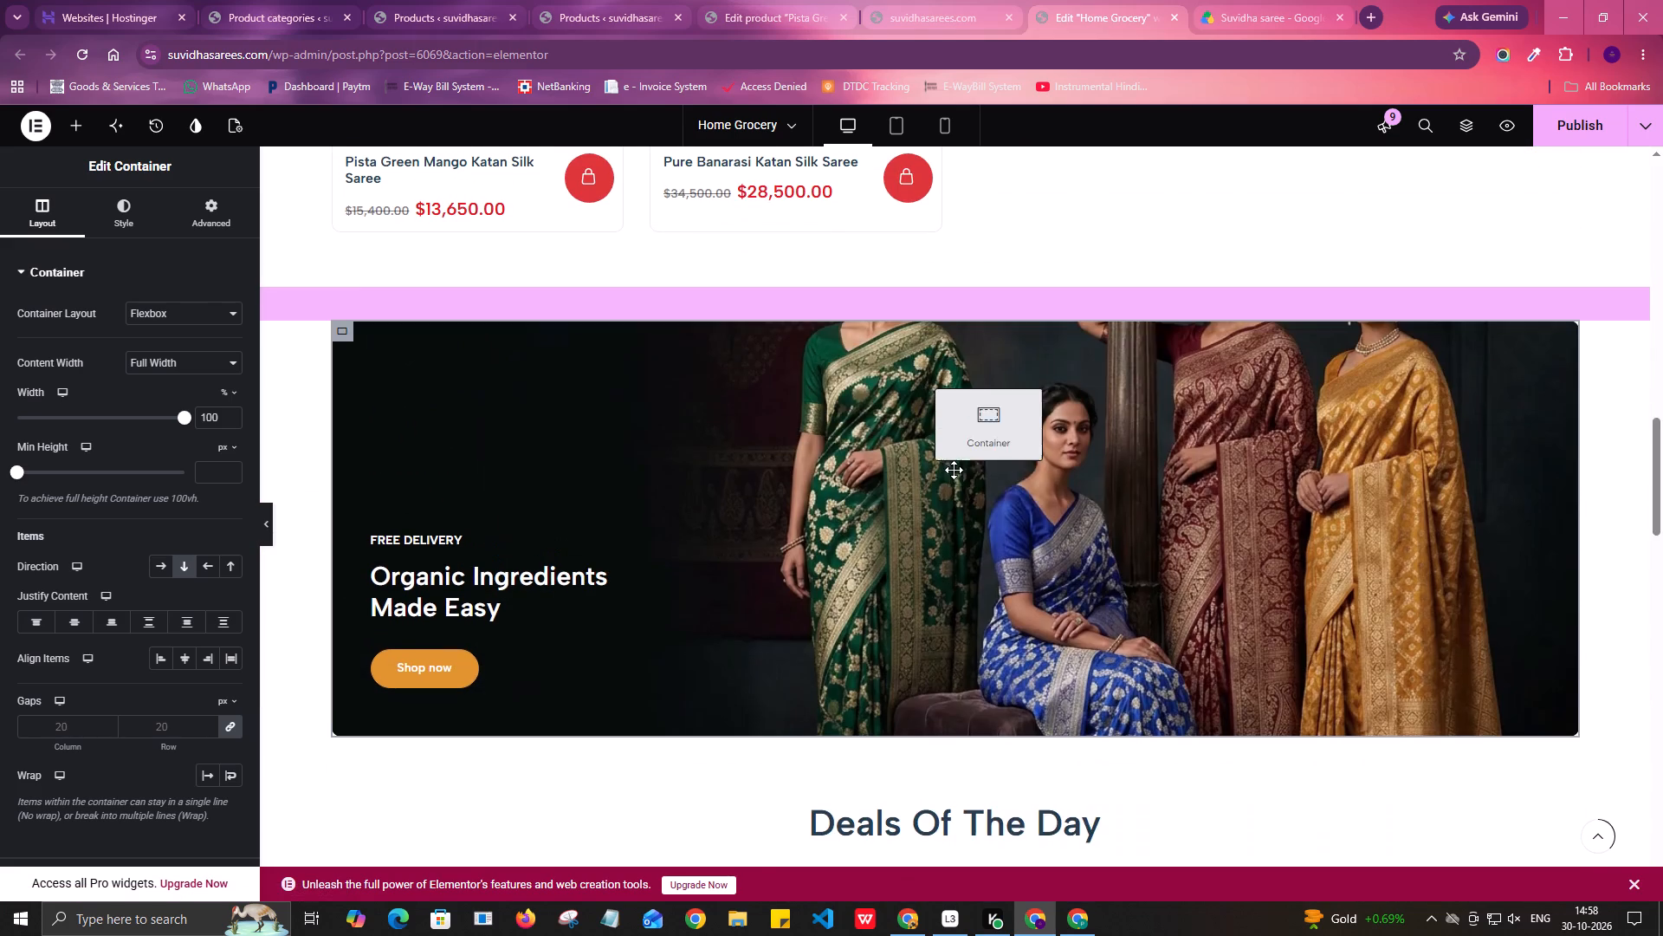
{"action": "left_click_drag", "start_coordinate": [954, 470], "coordinate": [980, 543]}
{"action": "scroll", "coordinate": [954, 470], "scroll_direction": "down", "scroll_amount": 3}
{"action": "scroll", "coordinate": [980, 543], "scroll_direction": "down", "scroll_amount": 3}
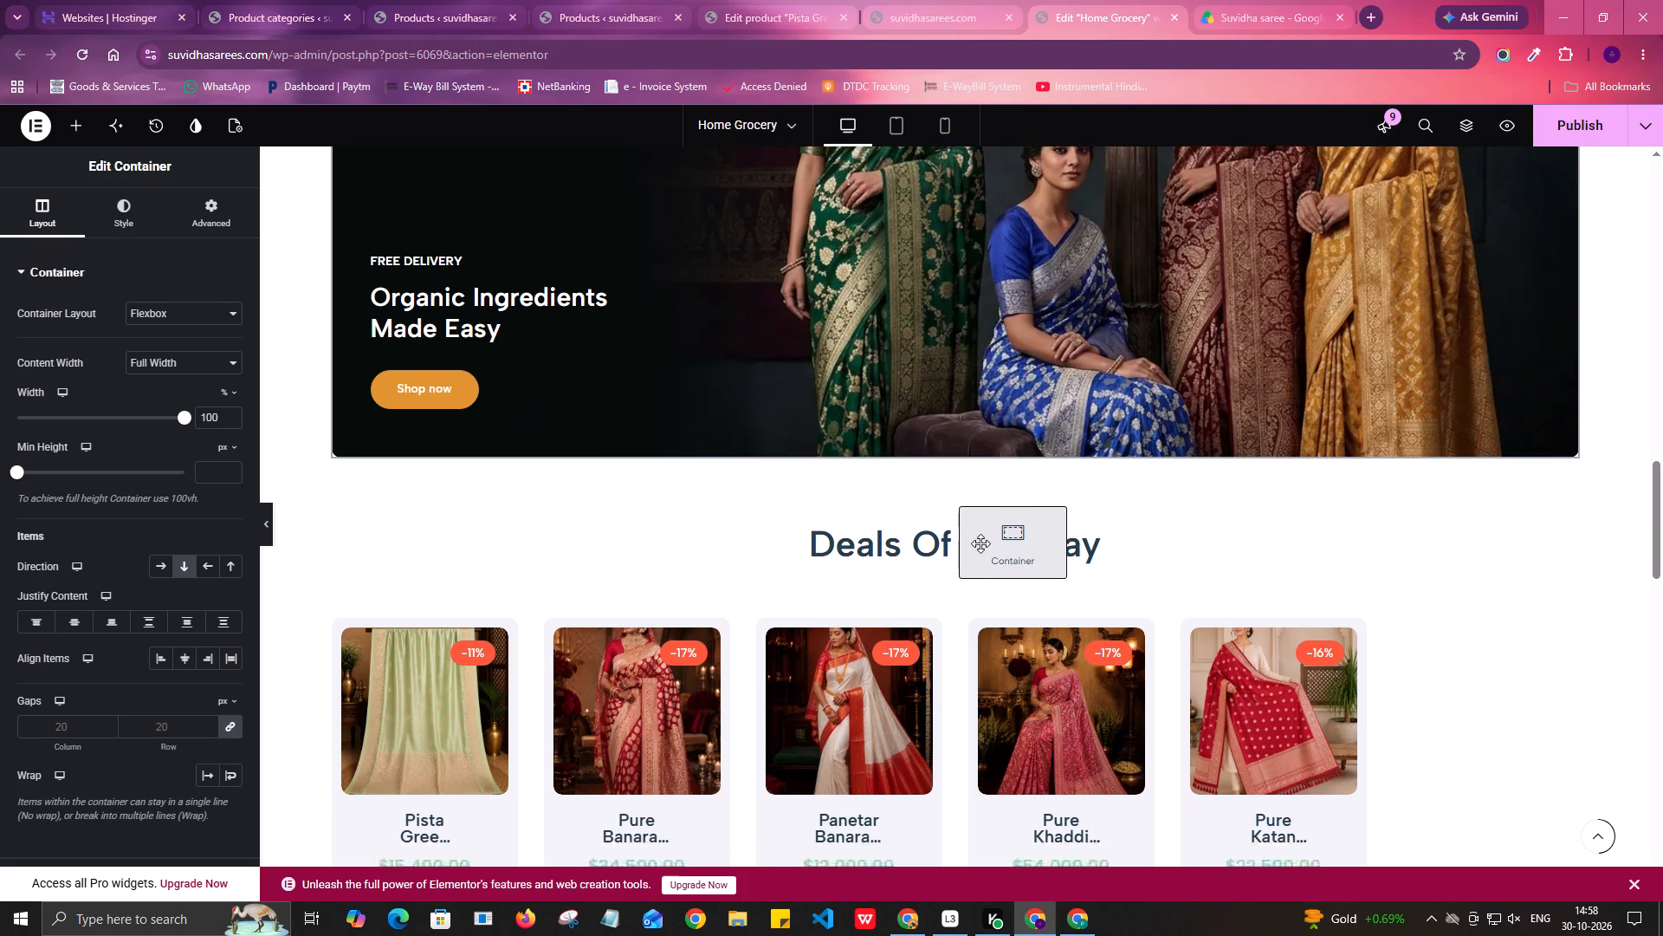
{"action": "left_click_drag", "start_coordinate": [980, 543], "coordinate": [1006, 752]}
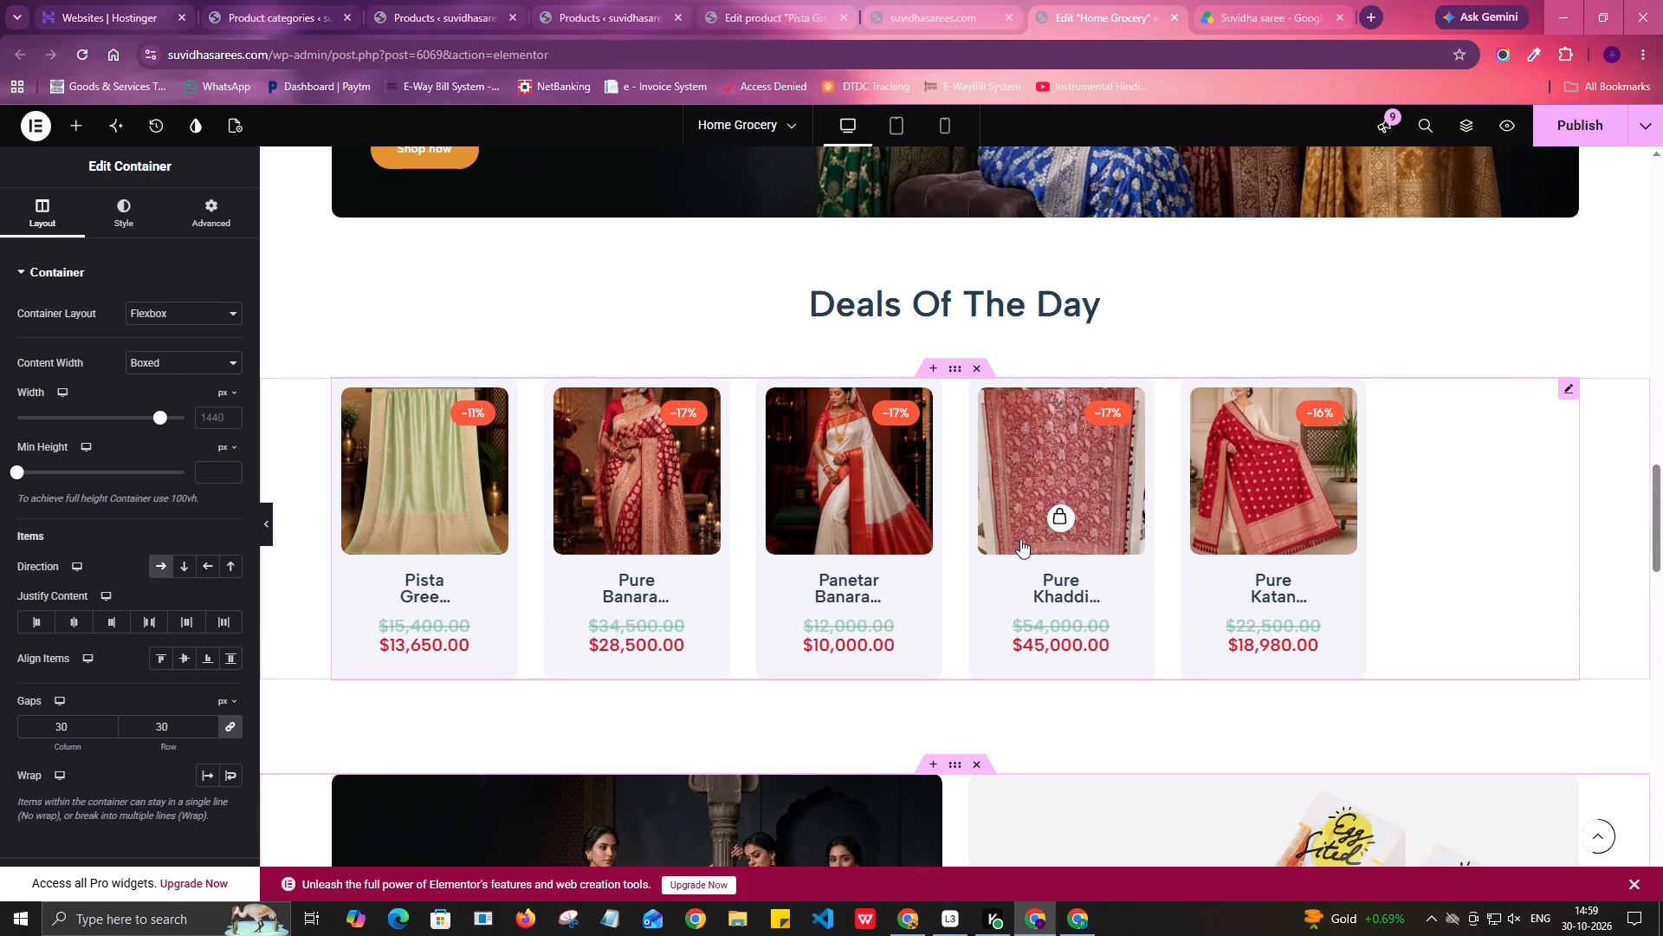
Review the rearranged sections from the Deals Of The Day row up to the full-width banner and Popular products.
{"action": "scroll", "coordinate": [1020, 539], "scroll_direction": "up", "scroll_amount": 6}
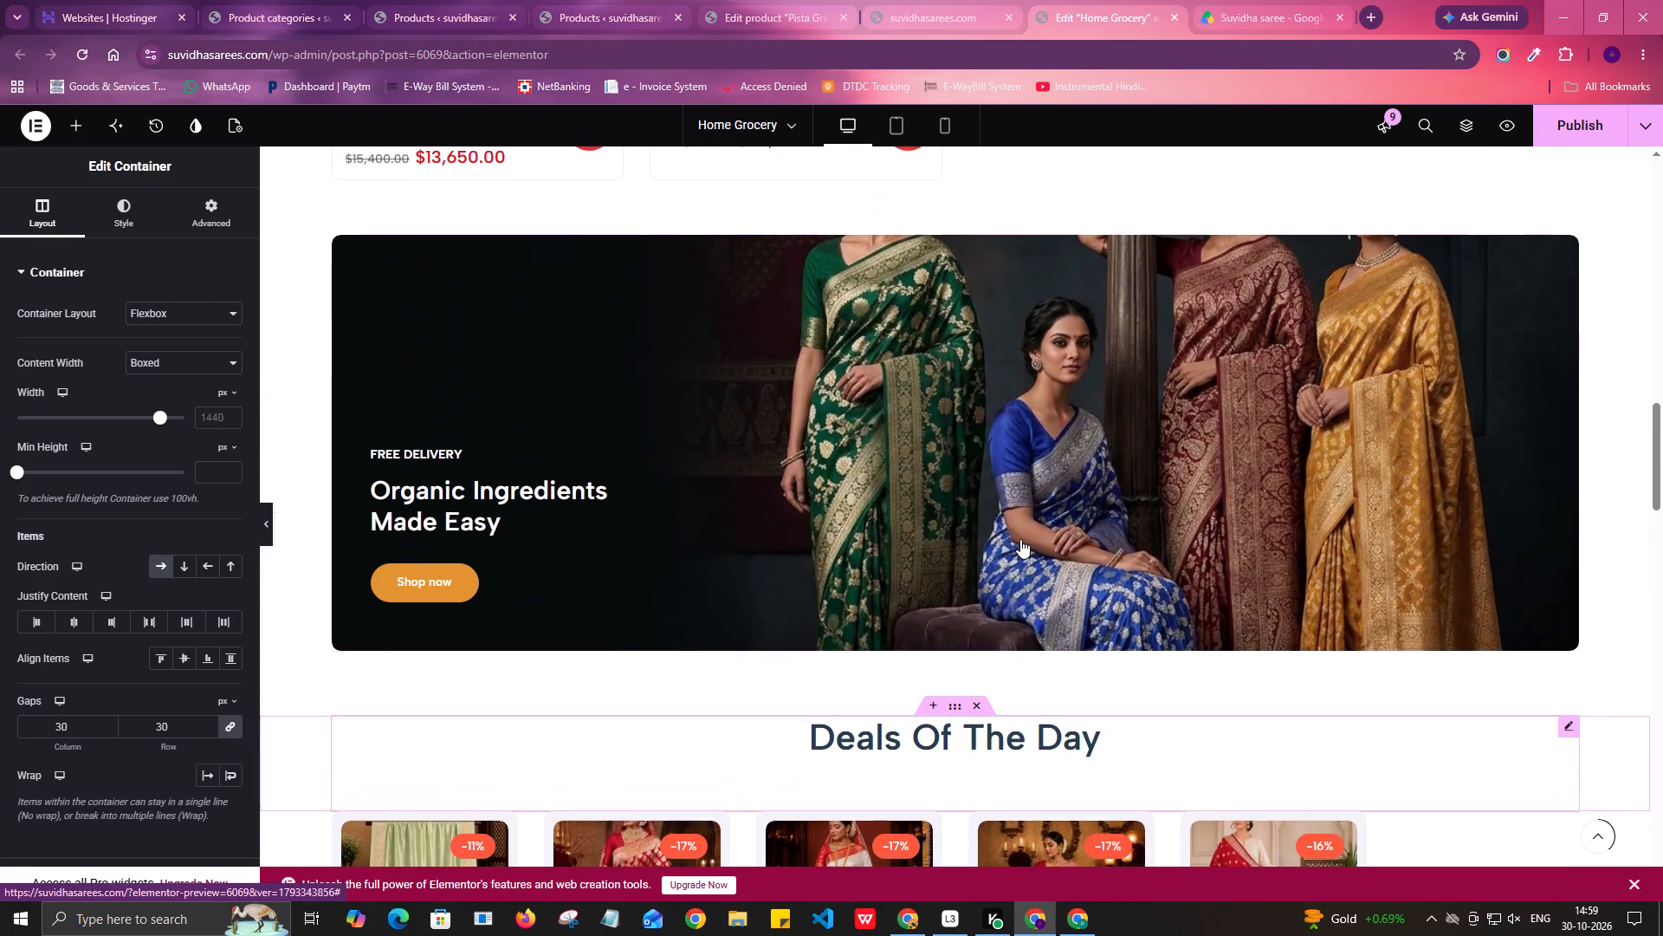
{"action": "scroll", "coordinate": [1020, 539], "scroll_direction": "up", "scroll_amount": 1}
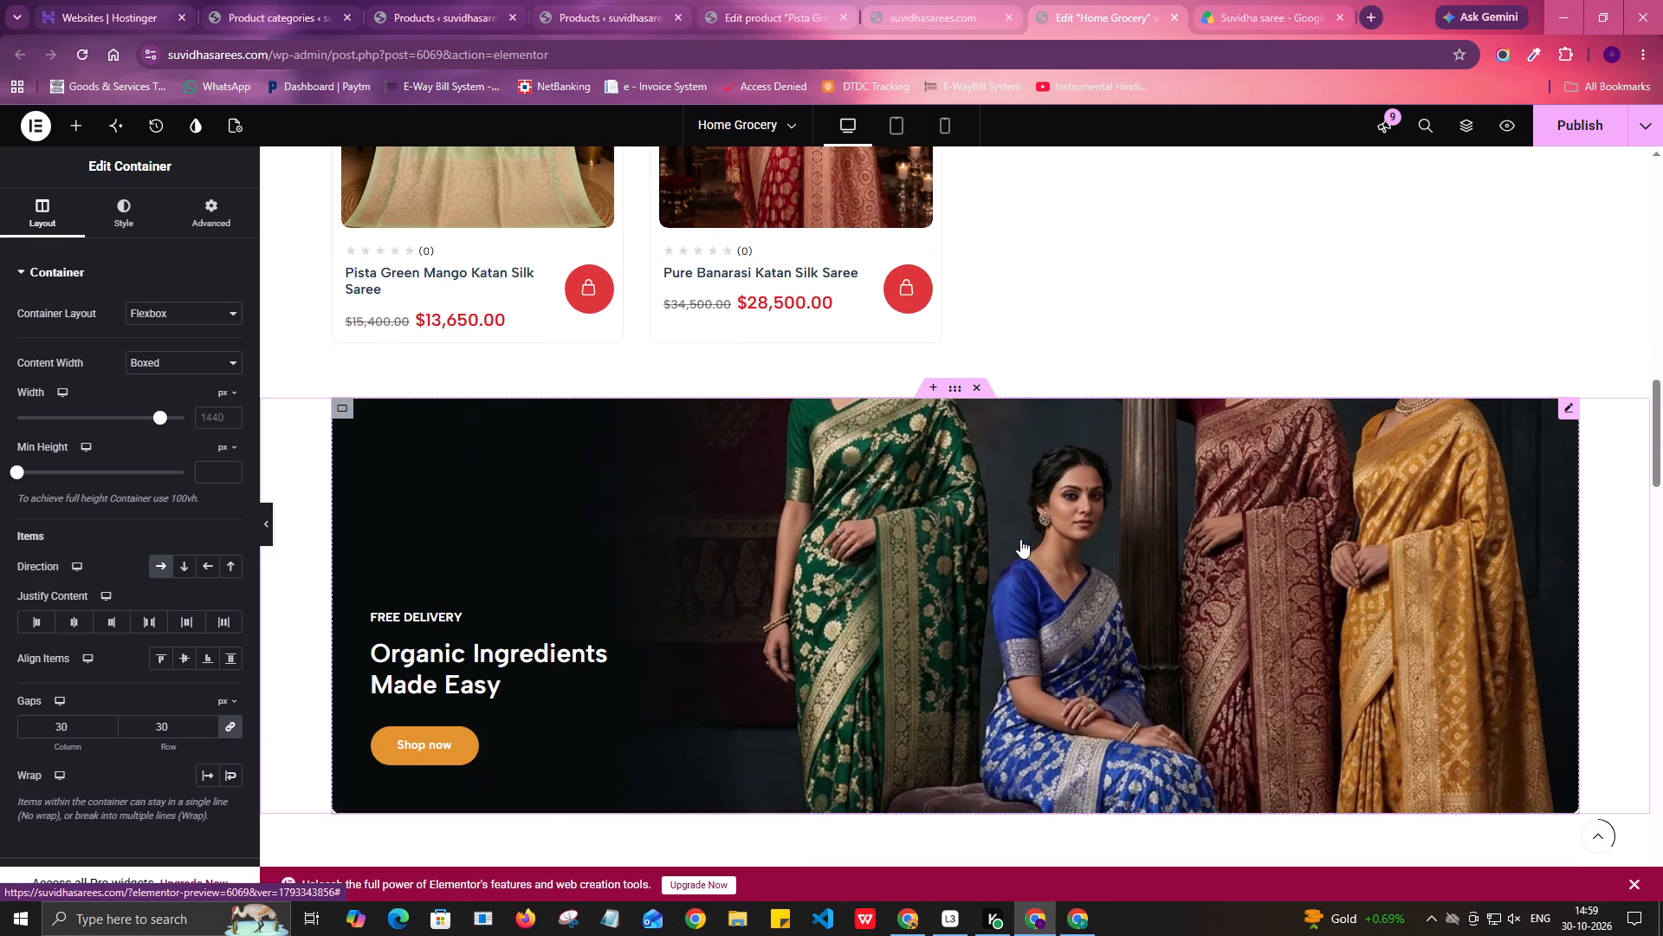
{"action": "scroll", "coordinate": [1020, 539], "scroll_direction": "up", "scroll_amount": 1}
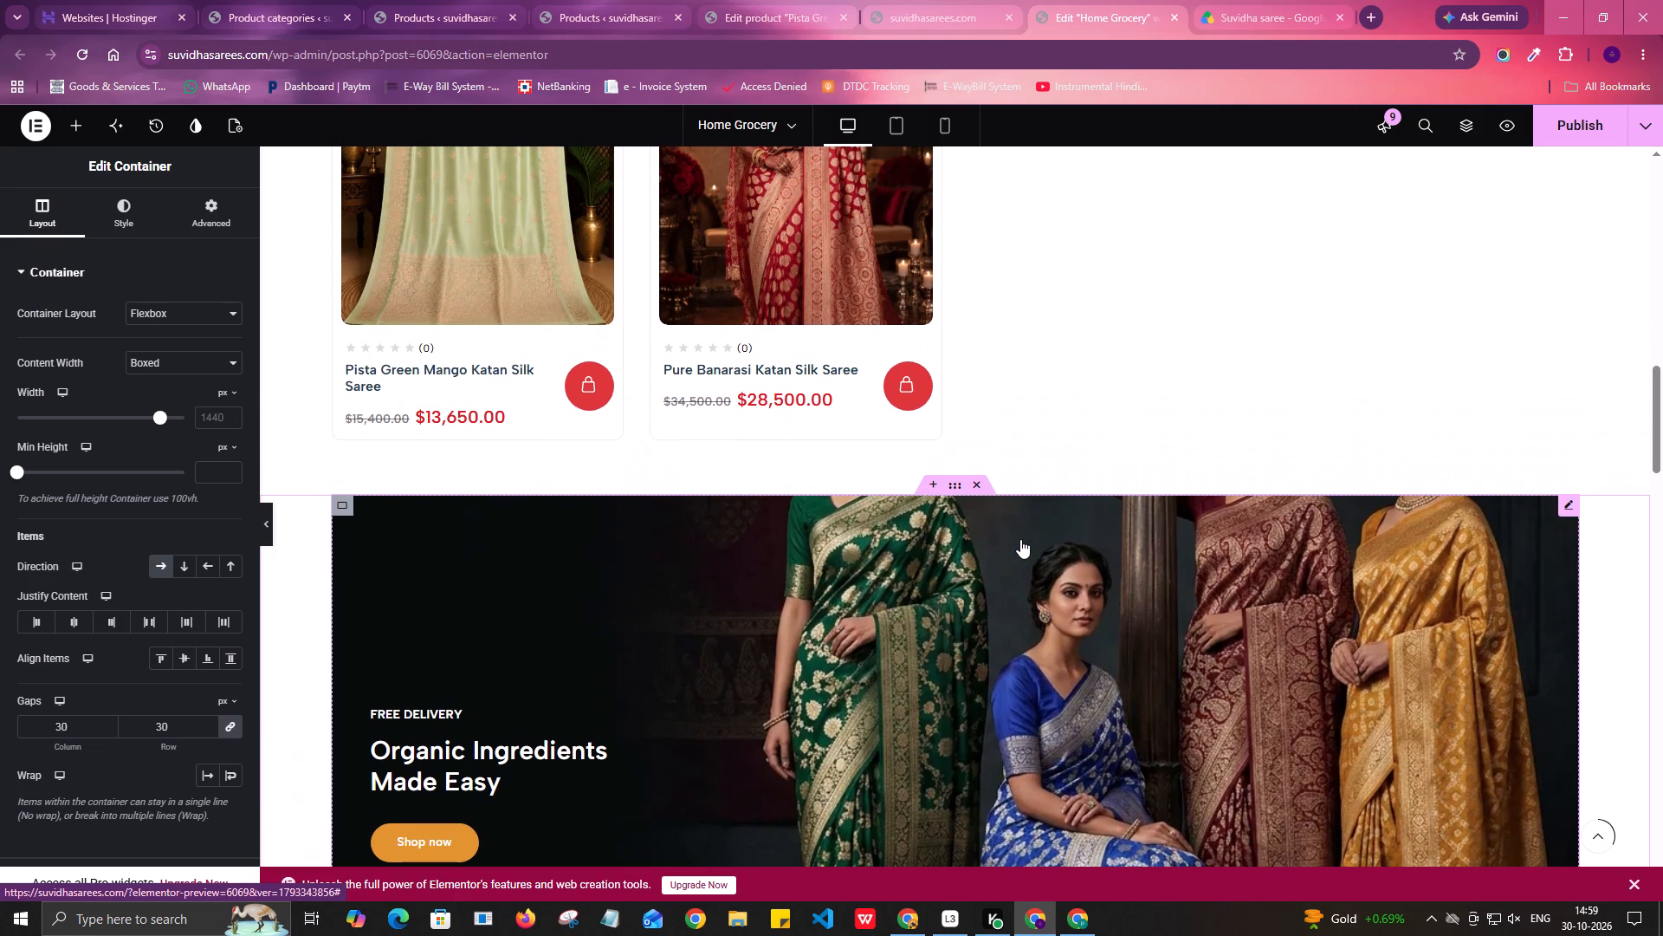
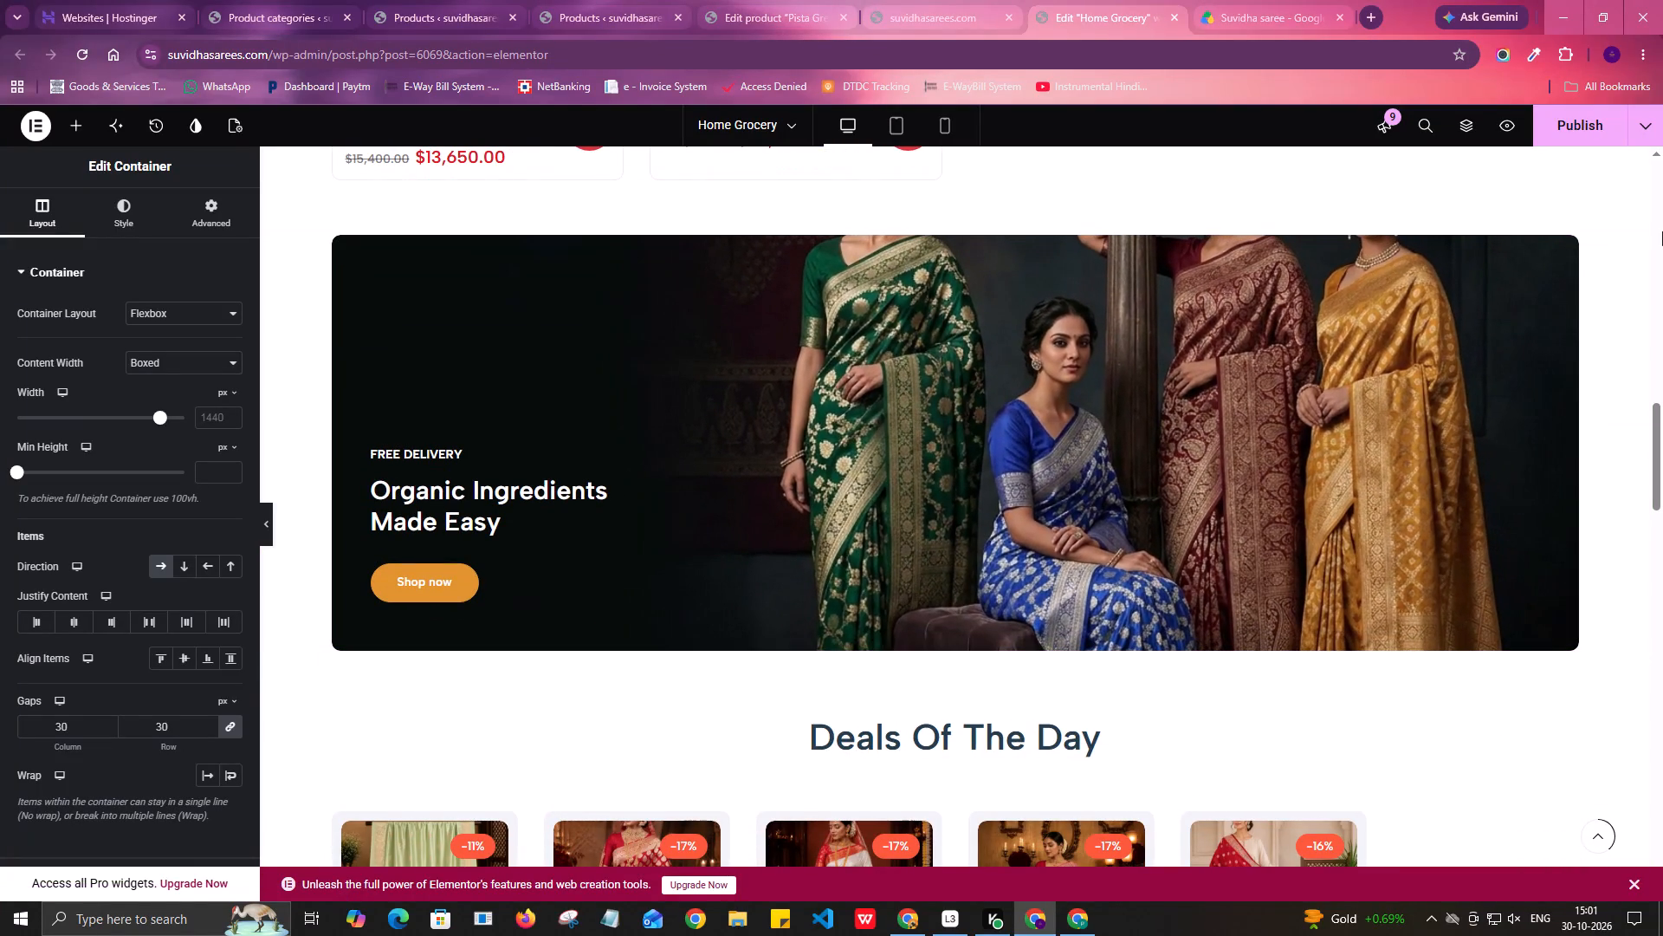
Look through the style settings of the full-width "Organic Ingredients Made Easy" banner, from its position options to its button options.
{"action": "left_click", "coordinate": [1563, 244]}
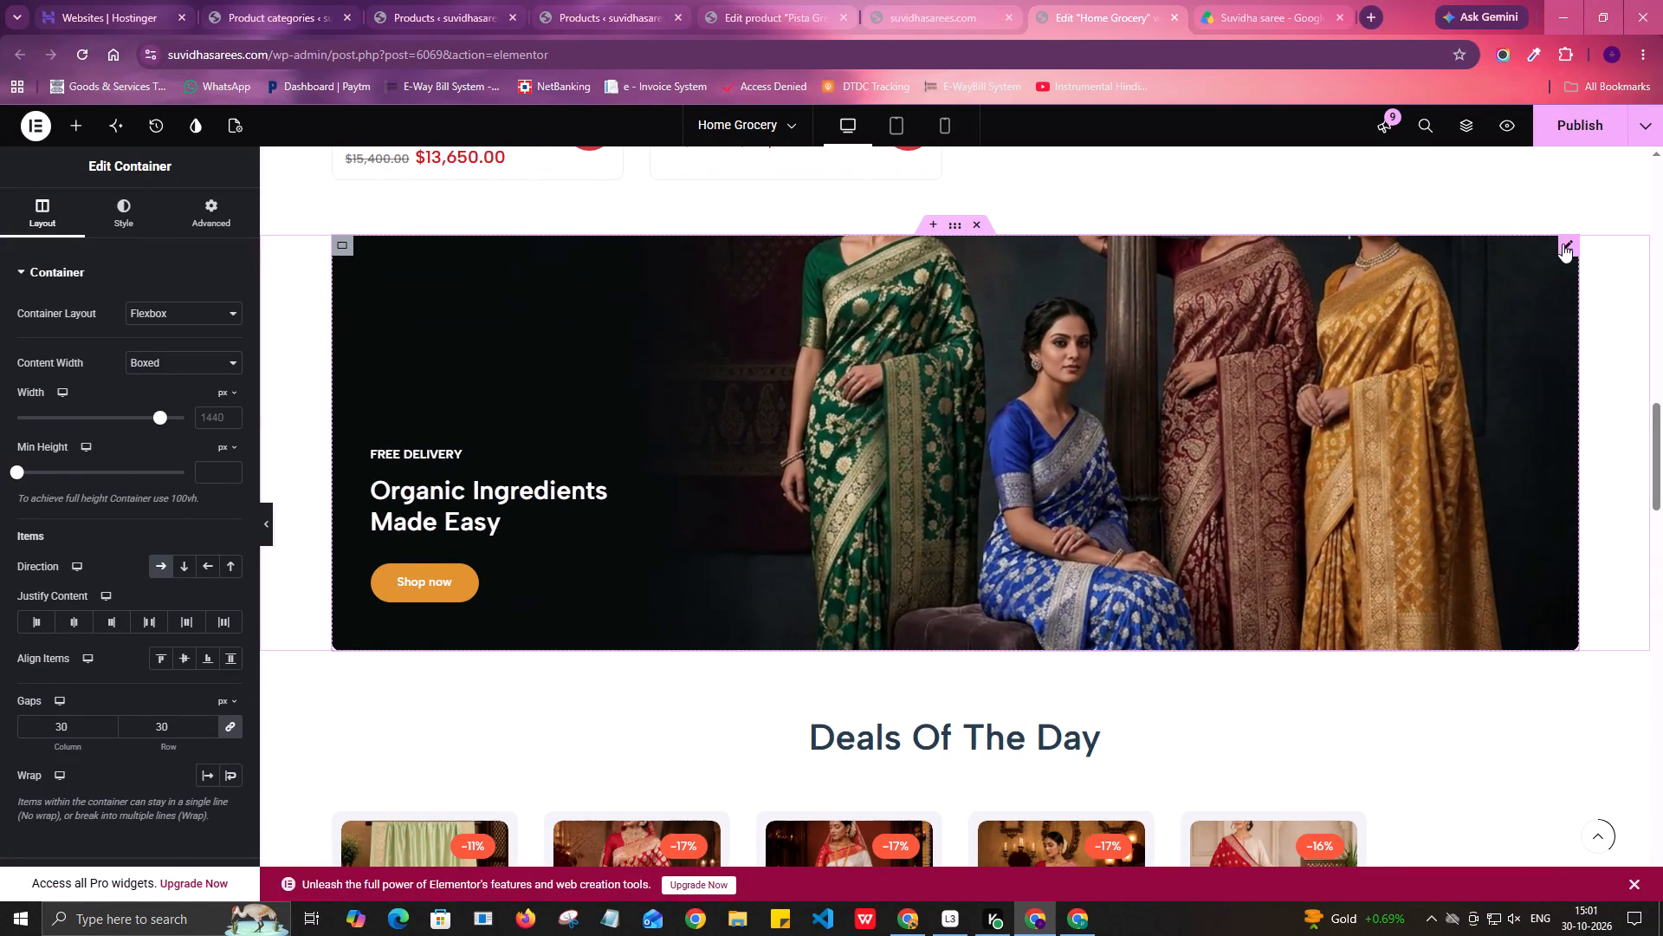
{"action": "left_click", "coordinate": [123, 224]}
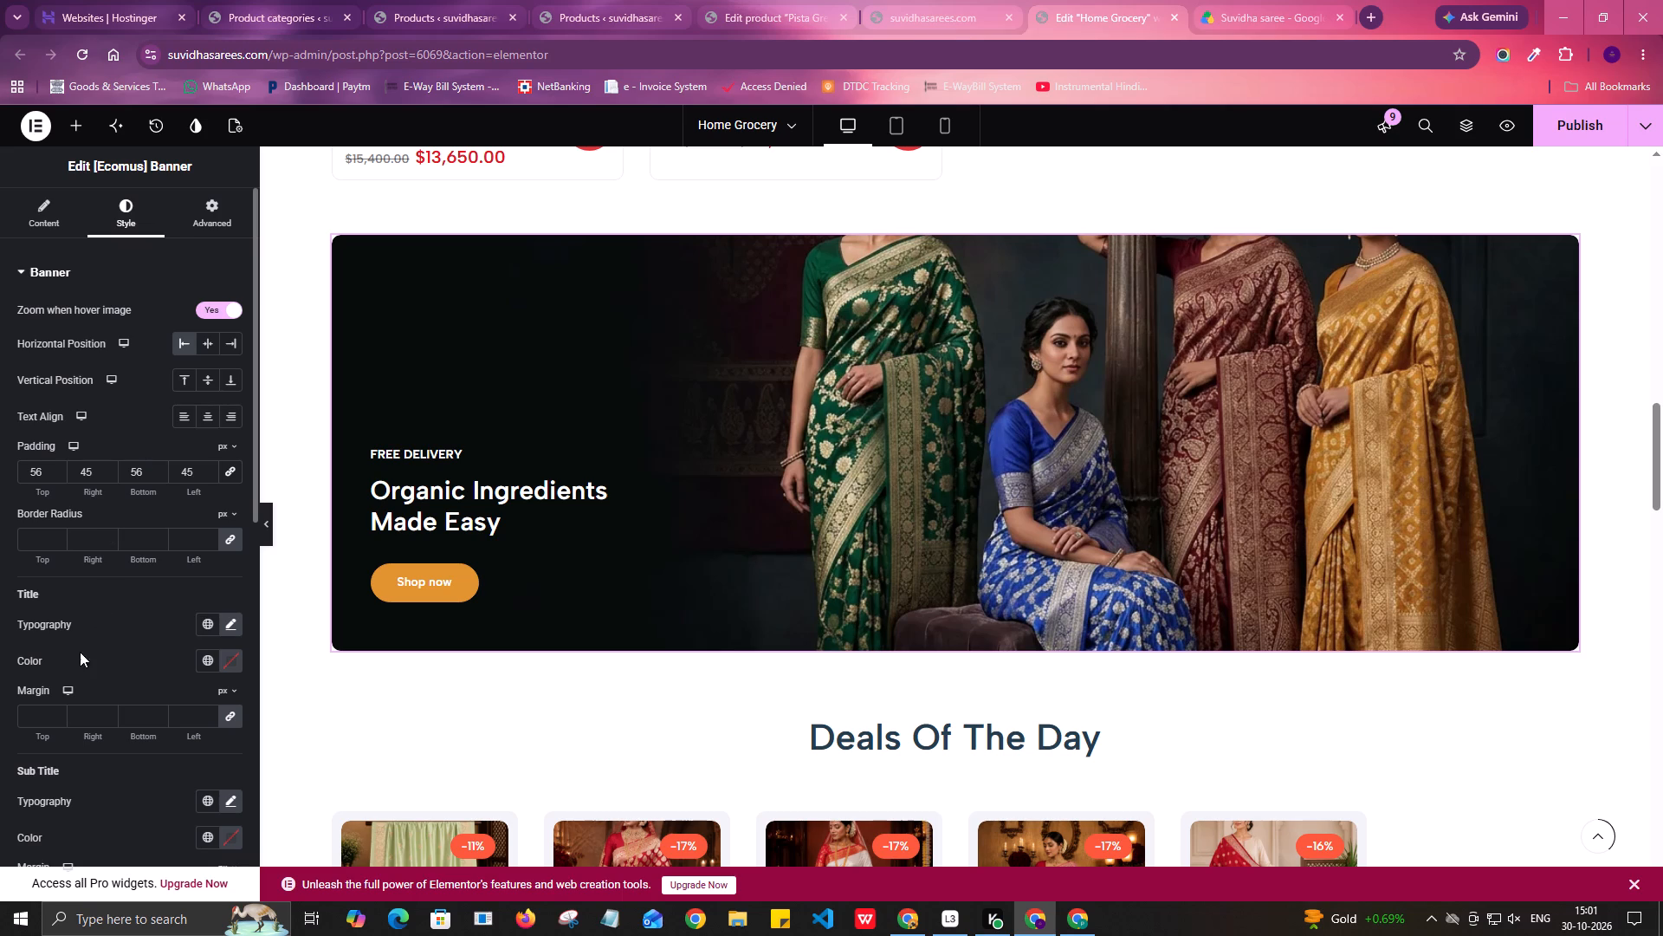
{"action": "scroll", "coordinate": [113, 659], "scroll_direction": "down", "scroll_amount": 6}
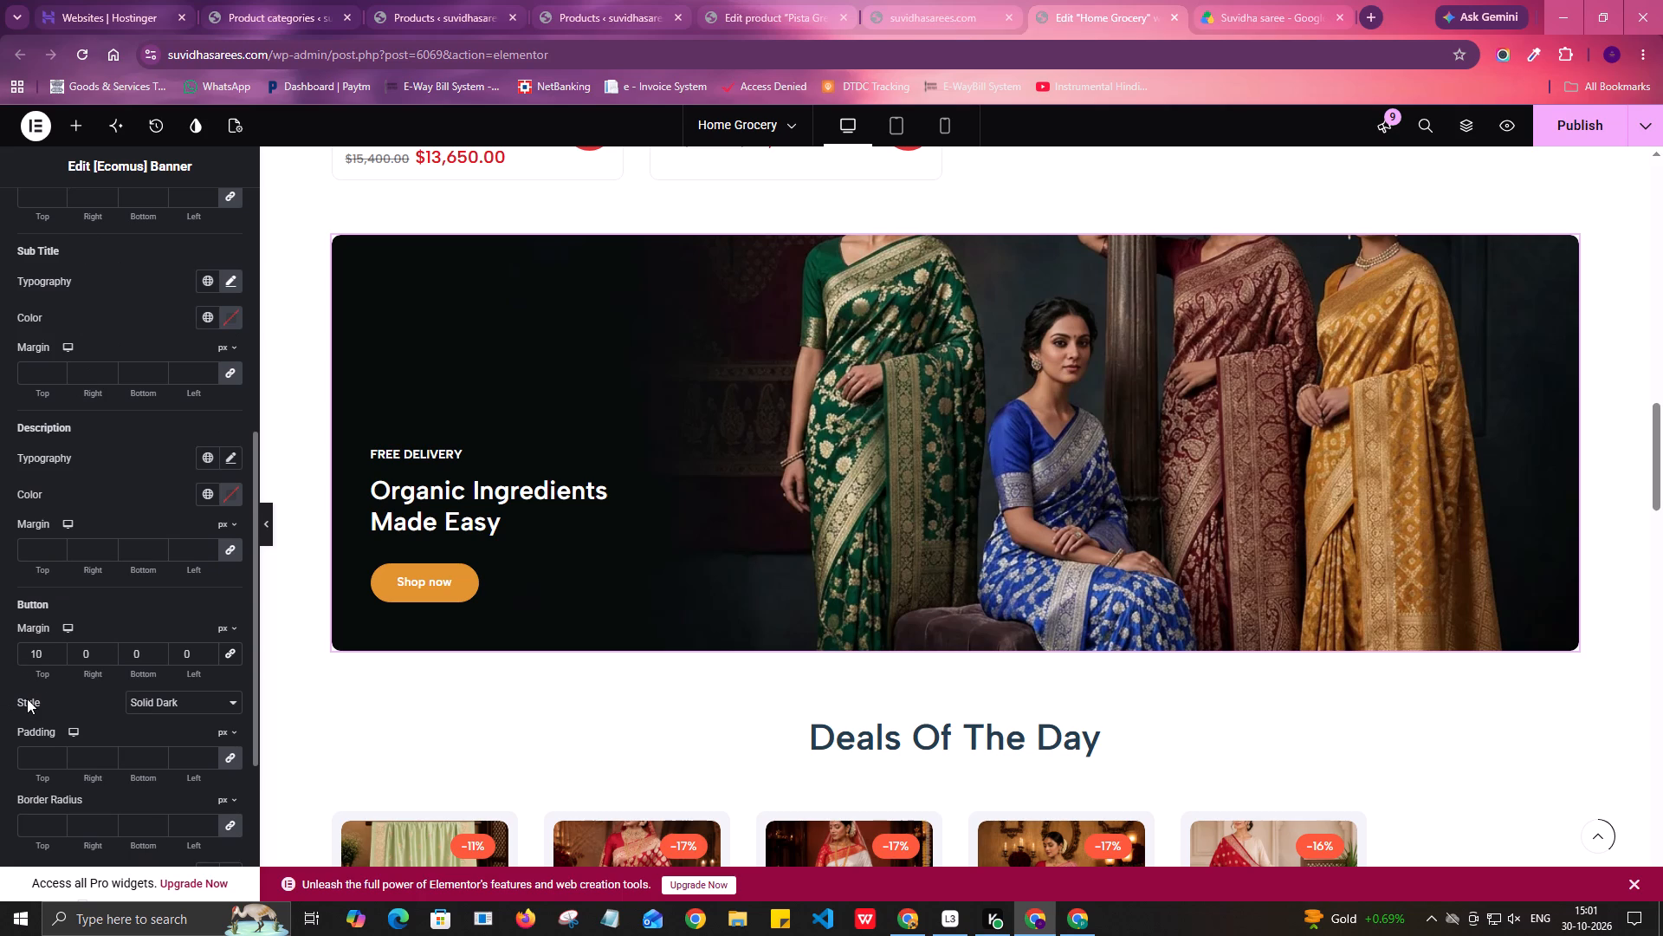
{"action": "scroll", "coordinate": [9, 626], "scroll_direction": "down", "scroll_amount": 3}
{"action": "scroll", "coordinate": [9, 626], "scroll_direction": "up", "scroll_amount": 9}
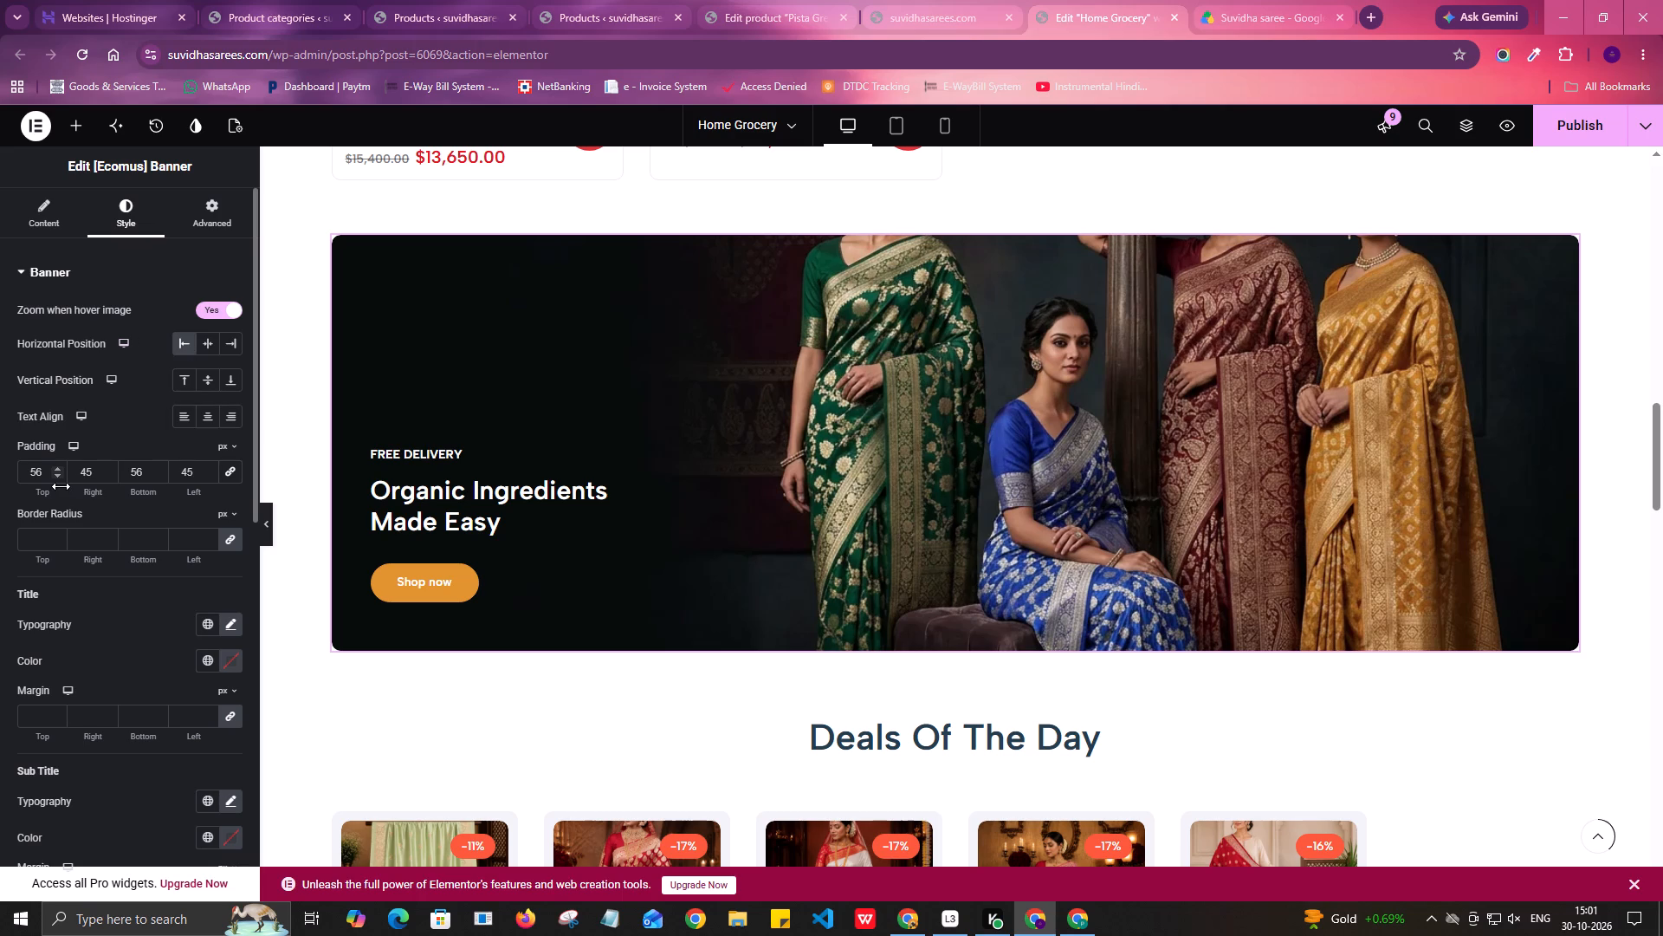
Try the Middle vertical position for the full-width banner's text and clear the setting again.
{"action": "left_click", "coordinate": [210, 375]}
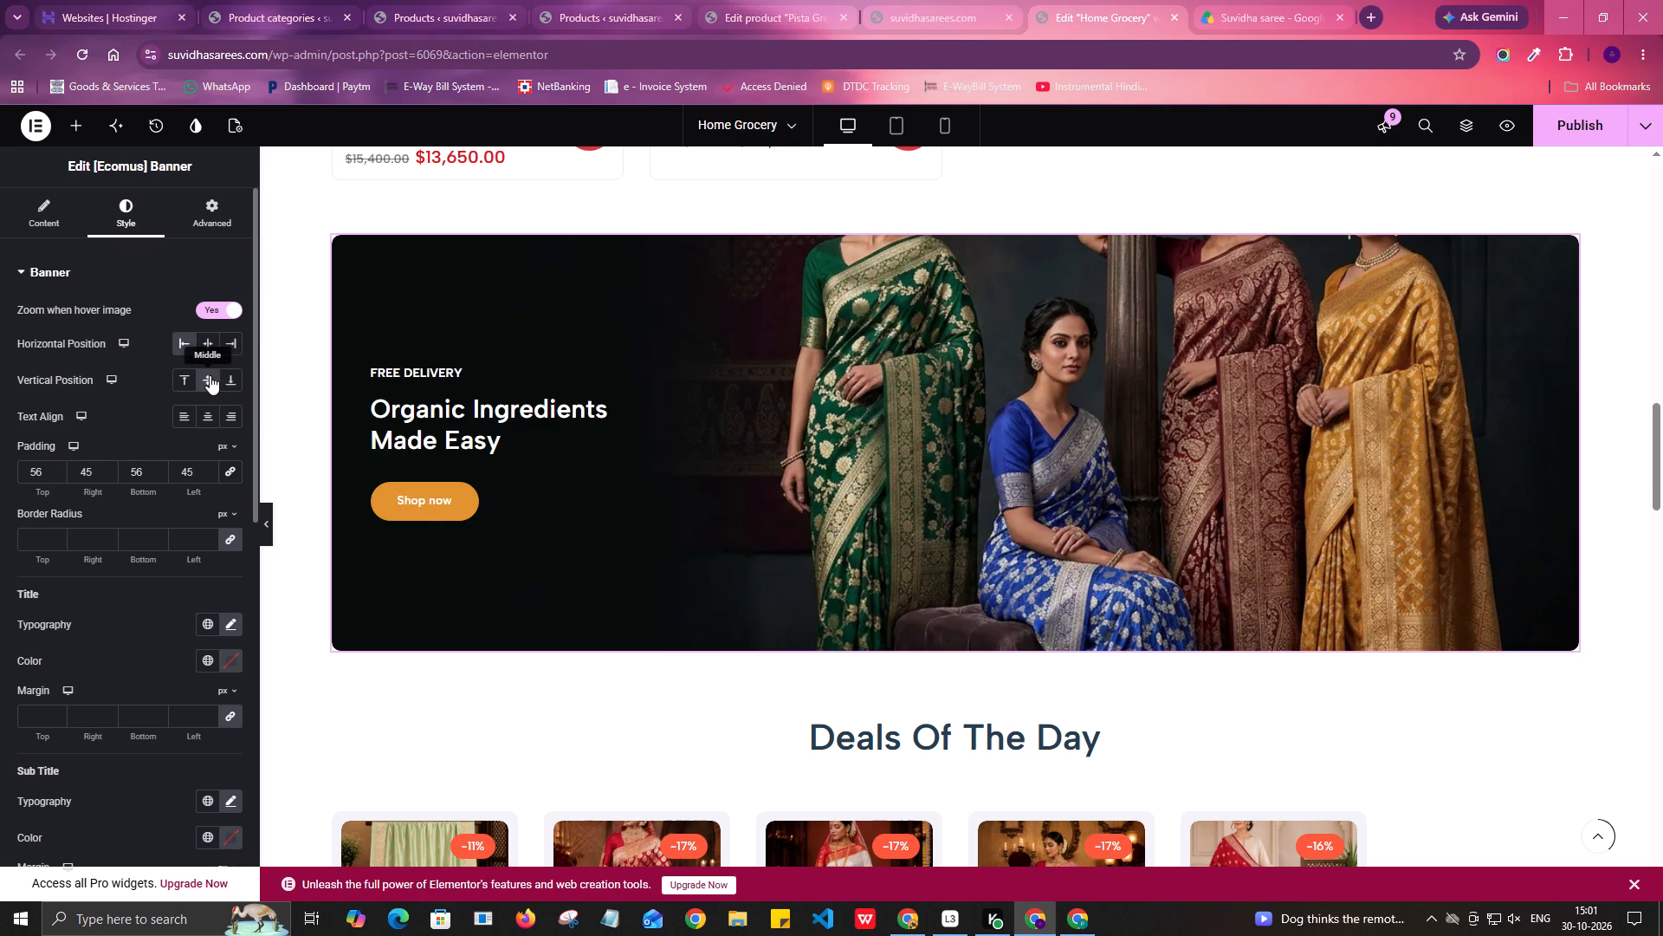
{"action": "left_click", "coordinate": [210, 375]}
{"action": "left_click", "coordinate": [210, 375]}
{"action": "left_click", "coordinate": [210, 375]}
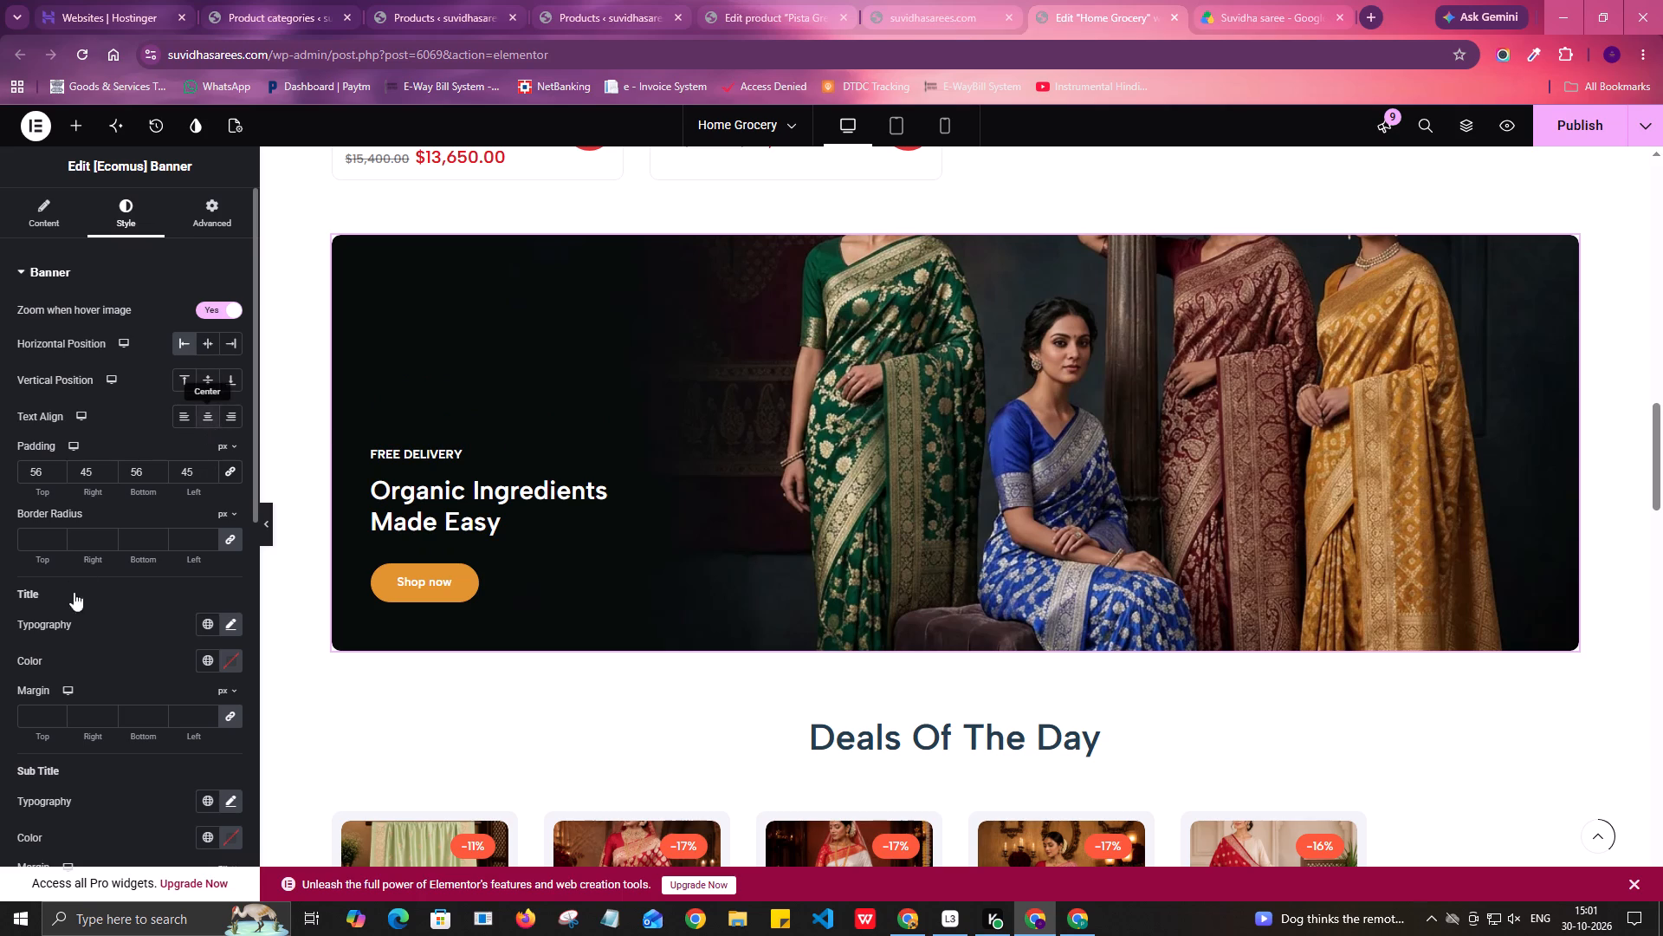
Examine the banner's padding, title, sub title, description and button style options, including the button's normal-state colours.
{"action": "scroll", "coordinate": [132, 614], "scroll_direction": "down", "scroll_amount": 2}
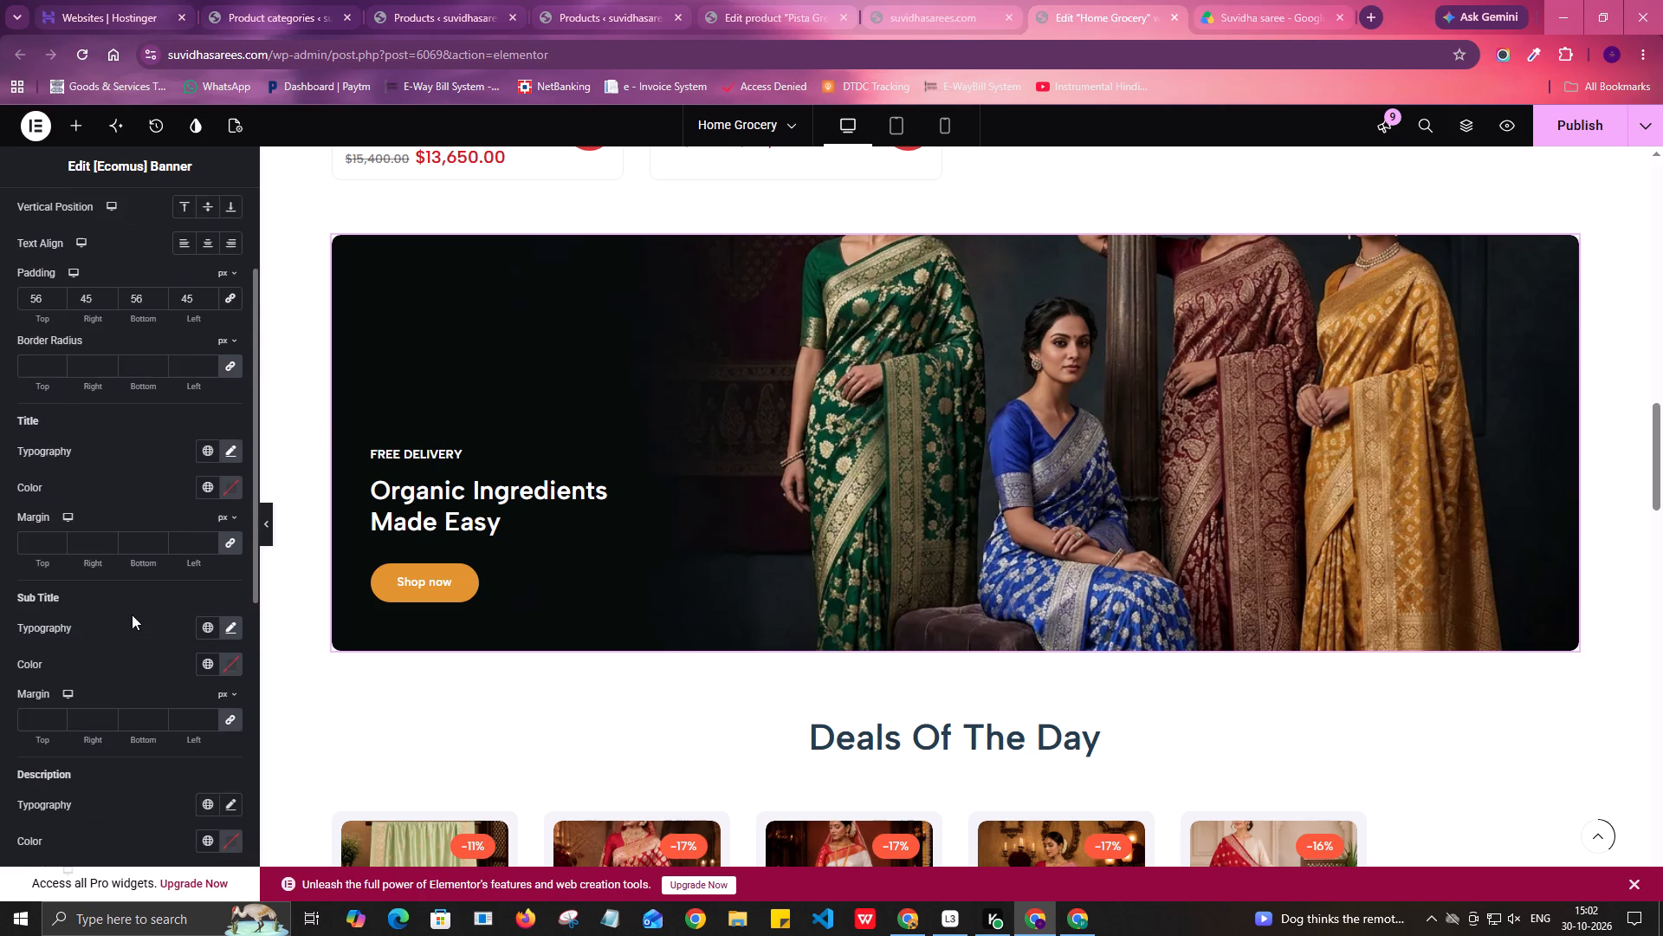
{"action": "scroll", "coordinate": [132, 614], "scroll_direction": "down", "scroll_amount": 3}
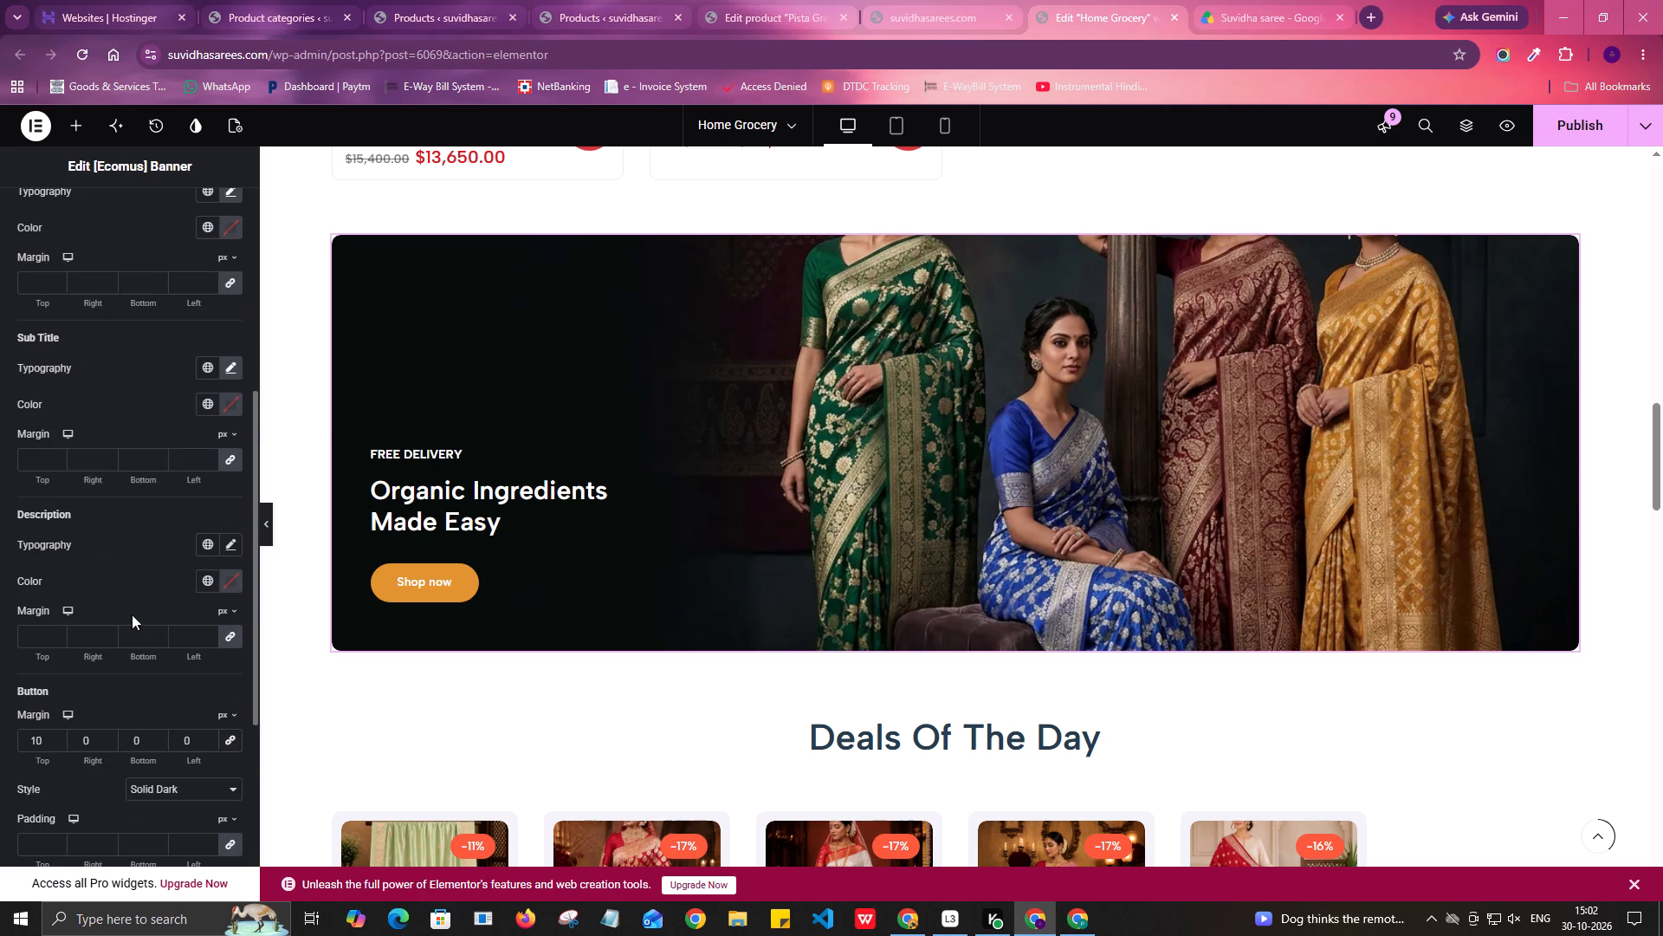
{"action": "scroll", "coordinate": [132, 614], "scroll_direction": "down", "scroll_amount": 4}
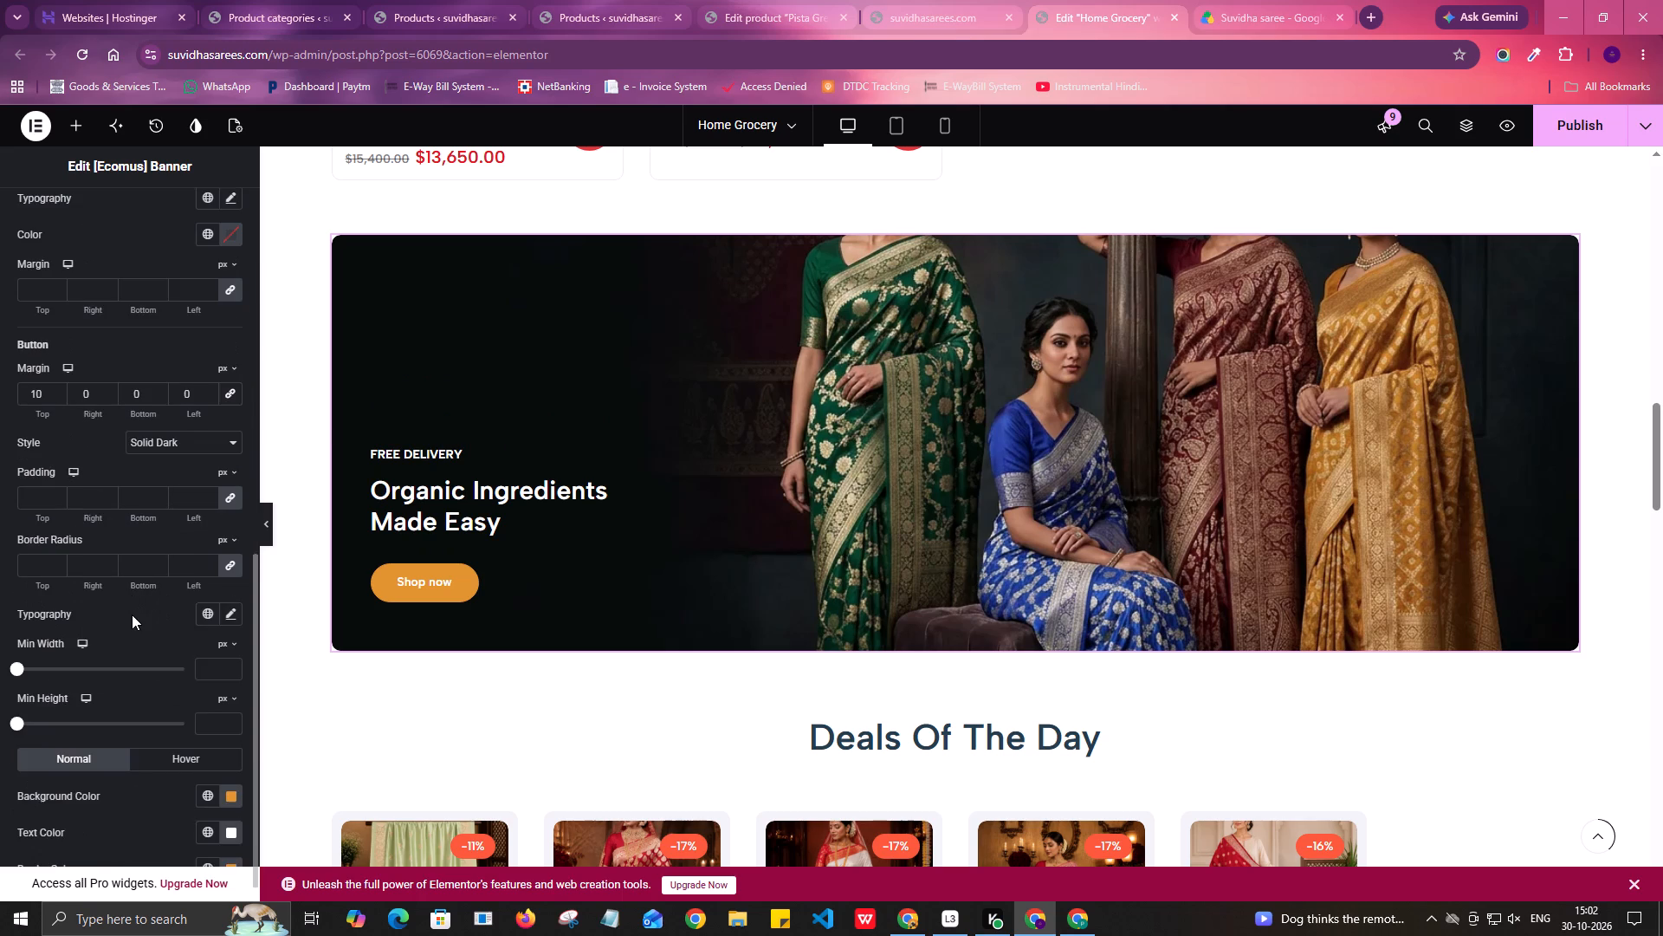
{"action": "scroll", "coordinate": [132, 614], "scroll_direction": "down", "scroll_amount": 3}
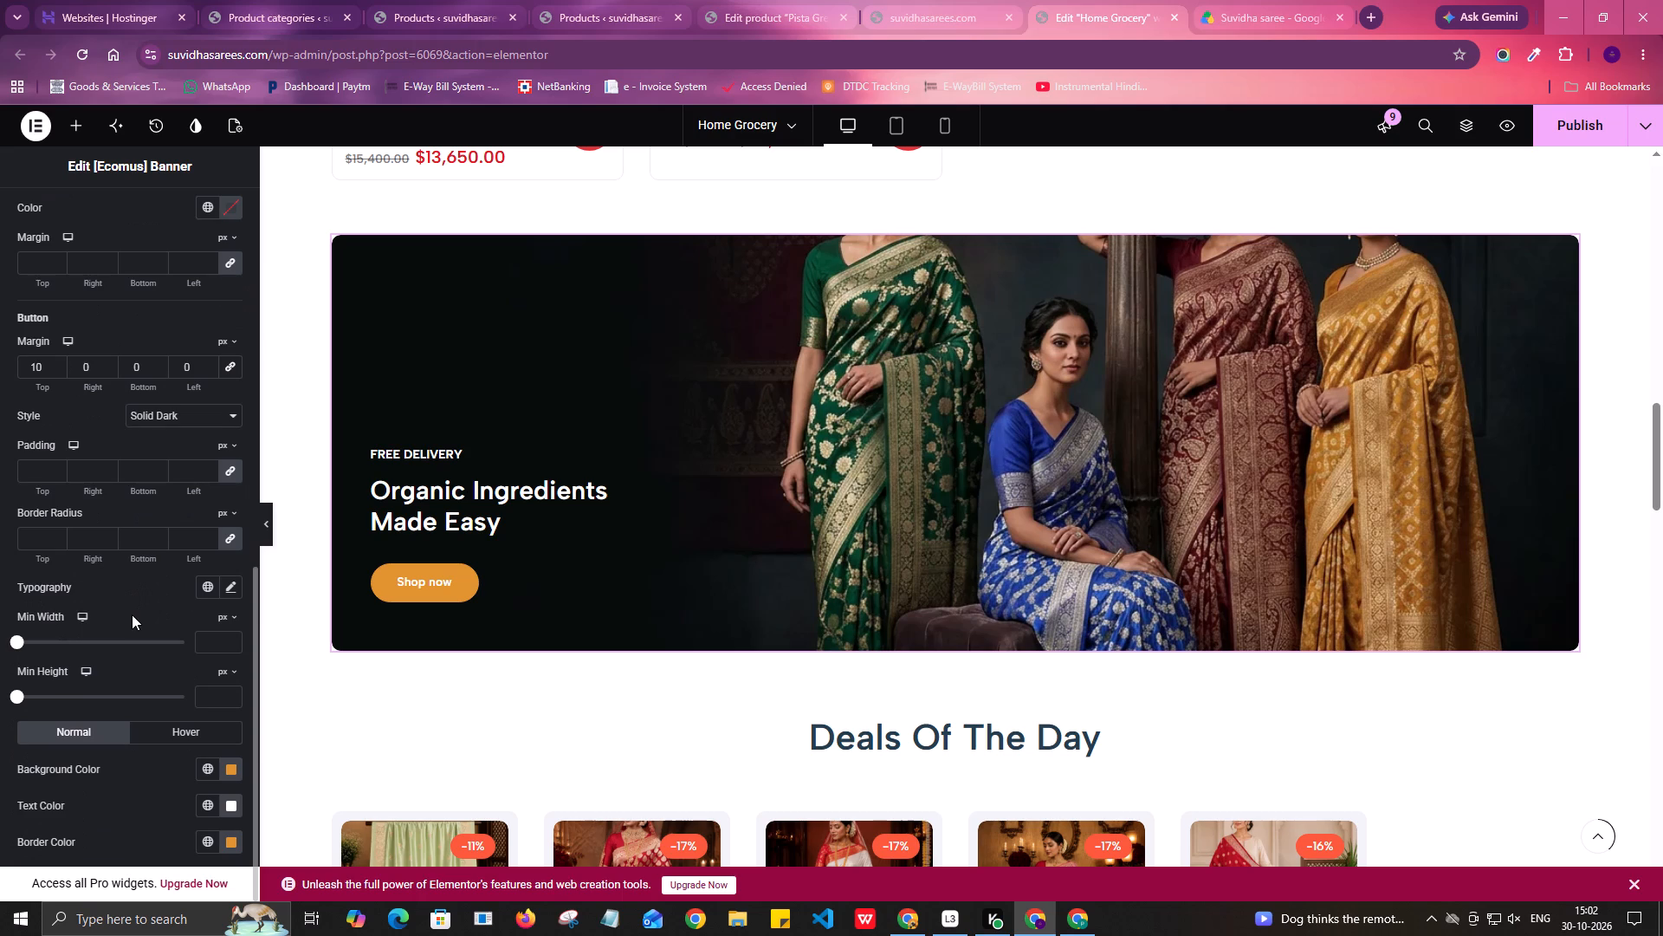
{"action": "scroll", "coordinate": [132, 614], "scroll_direction": "up", "scroll_amount": 16}
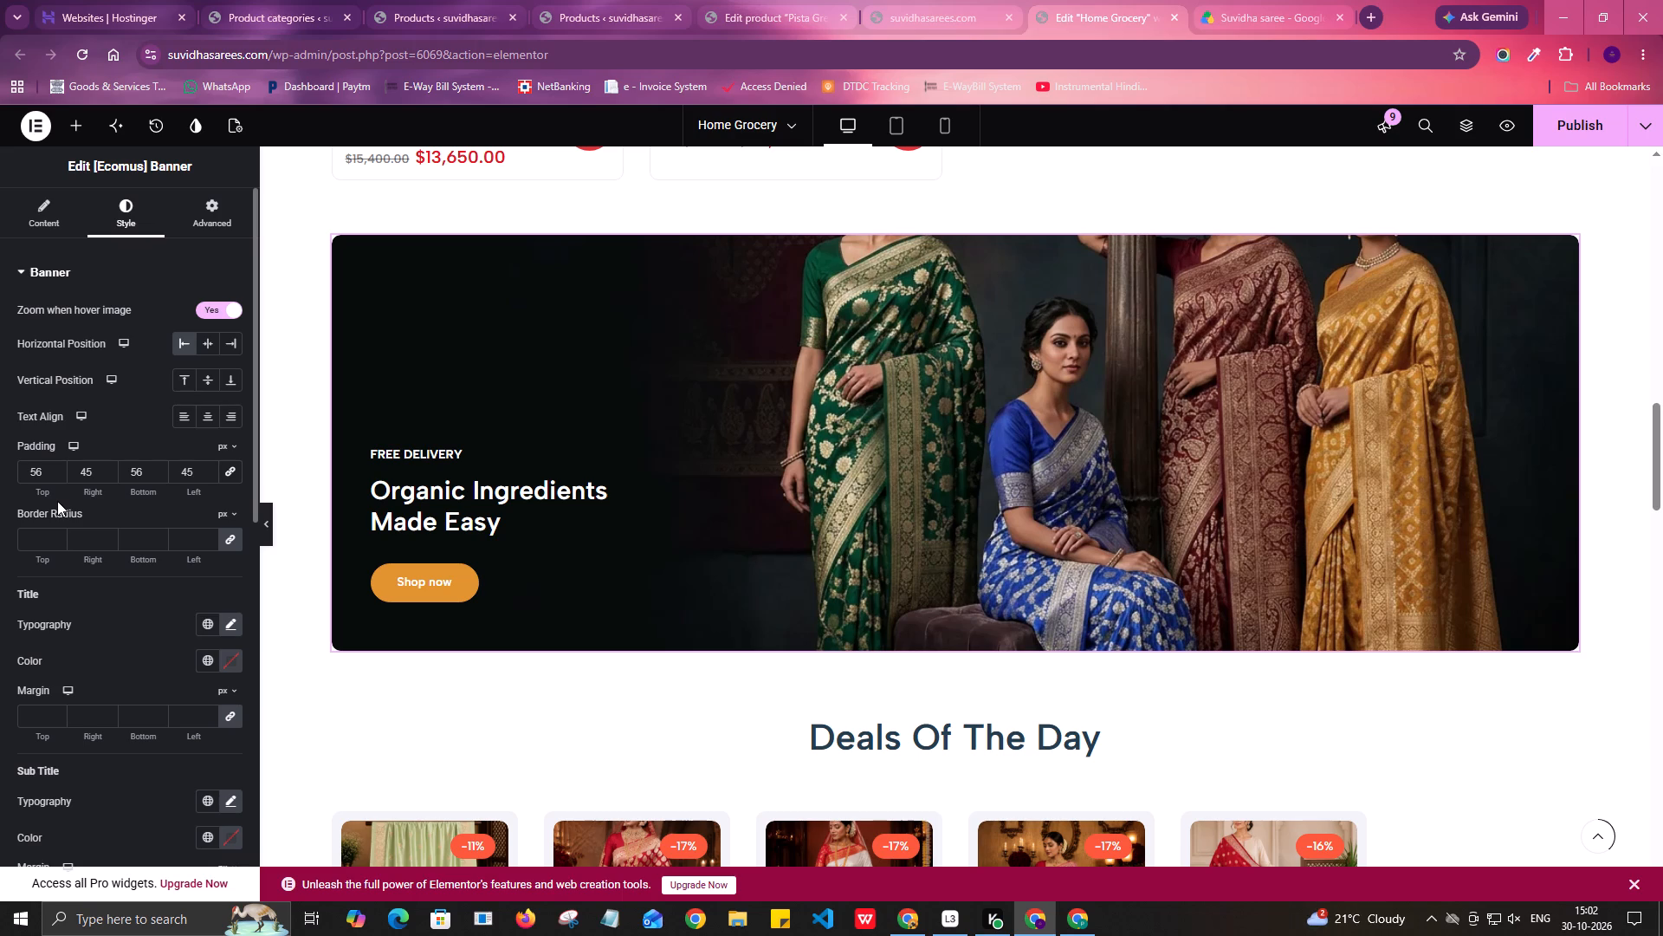
{"action": "left_click", "coordinate": [0, 487]}
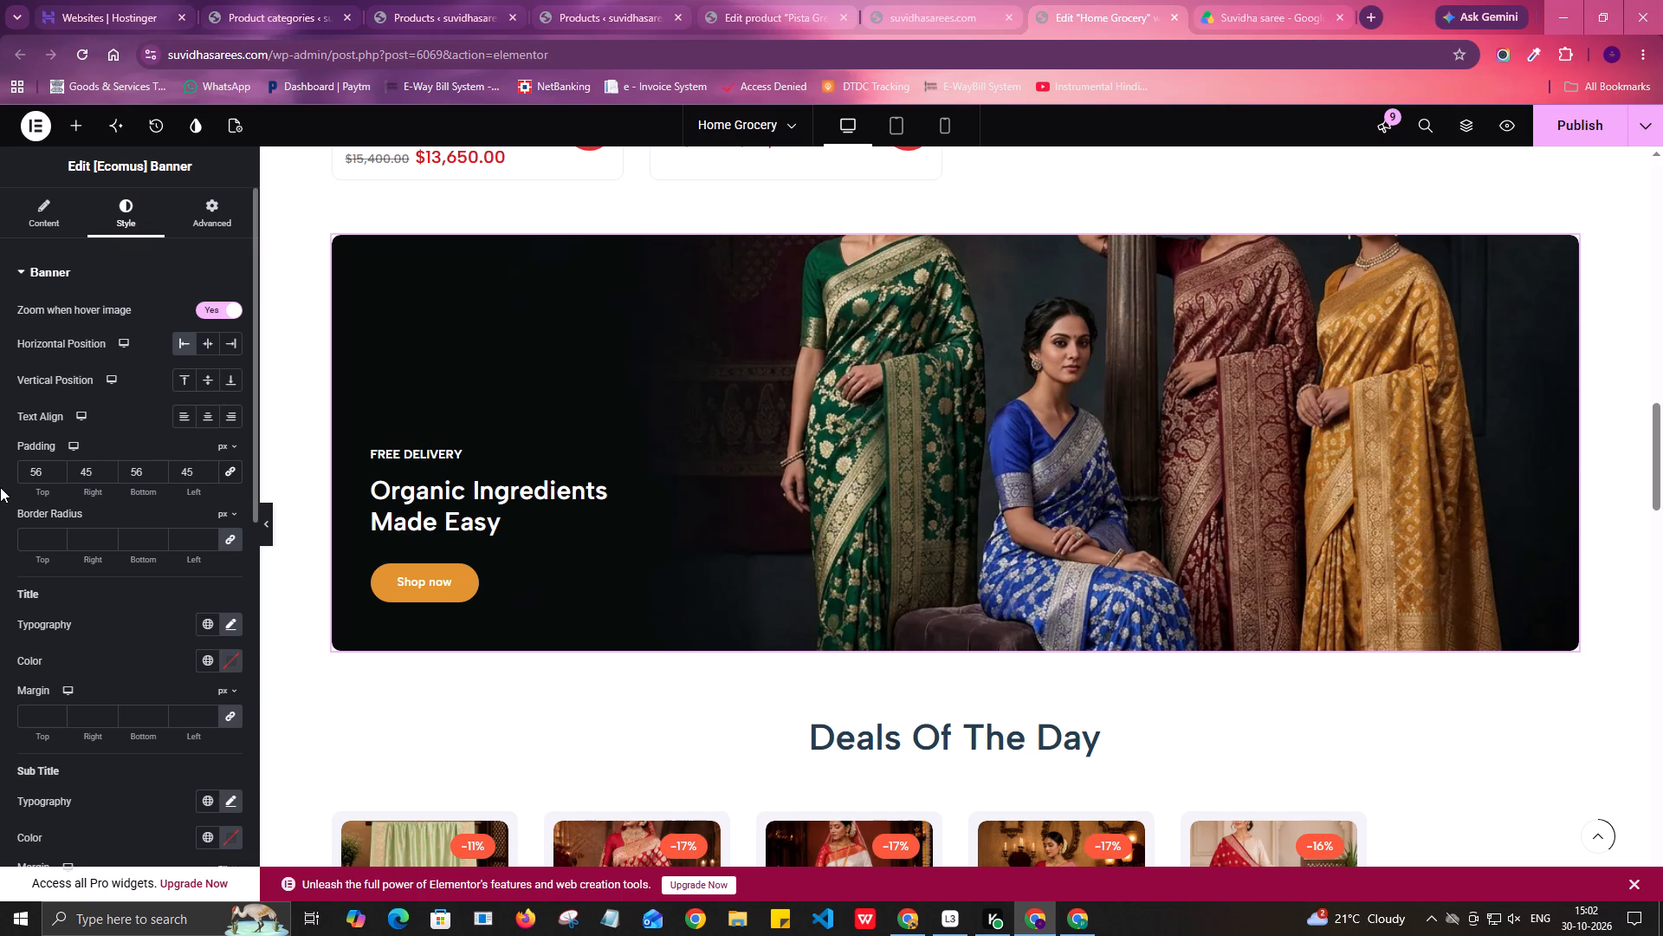
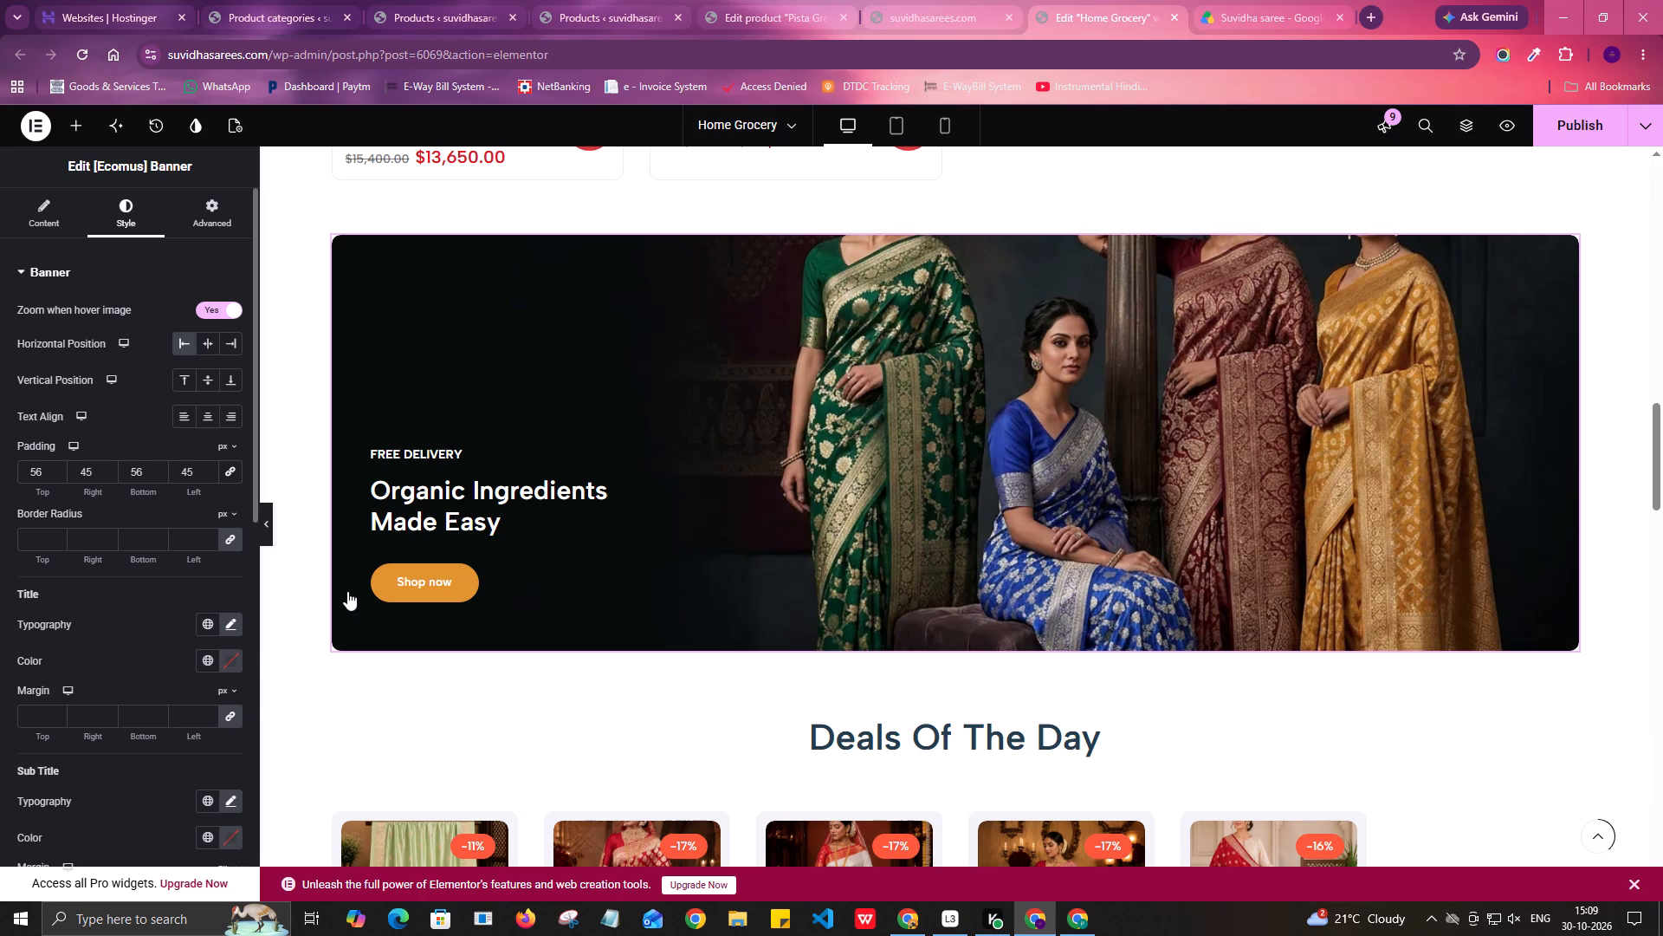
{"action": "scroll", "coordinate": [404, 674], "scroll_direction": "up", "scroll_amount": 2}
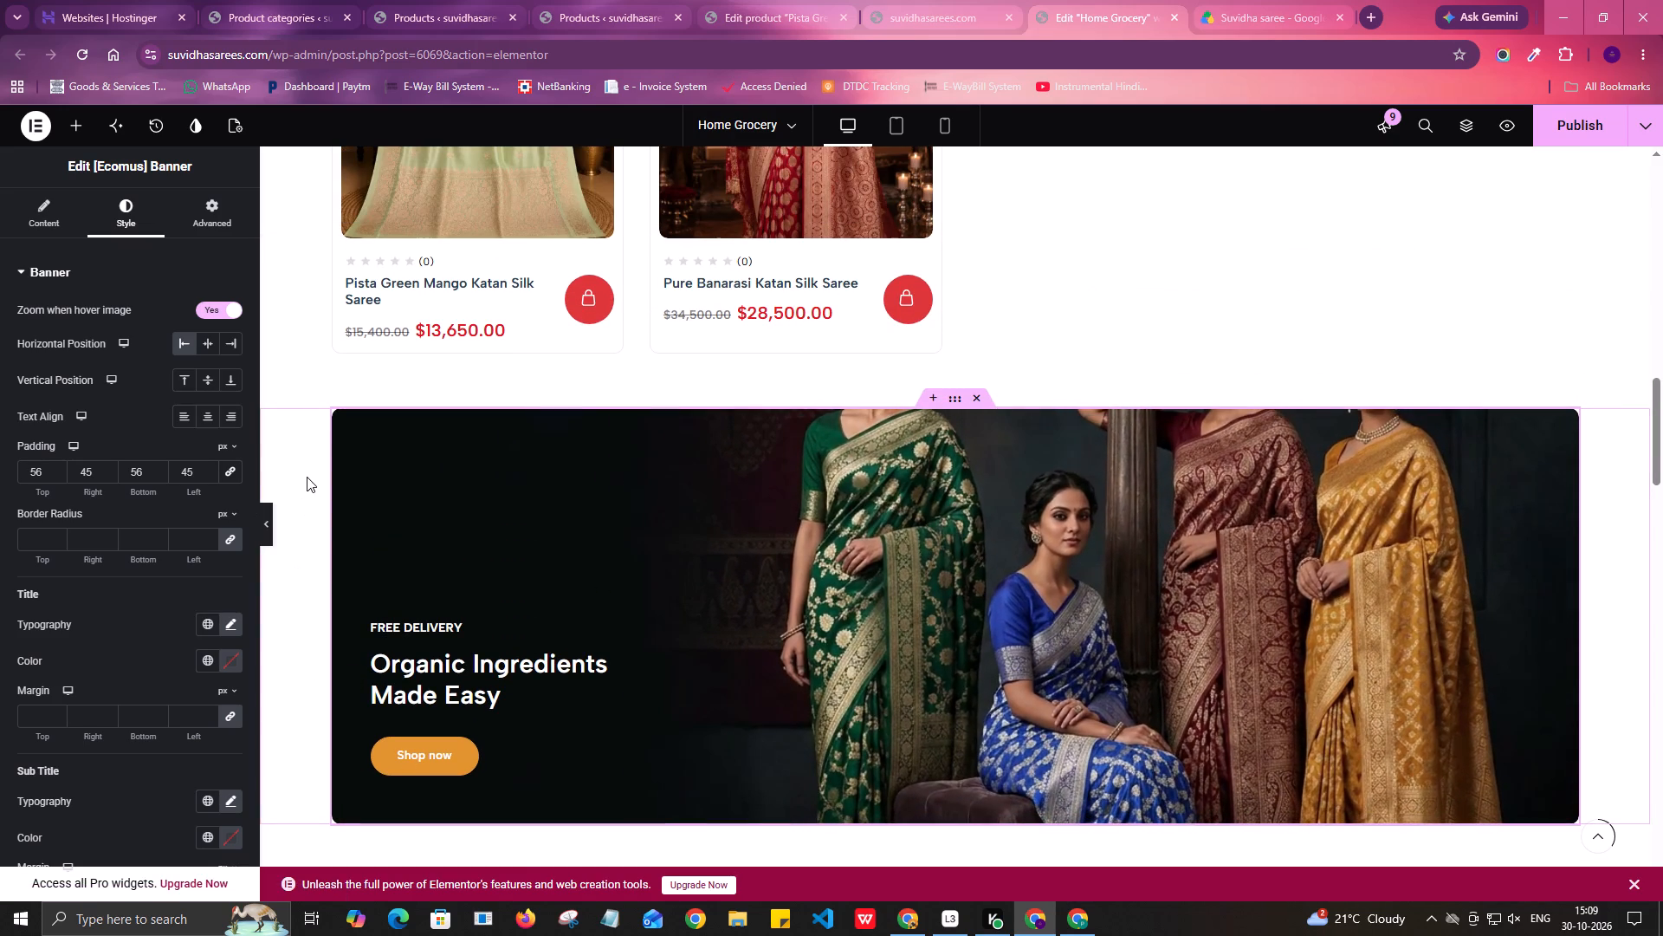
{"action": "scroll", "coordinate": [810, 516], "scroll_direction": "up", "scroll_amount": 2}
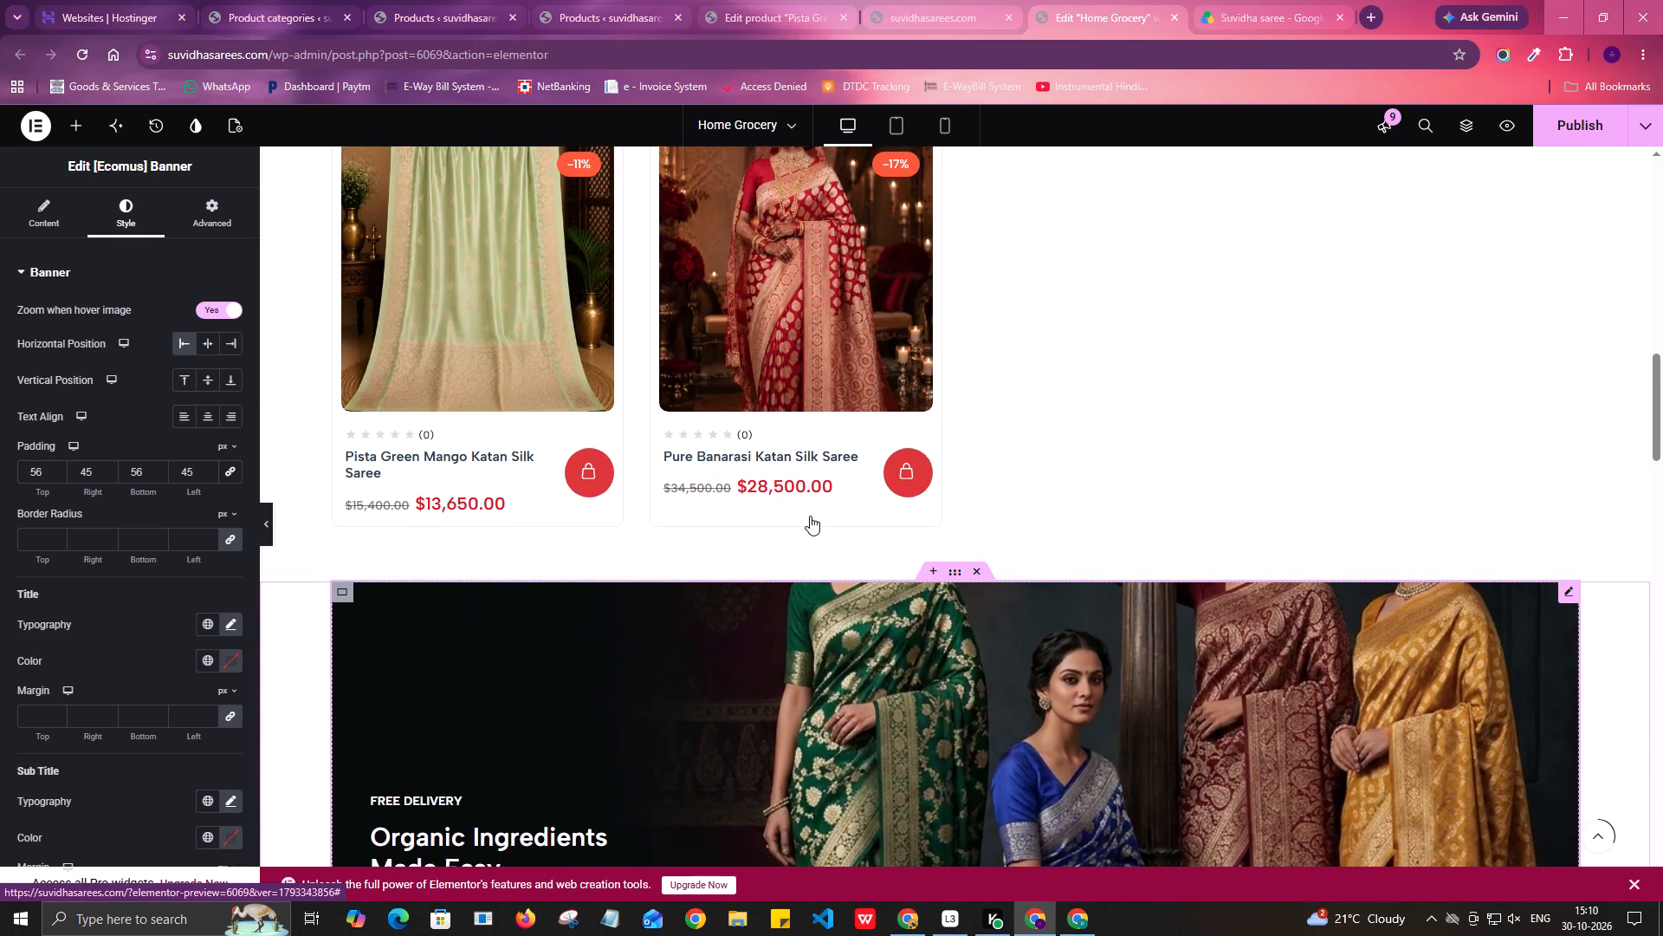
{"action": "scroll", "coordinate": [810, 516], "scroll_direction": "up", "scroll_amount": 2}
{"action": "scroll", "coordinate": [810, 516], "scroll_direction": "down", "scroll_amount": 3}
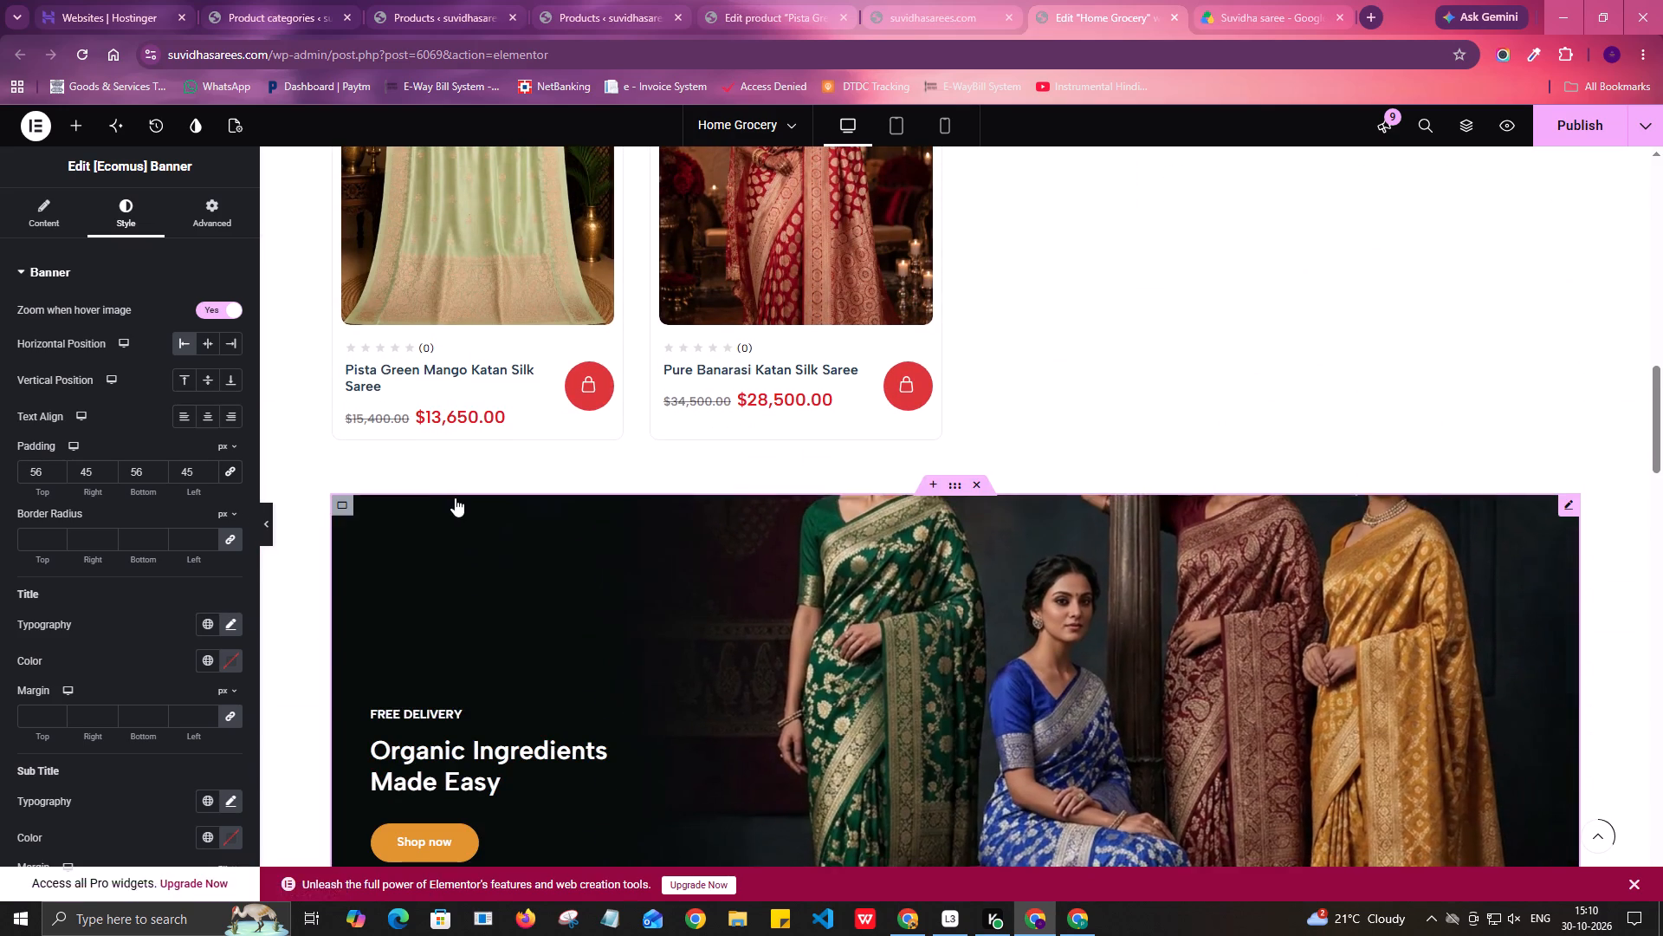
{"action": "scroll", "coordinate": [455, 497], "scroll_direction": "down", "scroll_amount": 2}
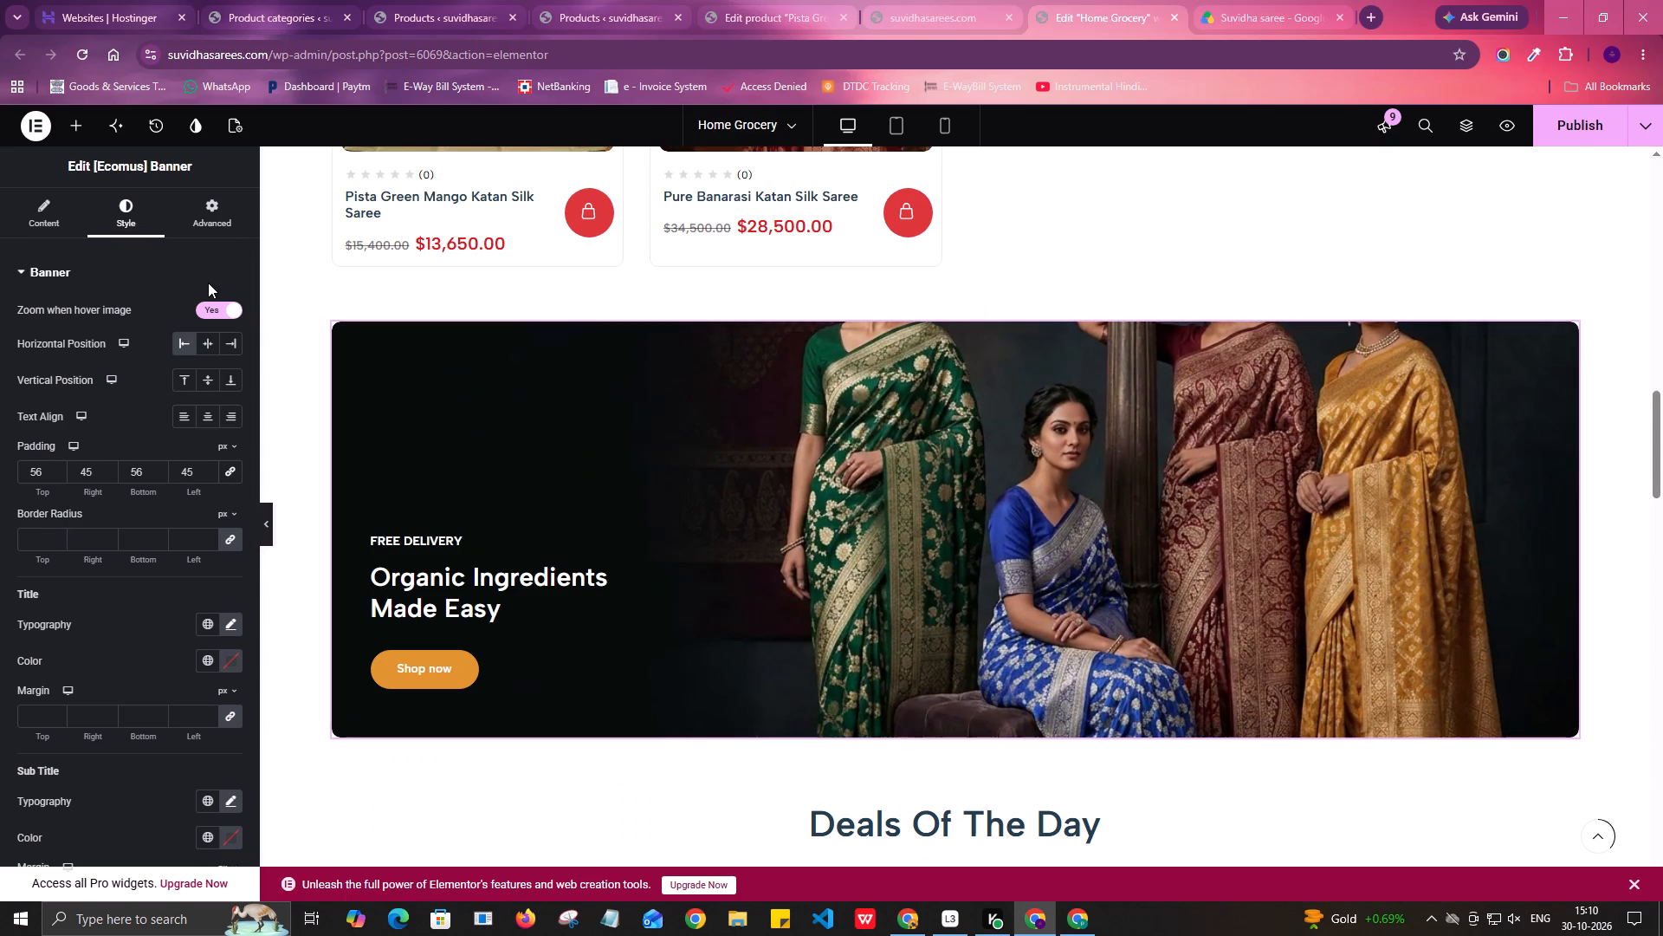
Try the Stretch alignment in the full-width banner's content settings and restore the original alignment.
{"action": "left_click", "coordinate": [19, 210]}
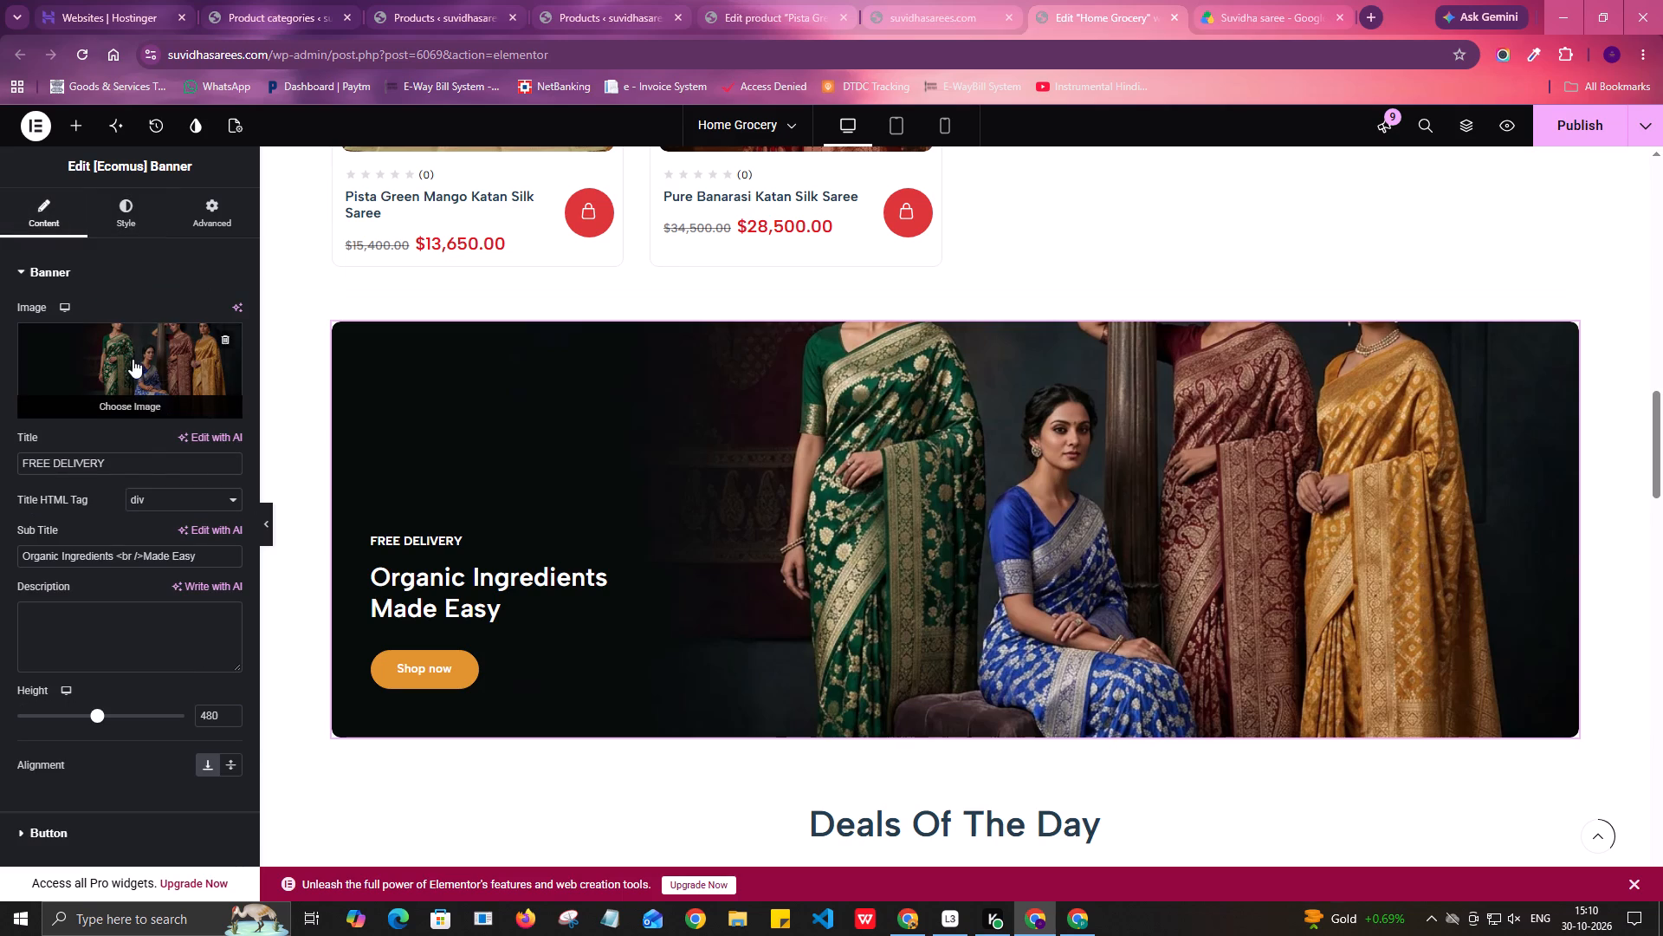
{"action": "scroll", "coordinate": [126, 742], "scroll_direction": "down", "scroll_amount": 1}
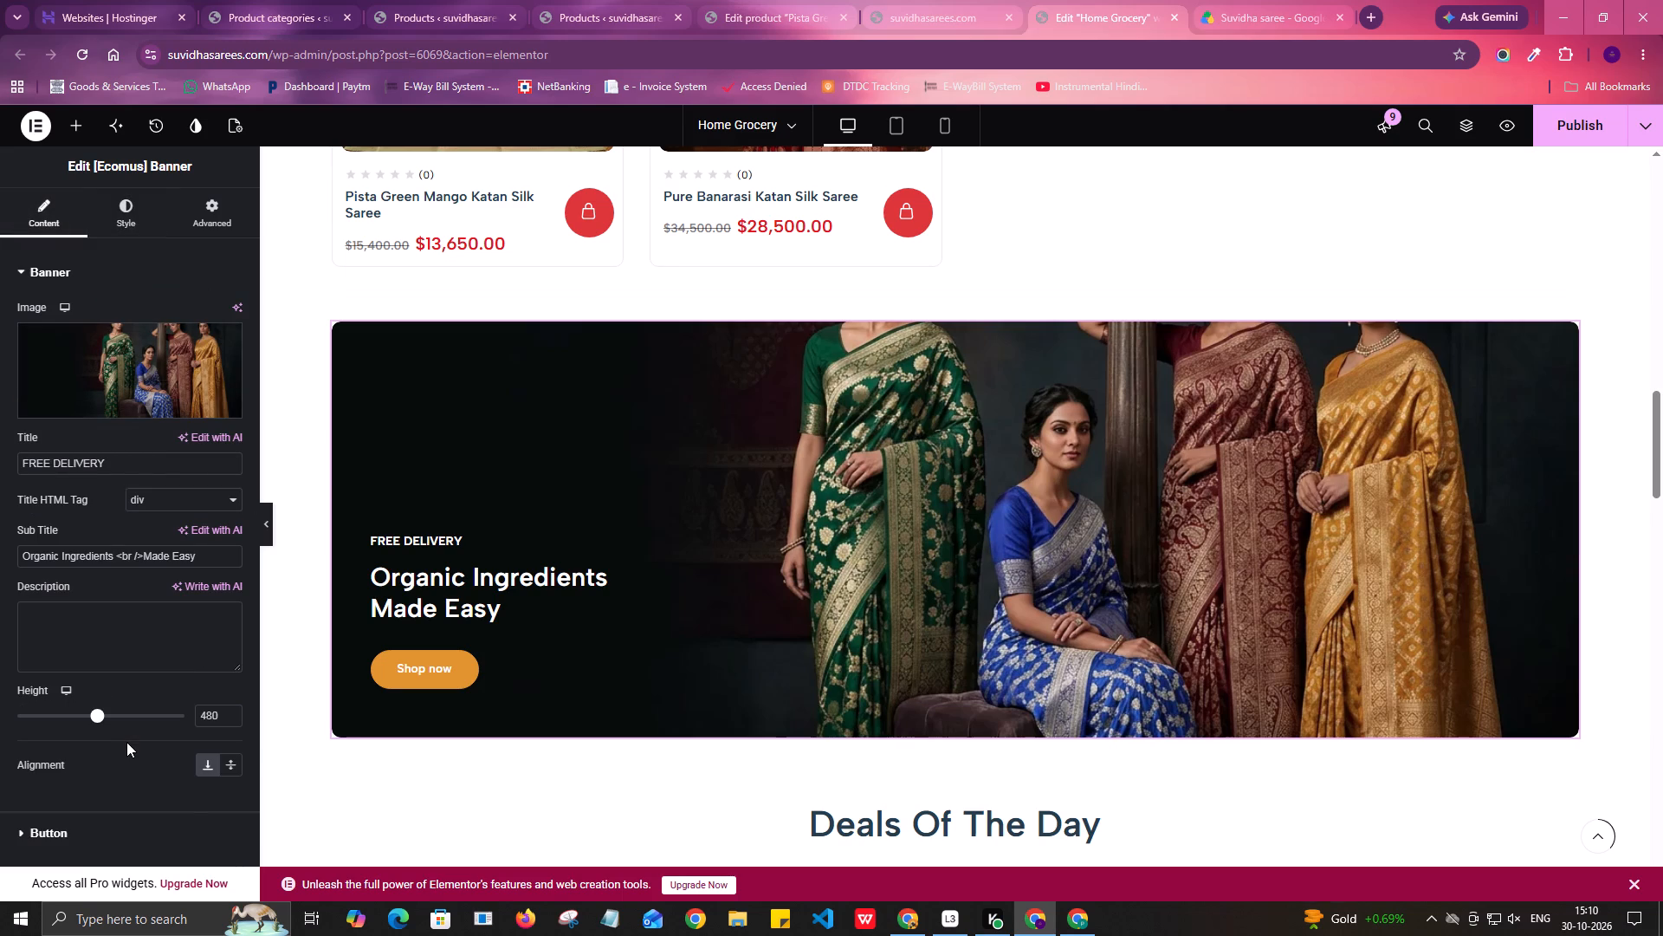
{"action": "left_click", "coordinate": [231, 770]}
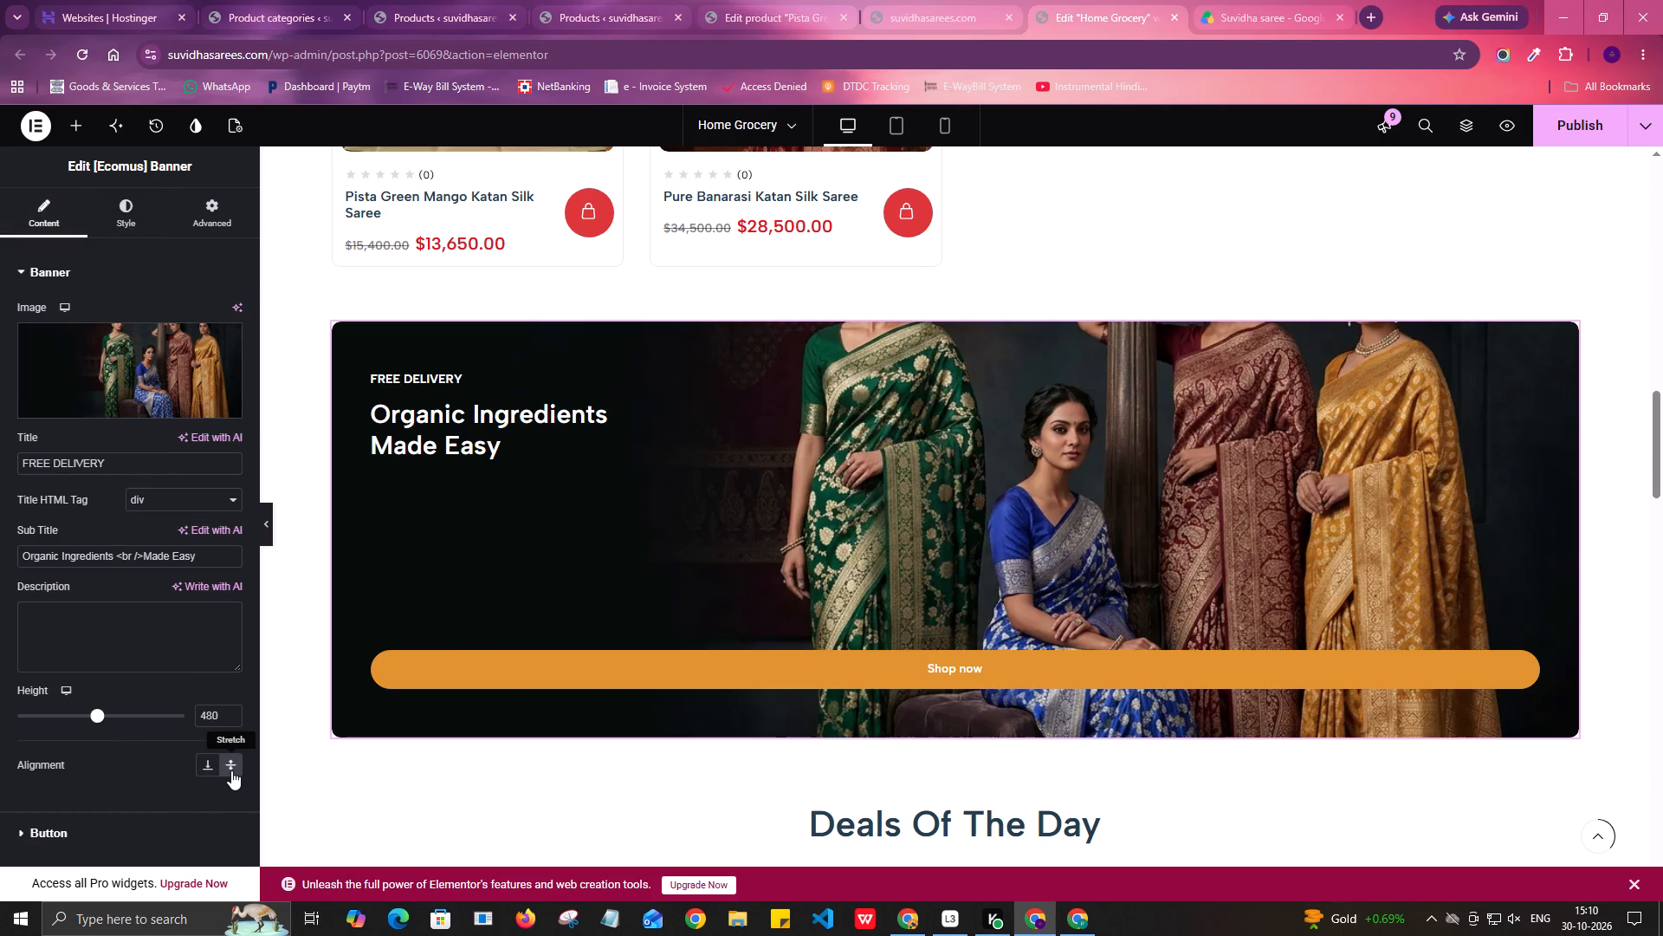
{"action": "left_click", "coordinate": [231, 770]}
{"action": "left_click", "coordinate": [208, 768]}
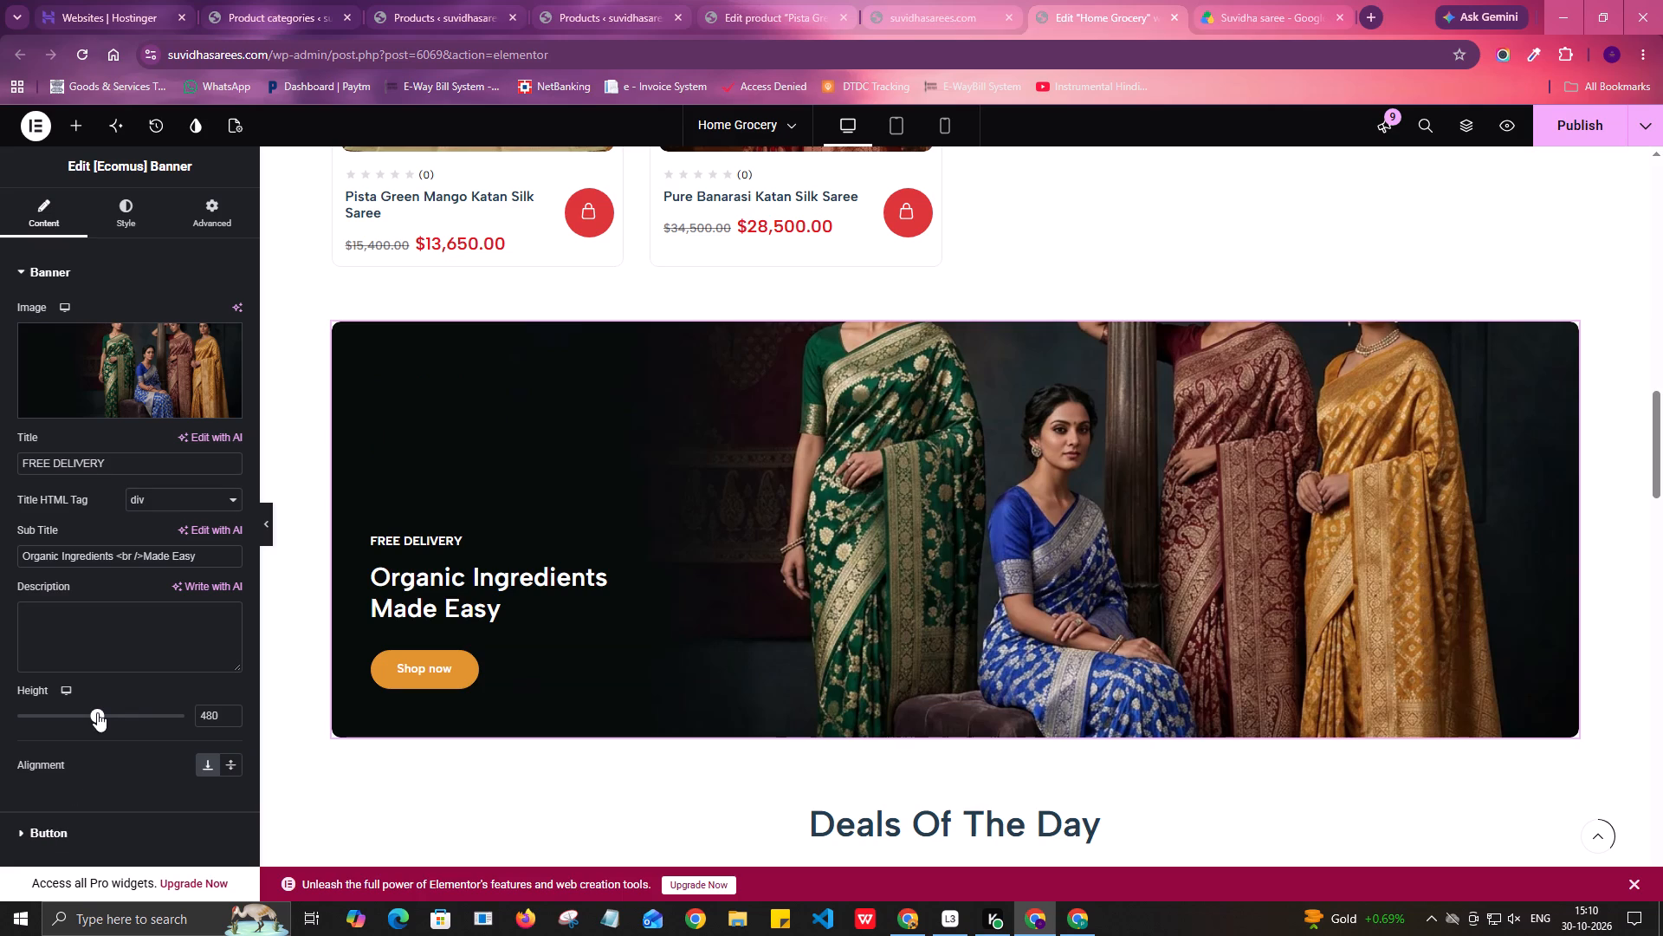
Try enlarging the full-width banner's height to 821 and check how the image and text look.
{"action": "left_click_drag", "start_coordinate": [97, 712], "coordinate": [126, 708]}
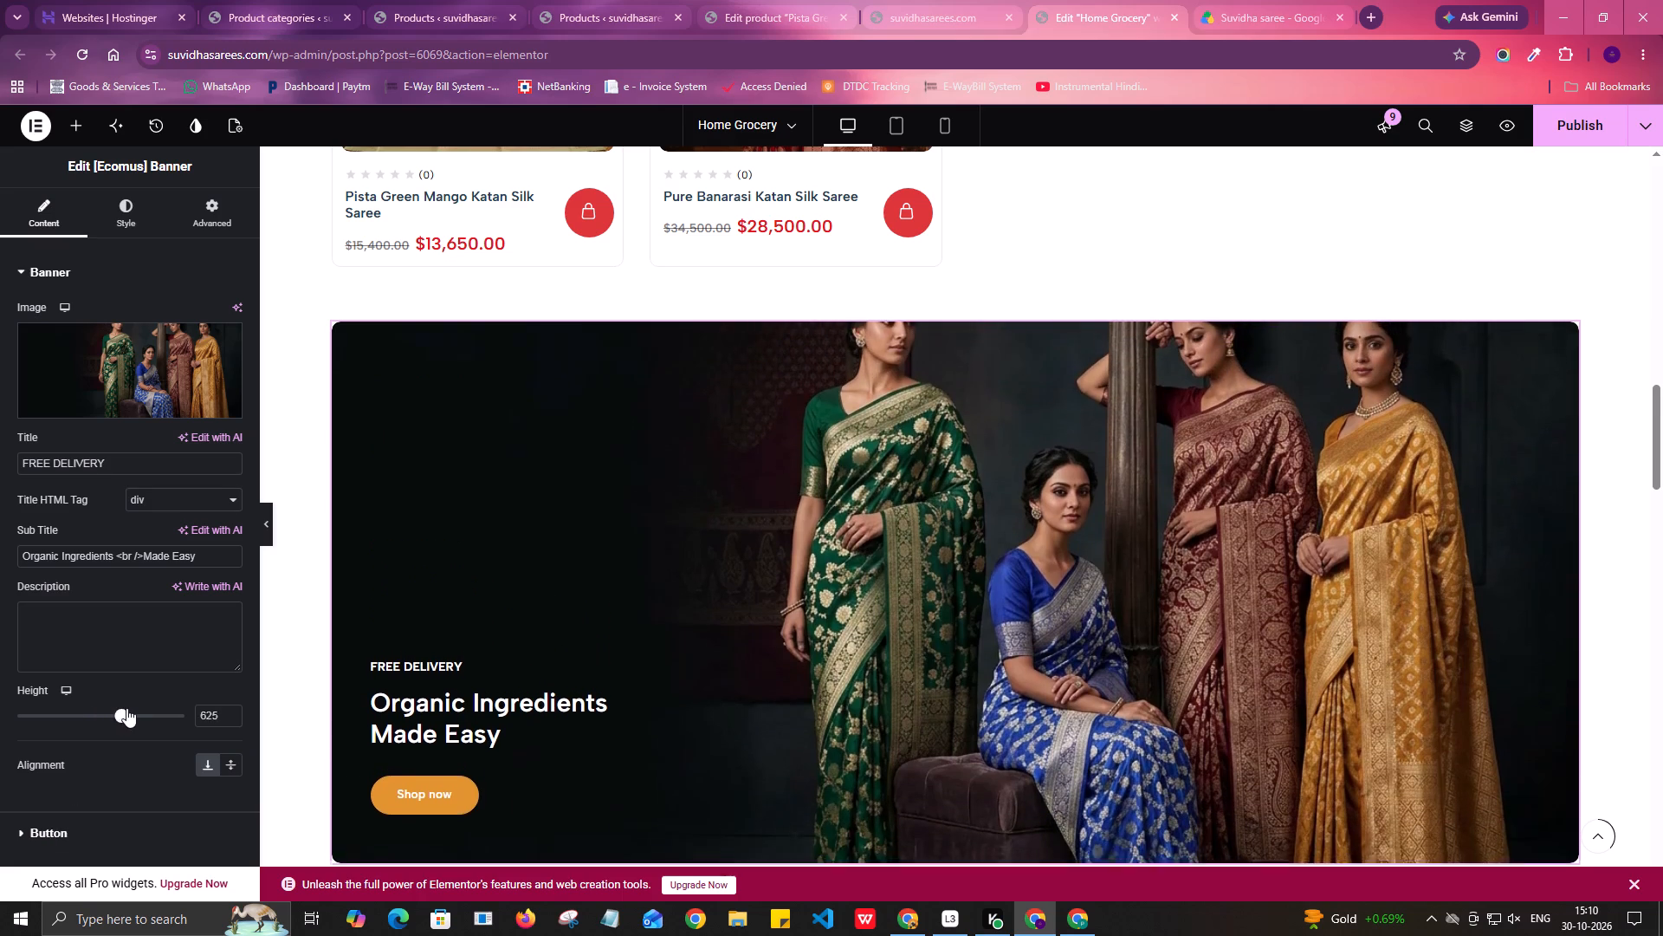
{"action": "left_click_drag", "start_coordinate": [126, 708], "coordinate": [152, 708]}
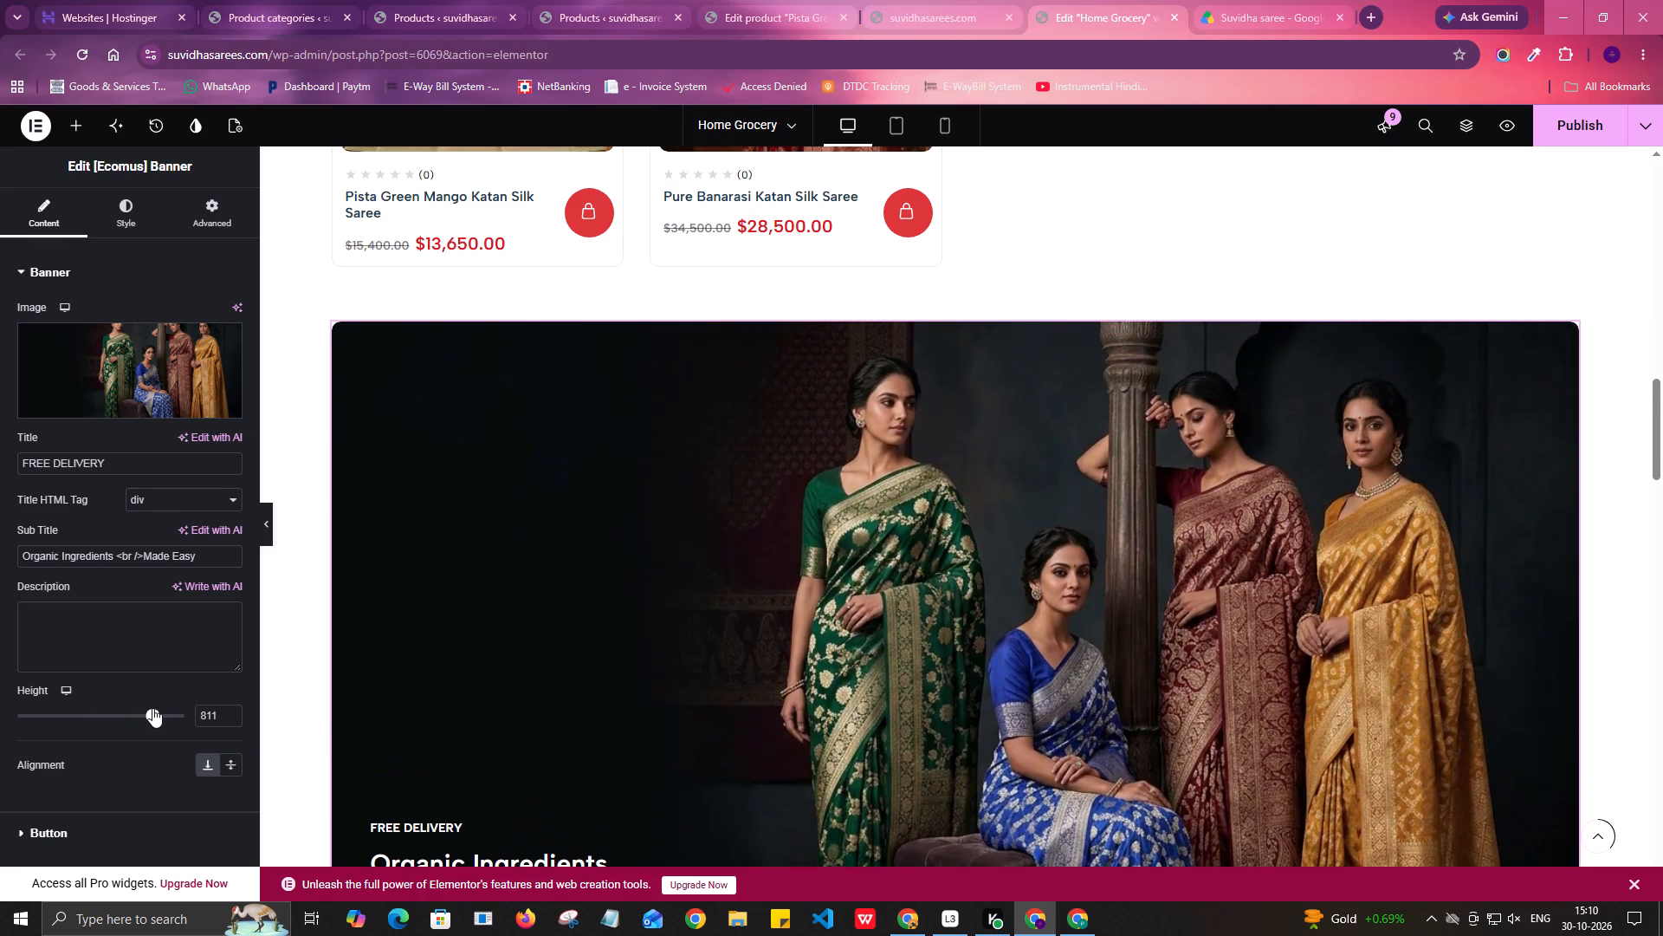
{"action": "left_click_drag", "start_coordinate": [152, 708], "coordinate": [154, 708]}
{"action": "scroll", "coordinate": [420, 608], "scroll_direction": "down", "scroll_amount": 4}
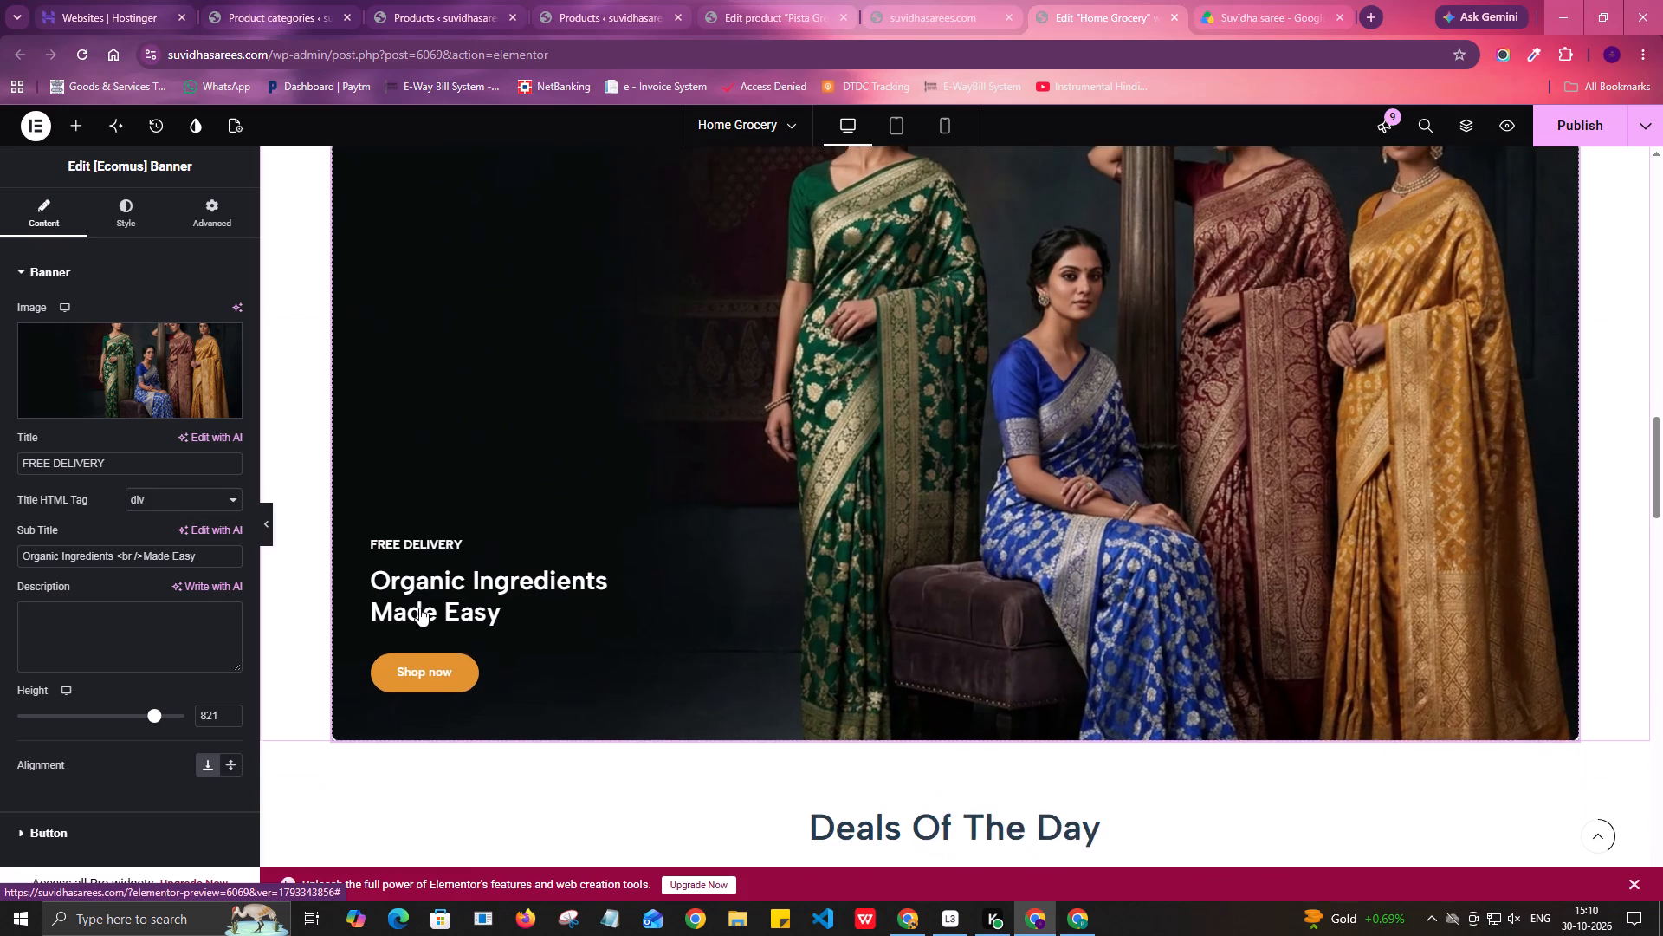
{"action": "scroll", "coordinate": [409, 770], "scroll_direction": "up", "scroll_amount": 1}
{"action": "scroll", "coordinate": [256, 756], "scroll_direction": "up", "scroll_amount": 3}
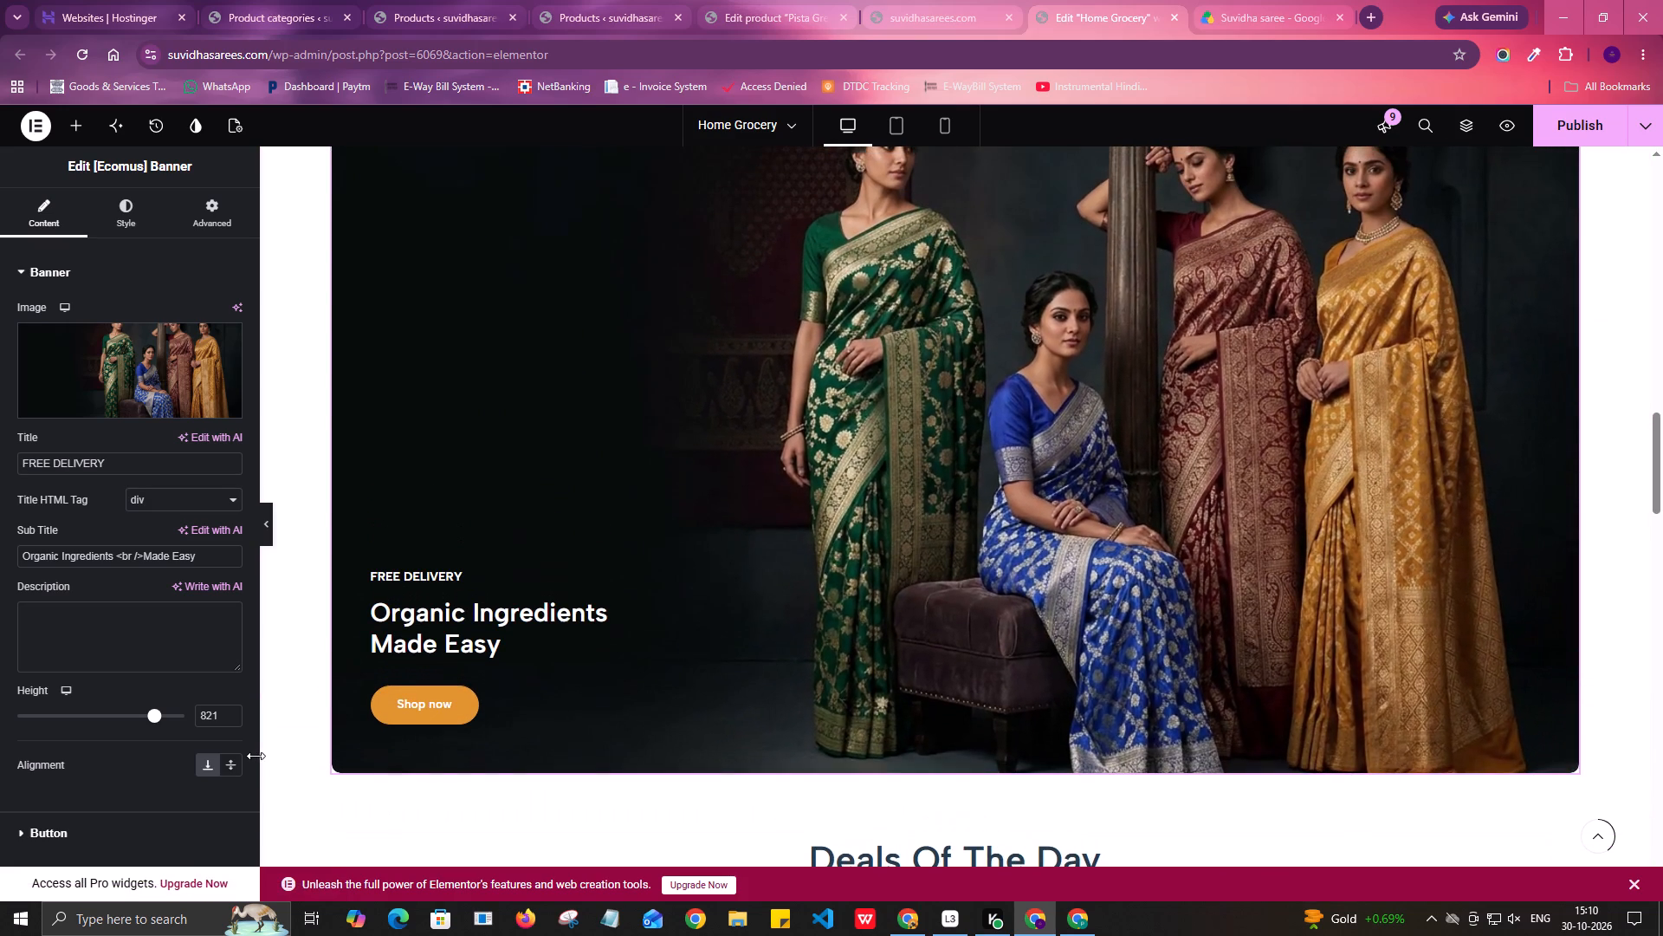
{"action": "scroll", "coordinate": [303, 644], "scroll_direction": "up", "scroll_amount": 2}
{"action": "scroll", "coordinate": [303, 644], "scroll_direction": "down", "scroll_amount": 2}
Reduce the full-width banner's height and set it to exactly 450.
{"action": "left_click_drag", "start_coordinate": [151, 710], "coordinate": [129, 712]}
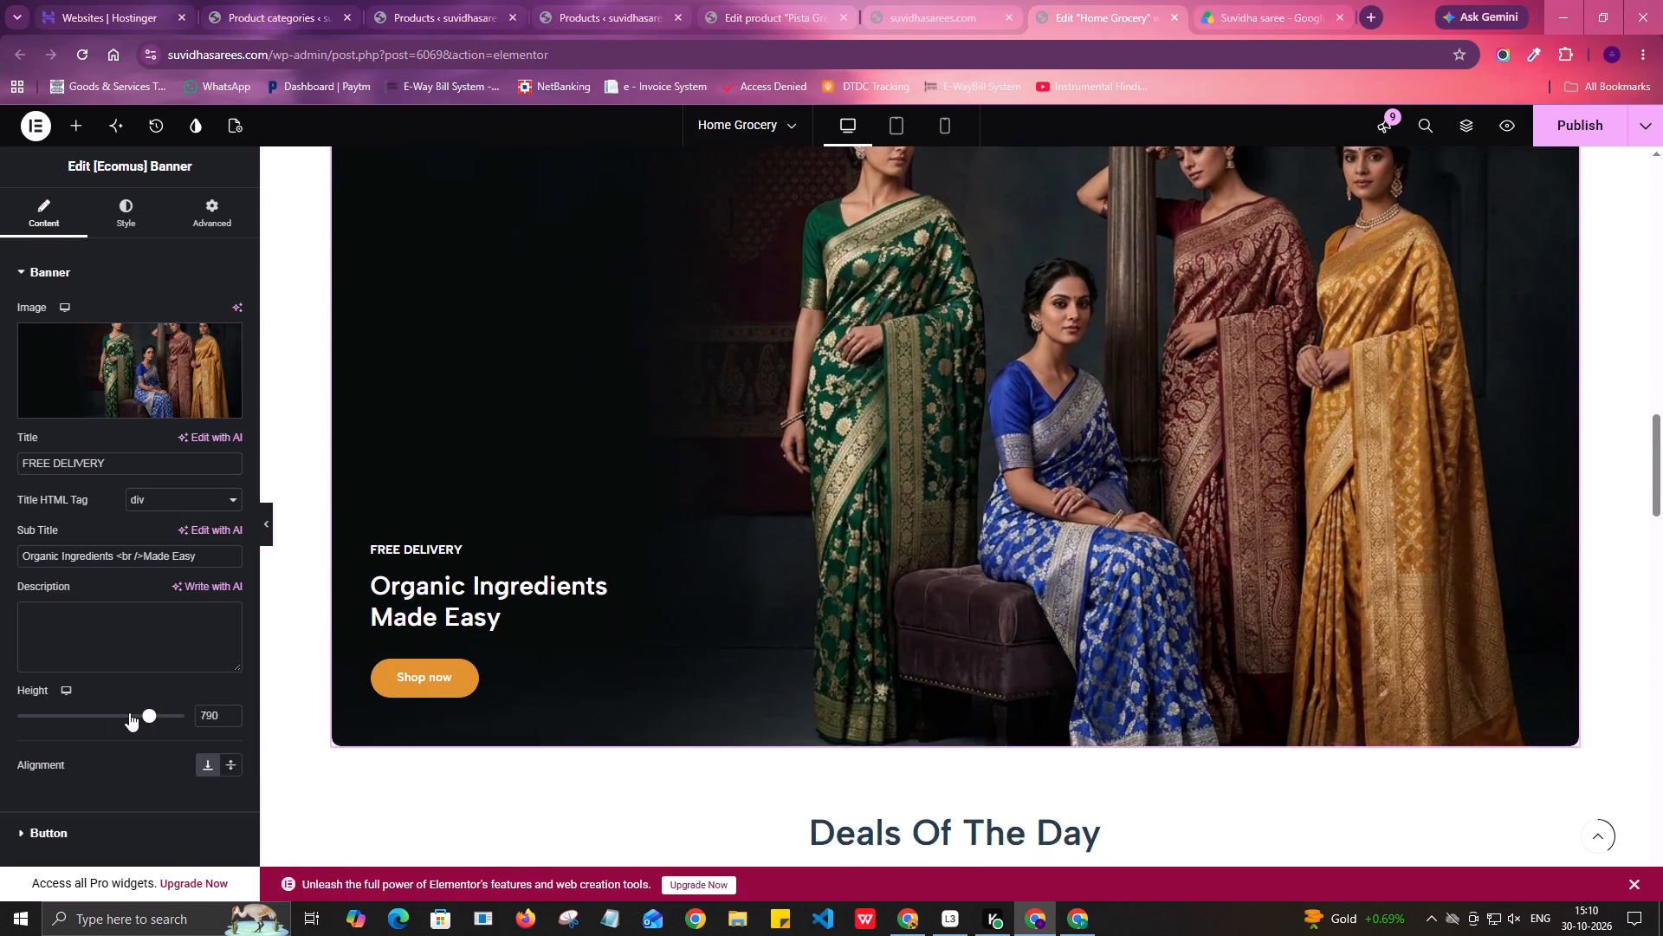
{"action": "left_click_drag", "start_coordinate": [129, 712], "coordinate": [110, 713]}
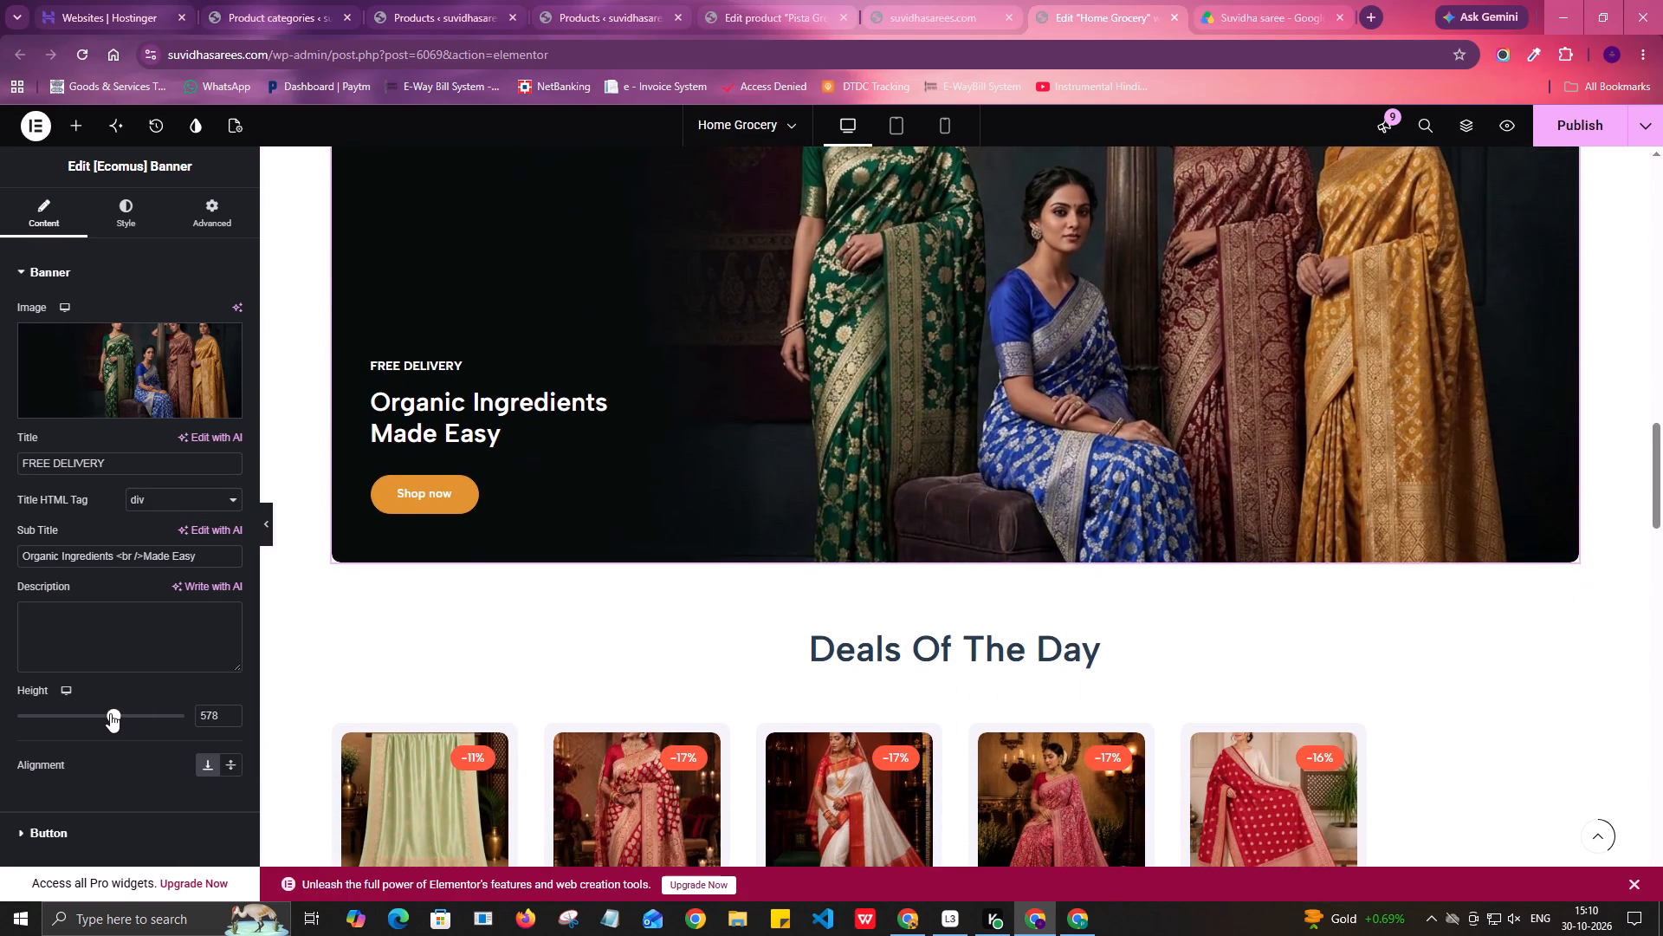
{"action": "left_click_drag", "start_coordinate": [110, 713], "coordinate": [87, 718]}
{"action": "scroll", "coordinate": [628, 666], "scroll_direction": "up", "scroll_amount": 3}
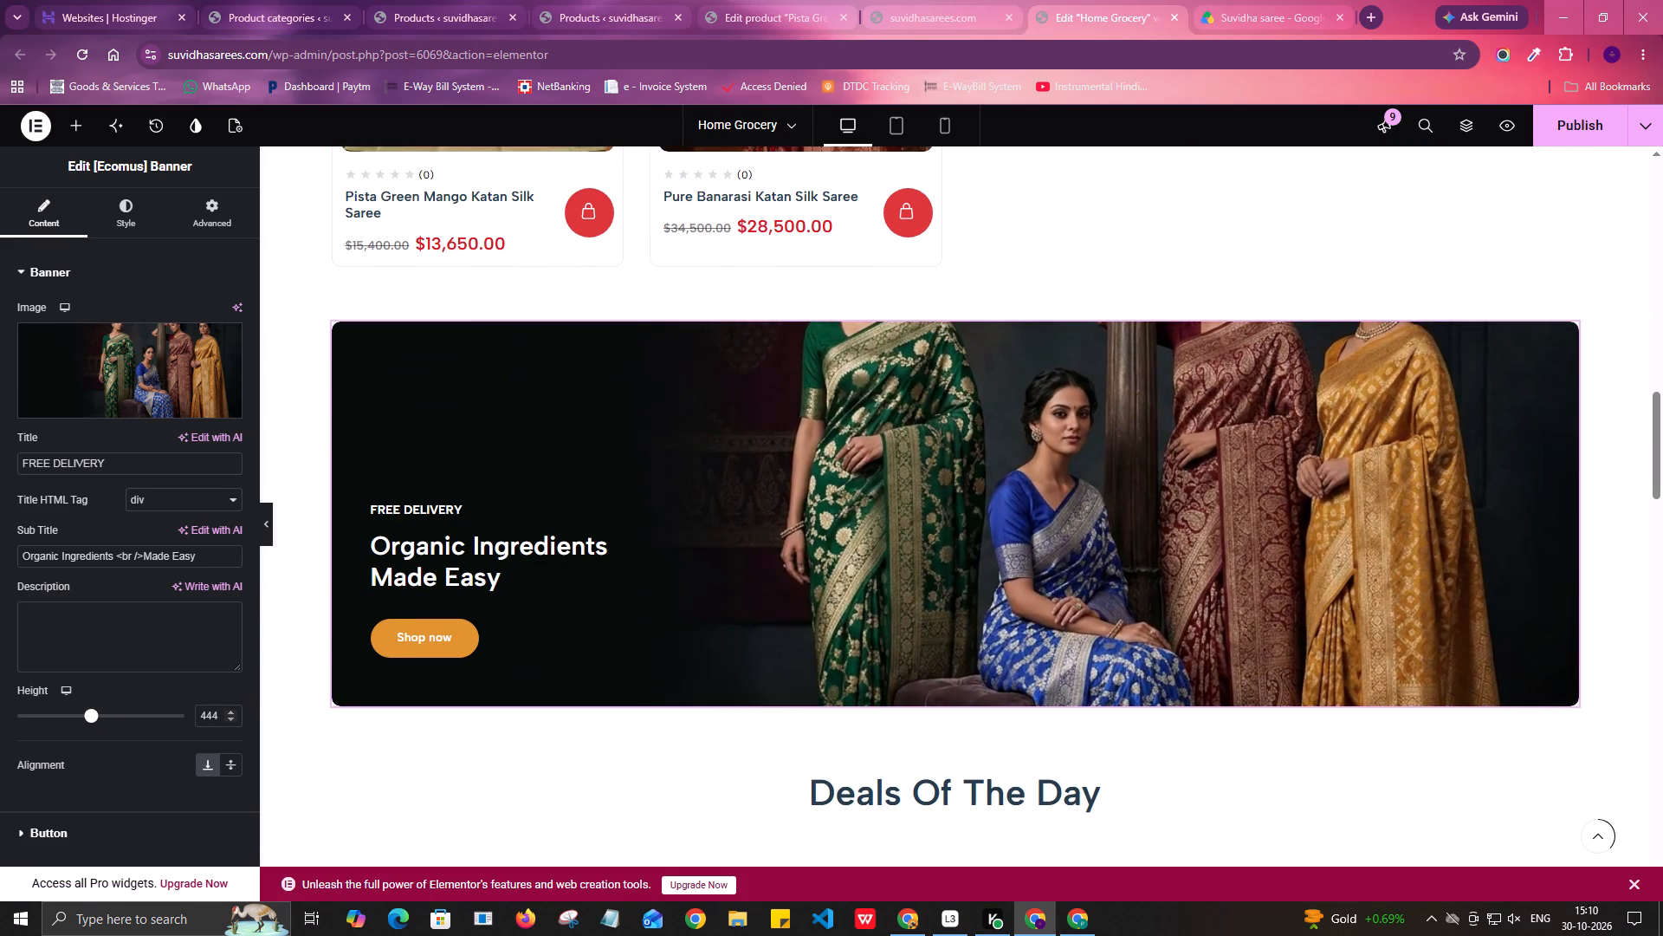
{"action": "left_click_drag", "start_coordinate": [217, 712], "coordinate": [153, 723]}
{"action": "type", "text": "450"}
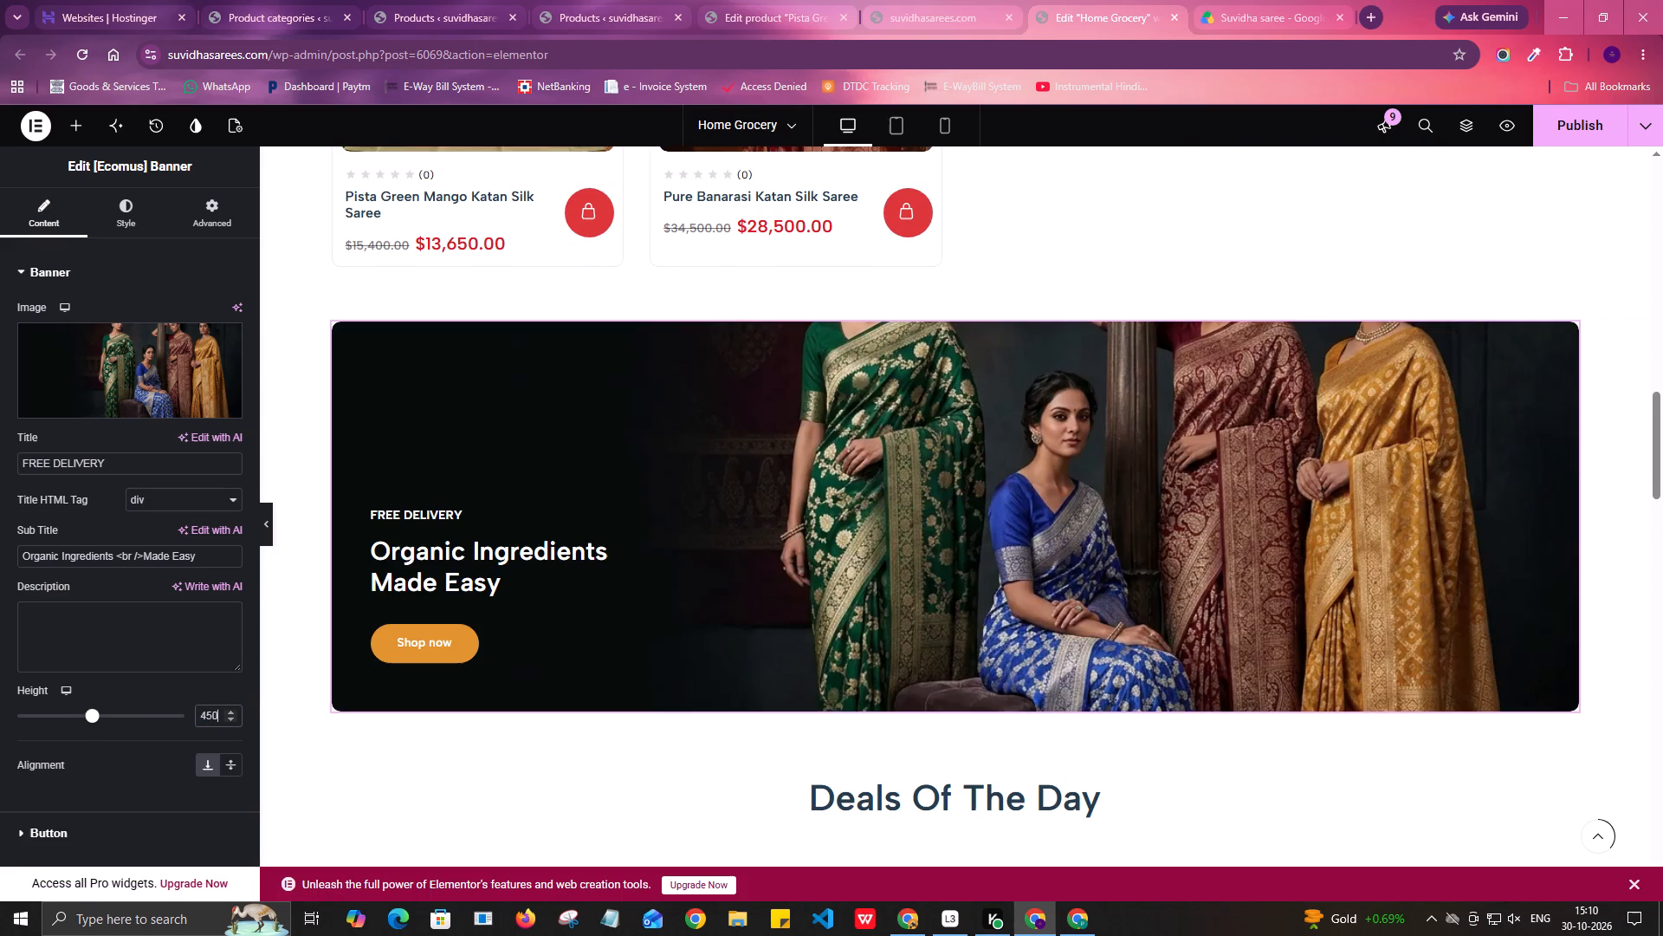
{"action": "left_click", "coordinate": [0, 614]}
{"action": "scroll", "coordinate": [146, 627], "scroll_direction": "up", "scroll_amount": 1}
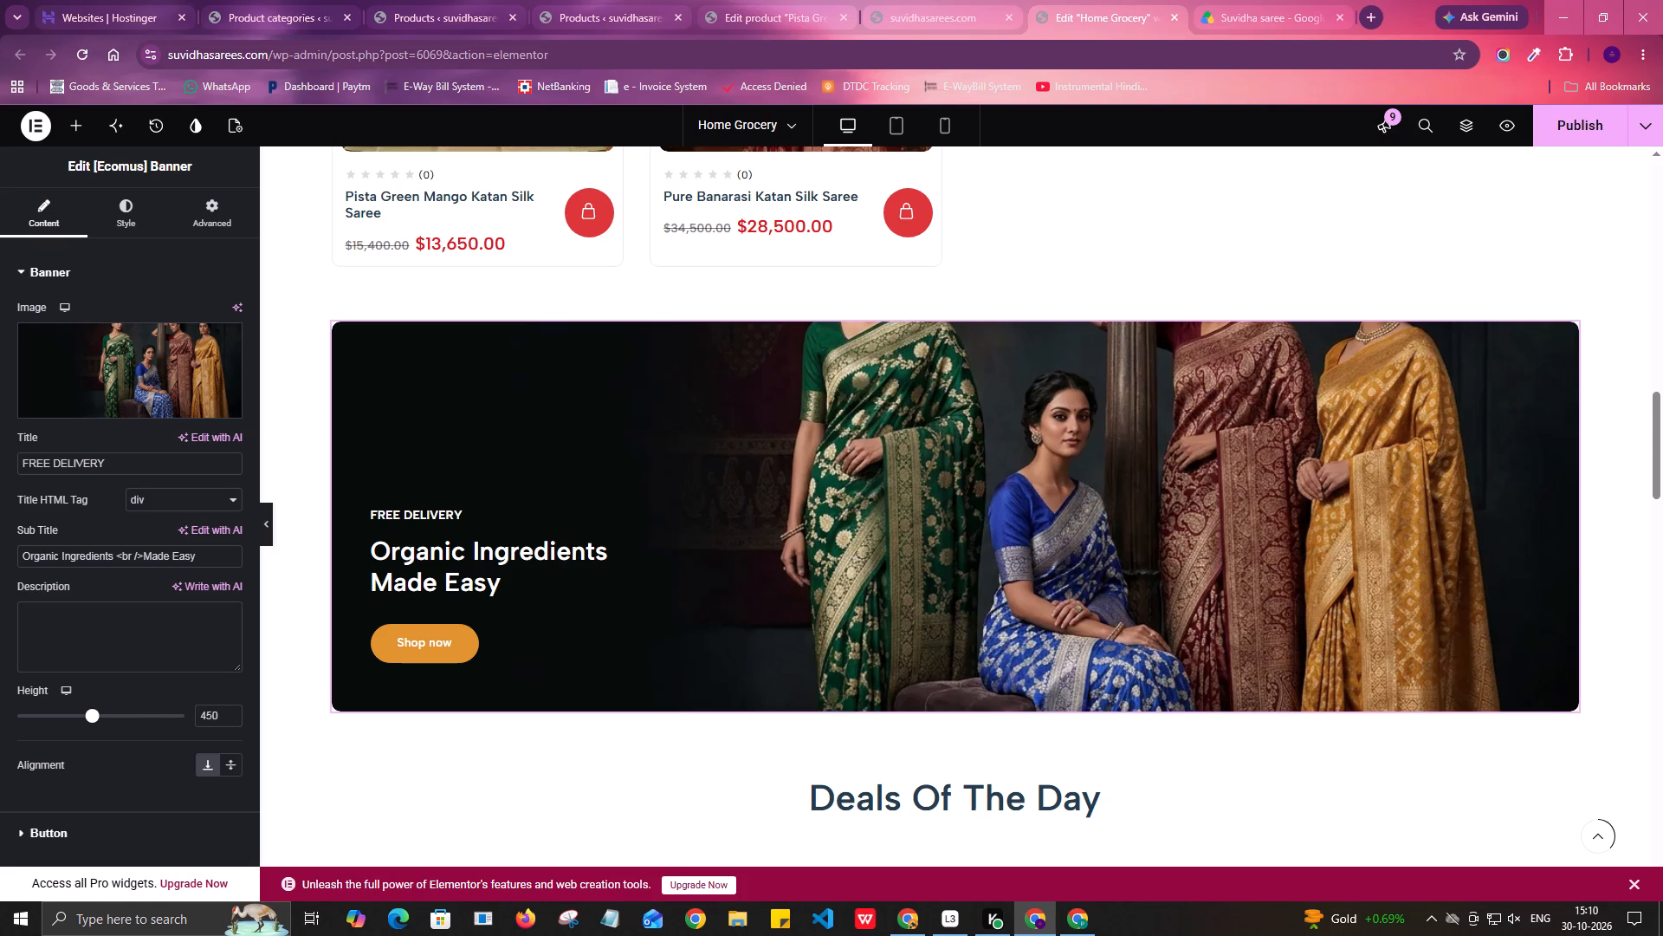
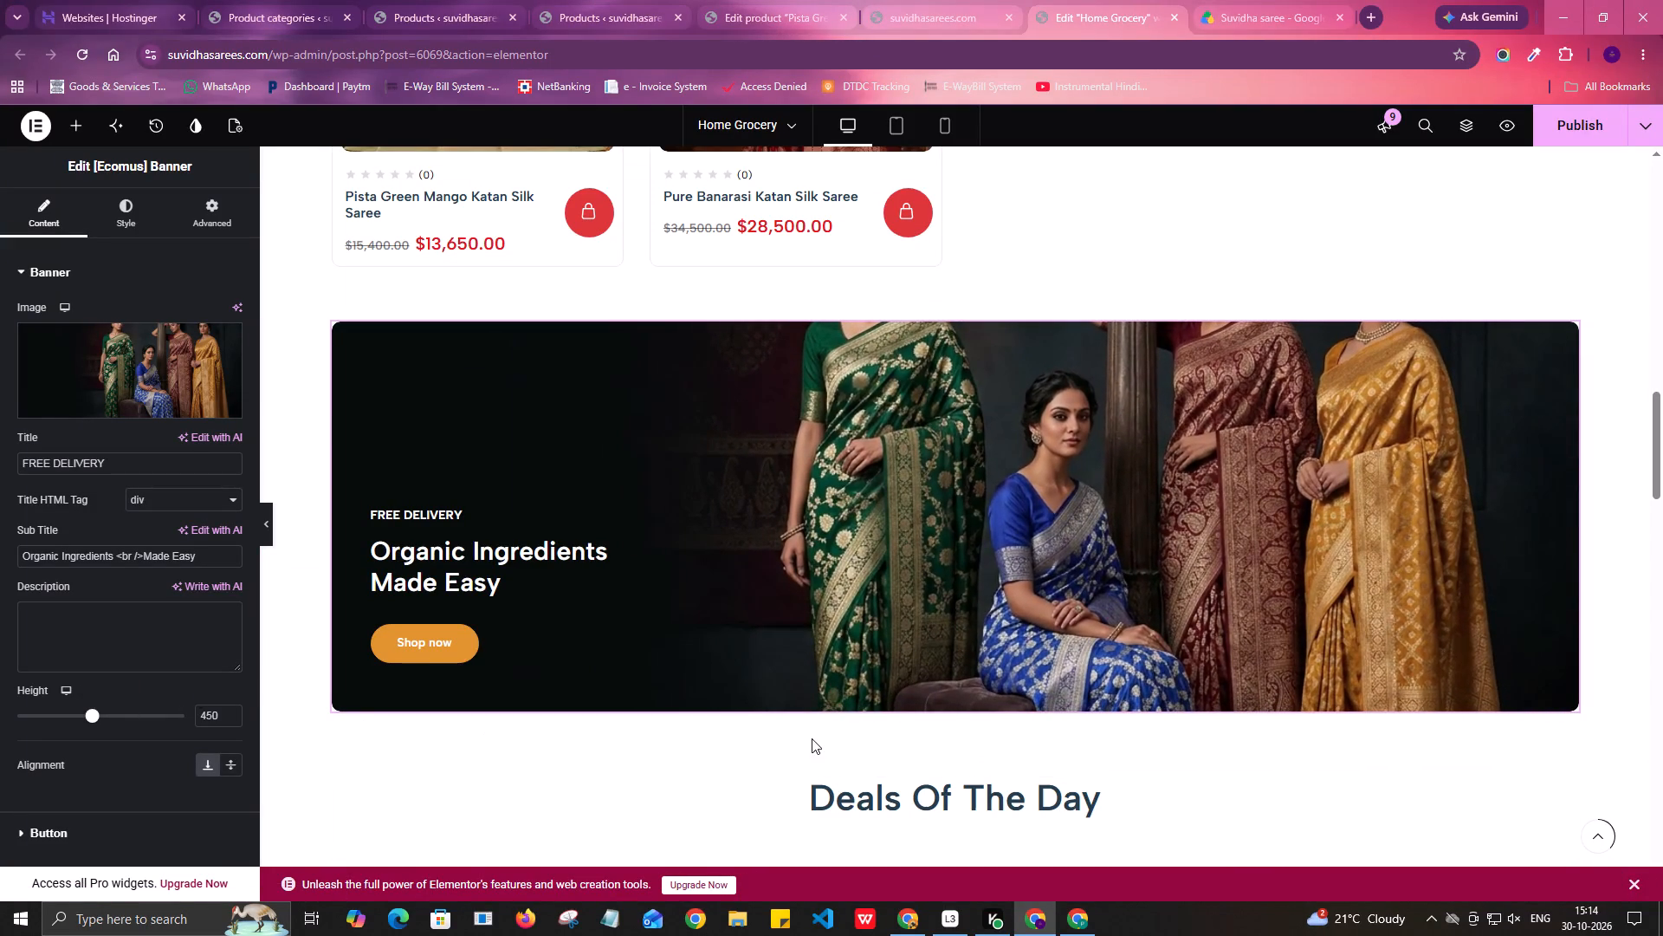
Review the sections above the full-width banner, from Popular products and Featured Categories up to the page header.
{"action": "scroll", "coordinate": [340, 760], "scroll_direction": "down", "scroll_amount": 2}
{"action": "scroll", "coordinate": [340, 760], "scroll_direction": "up", "scroll_amount": 2}
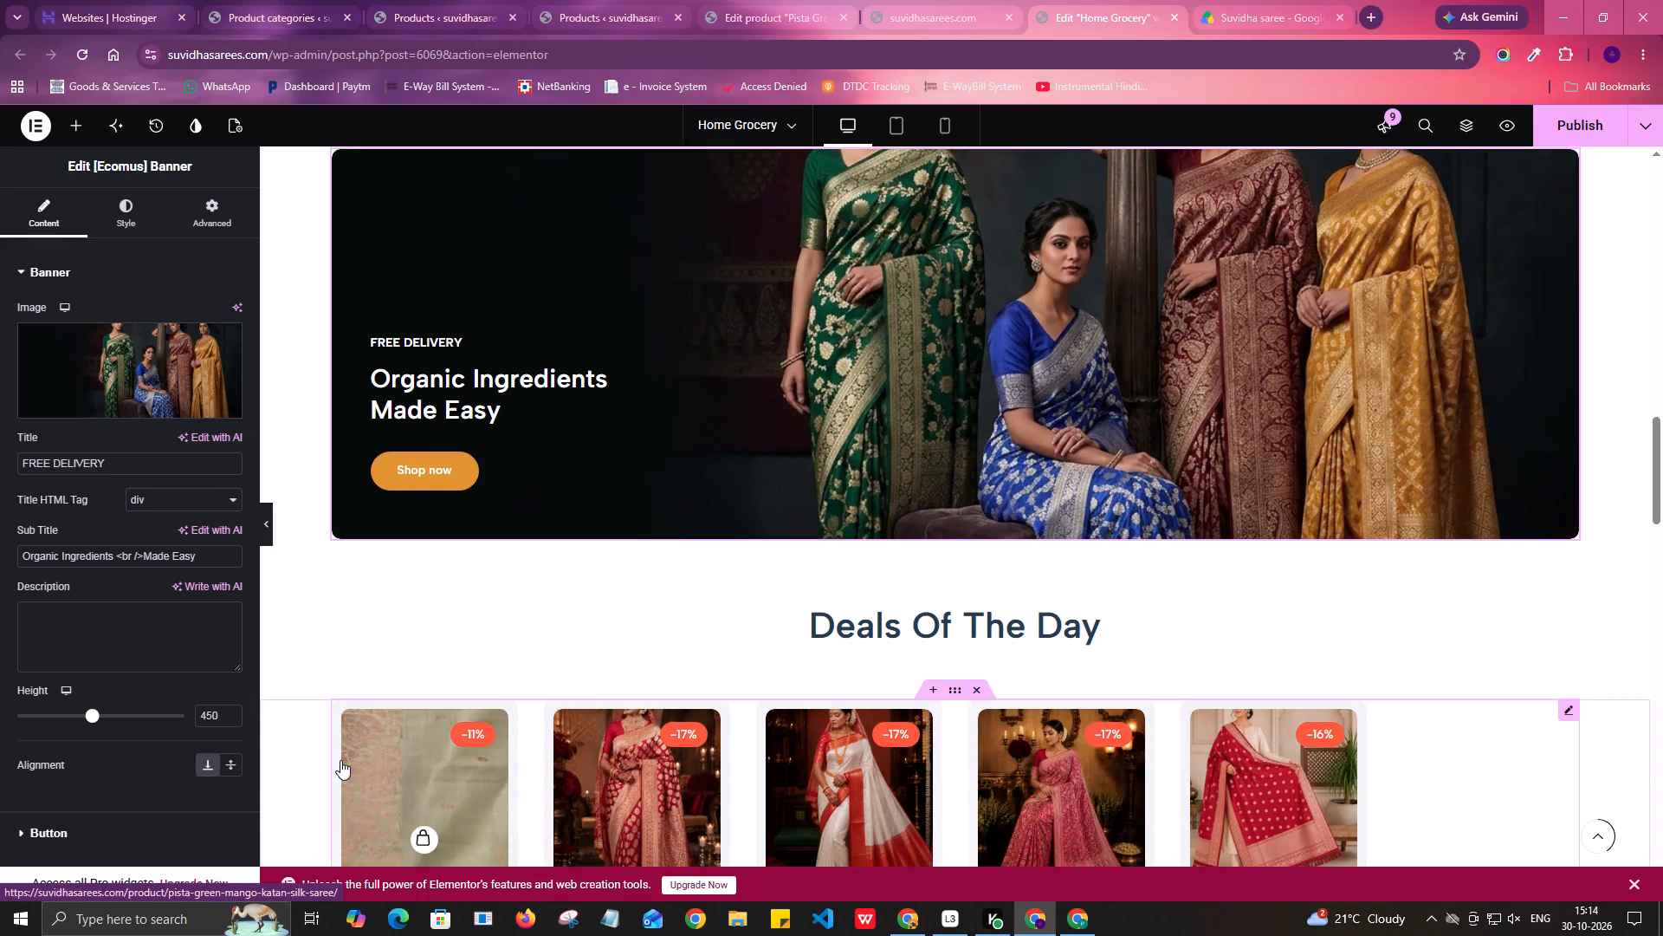
{"action": "scroll", "coordinate": [340, 760], "scroll_direction": "up", "scroll_amount": 3}
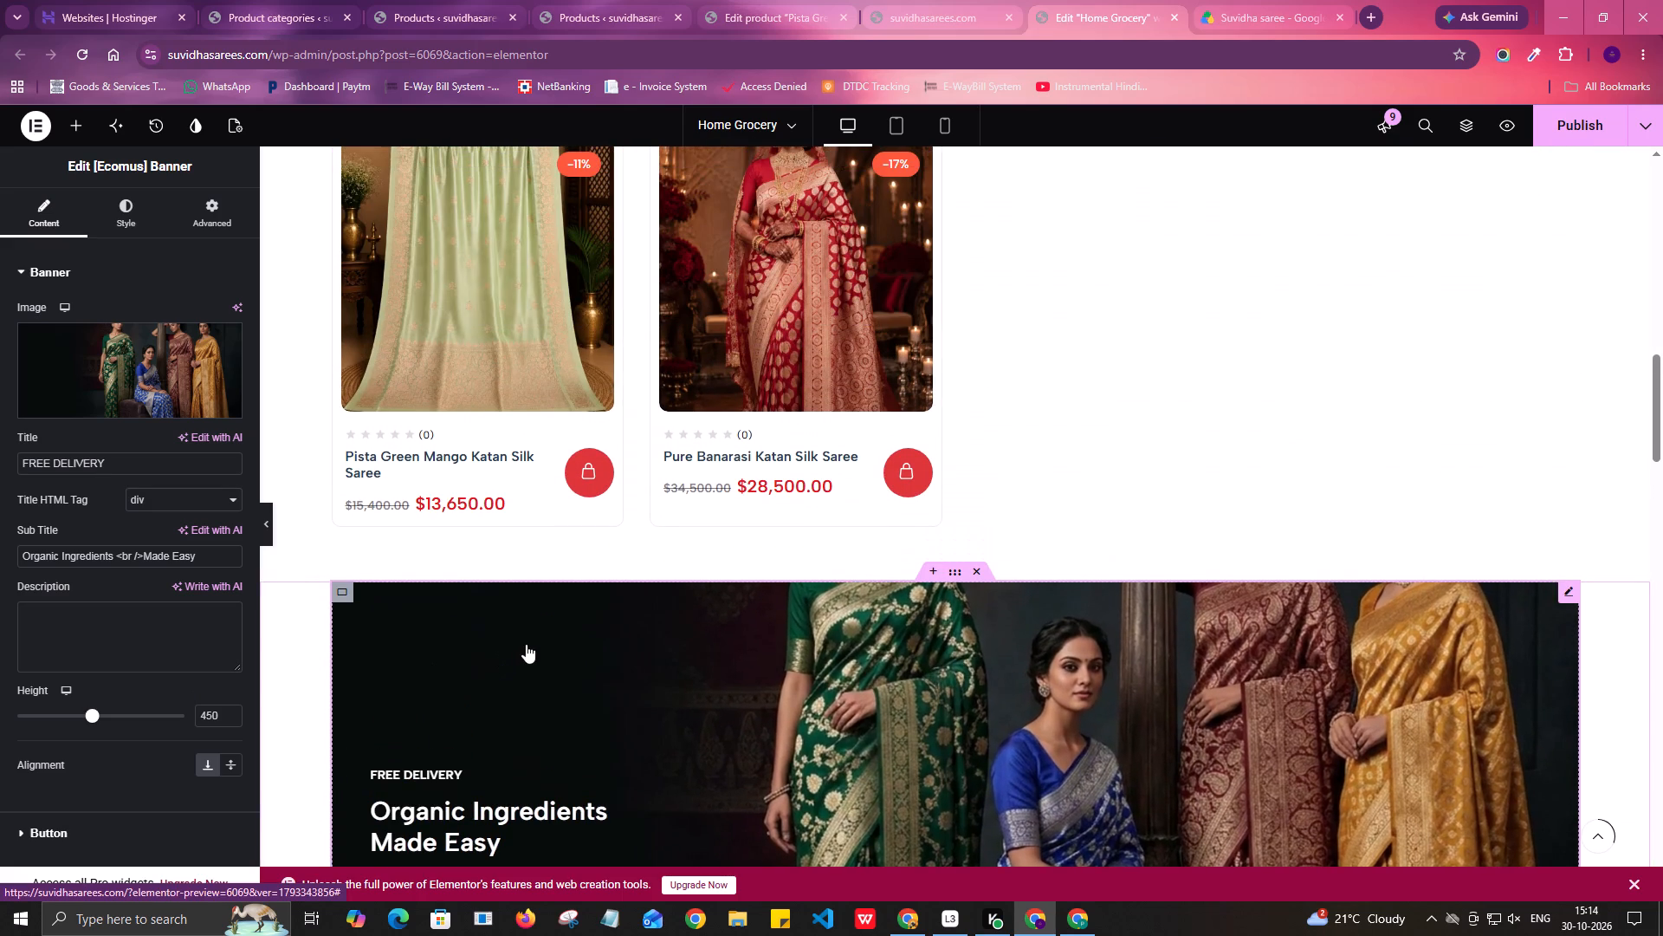
{"action": "scroll", "coordinate": [645, 598], "scroll_direction": "up", "scroll_amount": 3}
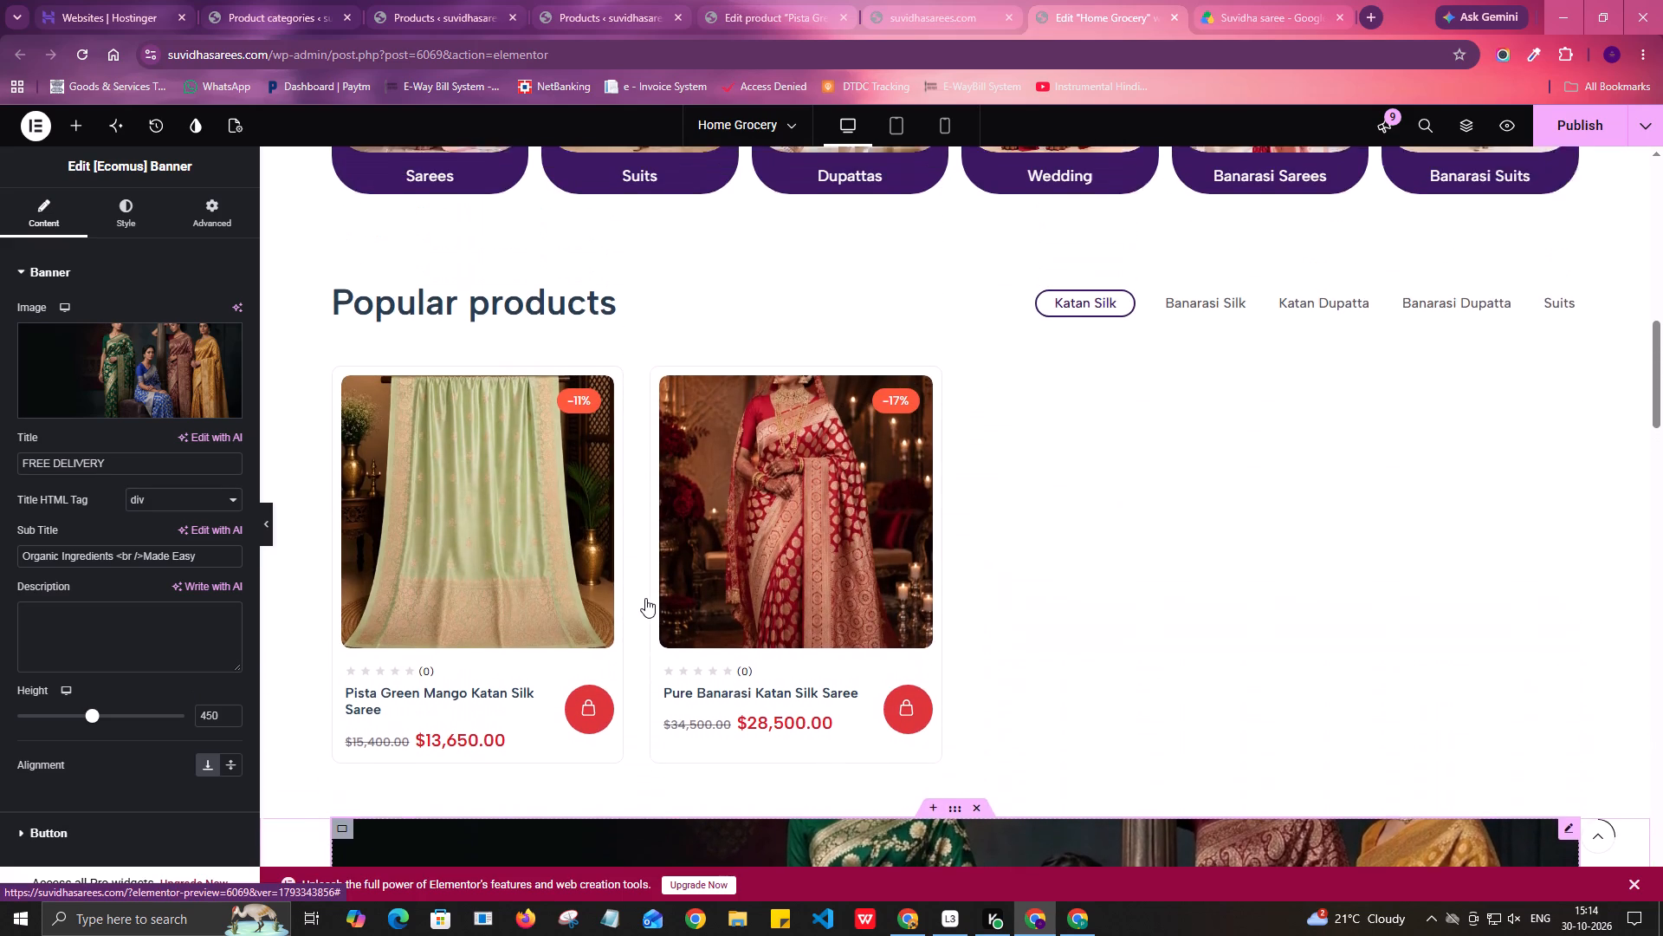
{"action": "scroll", "coordinate": [645, 598], "scroll_direction": "up", "scroll_amount": 2}
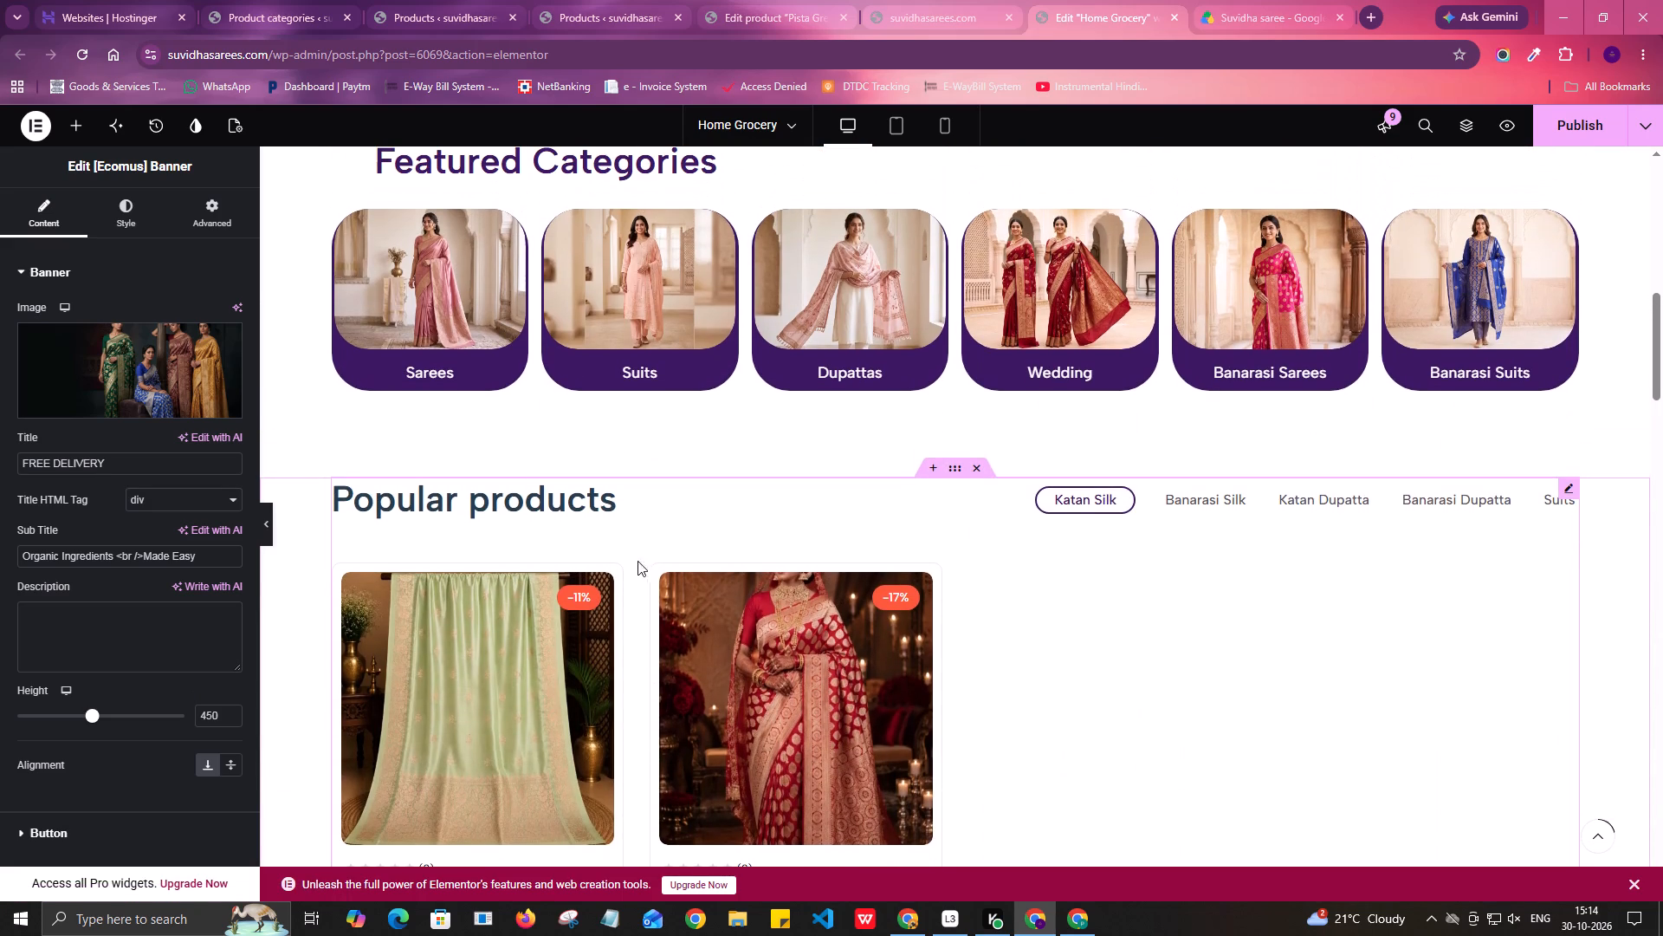
{"action": "scroll", "coordinate": [631, 551], "scroll_direction": "up", "scroll_amount": 4}
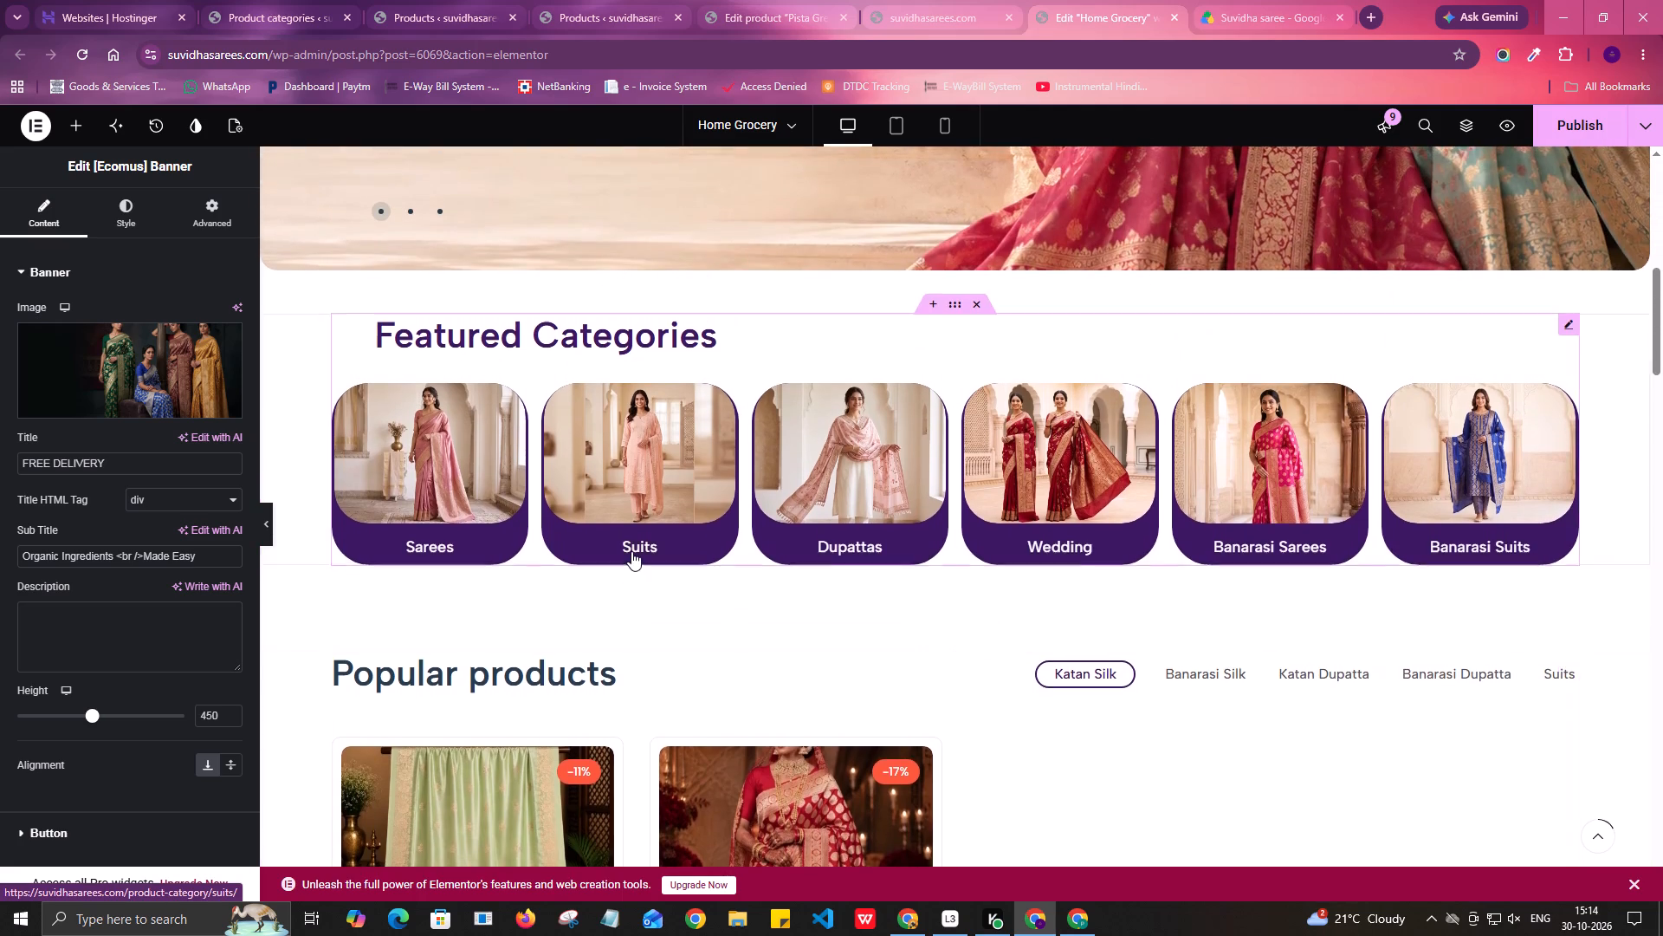
{"action": "scroll", "coordinate": [631, 551], "scroll_direction": "up", "scroll_amount": 2}
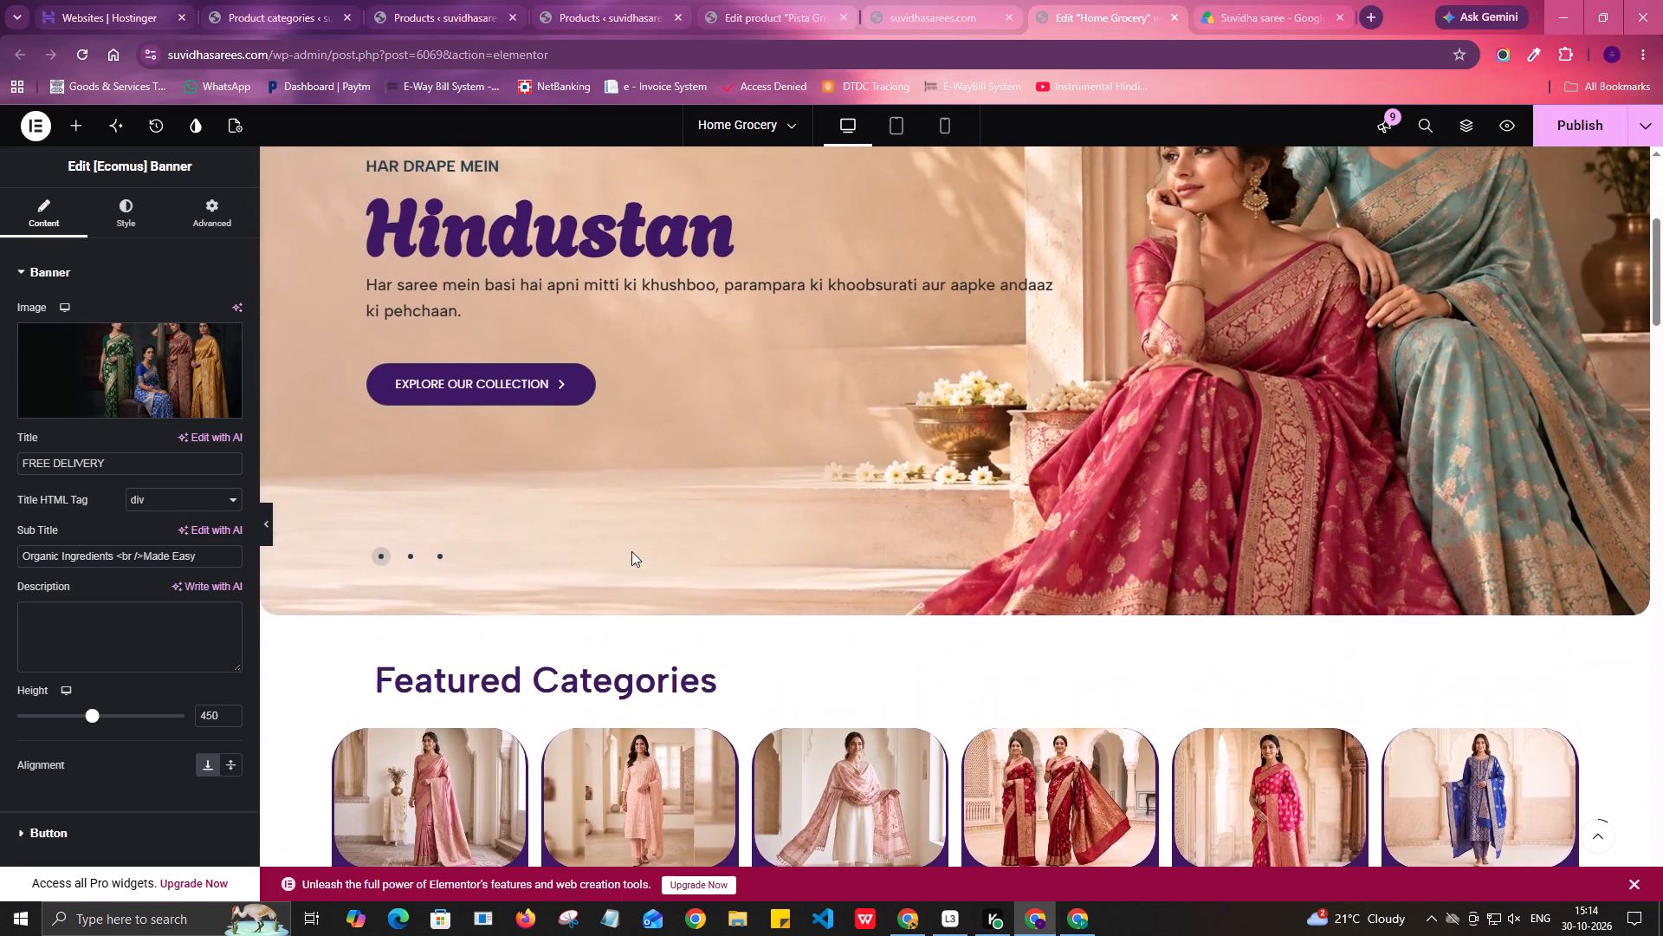
{"action": "scroll", "coordinate": [631, 551], "scroll_direction": "up", "scroll_amount": 6}
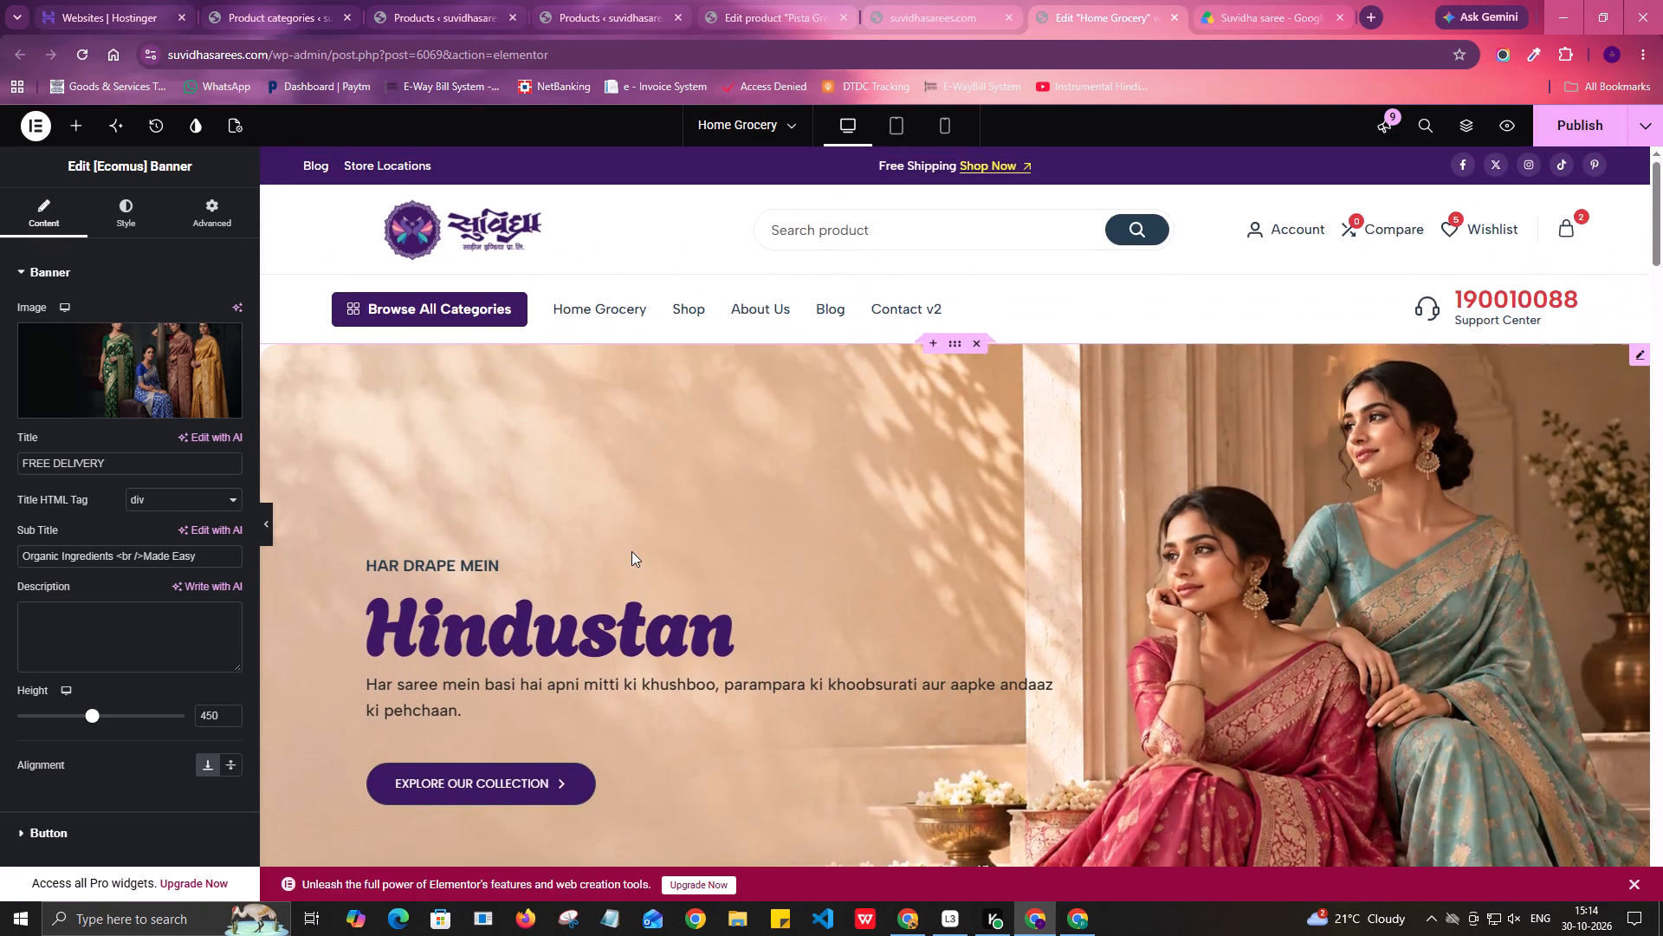
Review the whole page layout from the hero slider through the banners and product sections to the footer.
{"action": "scroll", "coordinate": [631, 551], "scroll_direction": "down", "scroll_amount": 5}
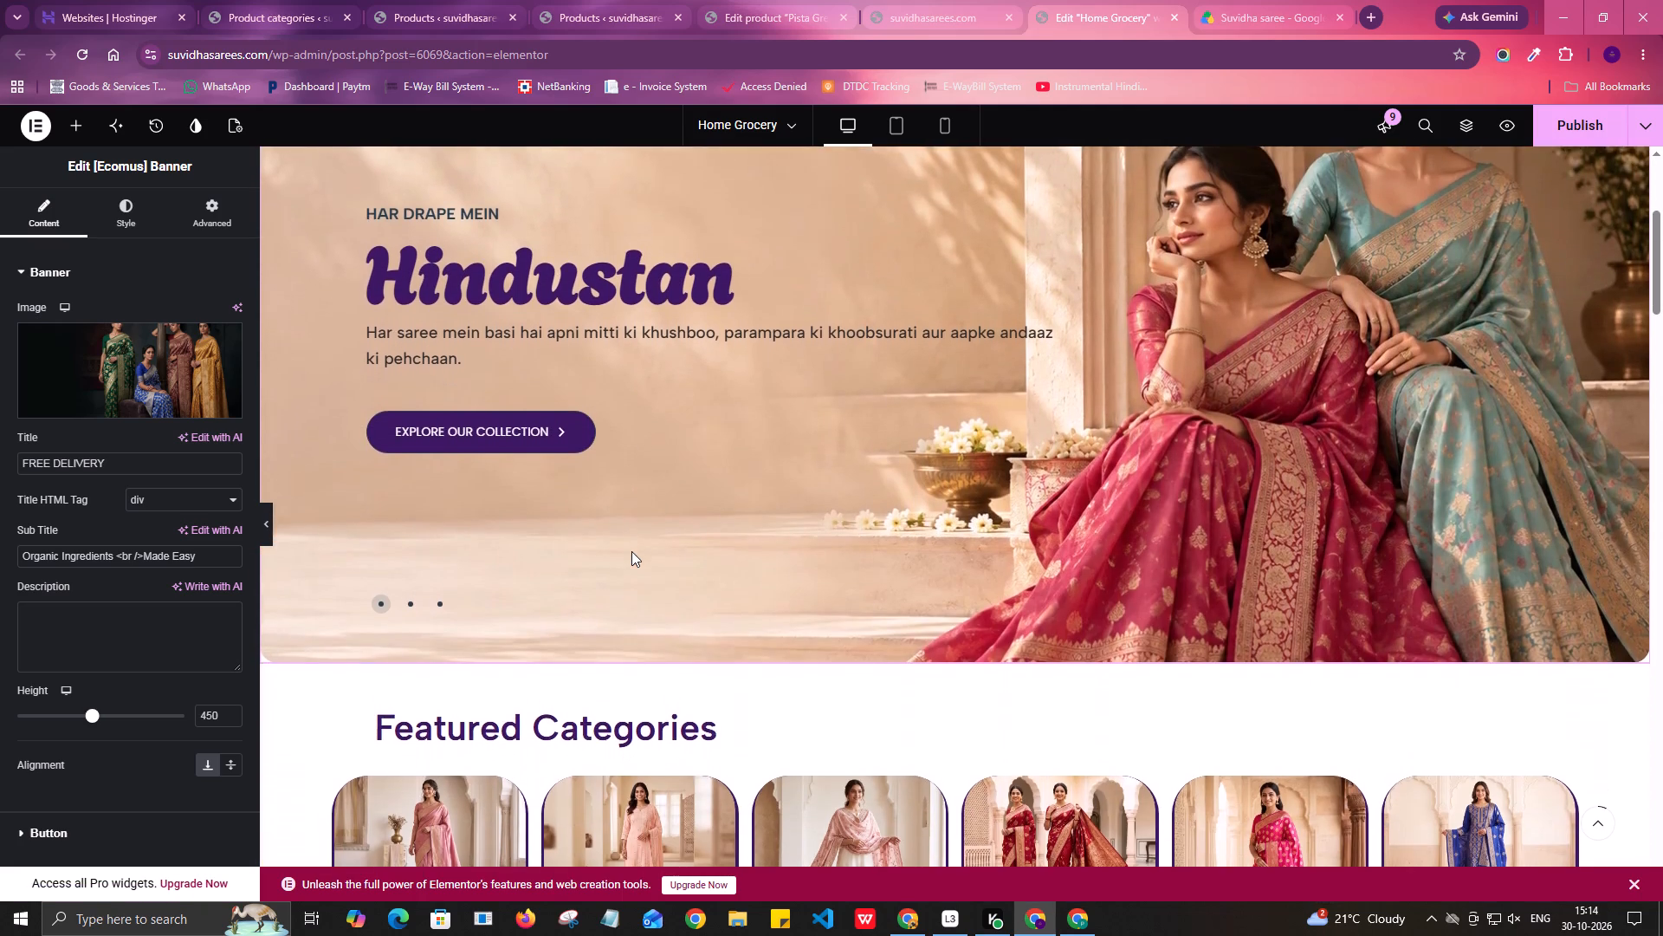
{"action": "scroll", "coordinate": [631, 551], "scroll_direction": "down", "scroll_amount": 6}
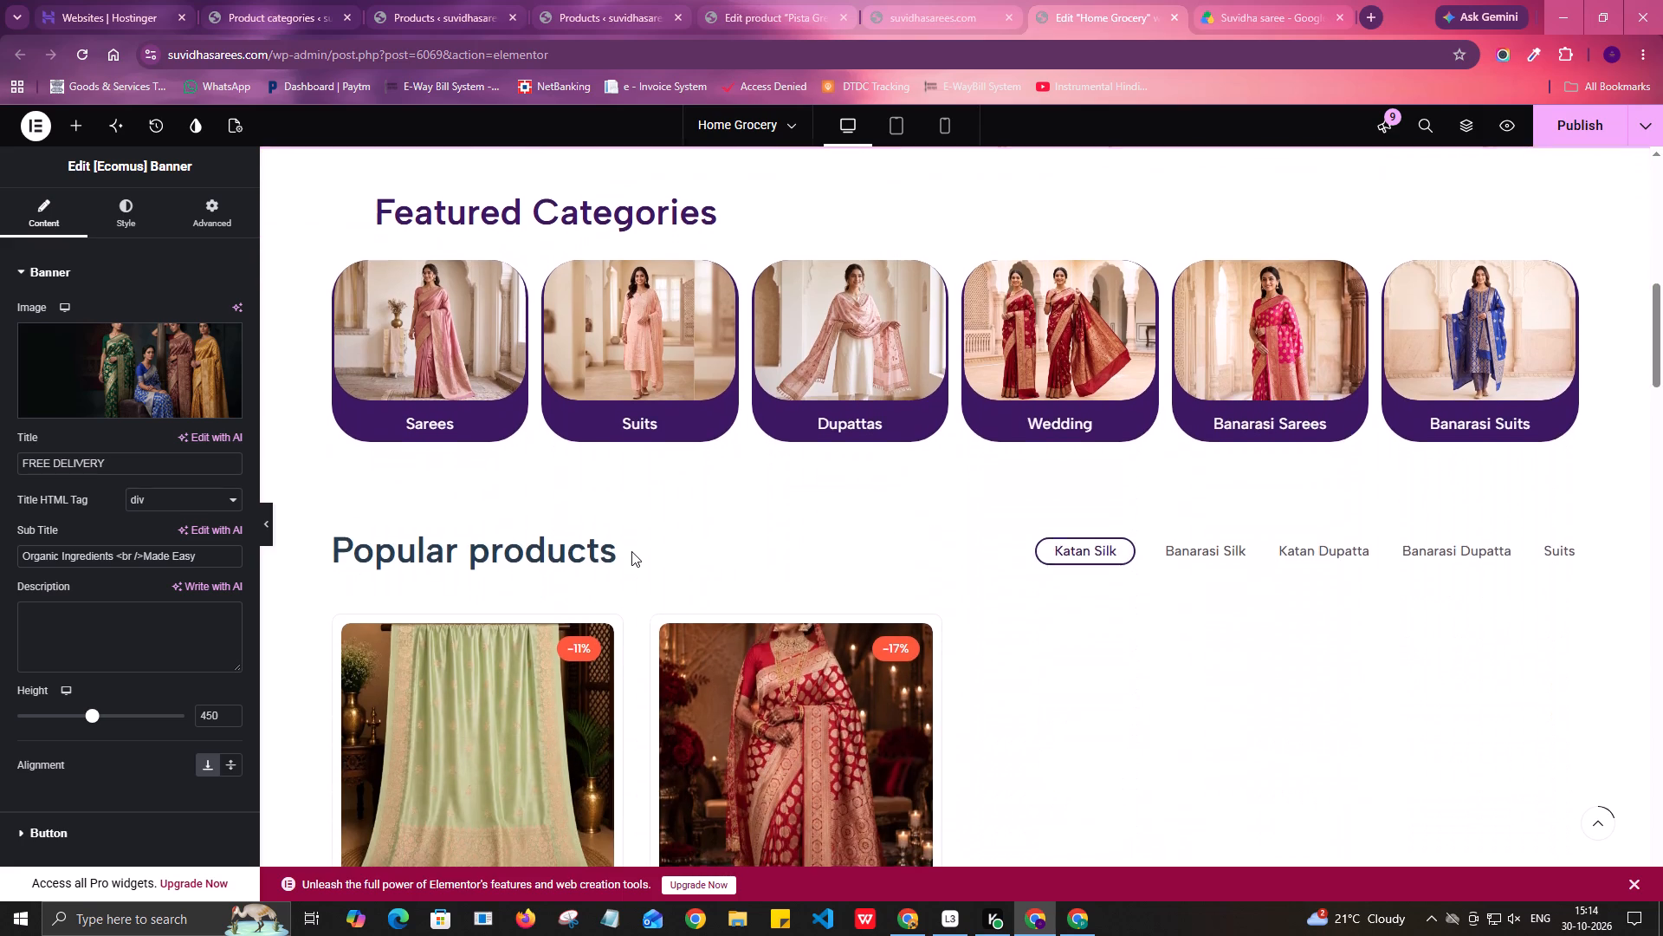
{"action": "scroll", "coordinate": [631, 551], "scroll_direction": "down", "scroll_amount": 5}
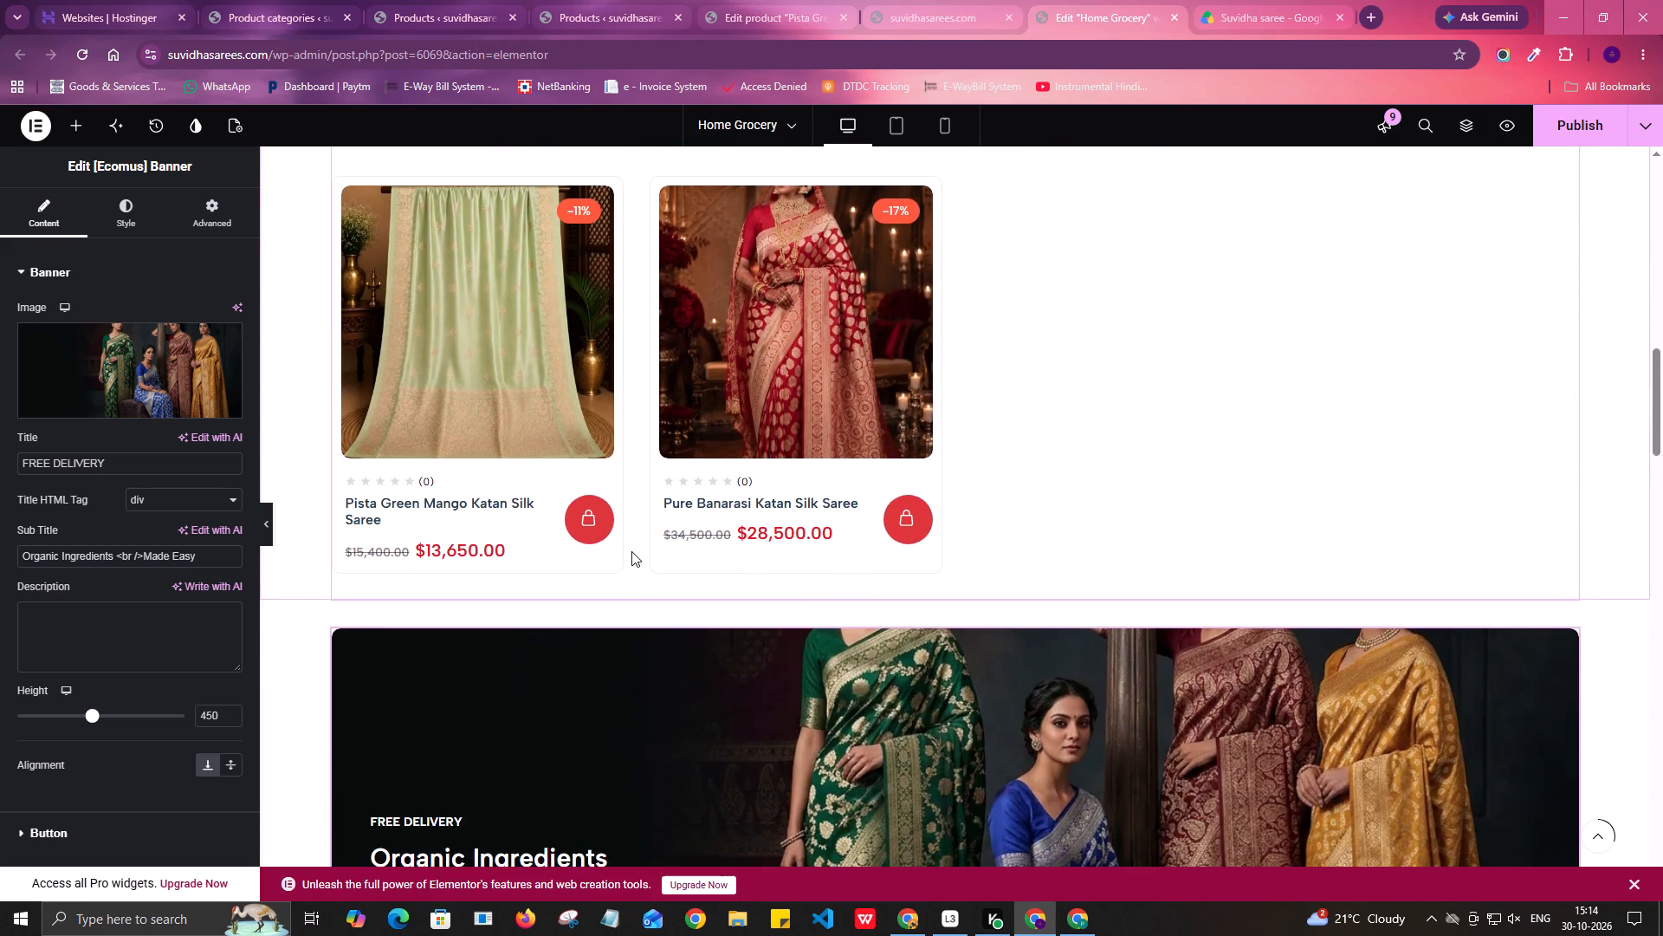
{"action": "scroll", "coordinate": [631, 551], "scroll_direction": "down", "scroll_amount": 5}
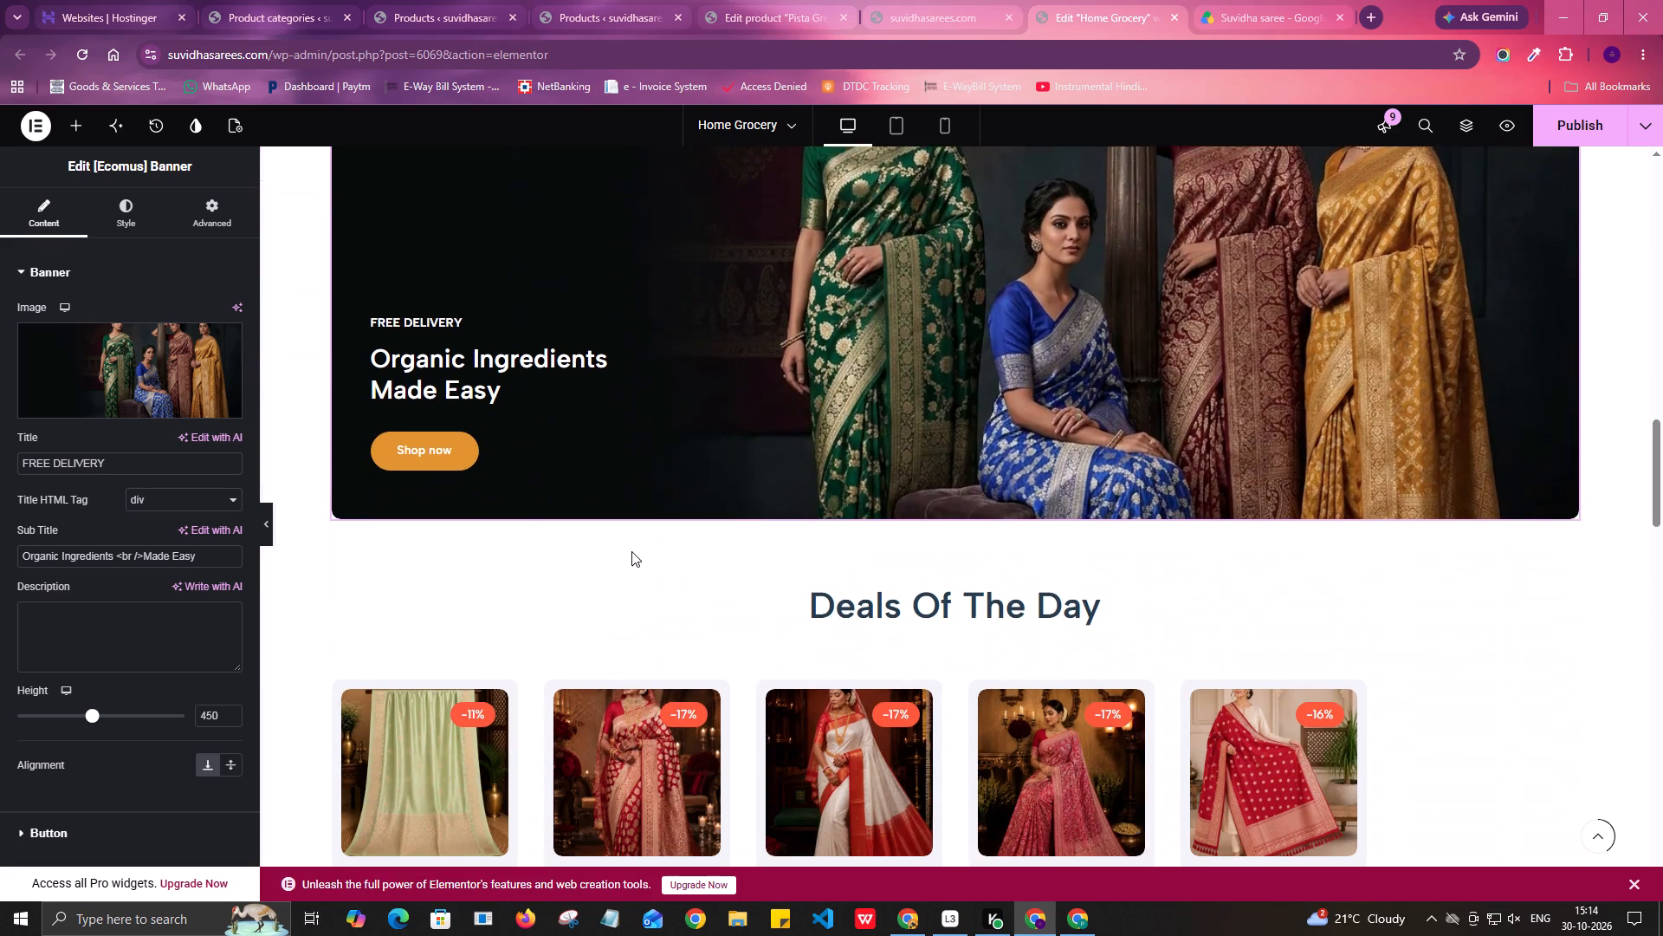
{"action": "scroll", "coordinate": [631, 551], "scroll_direction": "down", "scroll_amount": 5}
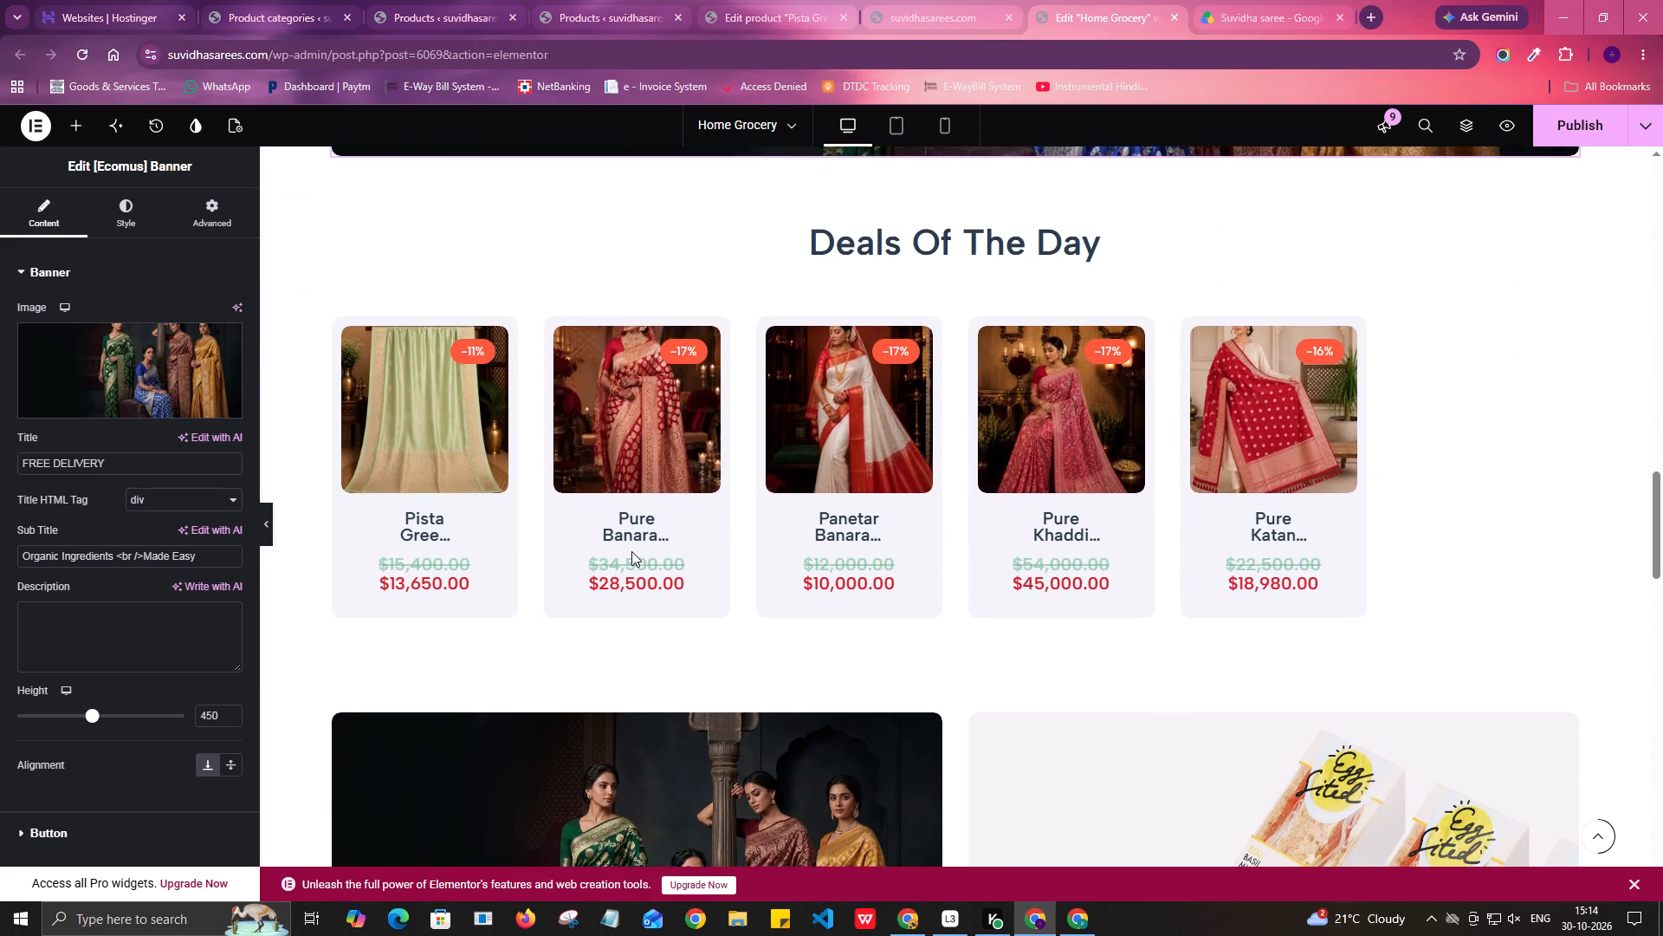
{"action": "scroll", "coordinate": [631, 551], "scroll_direction": "down", "scroll_amount": 5}
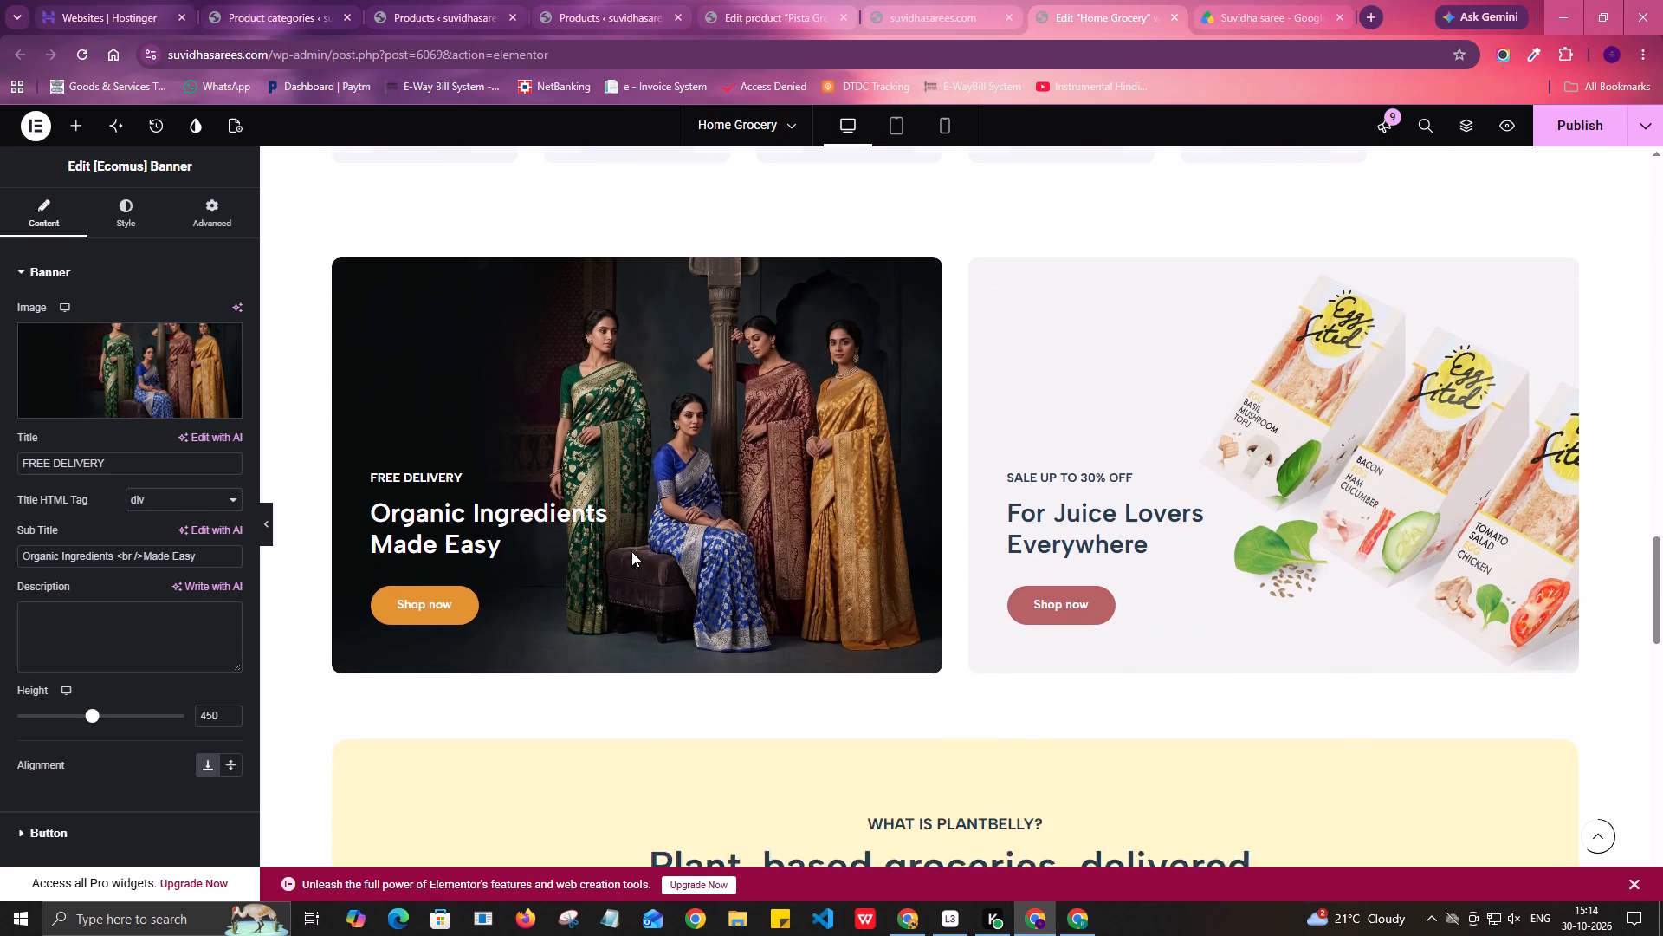
{"action": "scroll", "coordinate": [631, 551], "scroll_direction": "down", "scroll_amount": 3}
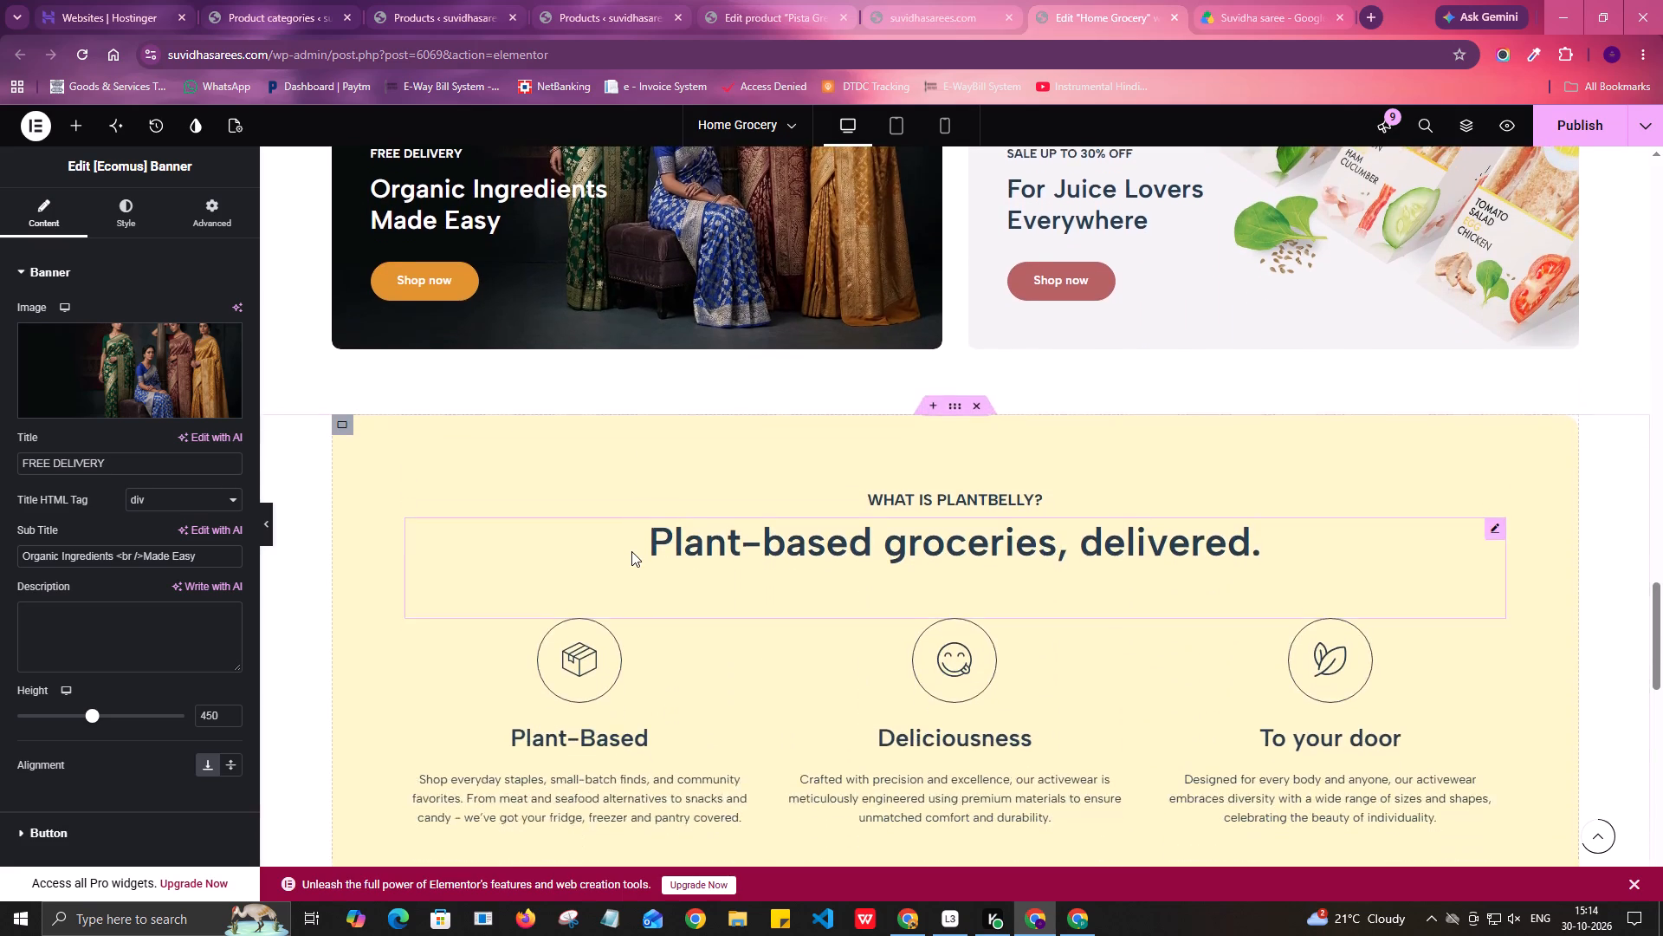
{"action": "scroll", "coordinate": [631, 551], "scroll_direction": "down", "scroll_amount": 5}
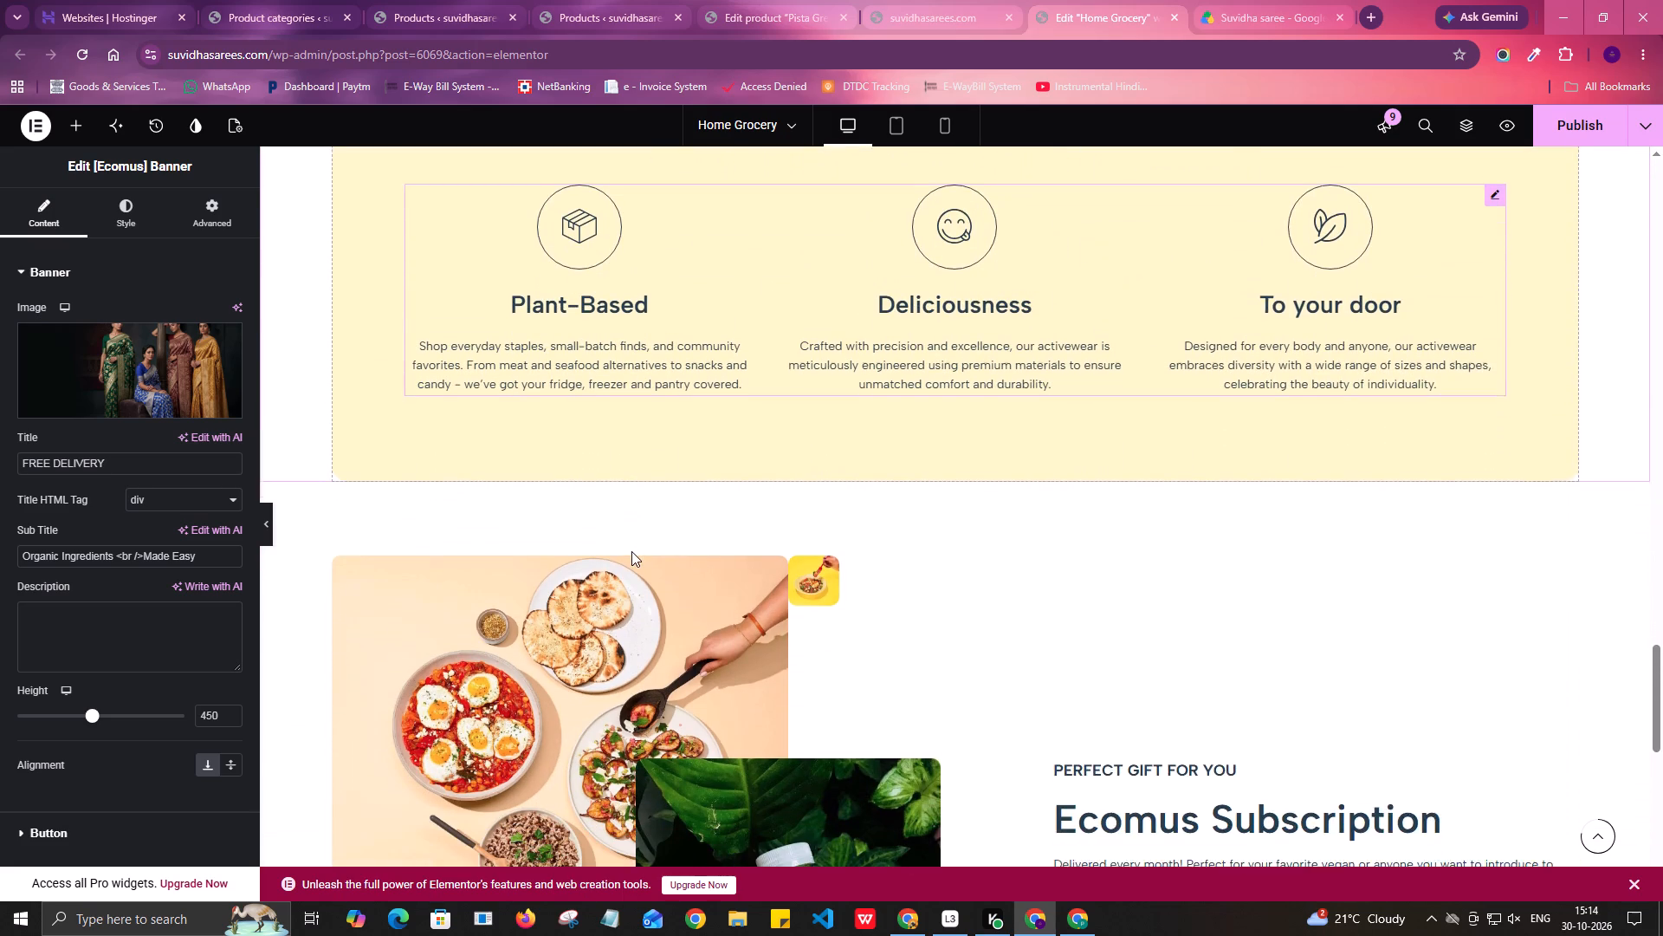
{"action": "scroll", "coordinate": [631, 551], "scroll_direction": "down", "scroll_amount": 4}
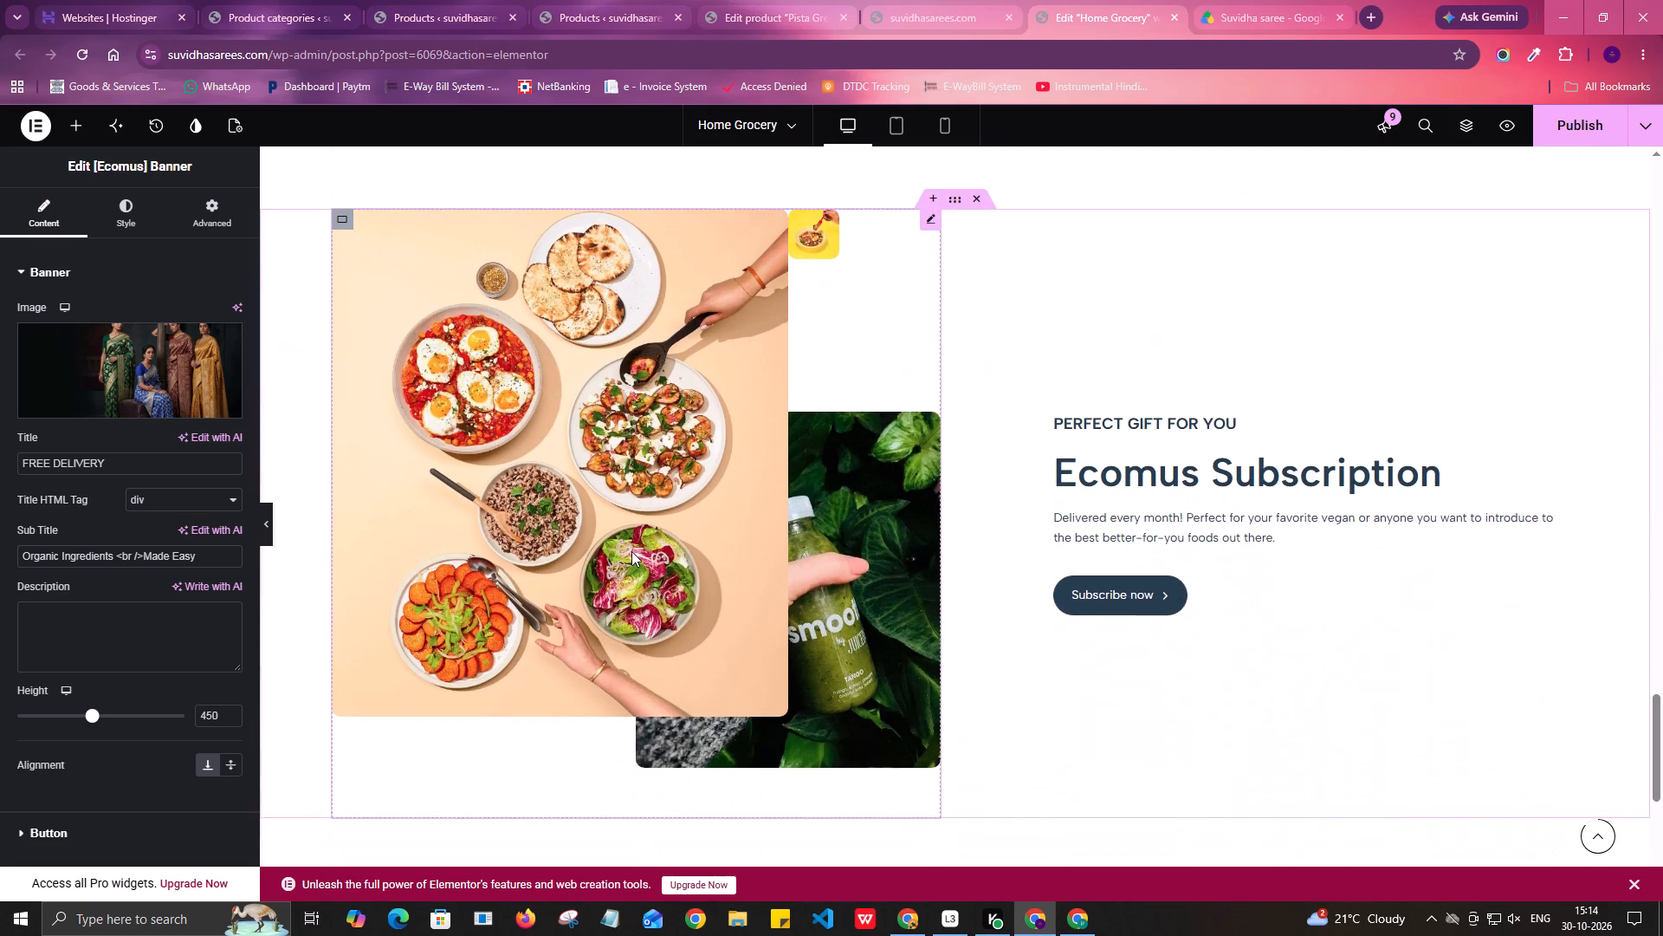
{"action": "scroll", "coordinate": [631, 551], "scroll_direction": "down", "scroll_amount": 5}
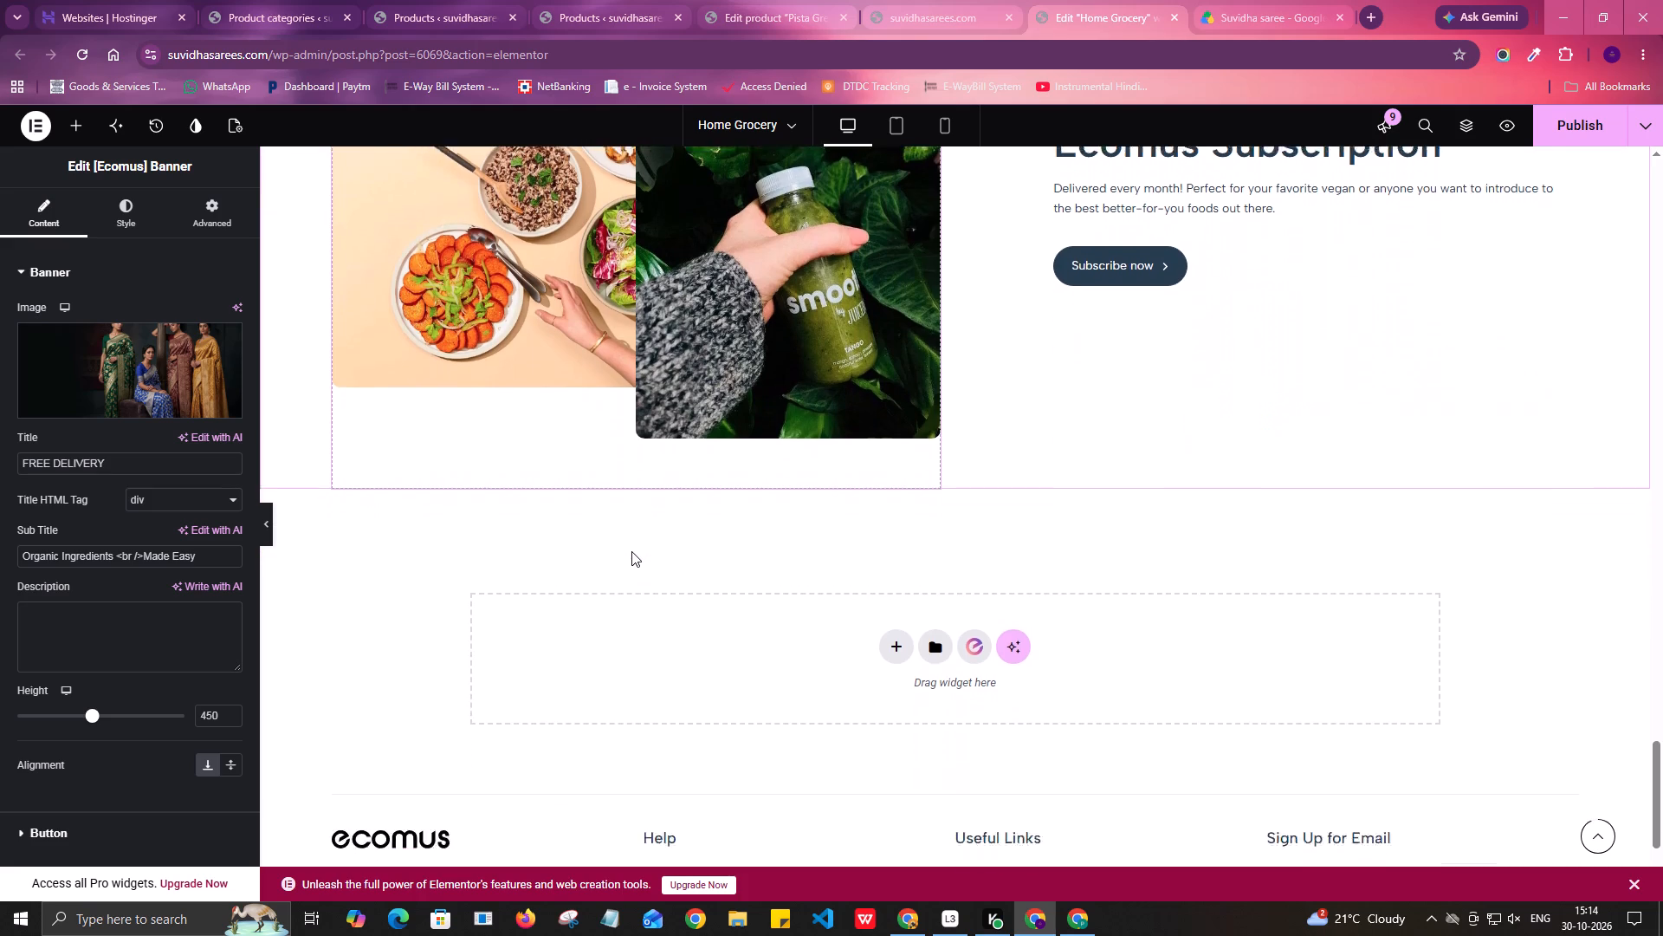
Re-examine the lower sections, the paired banners, the full-width banner and Popular products for spacing and order.
{"action": "scroll", "coordinate": [631, 551], "scroll_direction": "up", "scroll_amount": 5}
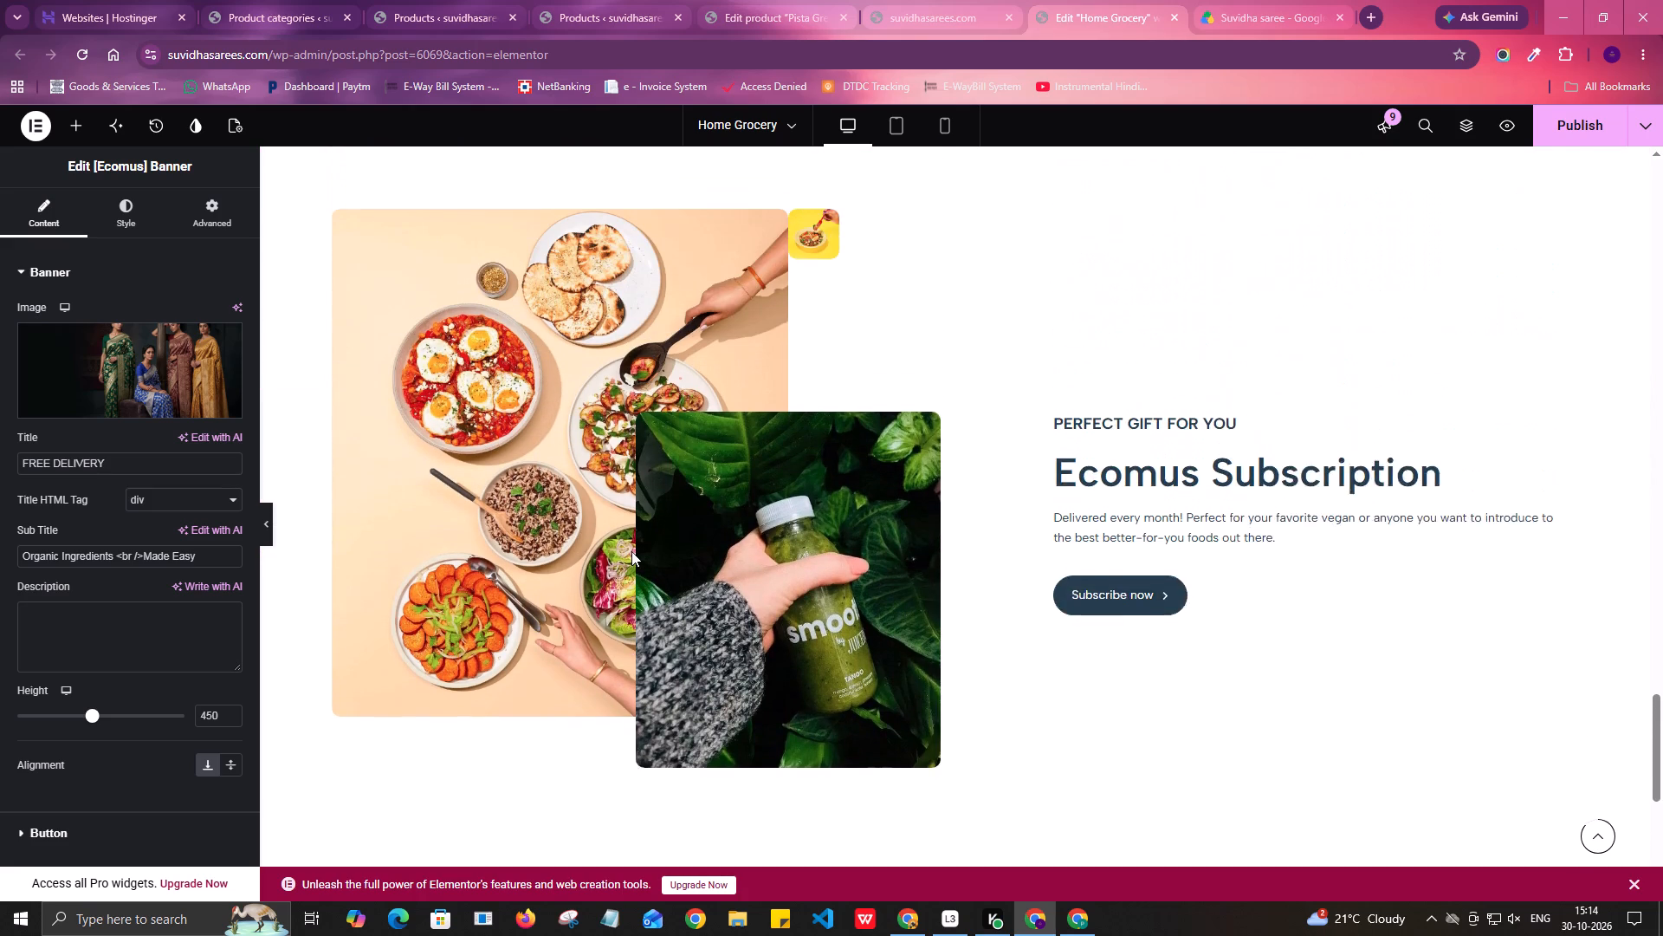
{"action": "scroll", "coordinate": [631, 551], "scroll_direction": "up", "scroll_amount": 6}
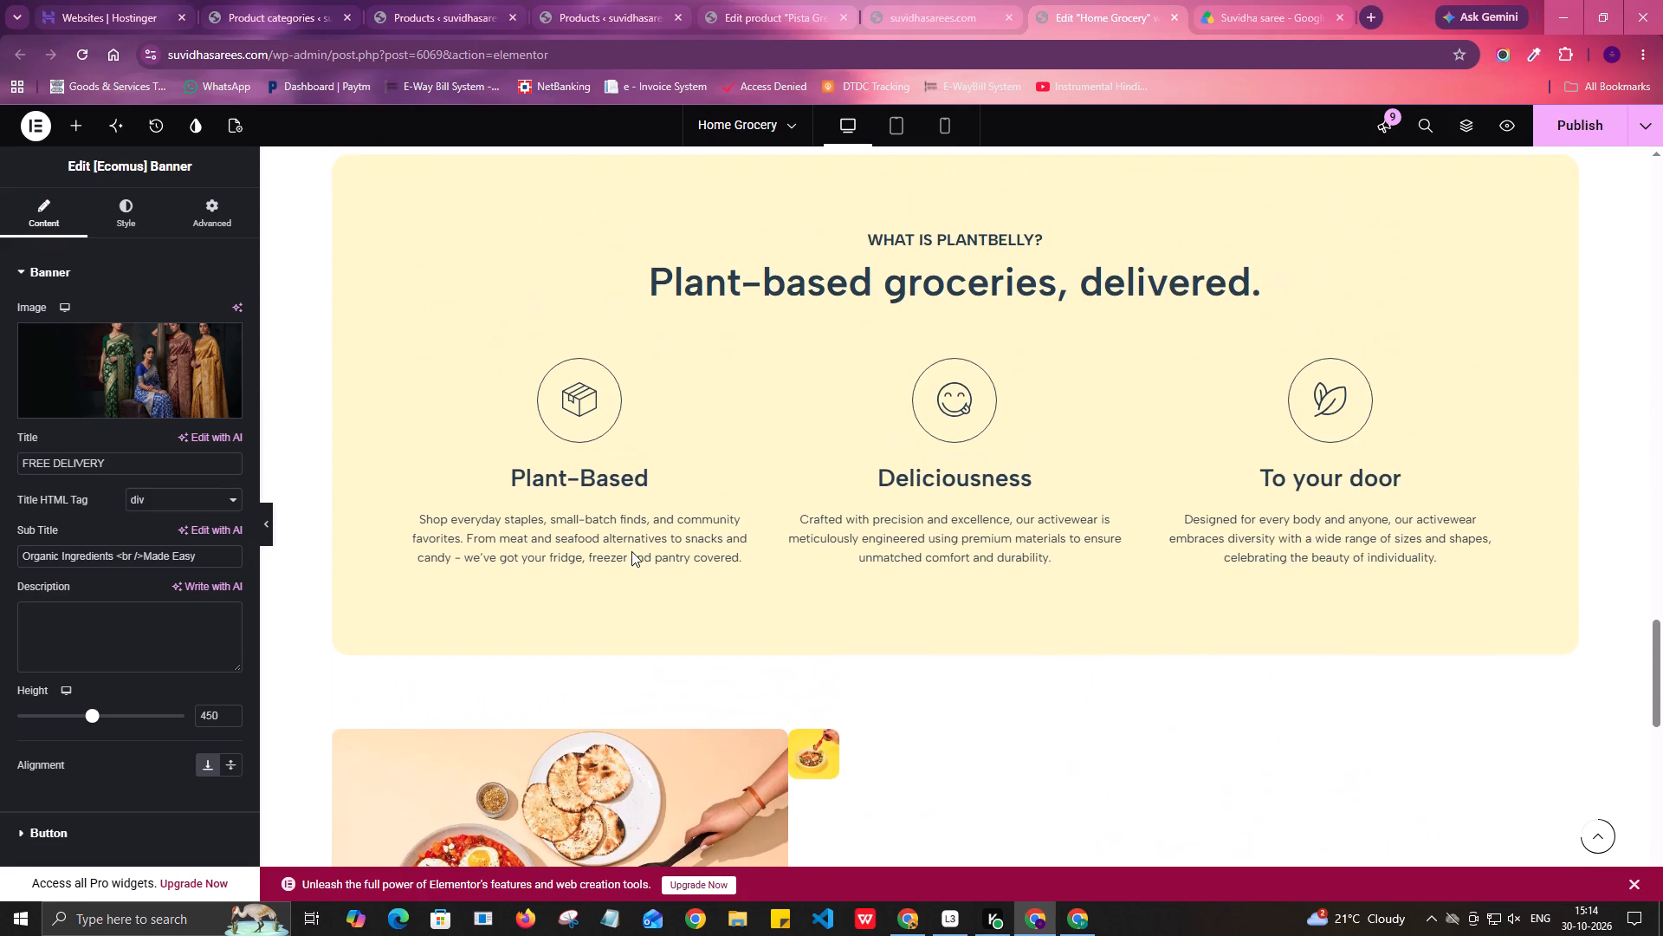
{"action": "scroll", "coordinate": [631, 551], "scroll_direction": "down", "scroll_amount": 1}
{"action": "scroll", "coordinate": [1050, 579], "scroll_direction": "down", "scroll_amount": 3}
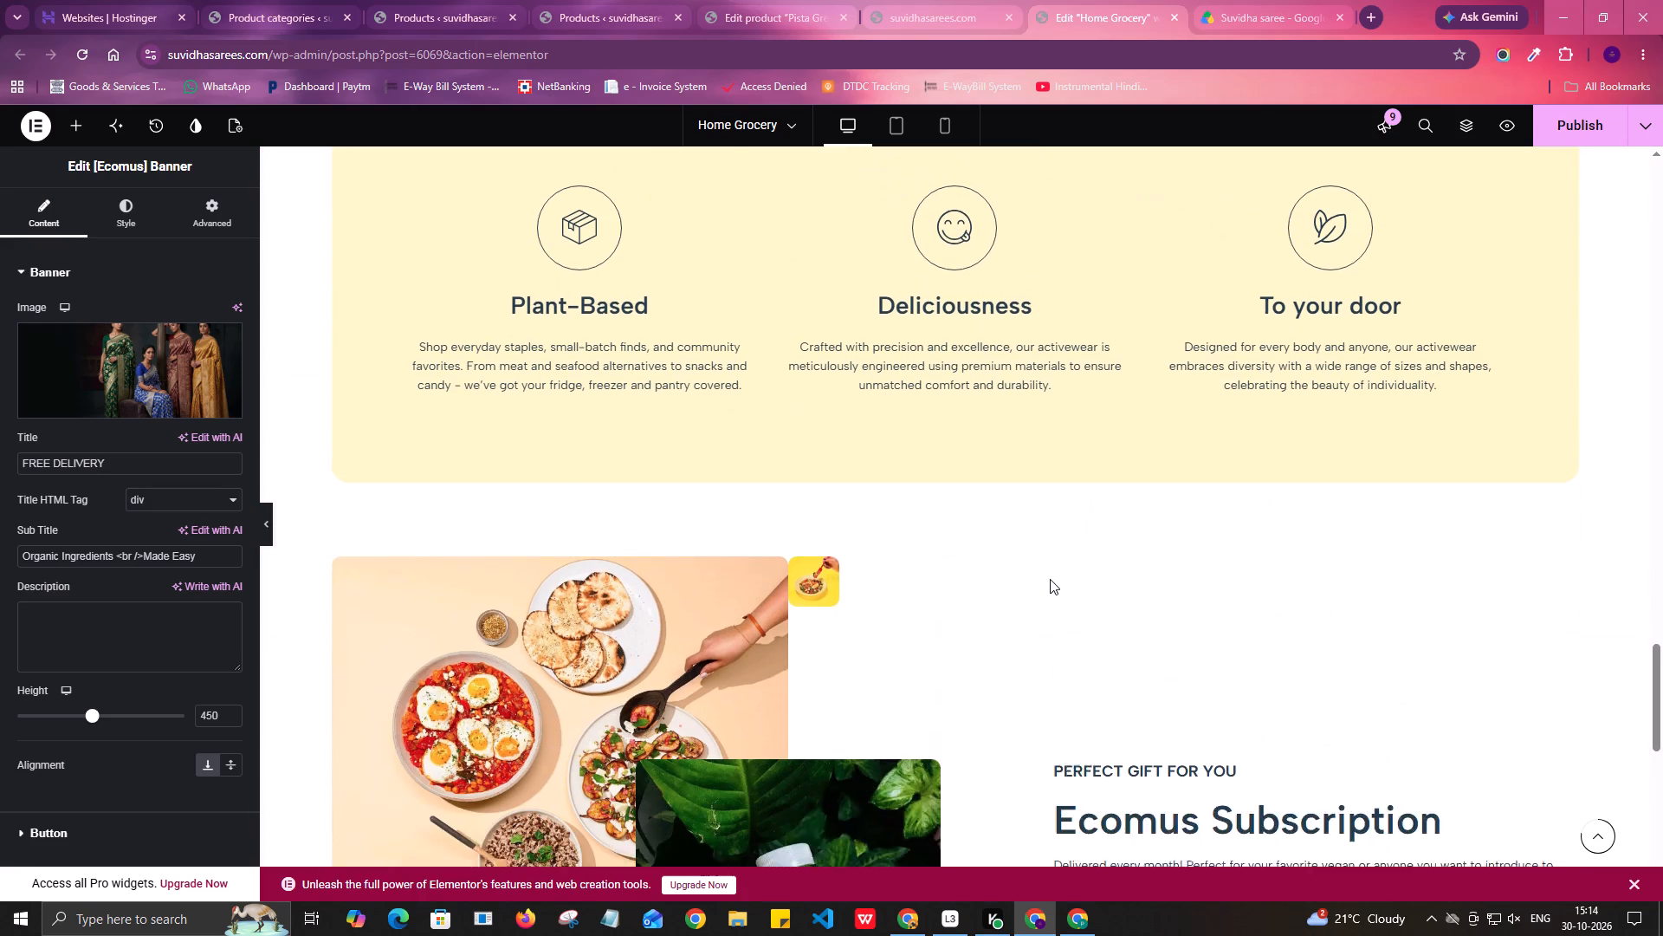
{"action": "scroll", "coordinate": [780, 575], "scroll_direction": "up", "scroll_amount": 14}
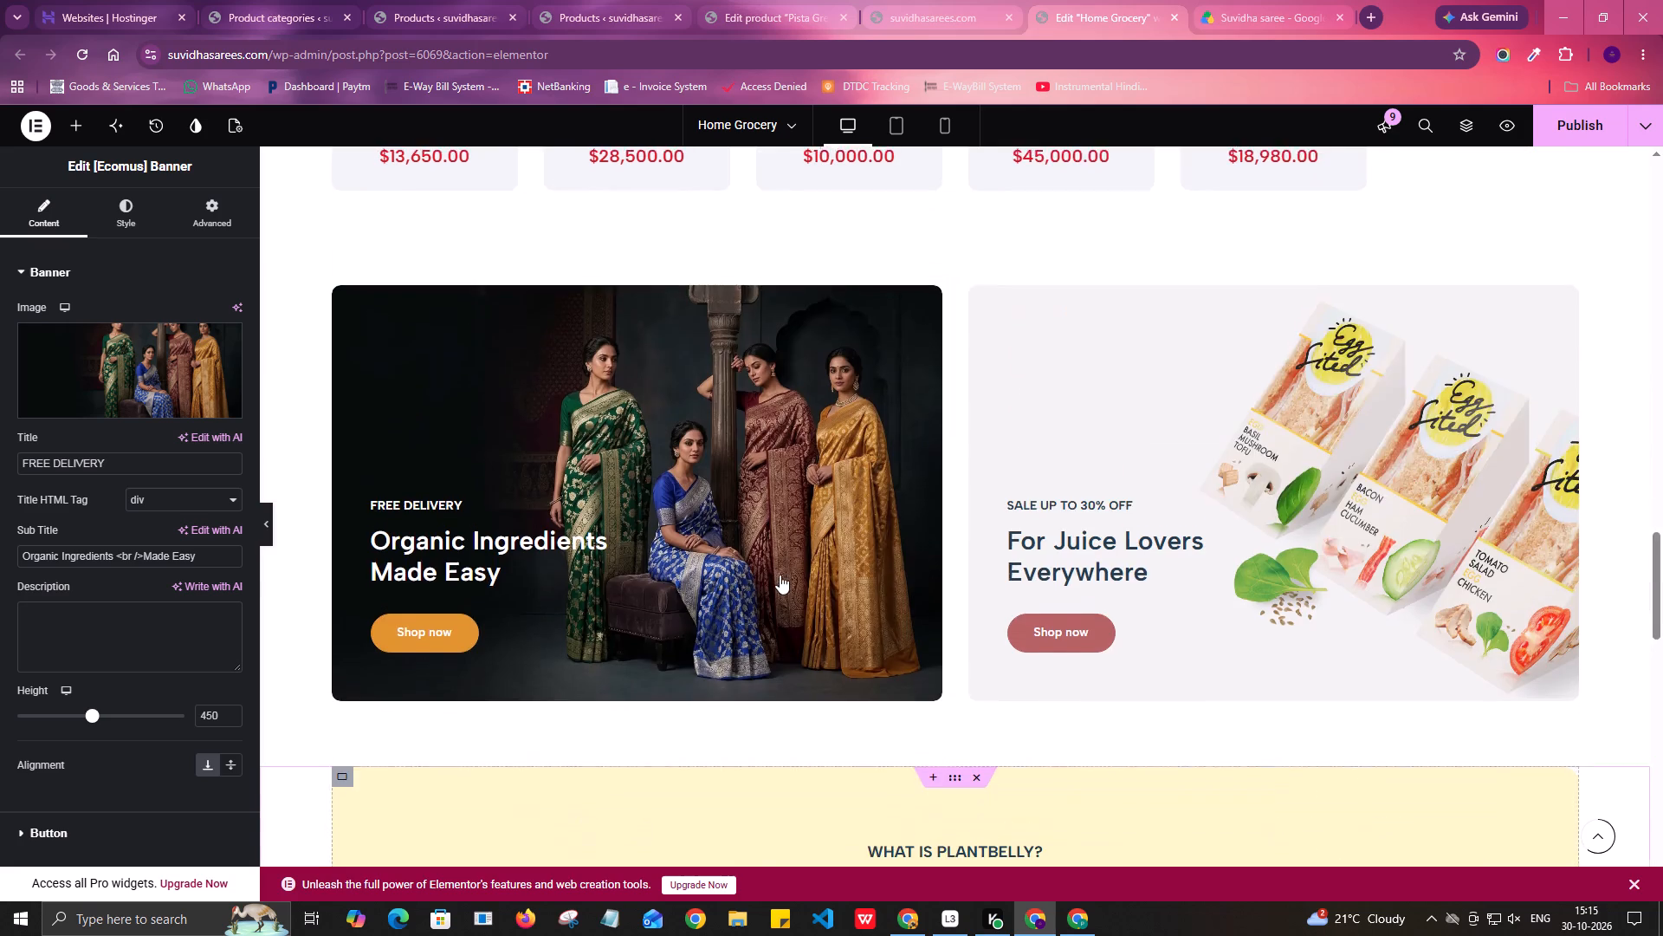
{"action": "scroll", "coordinate": [780, 575], "scroll_direction": "up", "scroll_amount": 11}
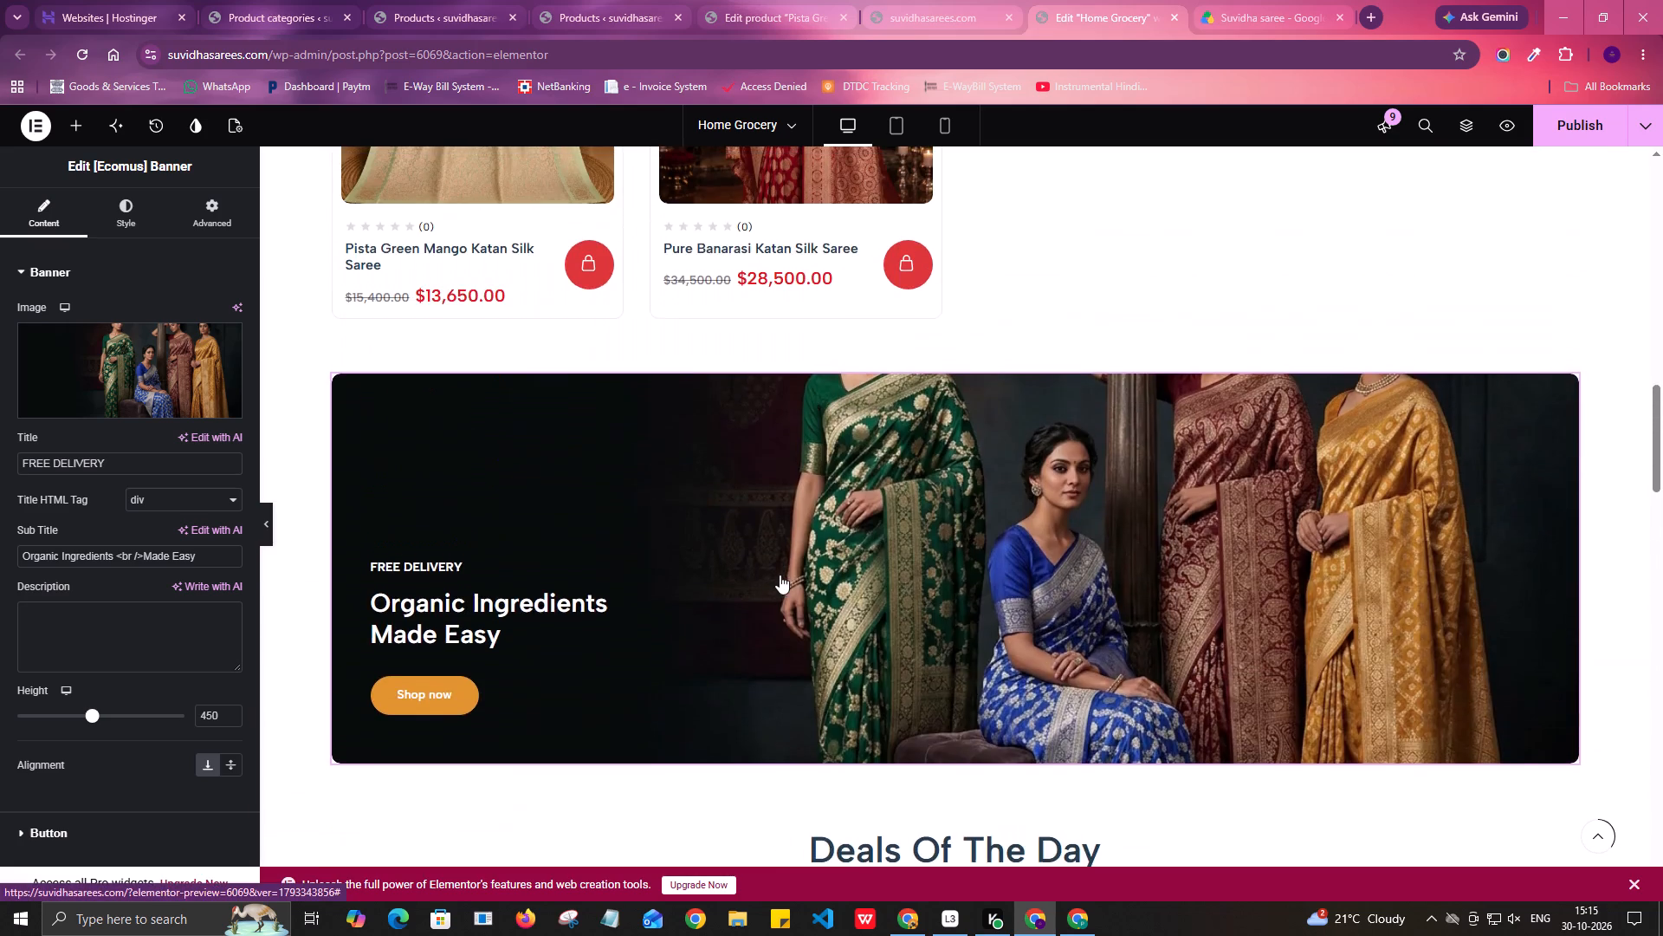
{"action": "scroll", "coordinate": [780, 575], "scroll_direction": "up", "scroll_amount": 7}
{"action": "scroll", "coordinate": [780, 575], "scroll_direction": "down", "scroll_amount": 6}
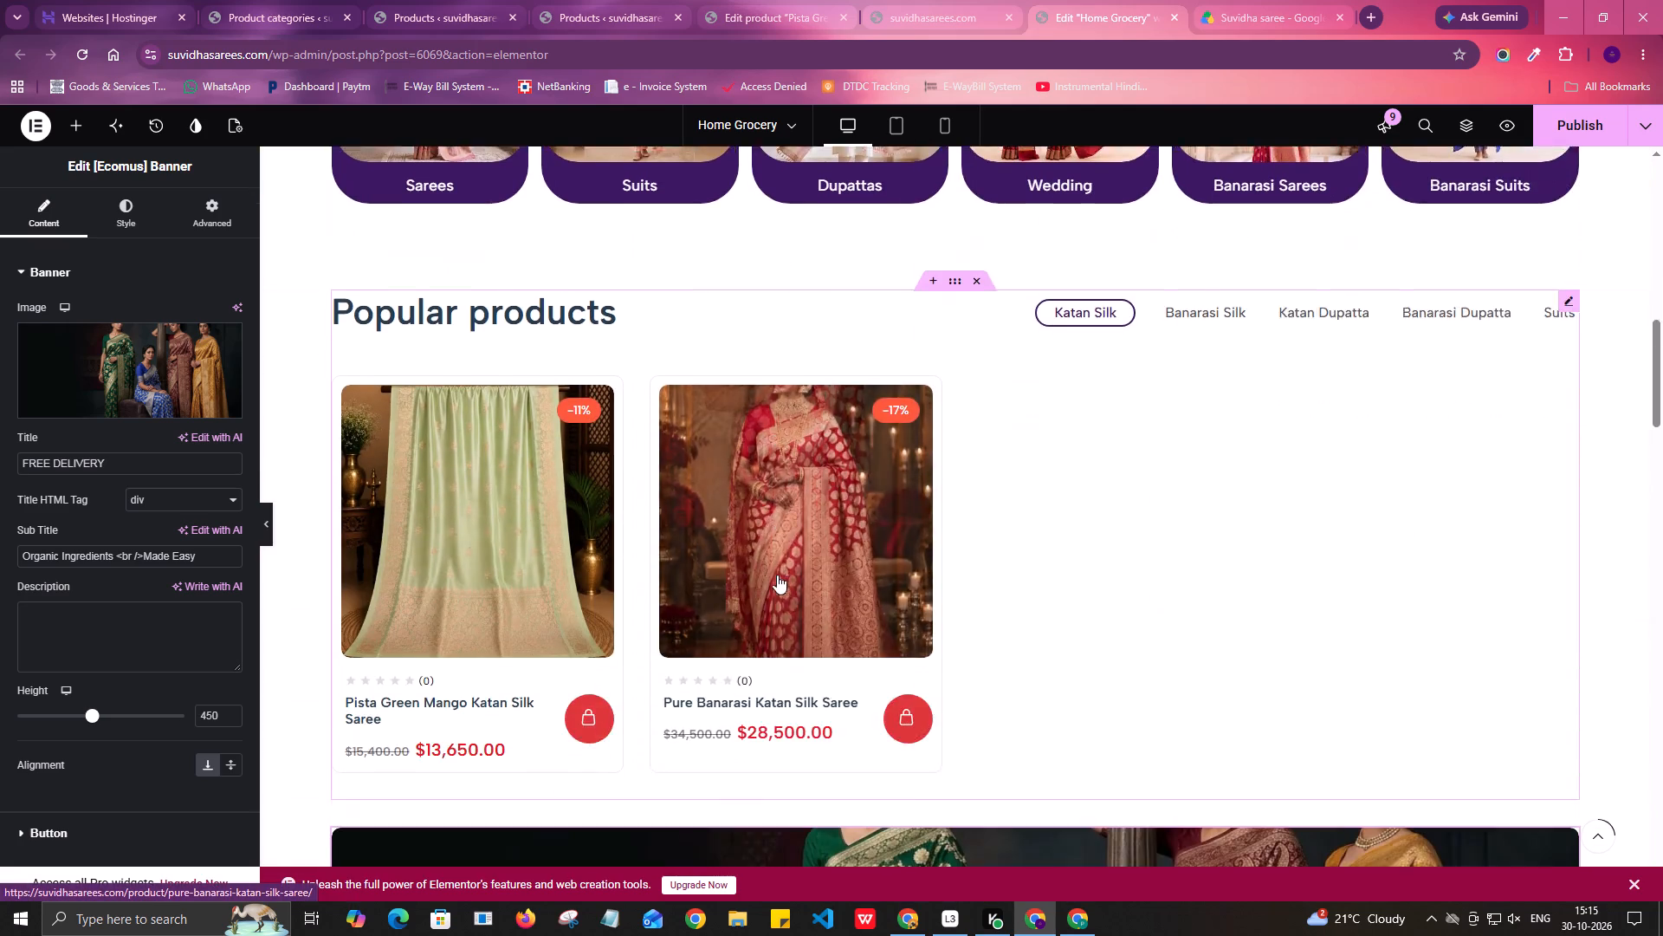
{"action": "scroll", "coordinate": [777, 575], "scroll_direction": "down", "scroll_amount": 5}
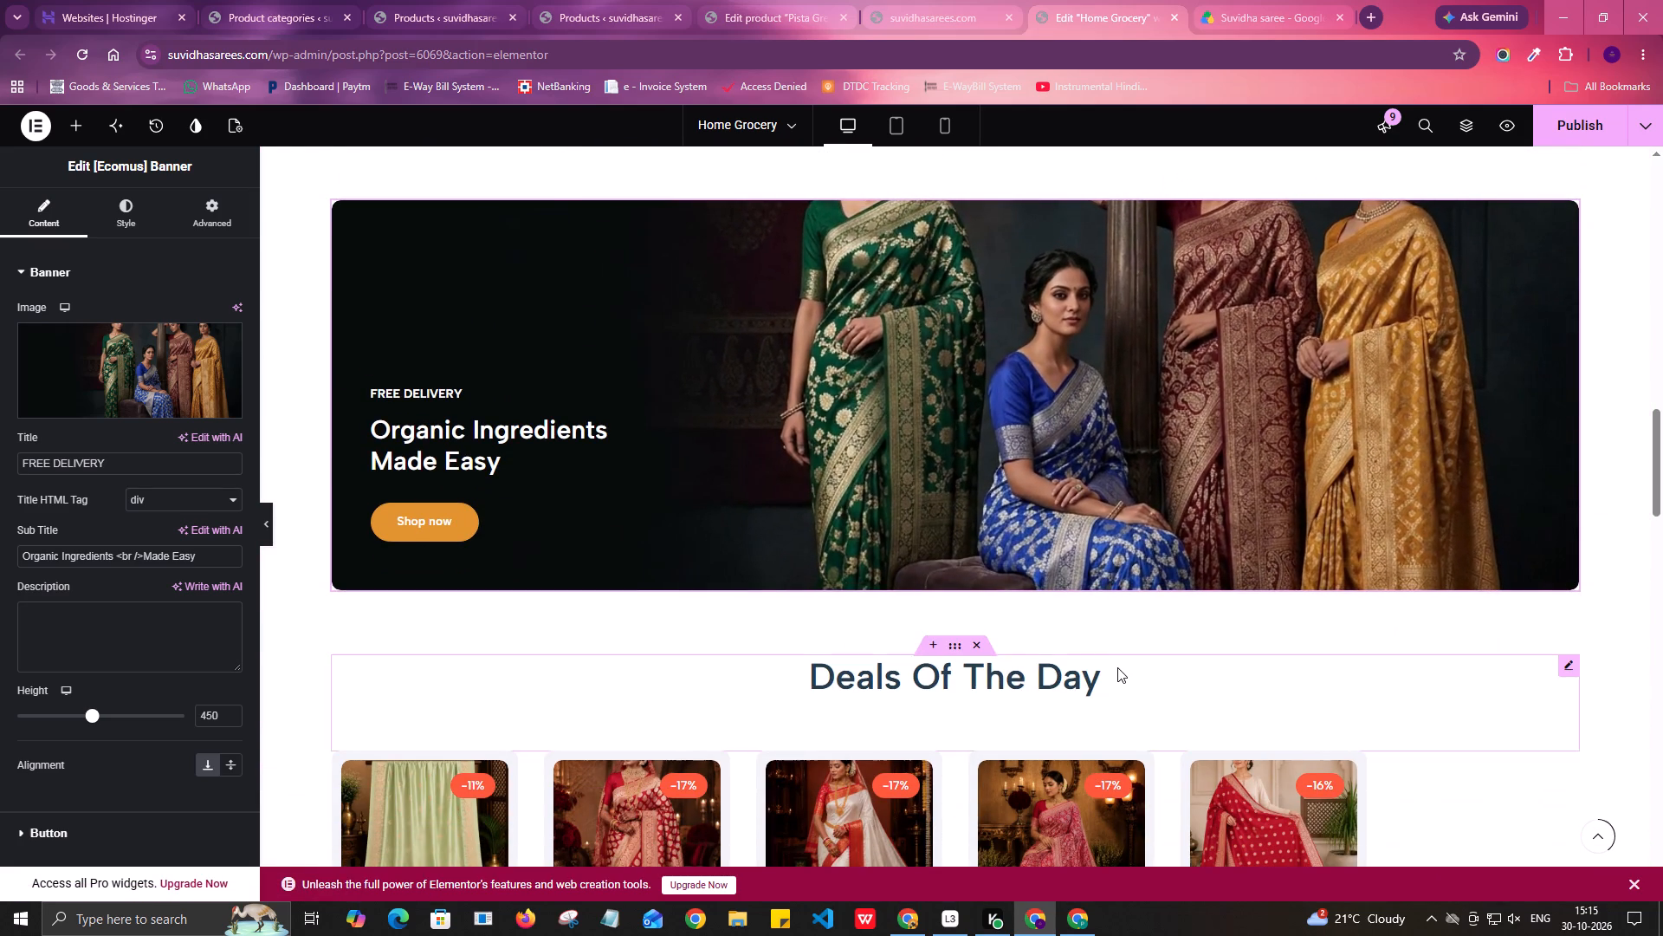
Replace the full-width banner's subtitle with "Fashion That Speaks<br />Your Style", keeping the line break.
{"action": "scroll", "coordinate": [1118, 670], "scroll_direction": "up", "scroll_amount": 1}
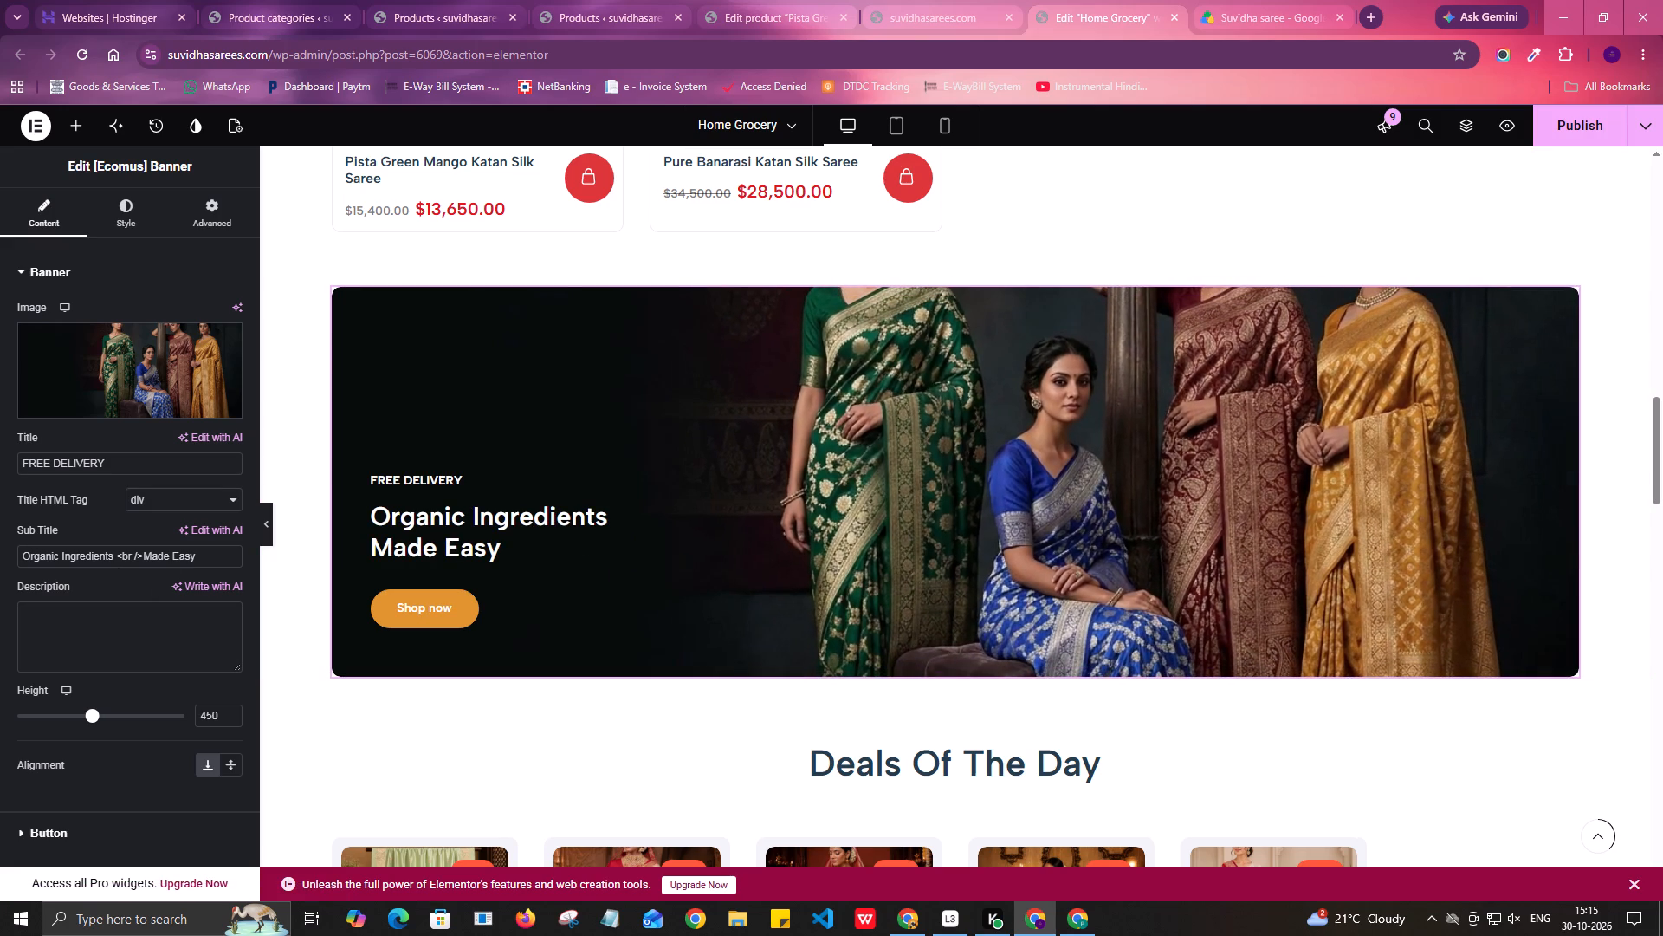
{"action": "left_click_drag", "start_coordinate": [115, 556], "coordinate": [0, 555]}
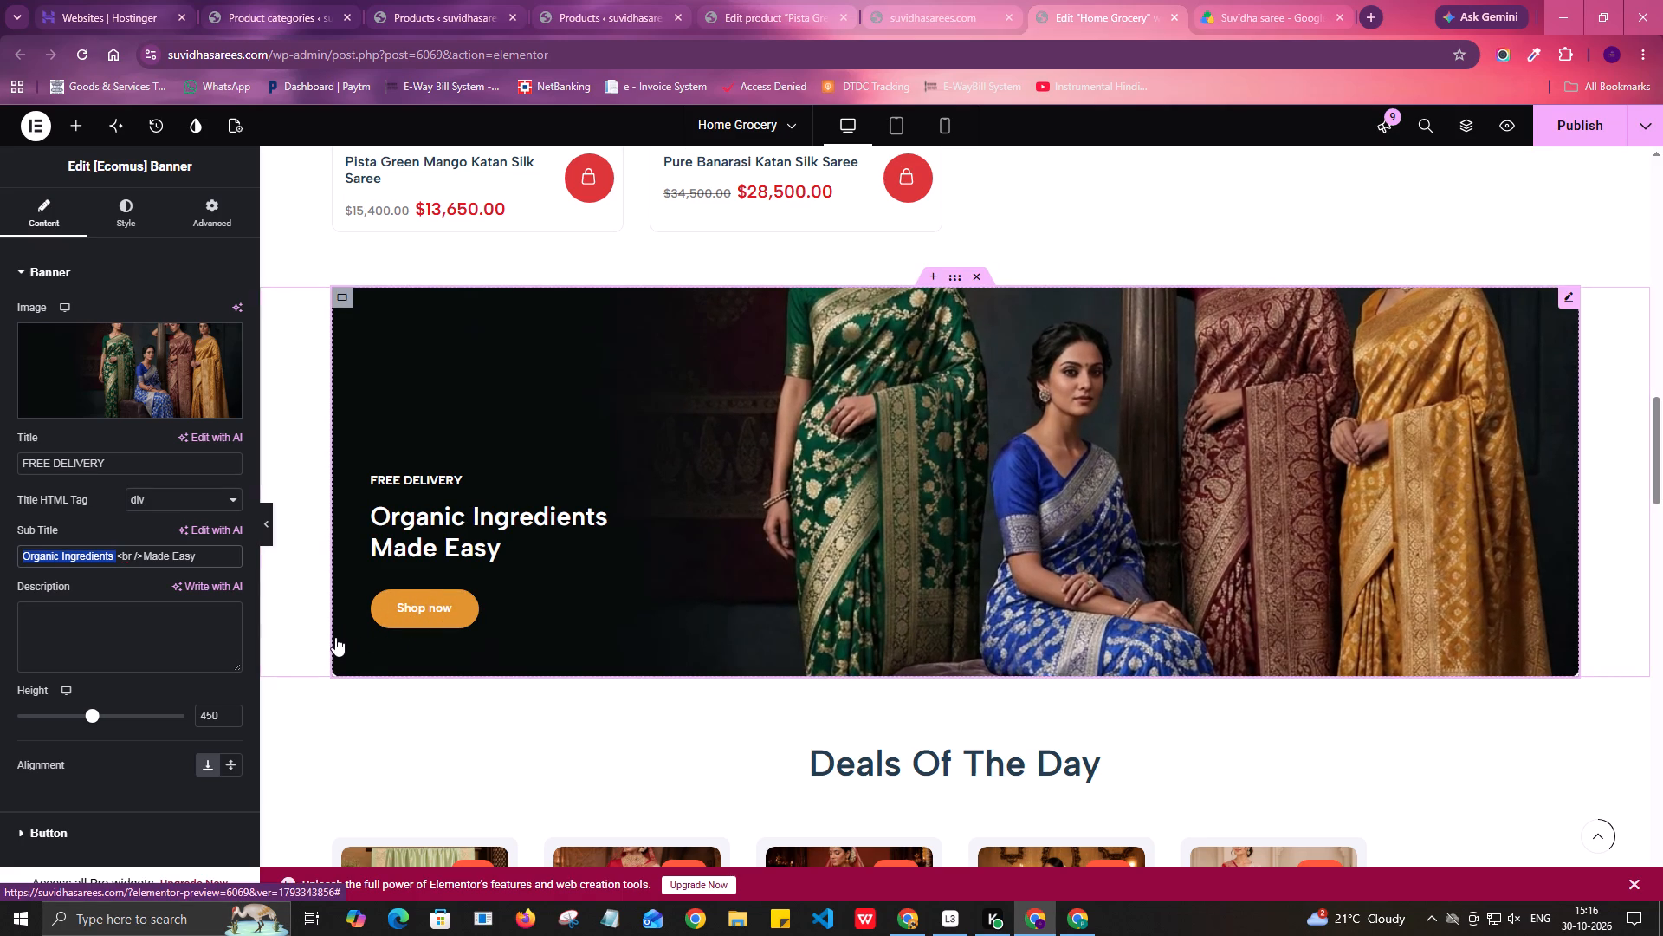
{"action": "scroll", "coordinate": [336, 628], "scroll_direction": "down", "scroll_amount": 1}
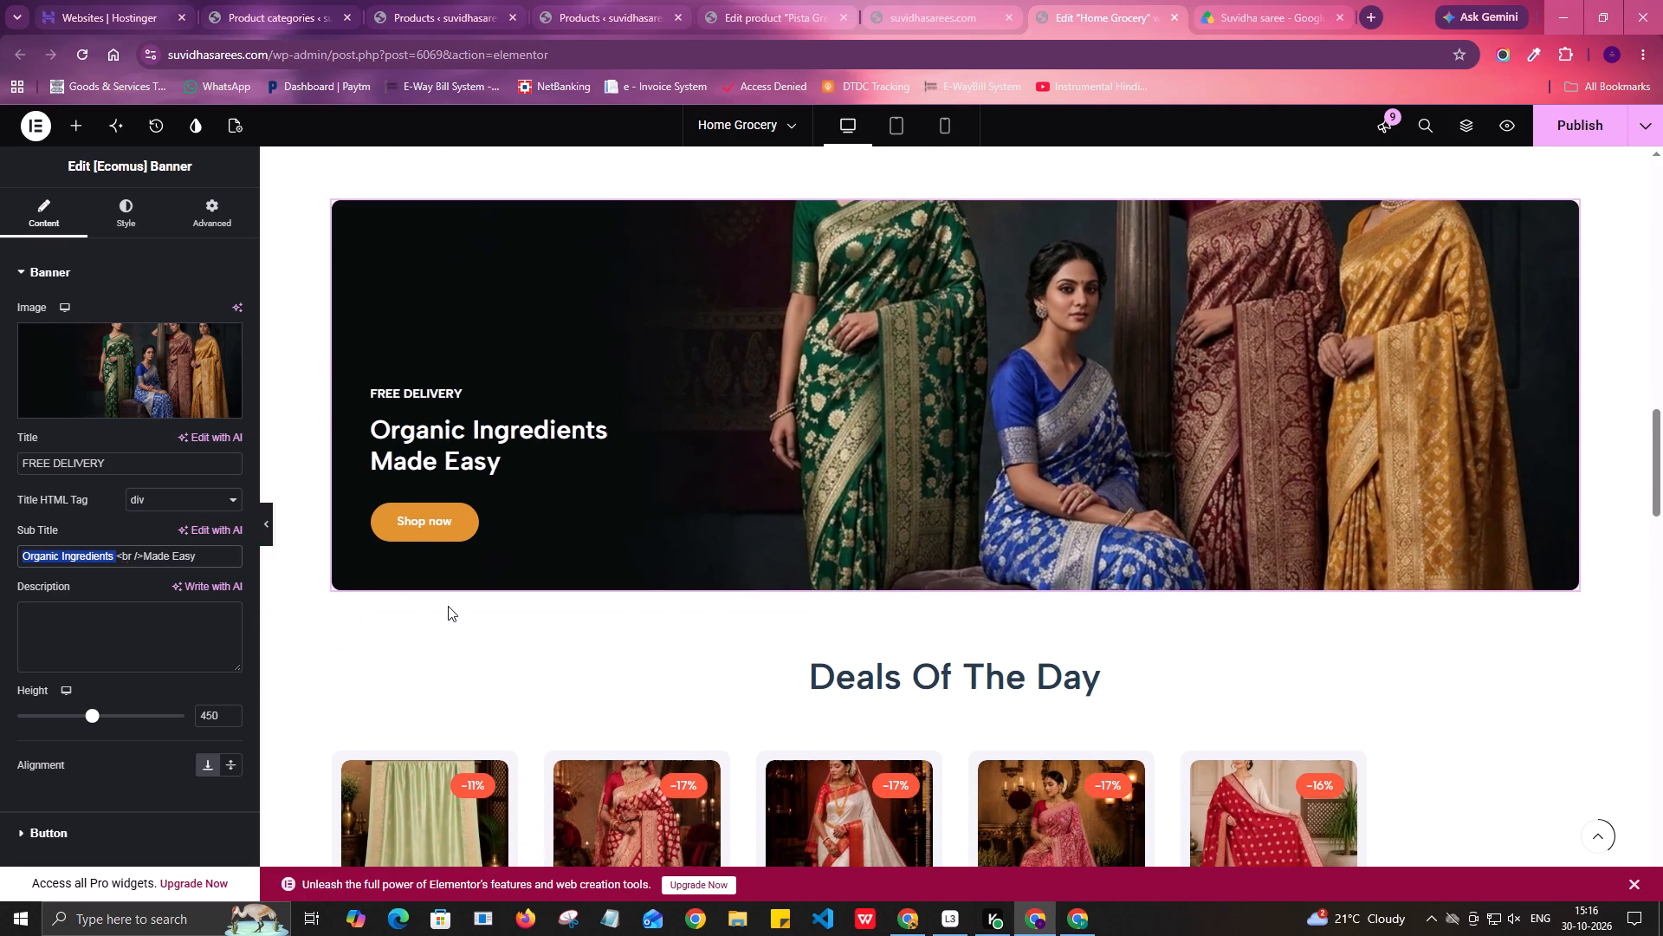
{"action": "scroll", "coordinate": [448, 606], "scroll_direction": "up", "scroll_amount": 1}
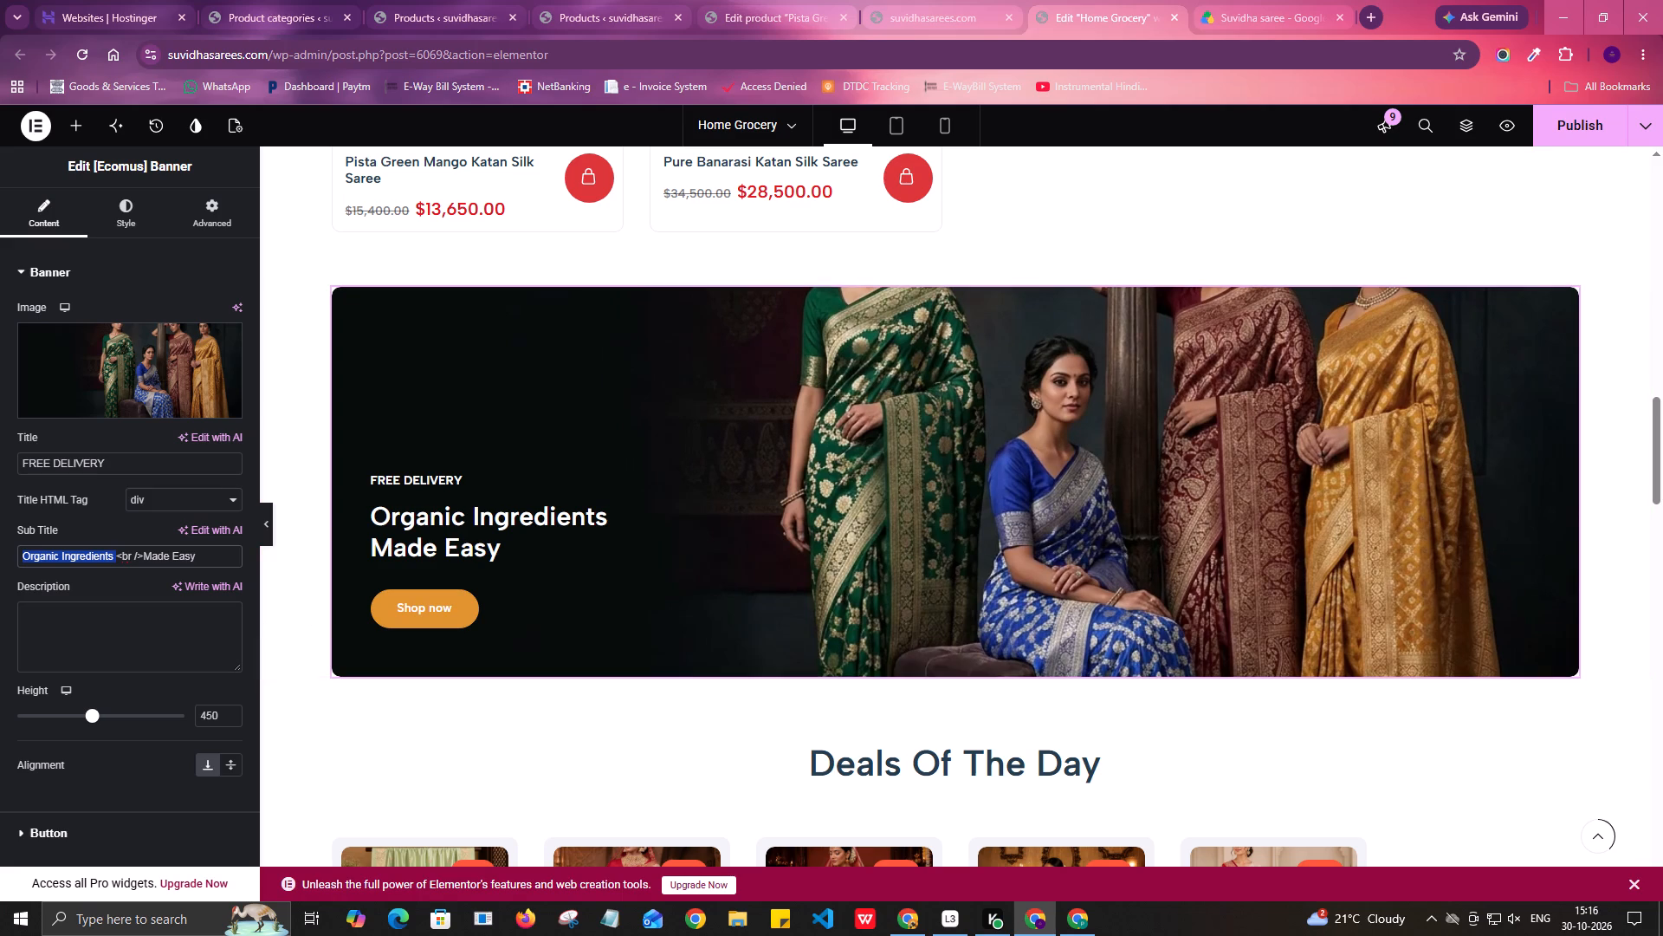
{"action": "key", "text": "shift+f"}
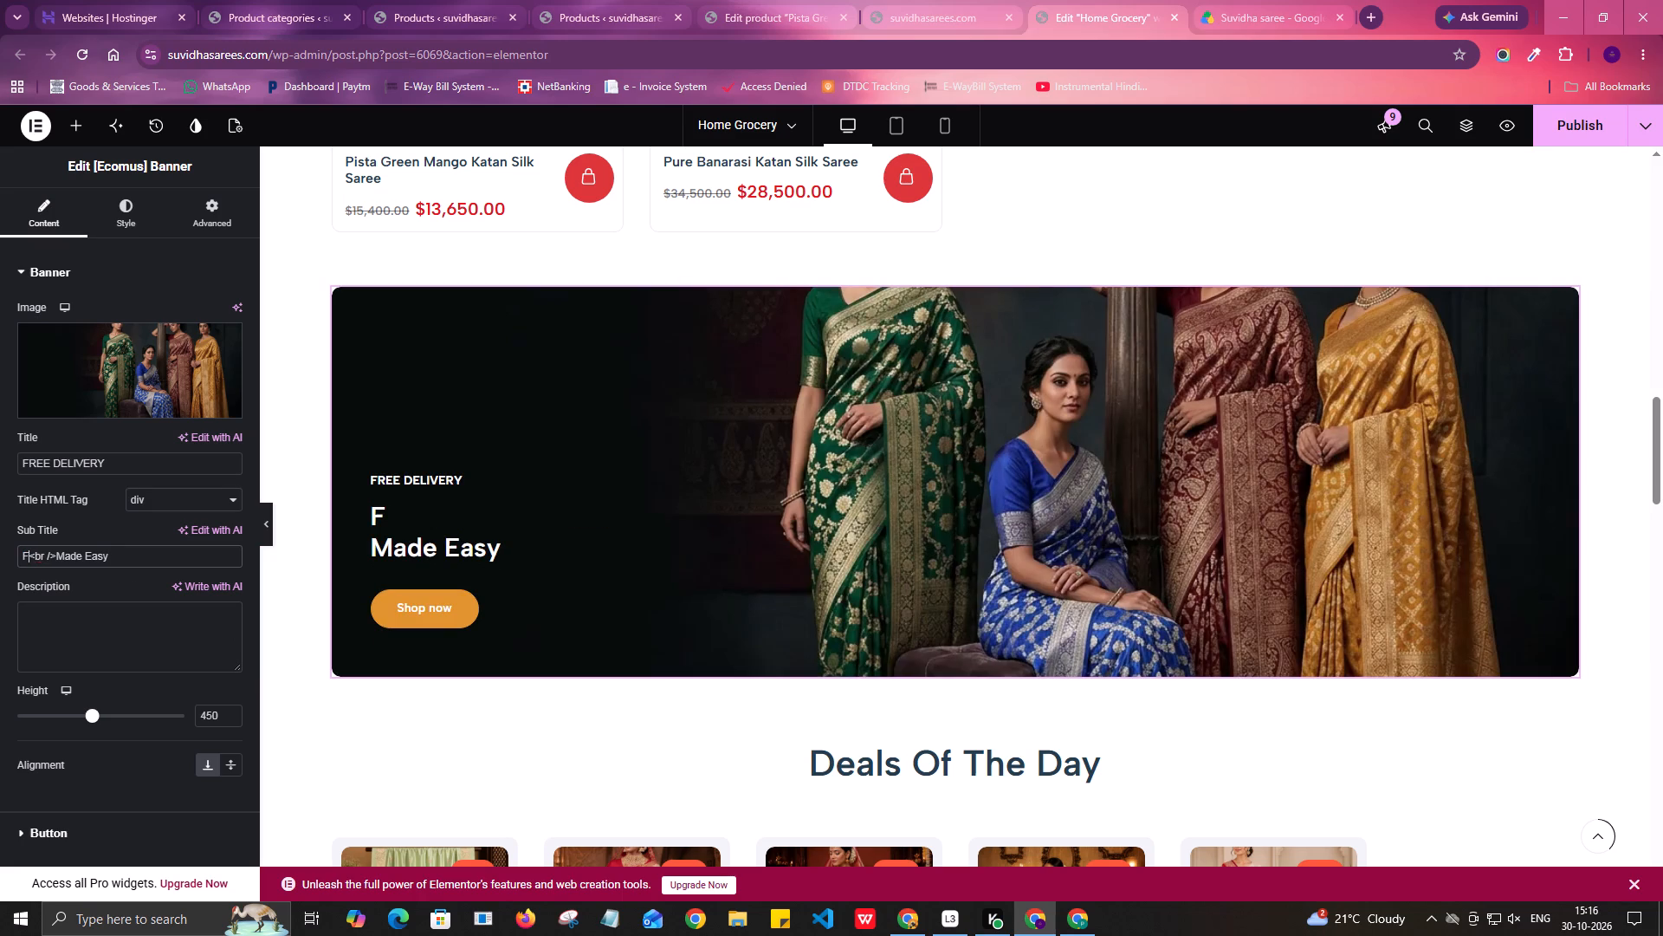
{"action": "type", "text": "ashion That"}
{"action": "key", "text": "space"}
{"action": "type", "text": "Speaks"}
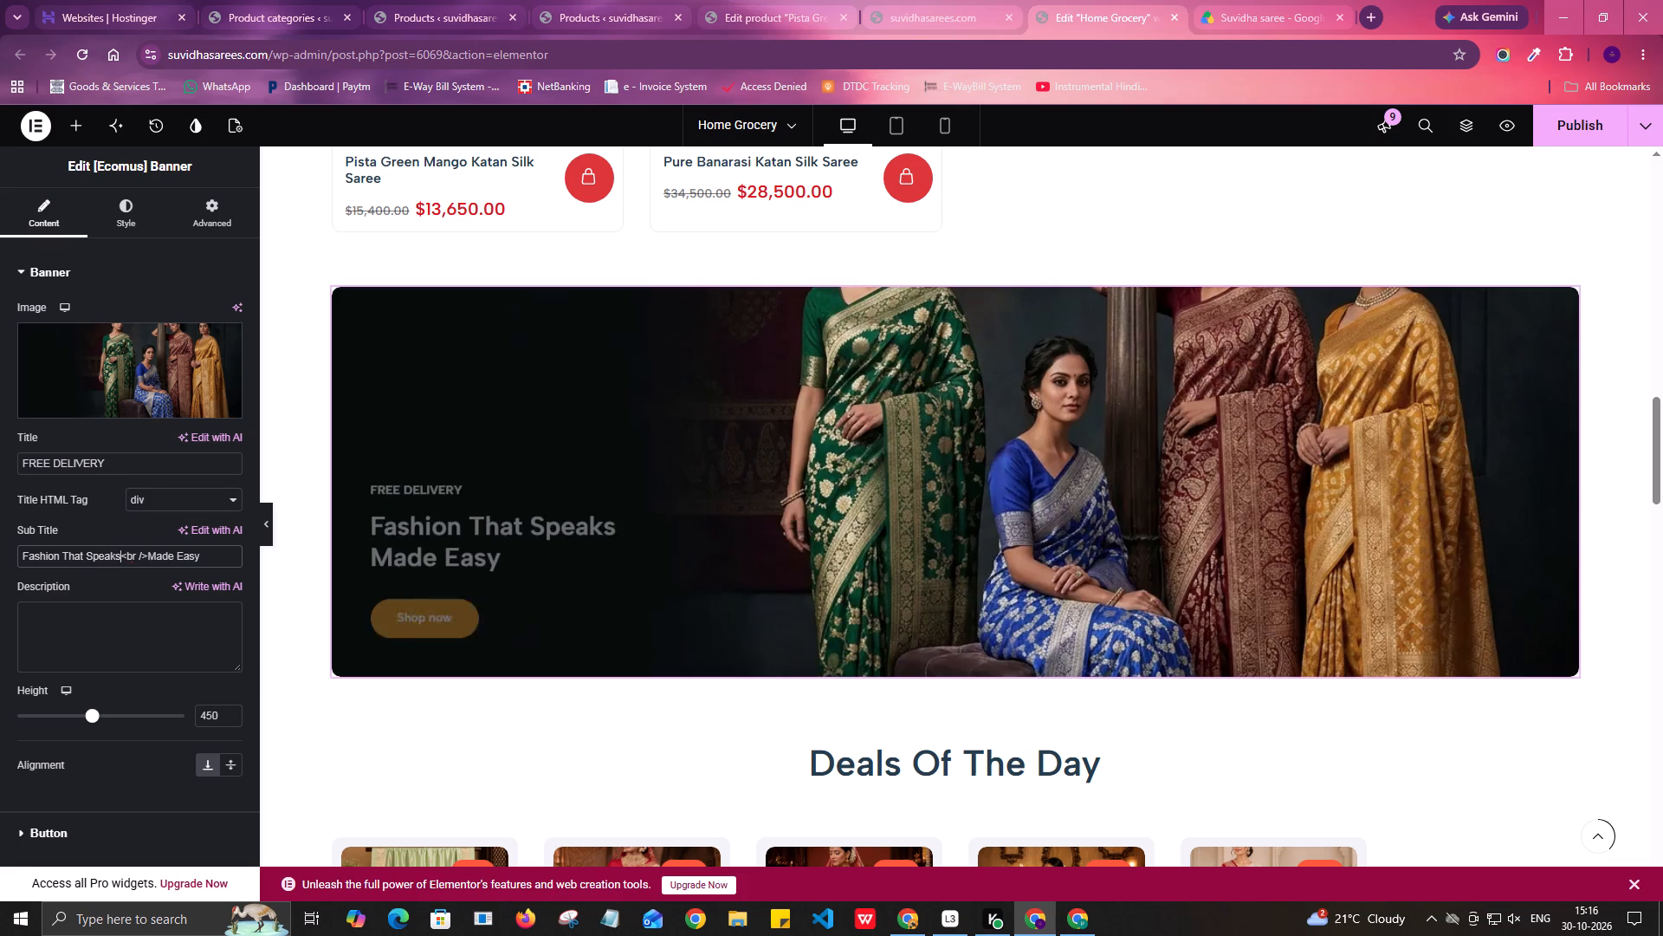
{"action": "left_click_drag", "start_coordinate": [149, 550], "coordinate": [231, 562]}
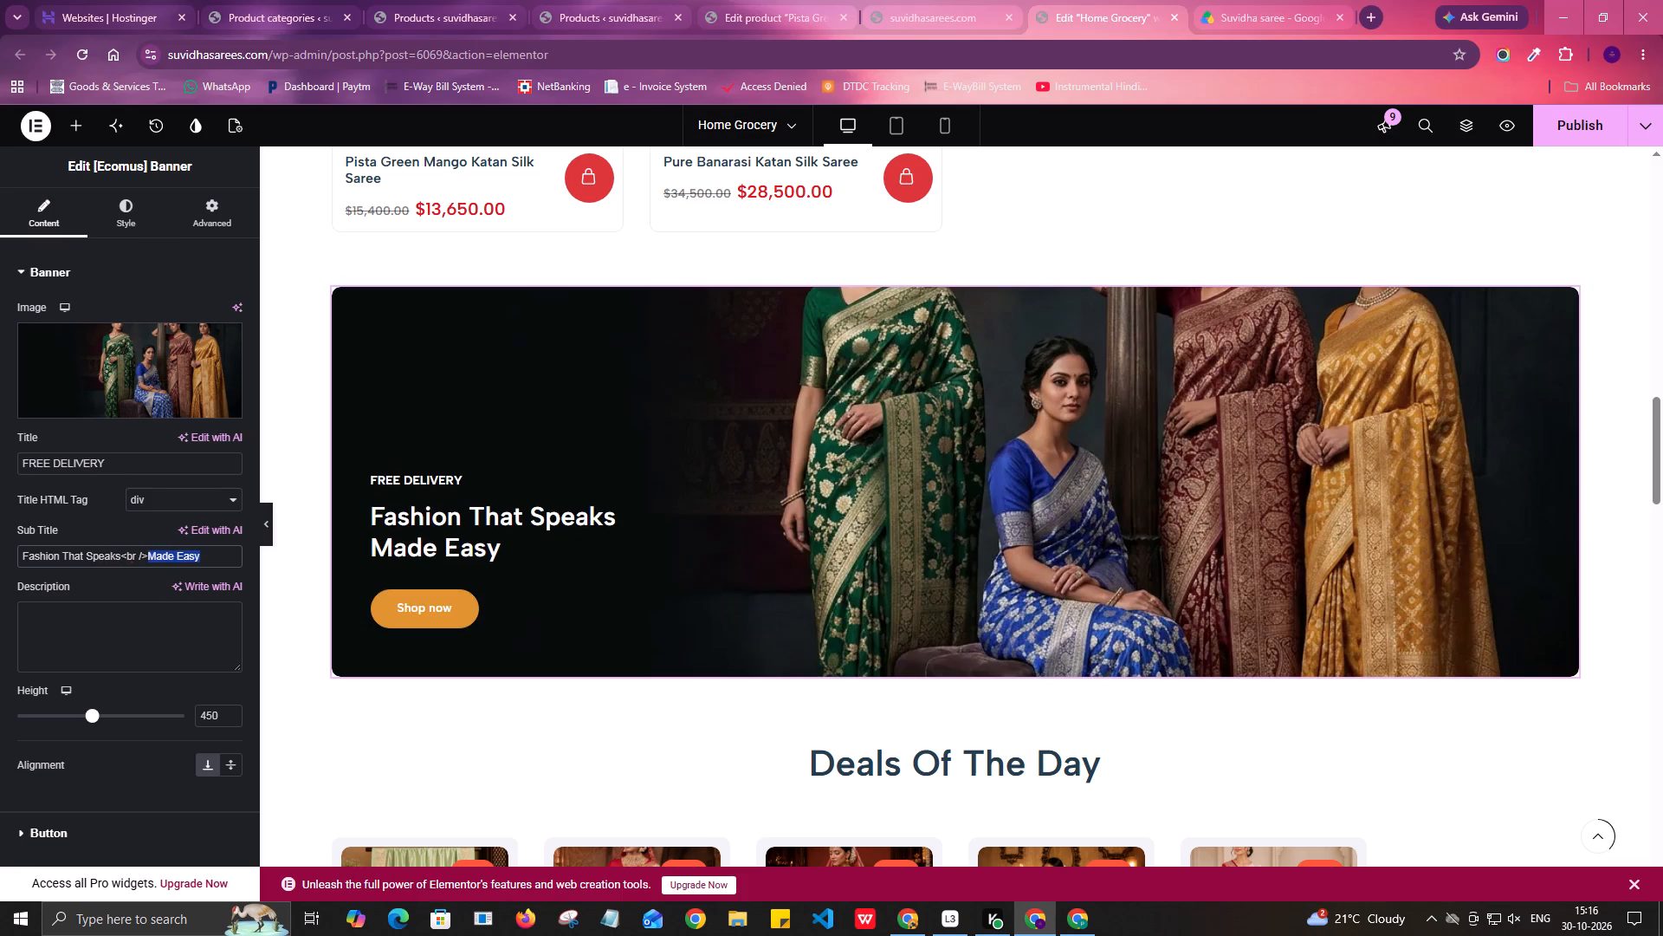
{"action": "type", "text": "Your"}
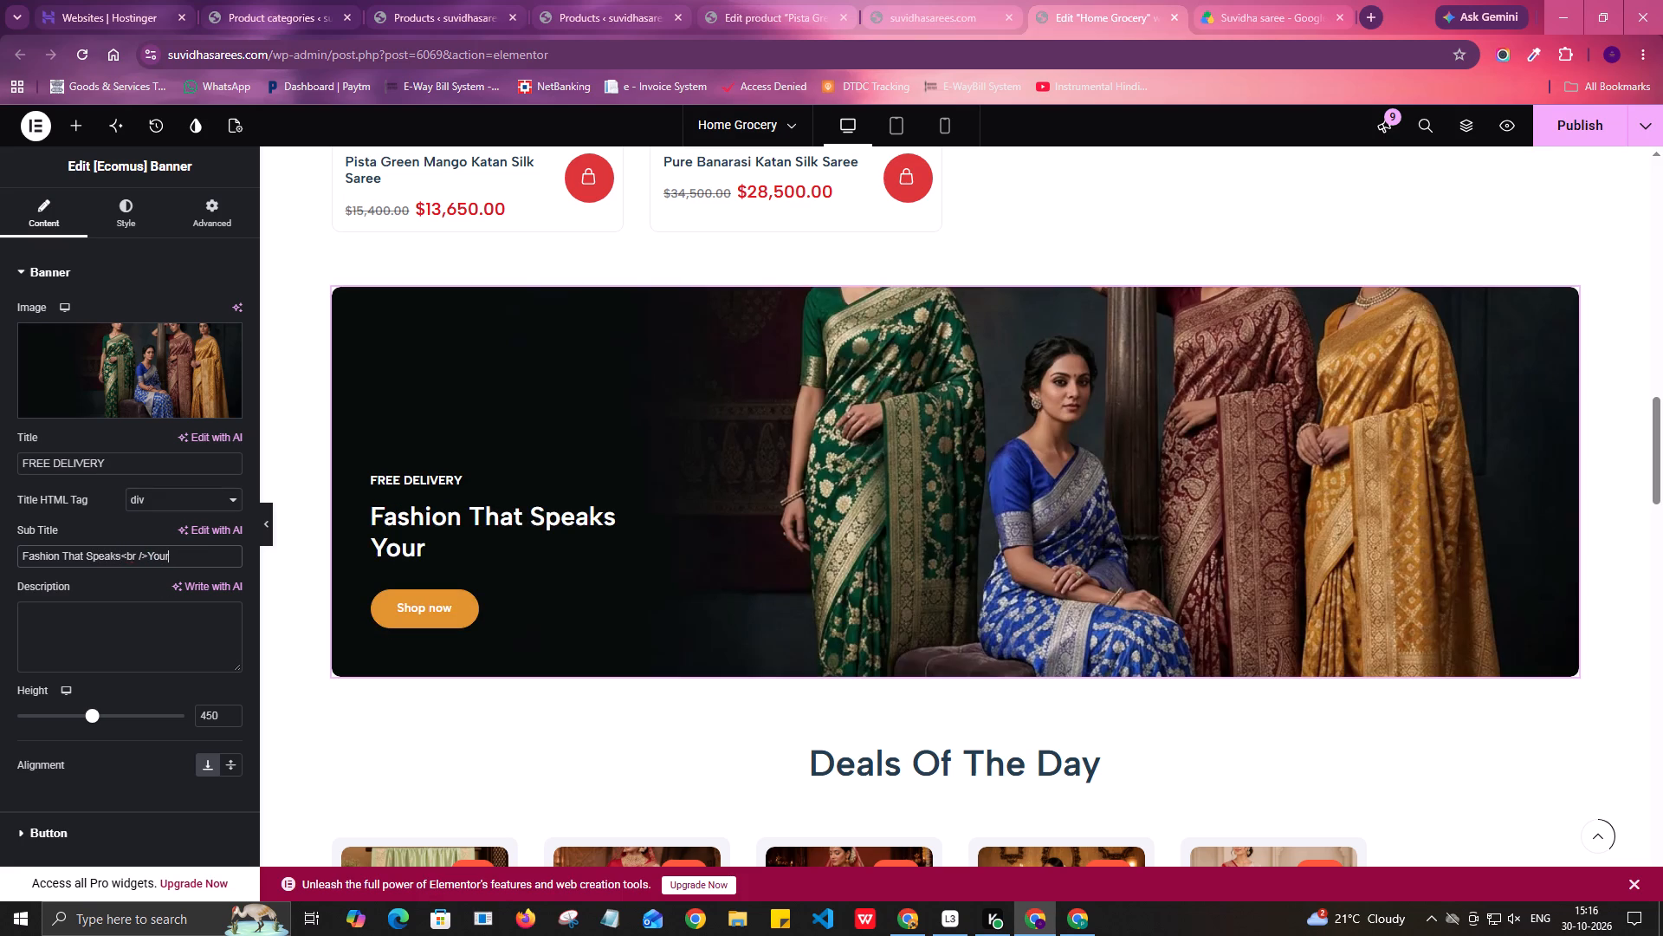
{"action": "key", "text": "space"}
{"action": "type", "text": "S"}
{"action": "type", "text": "tyle"}
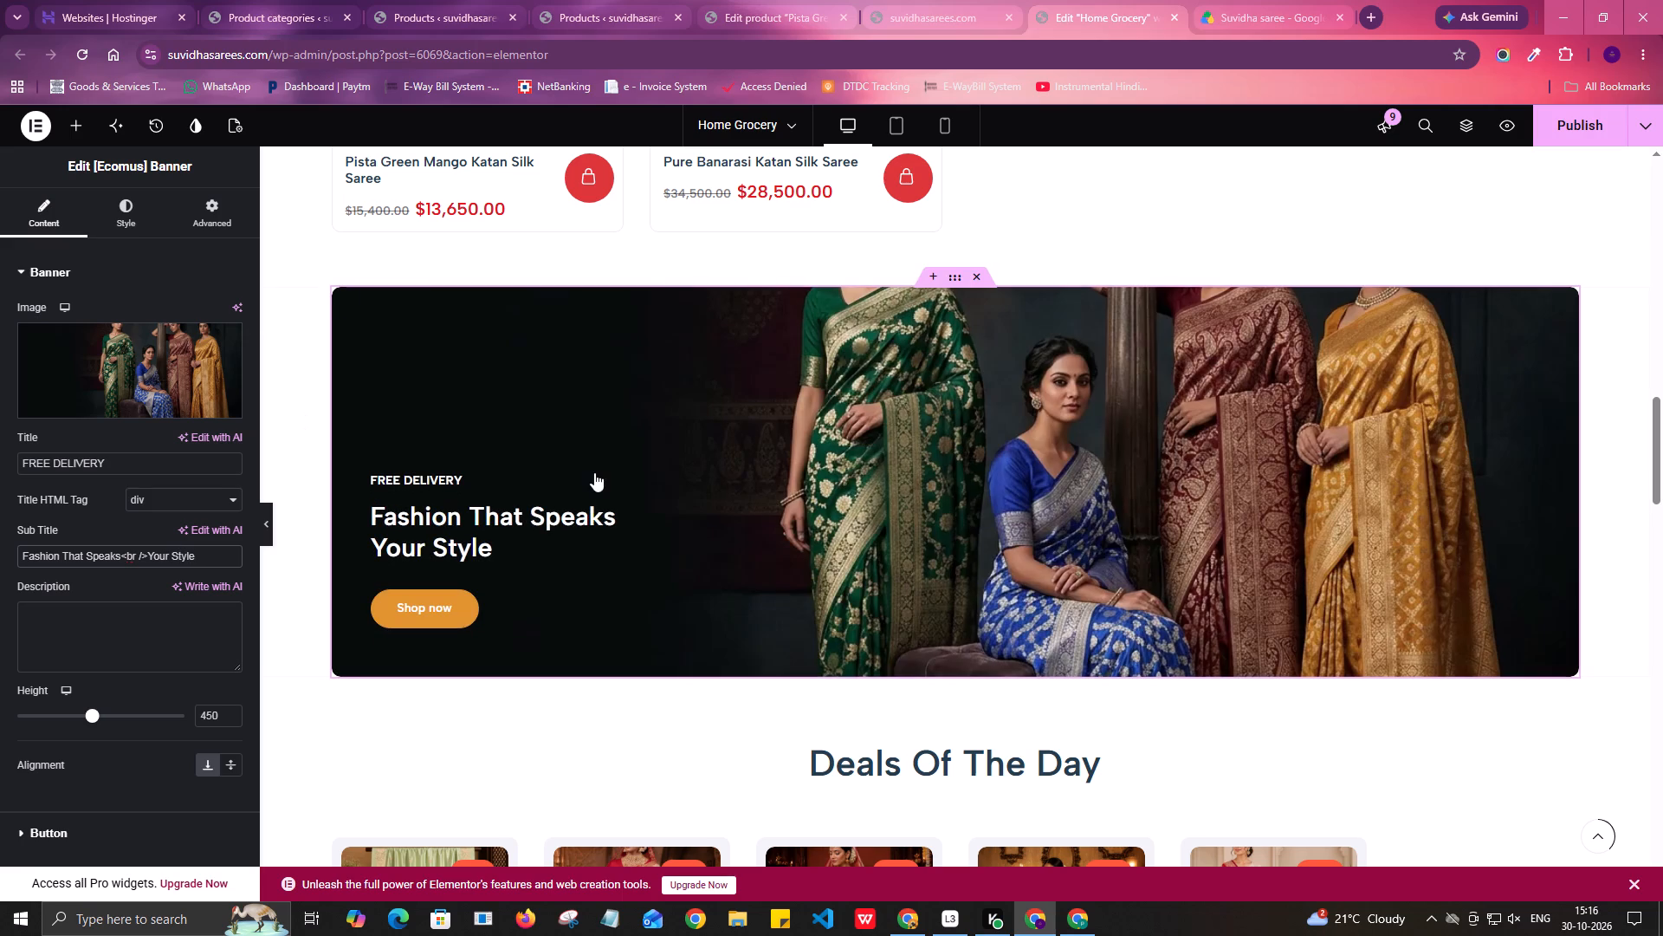
Open the full-width banner's title text for editing.
{"action": "left_click", "coordinate": [107, 464]}
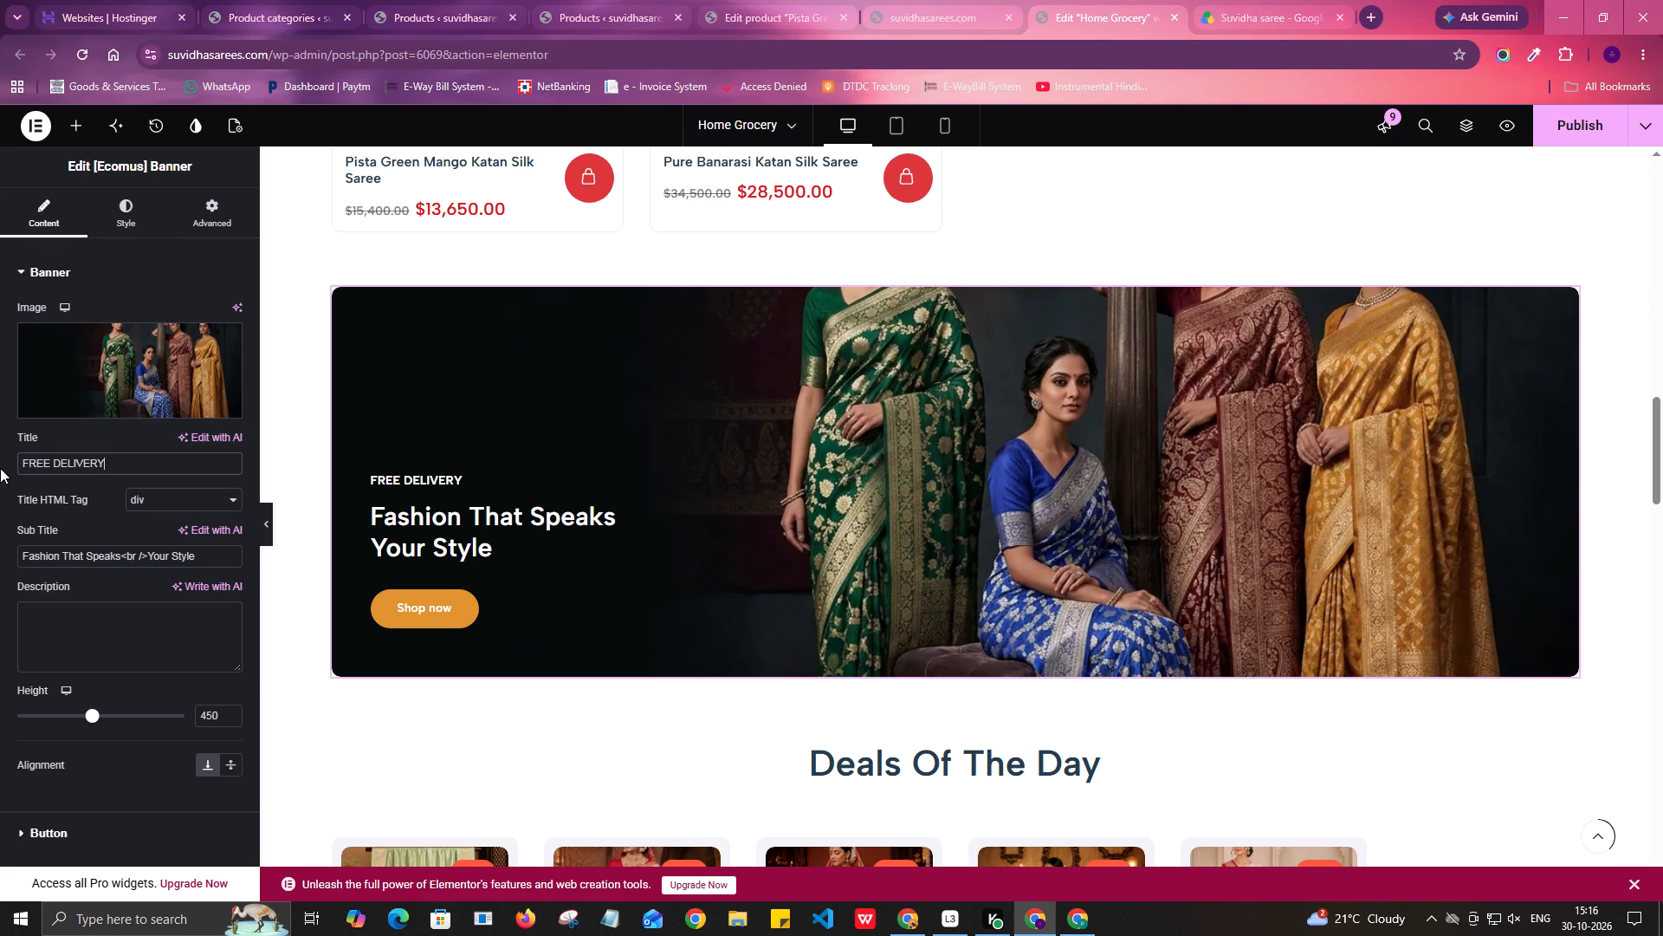
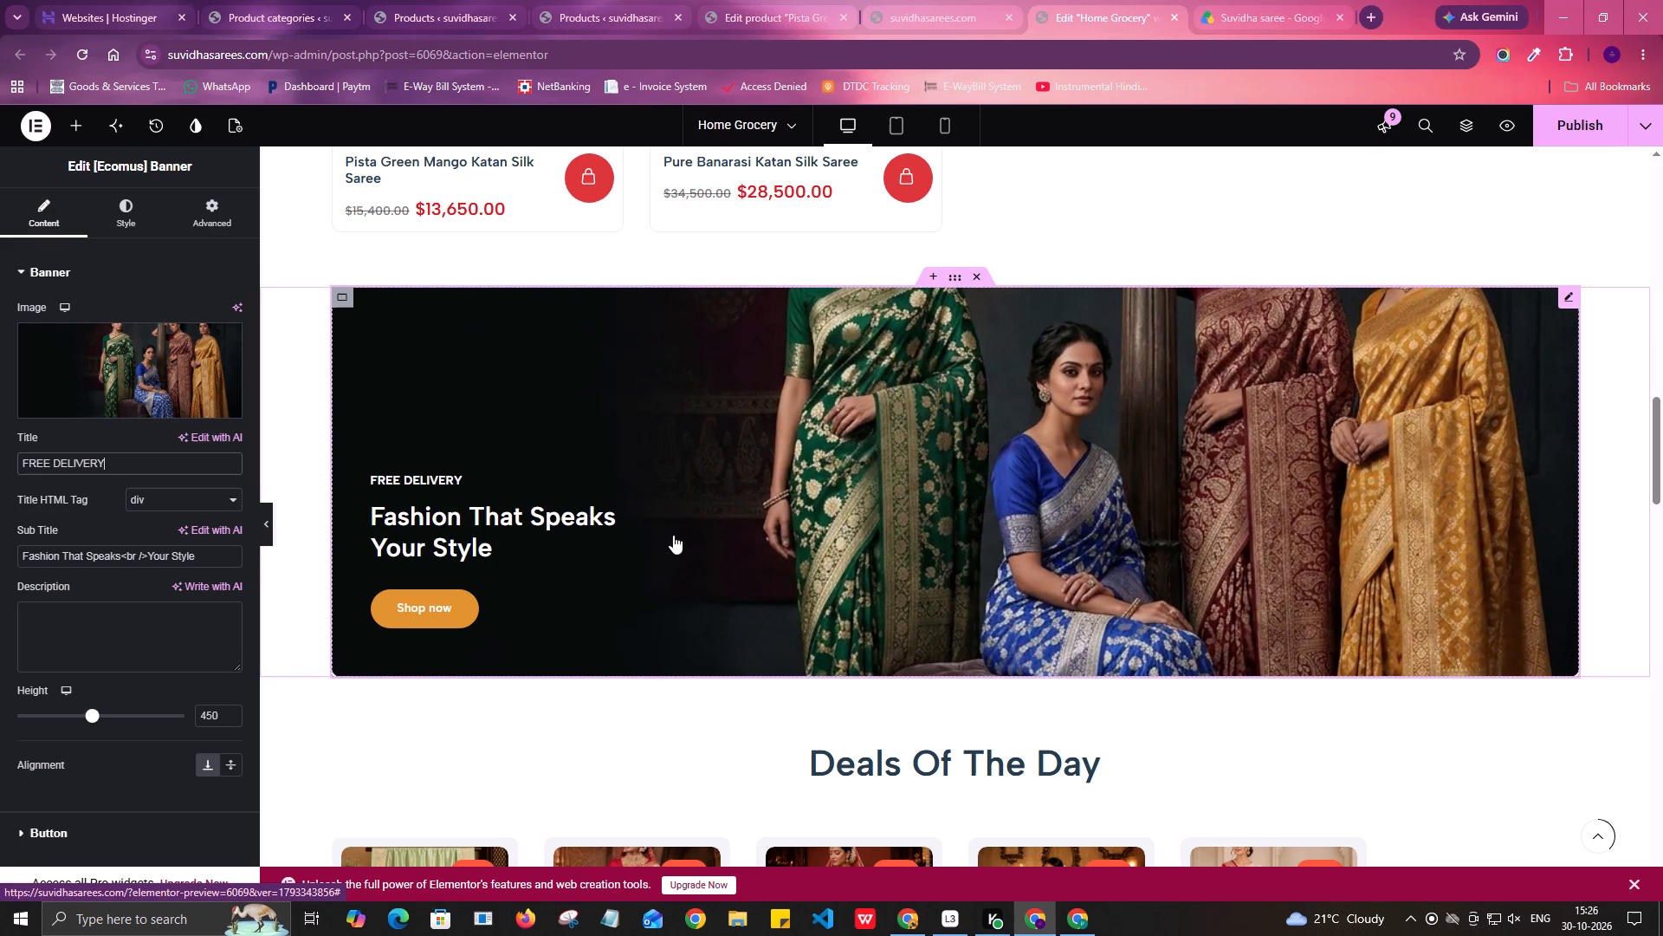
Publish the Home Grocery page with the full-width banner's new subtitle.
{"action": "scroll", "coordinate": [850, 507], "scroll_direction": "down", "scroll_amount": 3}
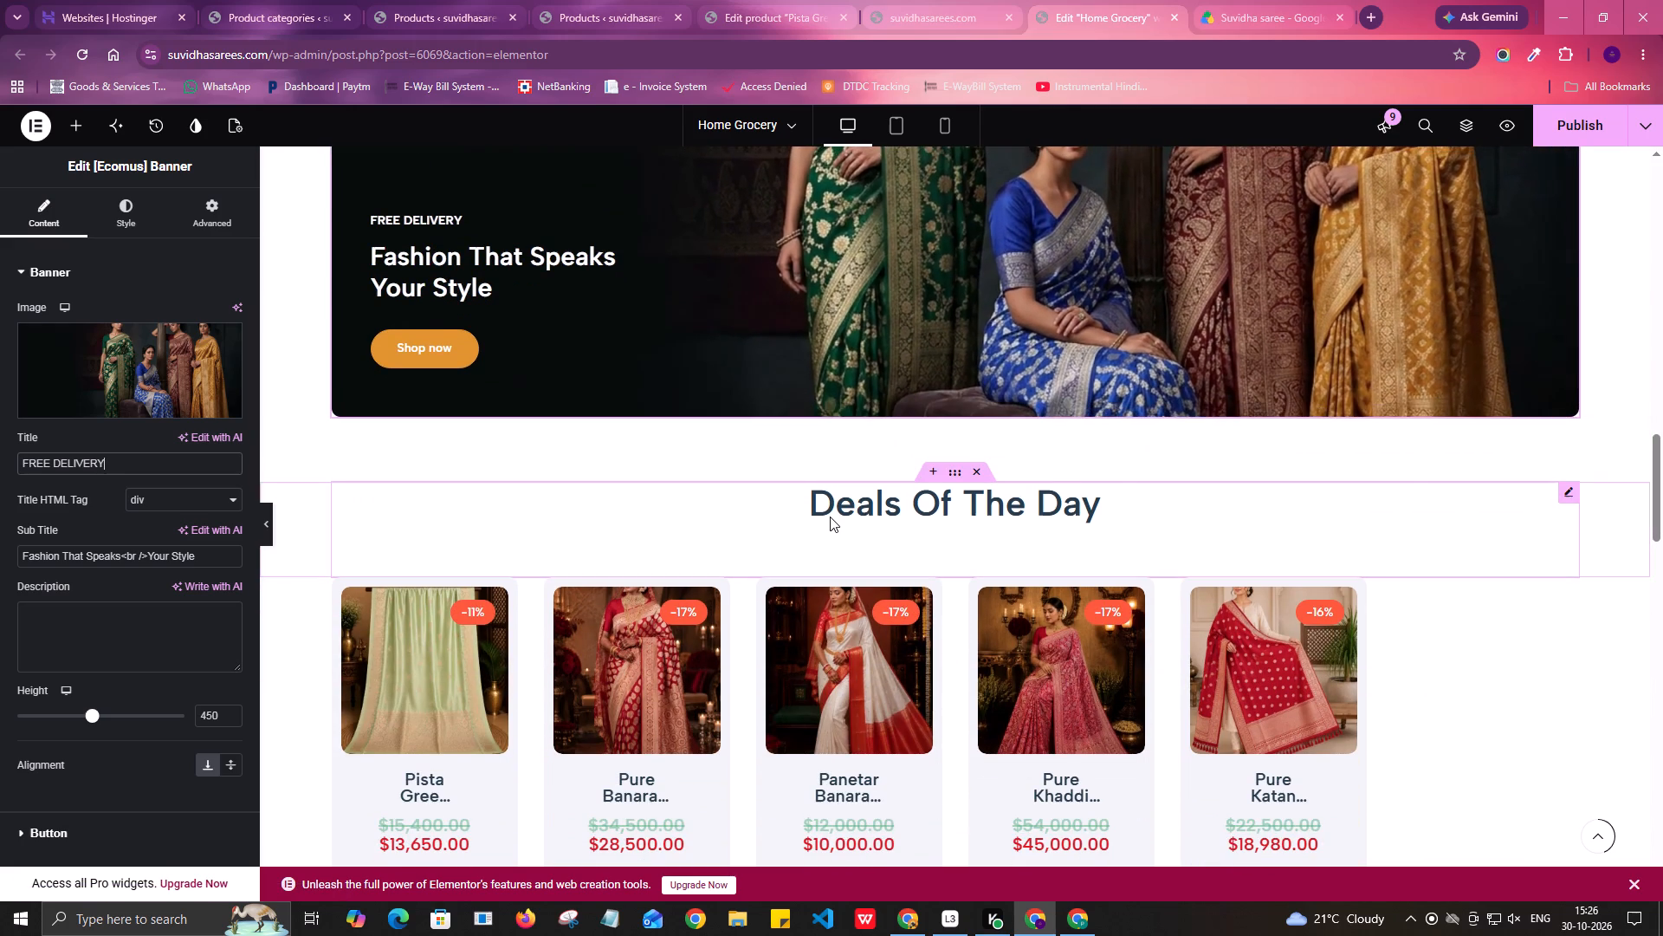
{"action": "left_click", "coordinate": [1574, 115]}
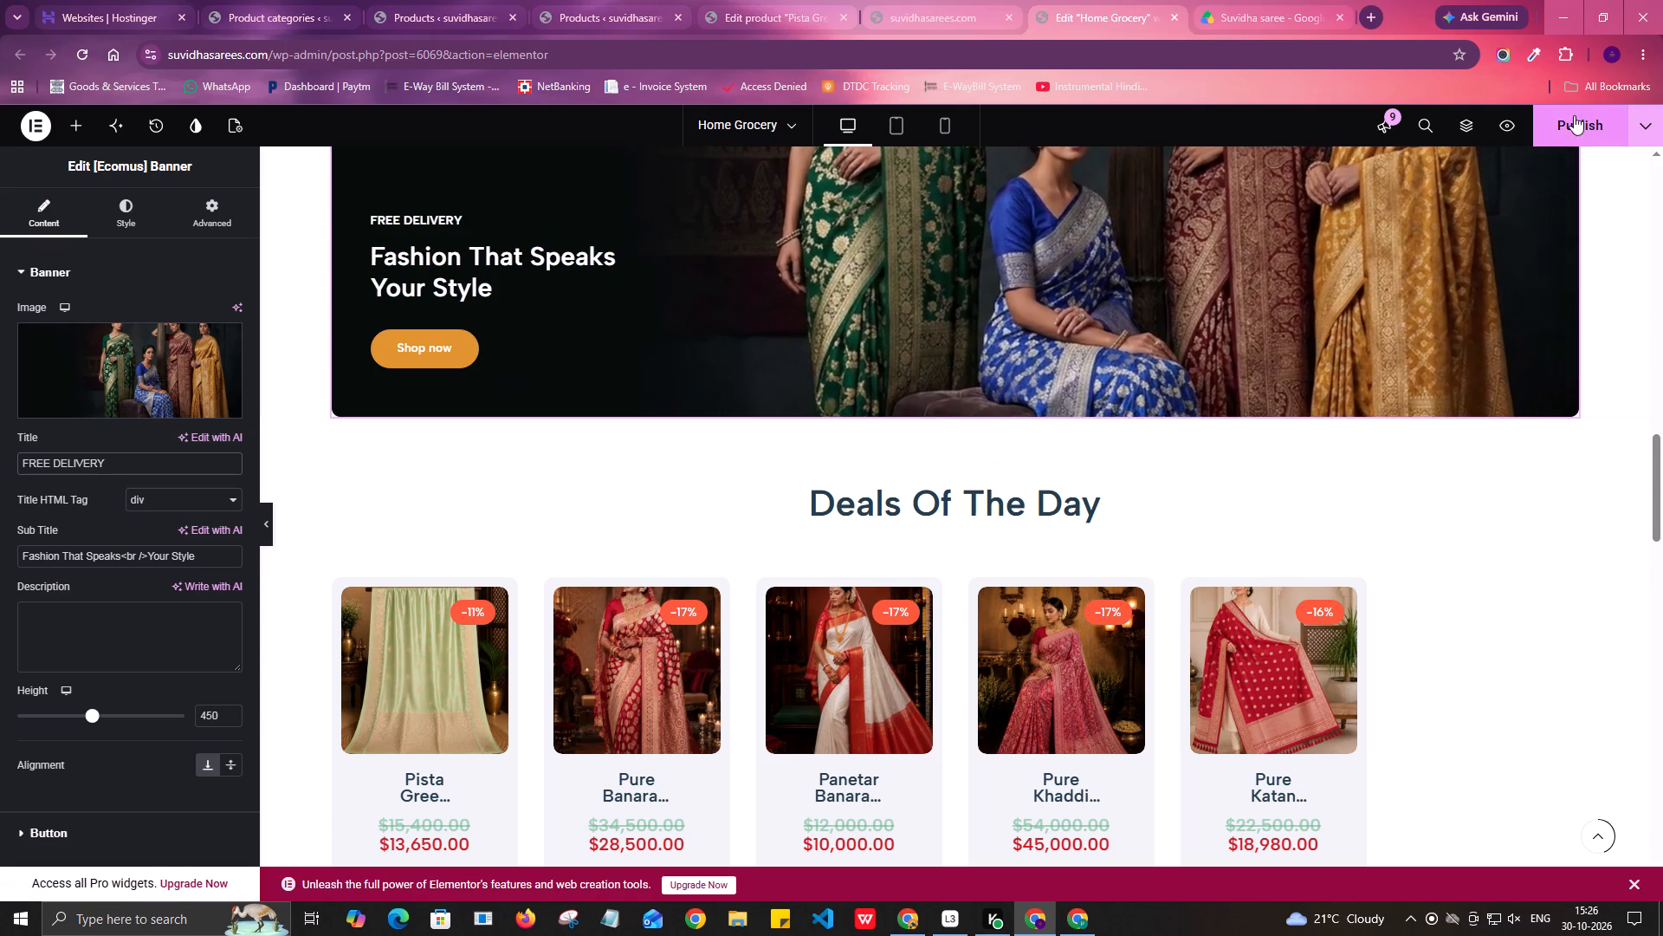
Hide the editing sidebar, review the page from the category tiles to the plant-based groceries section, and restore the sidebar.
{"action": "scroll", "coordinate": [1218, 586], "scroll_direction": "up", "scroll_amount": 2}
{"action": "scroll", "coordinate": [1101, 740], "scroll_direction": "up", "scroll_amount": 3}
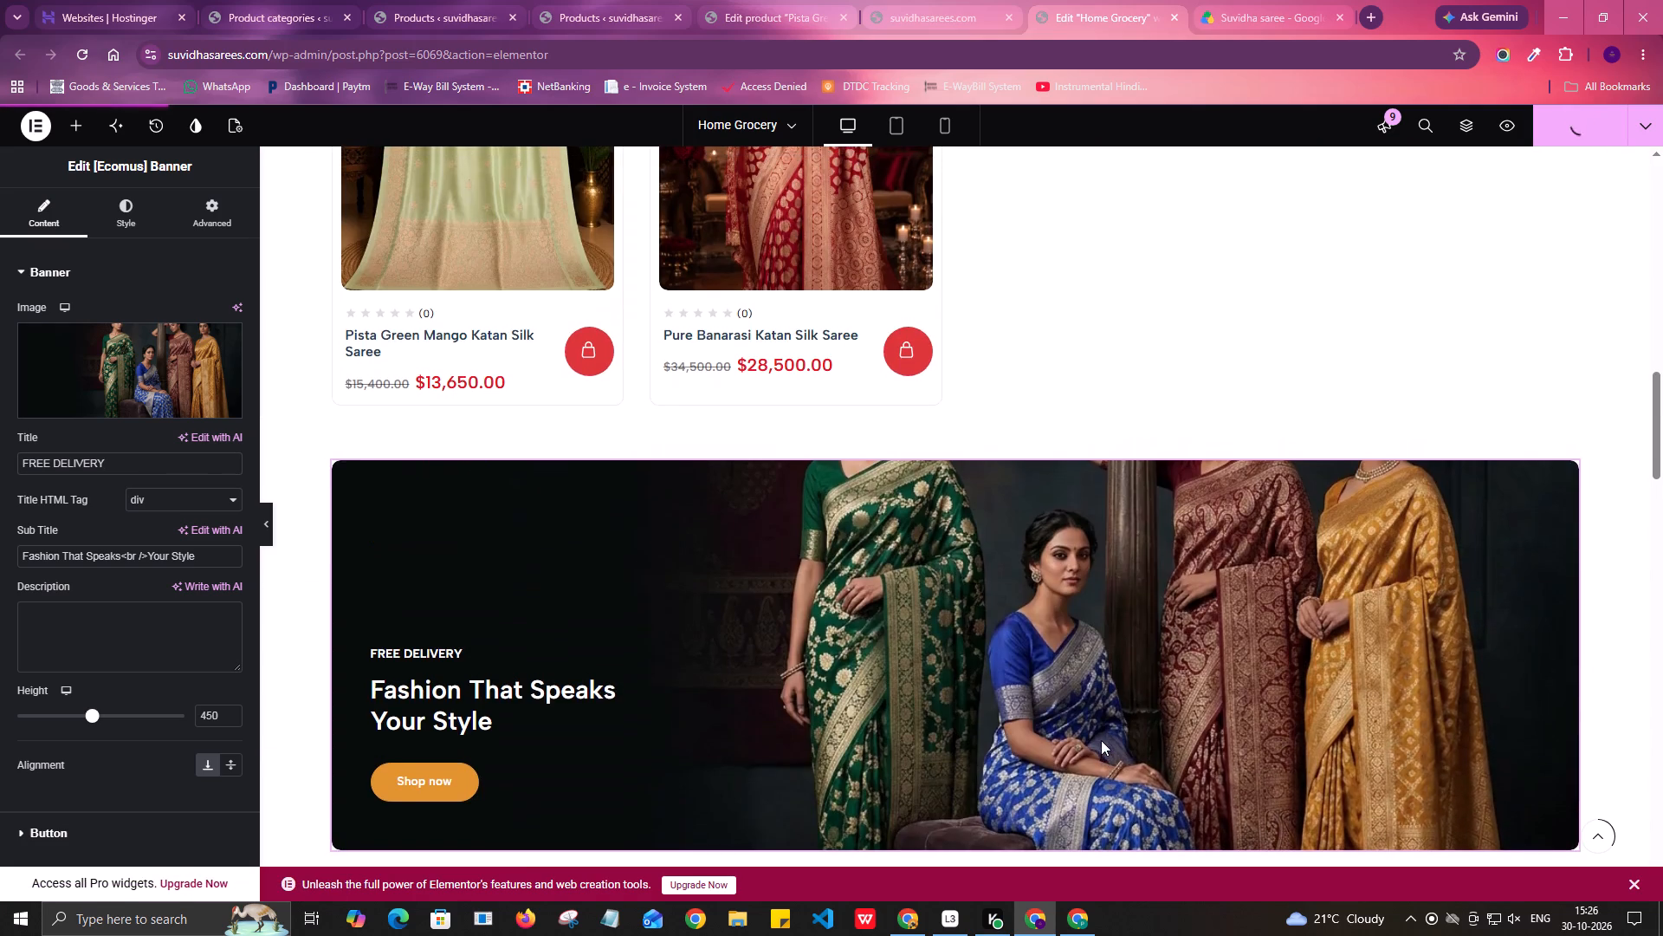
{"action": "scroll", "coordinate": [1101, 740], "scroll_direction": "up", "scroll_amount": 3}
{"action": "left_click", "coordinate": [266, 514]}
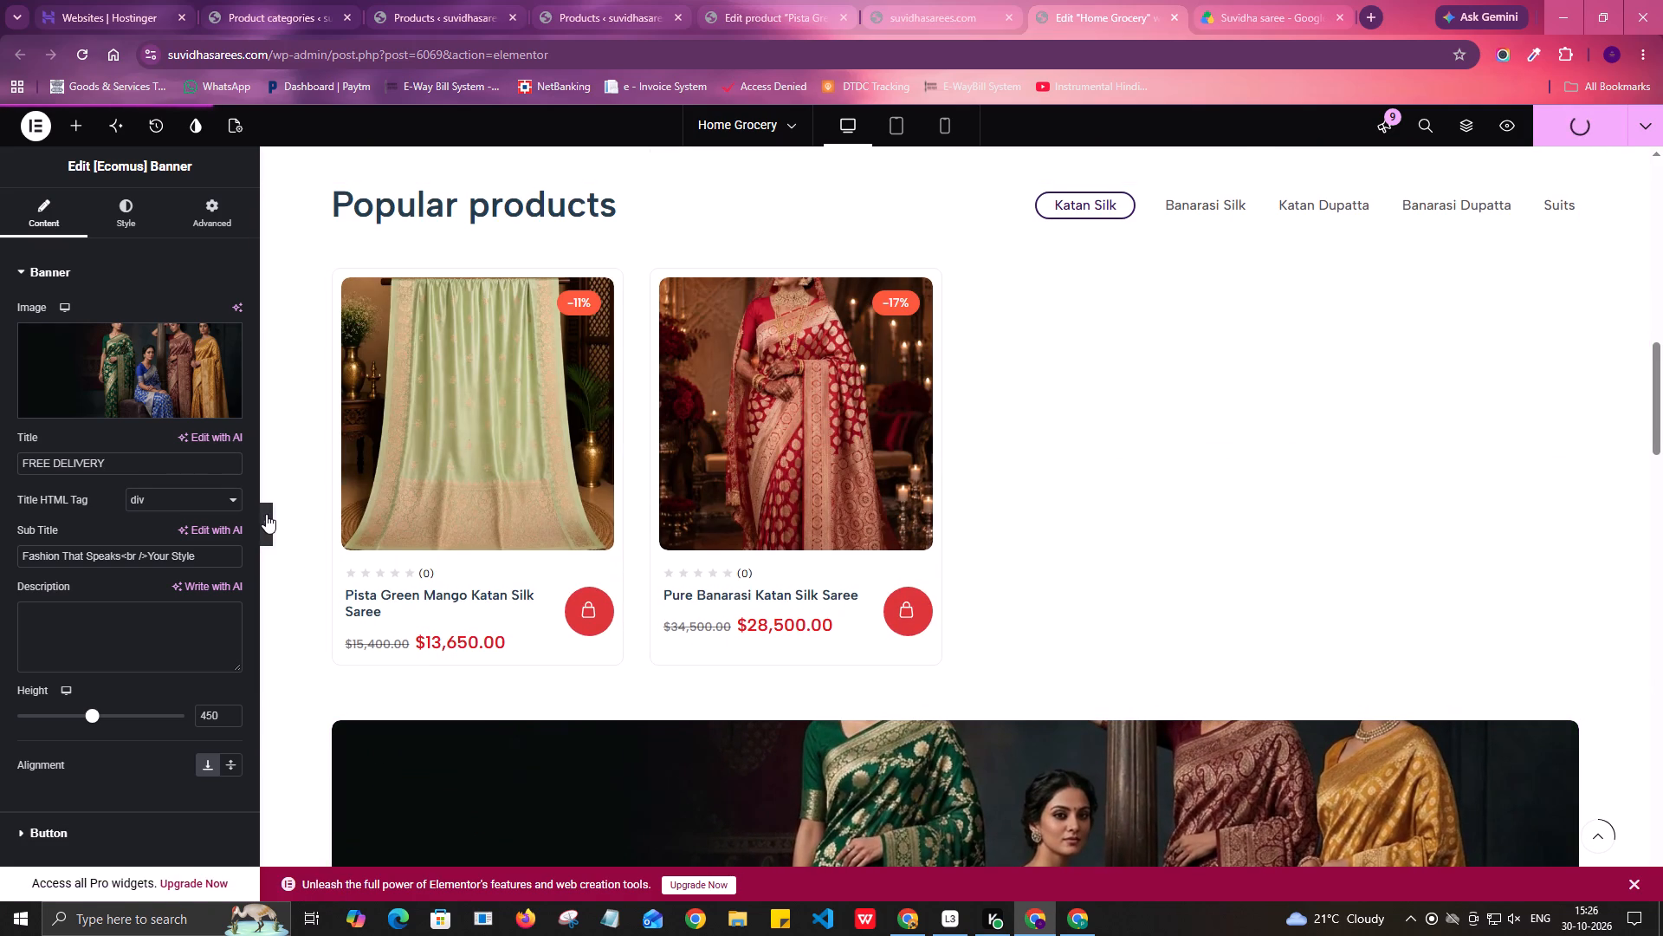
{"action": "scroll", "coordinate": [968, 452], "scroll_direction": "up", "scroll_amount": 5}
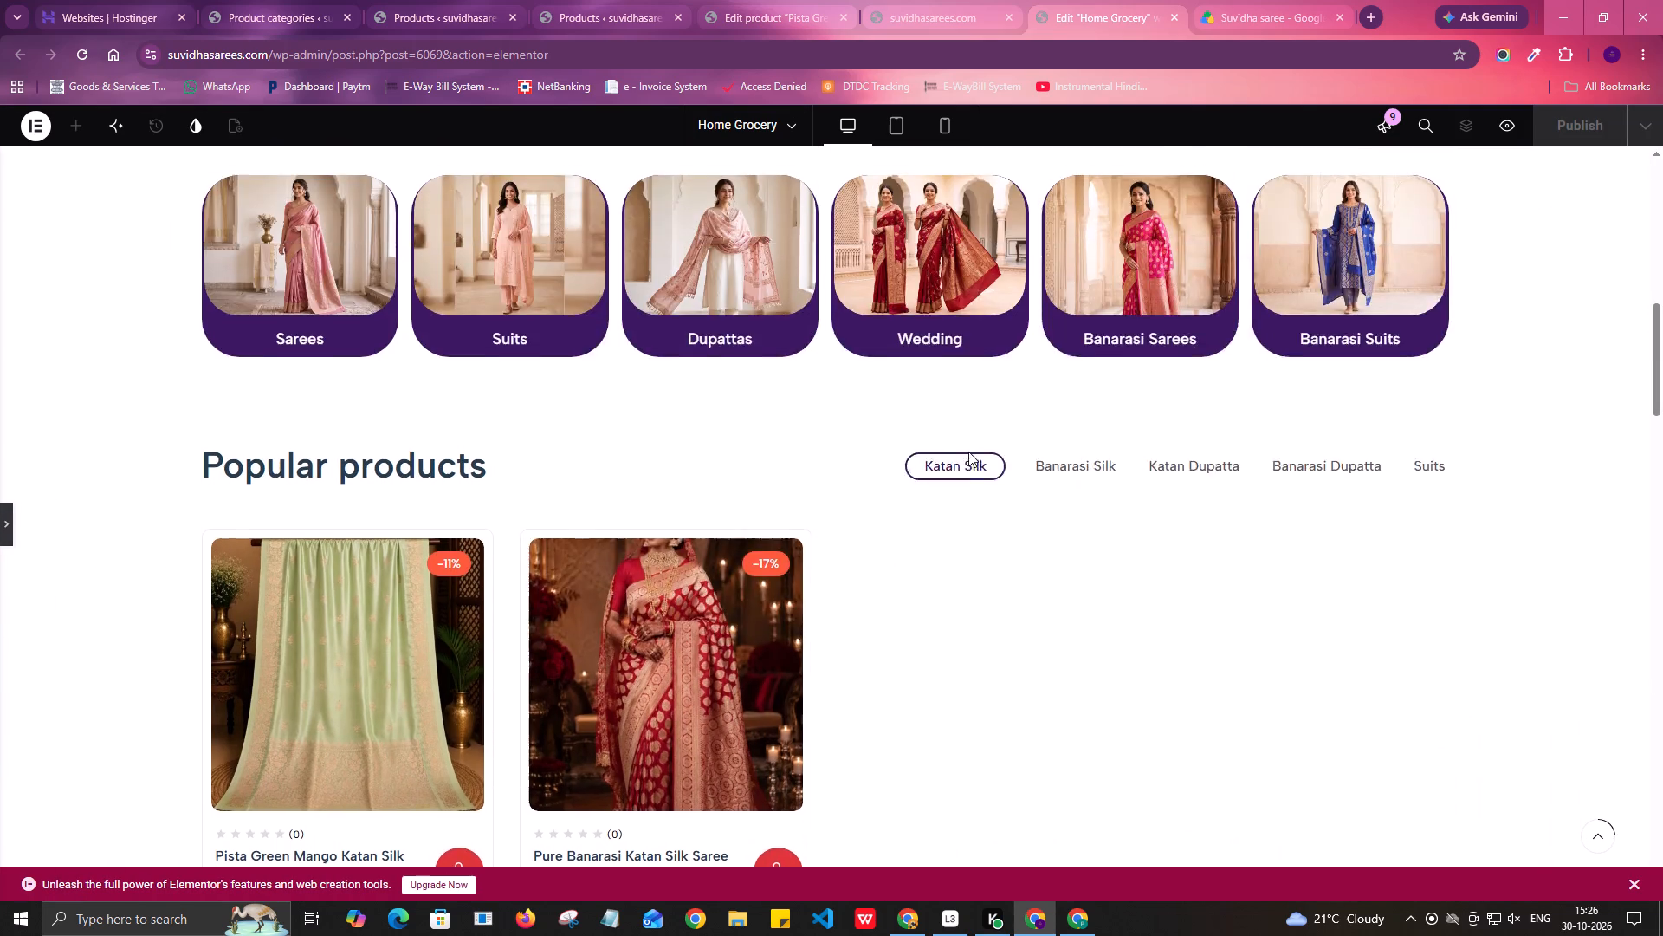
{"action": "scroll", "coordinate": [968, 452], "scroll_direction": "up", "scroll_amount": 4}
{"action": "scroll", "coordinate": [968, 452], "scroll_direction": "down", "scroll_amount": 13}
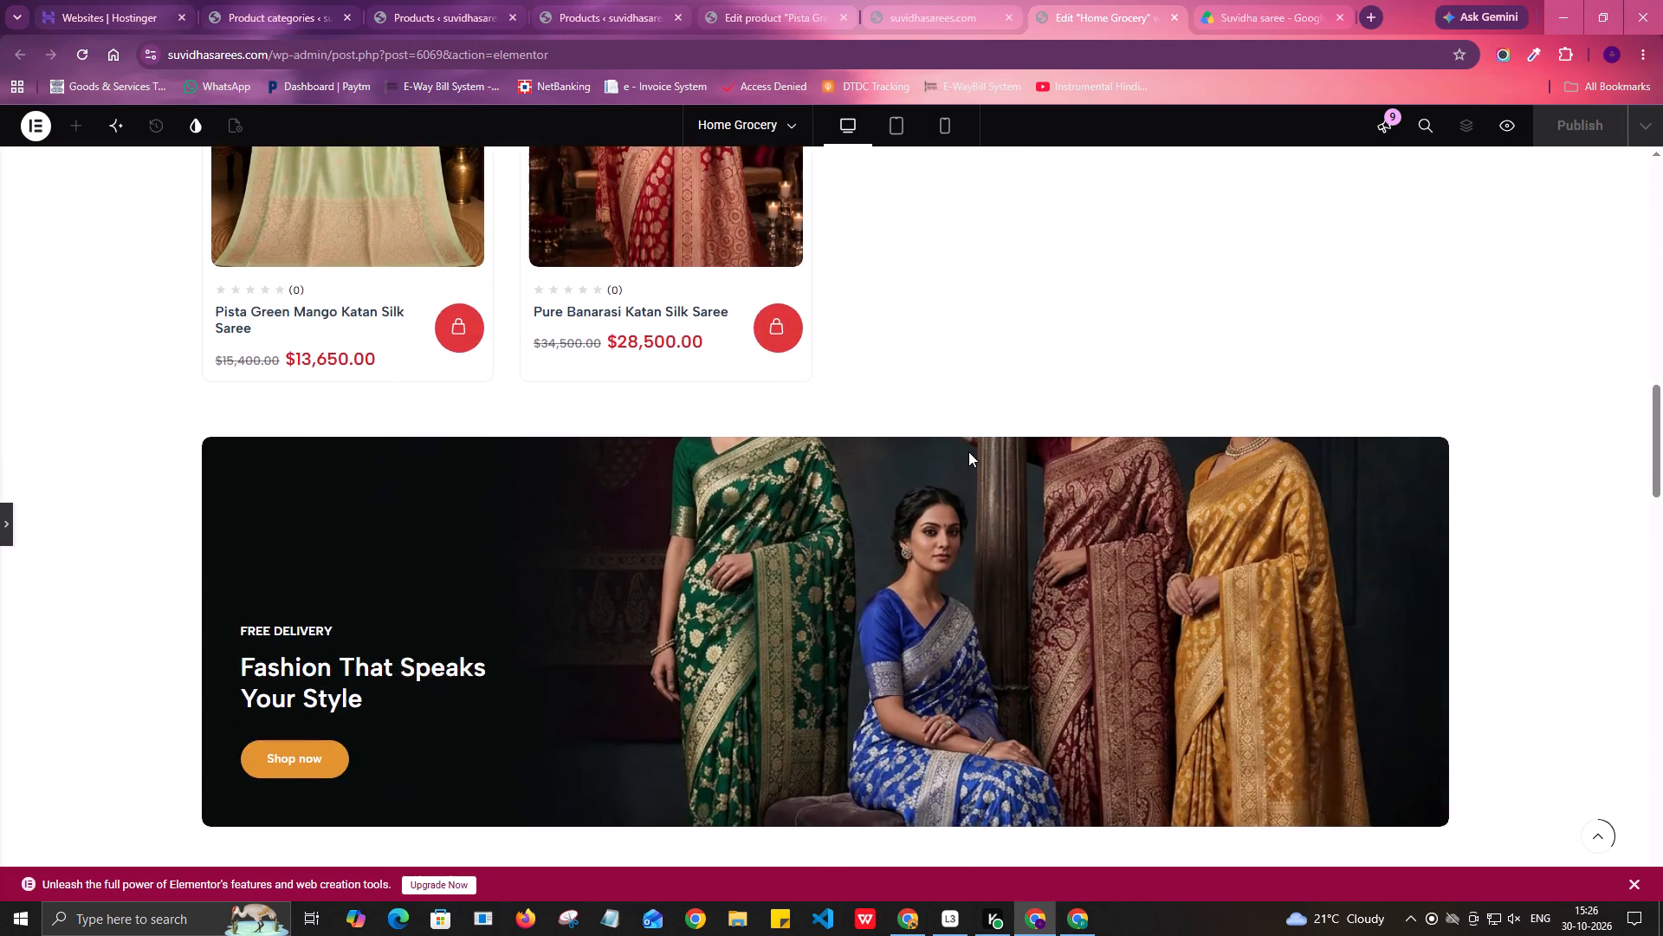
{"action": "scroll", "coordinate": [968, 452], "scroll_direction": "down", "scroll_amount": 5}
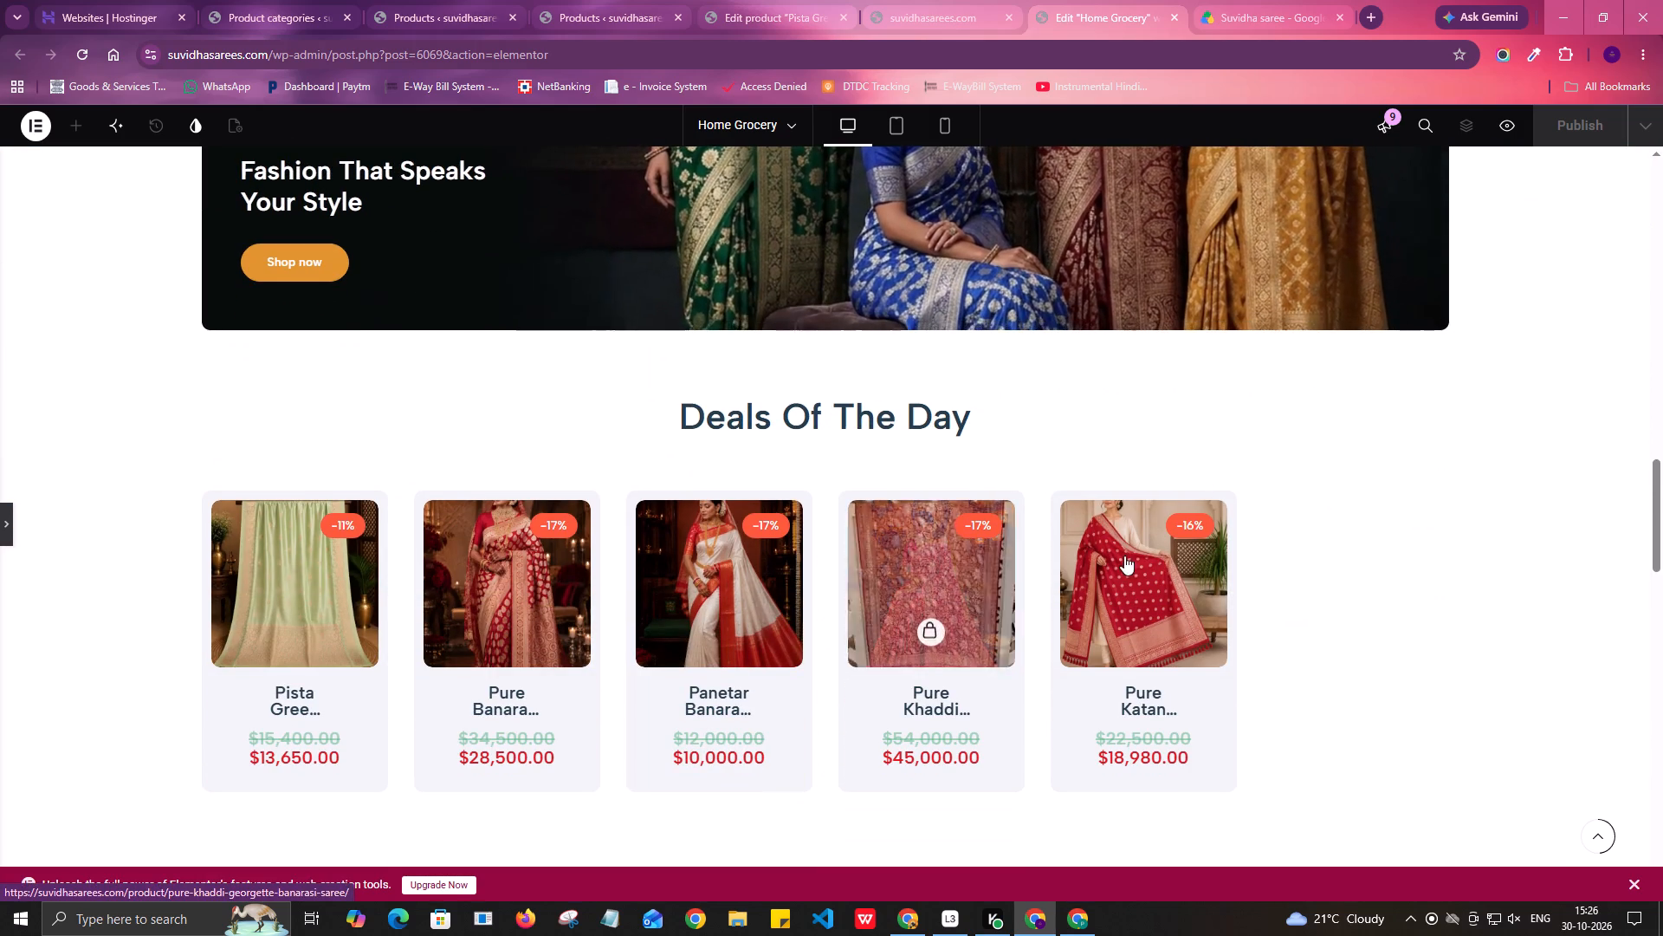
{"action": "scroll", "coordinate": [1433, 610], "scroll_direction": "down", "scroll_amount": 10}
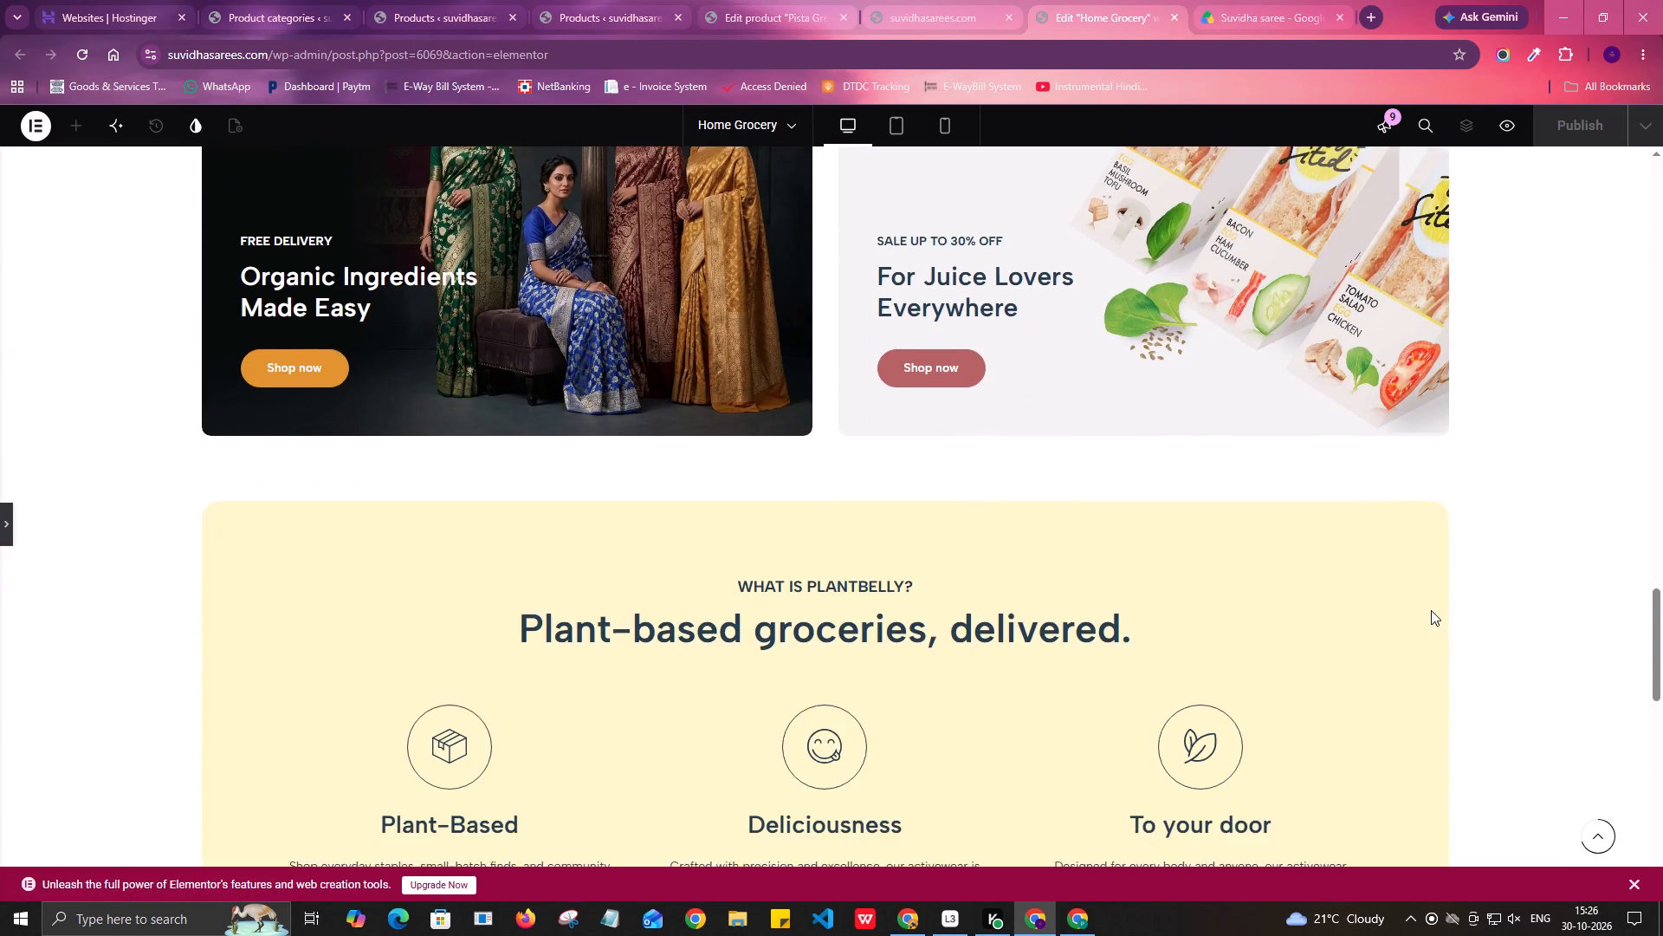
{"action": "scroll", "coordinate": [1431, 610], "scroll_direction": "down", "scroll_amount": 6}
{"action": "scroll", "coordinate": [1431, 610], "scroll_direction": "up", "scroll_amount": 2}
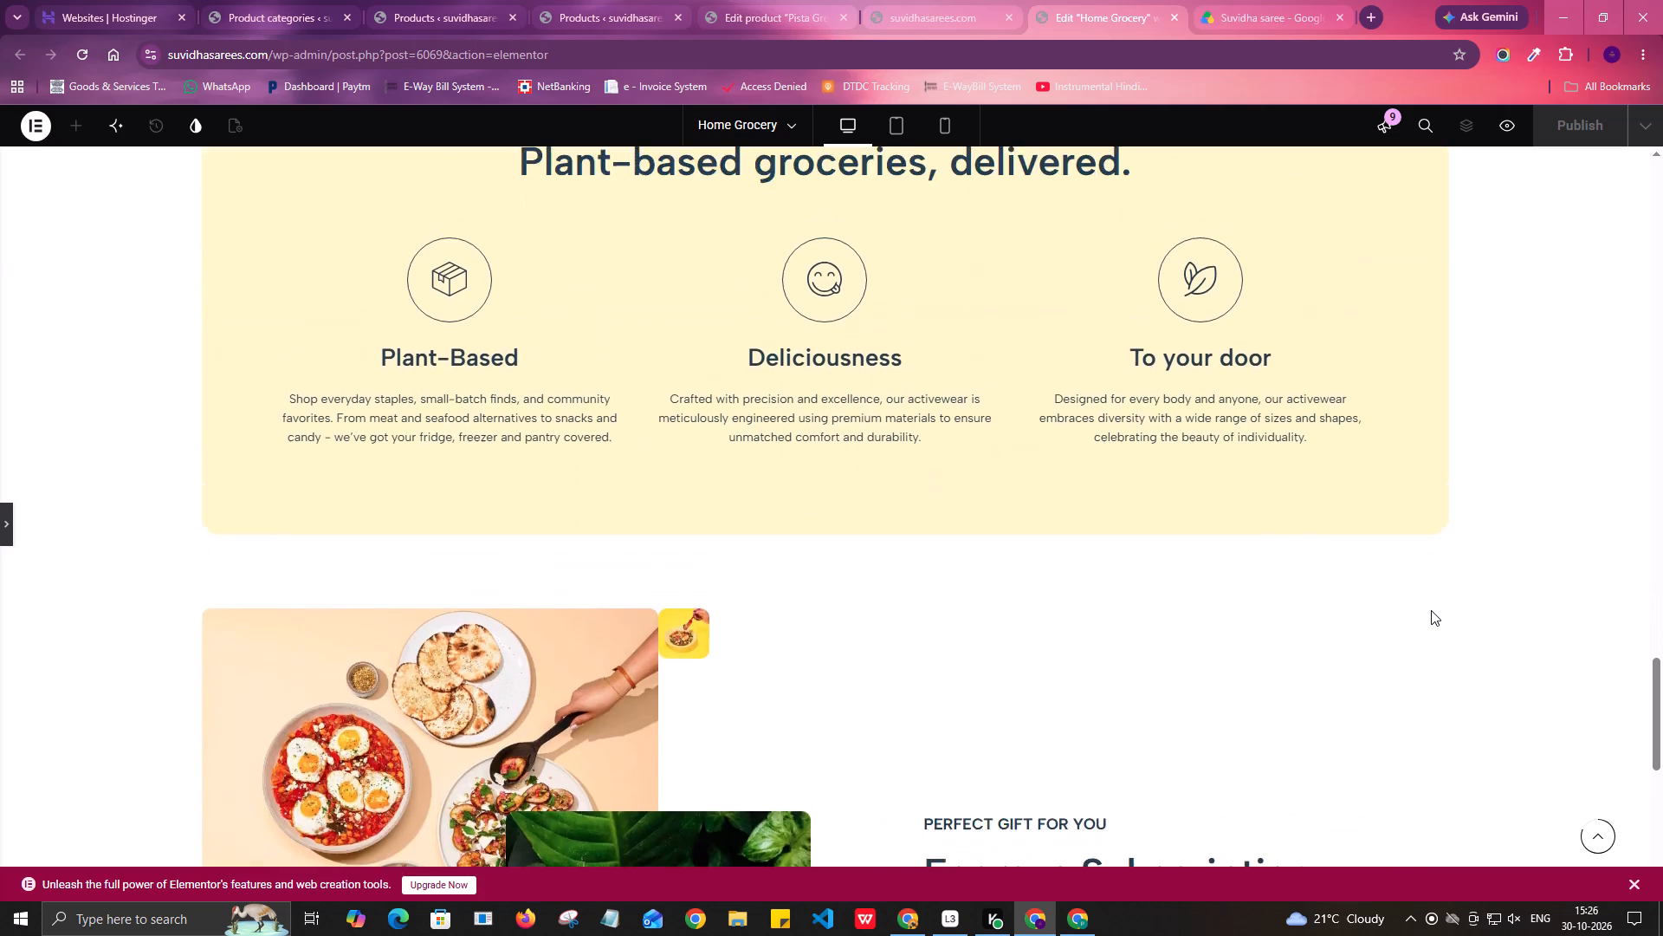
{"action": "scroll", "coordinate": [1431, 610], "scroll_direction": "up", "scroll_amount": 20}
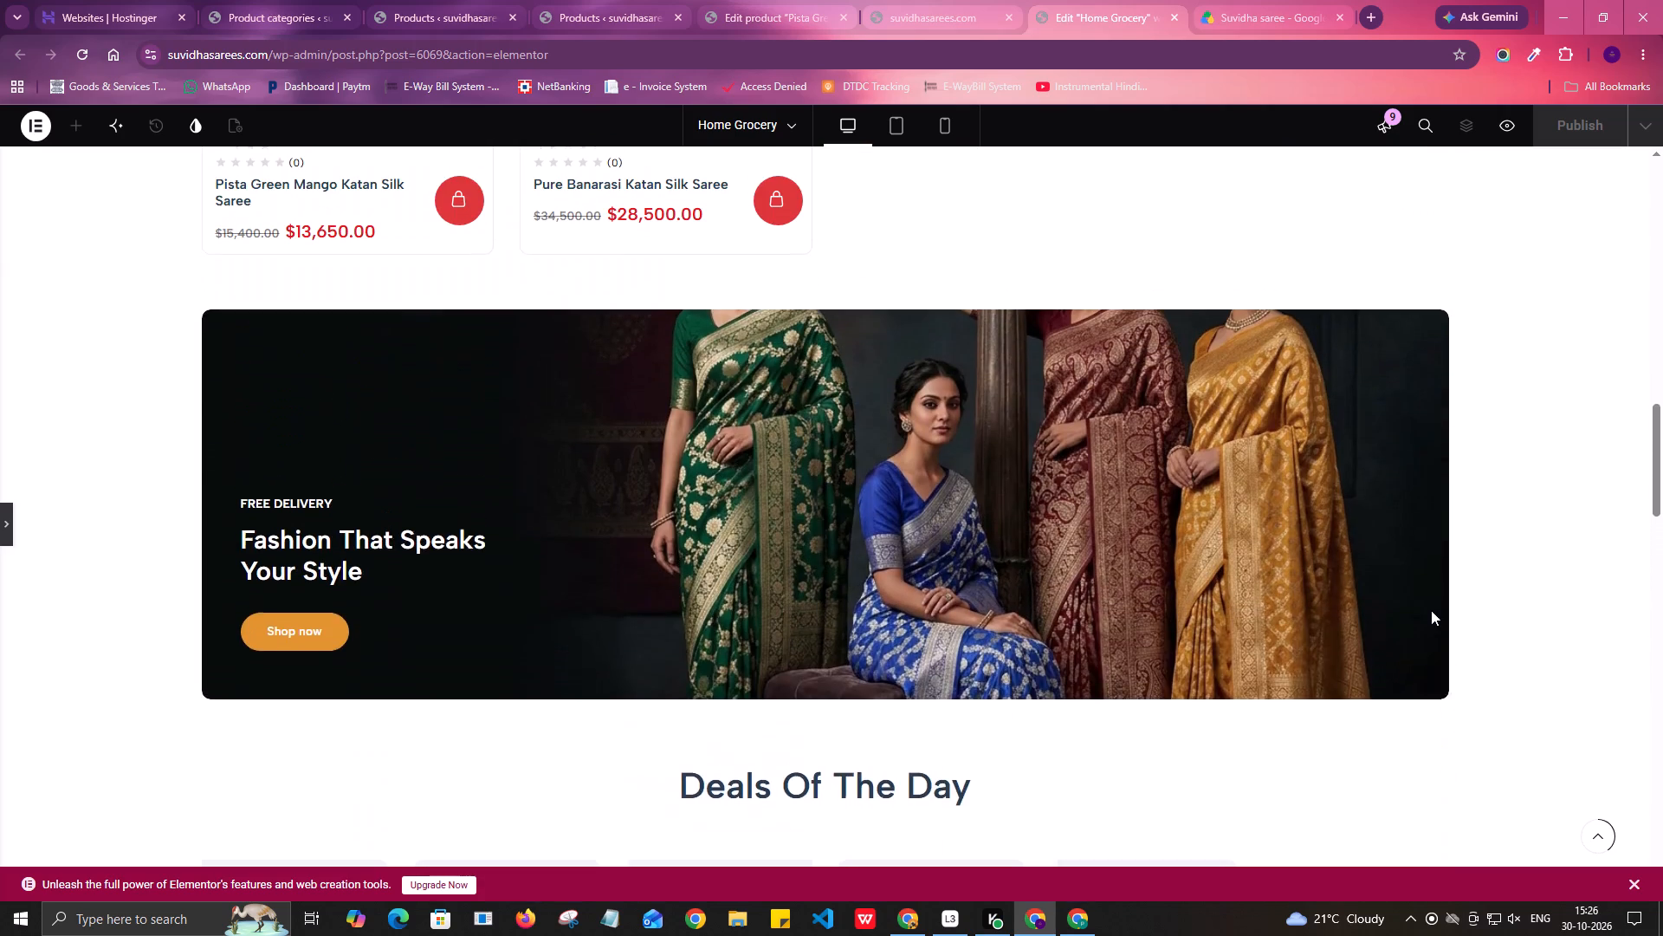
{"action": "left_click", "coordinate": [0, 514]}
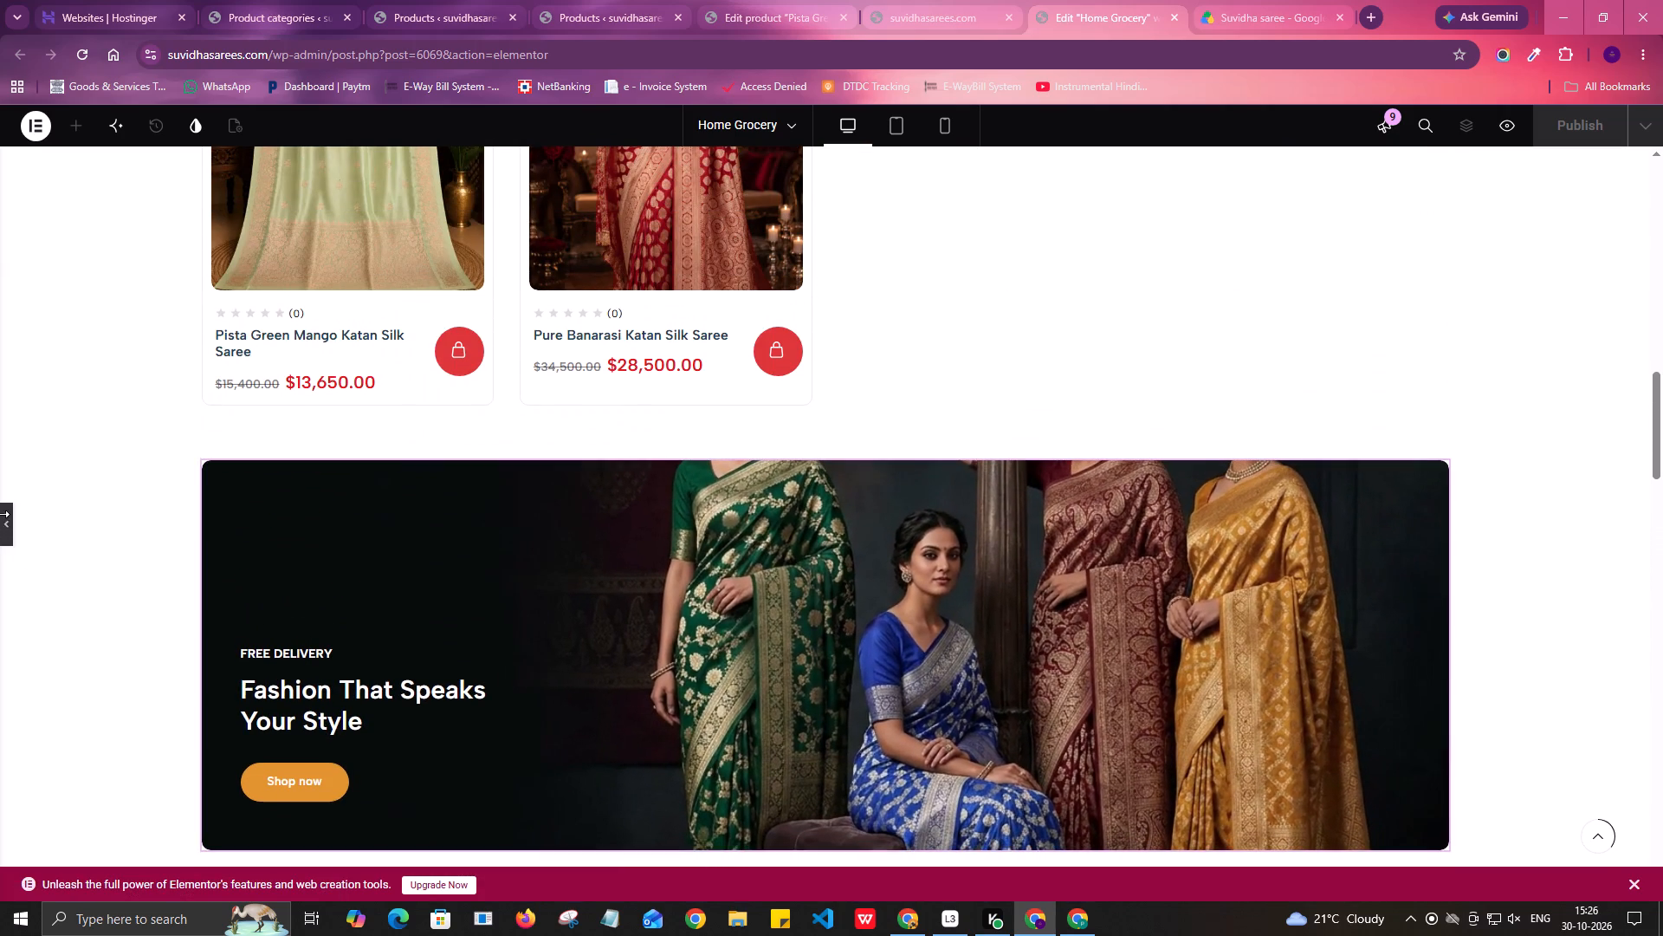
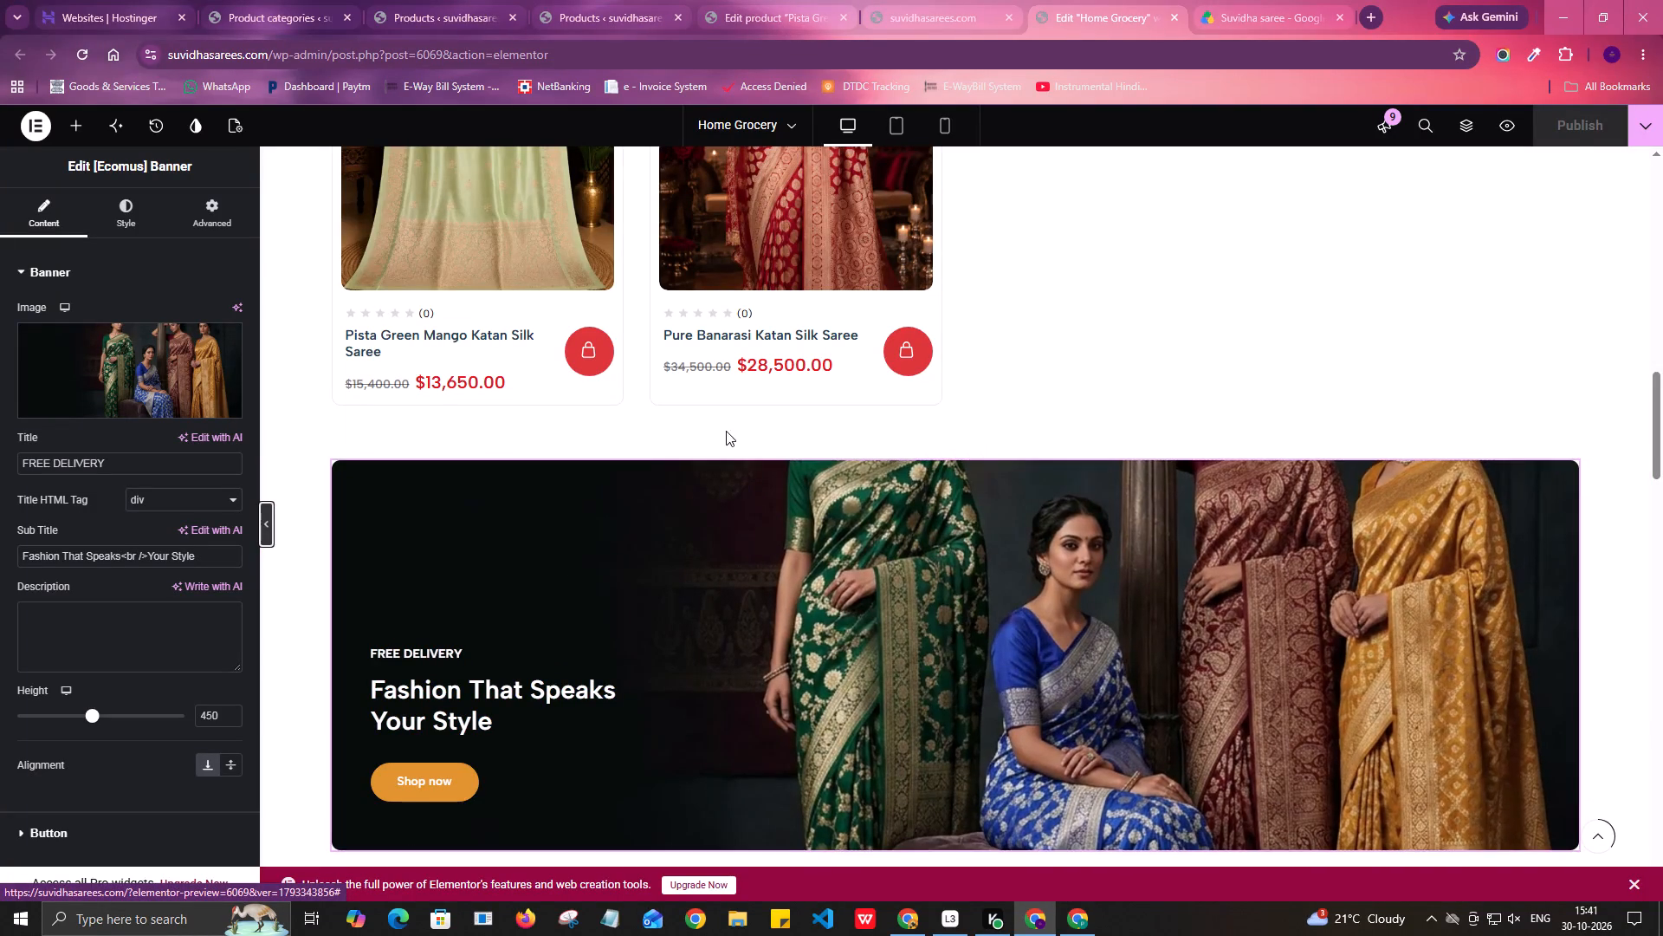
Set the image spacing in the Featured Categories carousel's content style to -10 px.
{"action": "scroll", "coordinate": [656, 539], "scroll_direction": "up", "scroll_amount": 3}
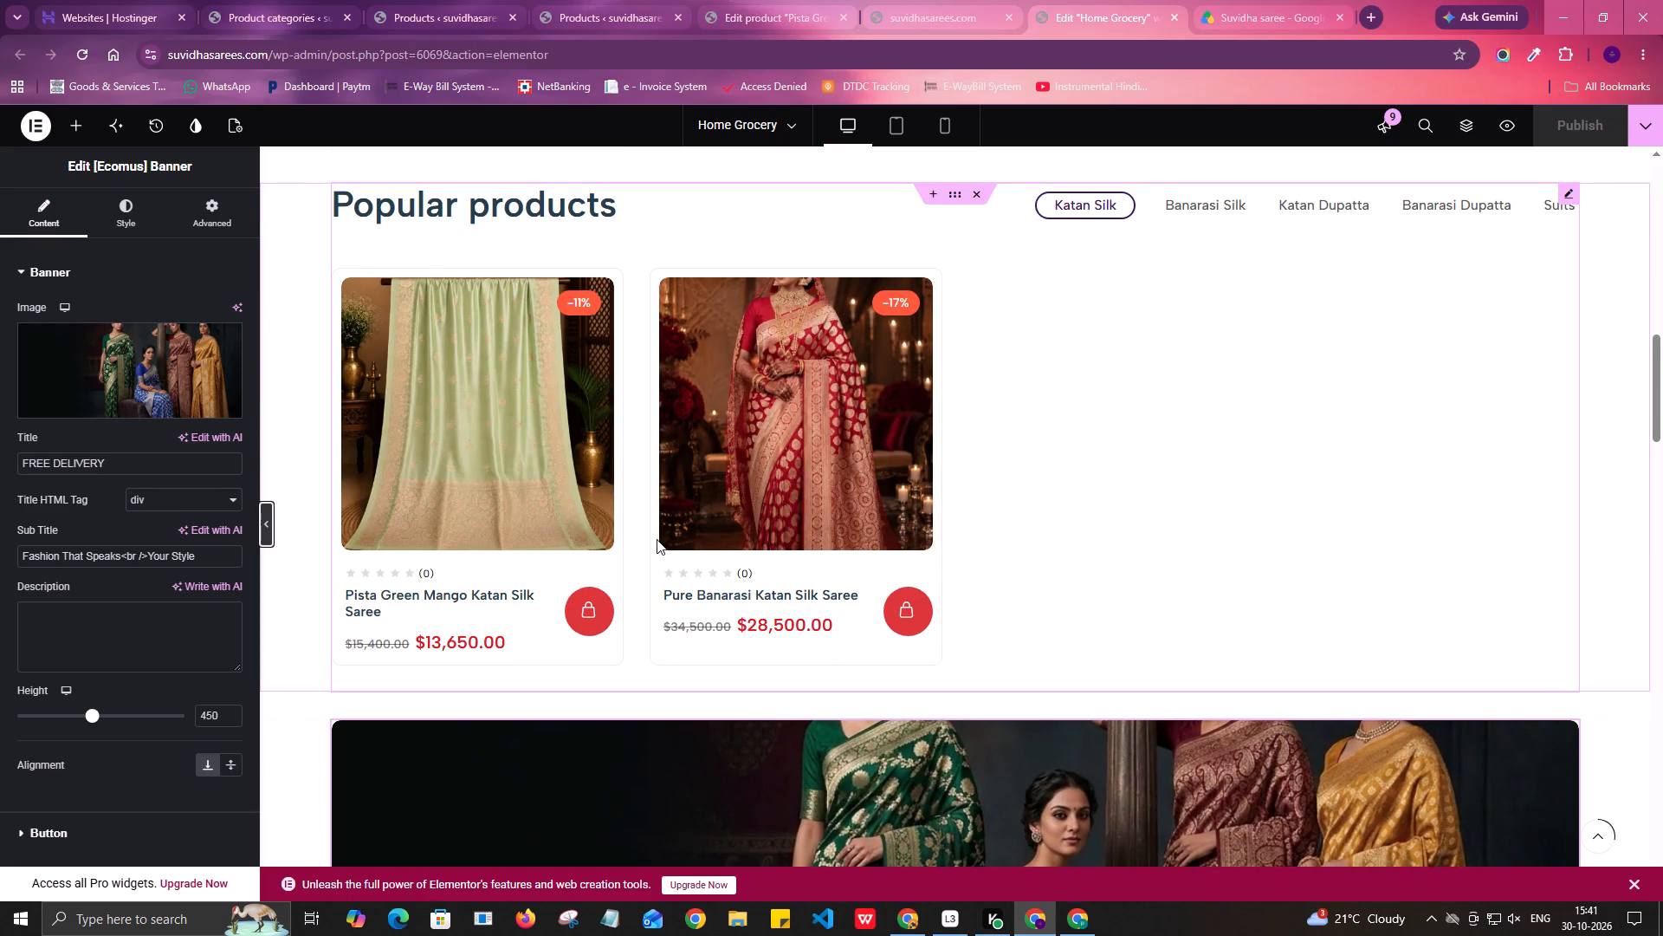
{"action": "scroll", "coordinate": [660, 543], "scroll_direction": "up", "scroll_amount": 2}
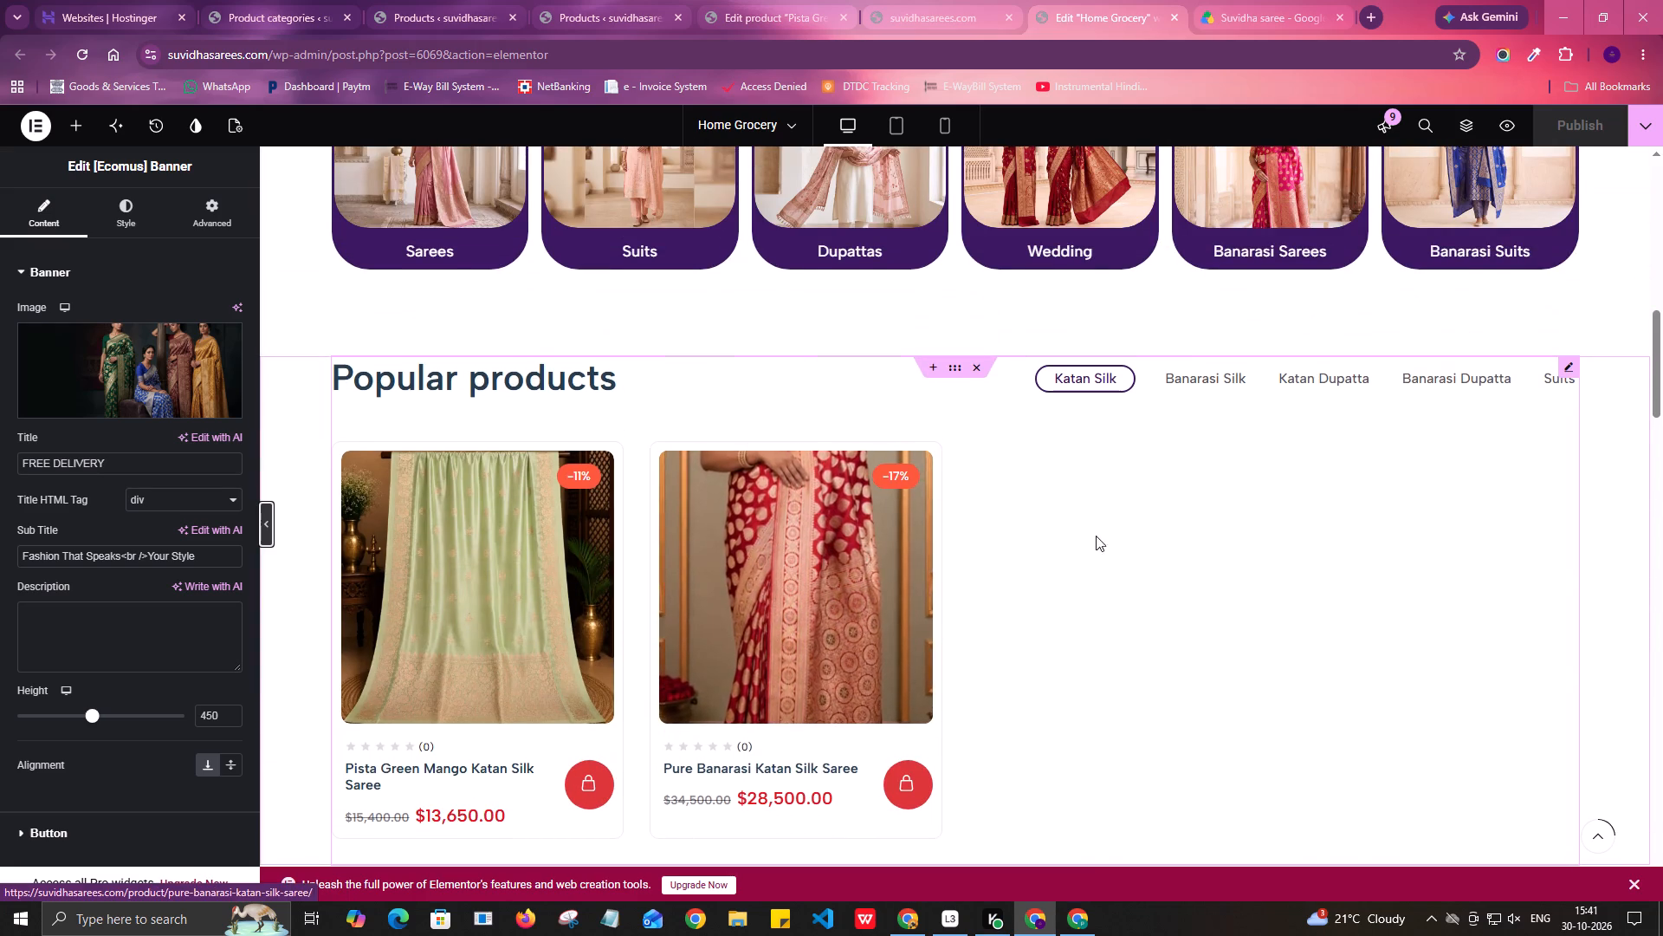
{"action": "scroll", "coordinate": [1156, 533], "scroll_direction": "up", "scroll_amount": 2}
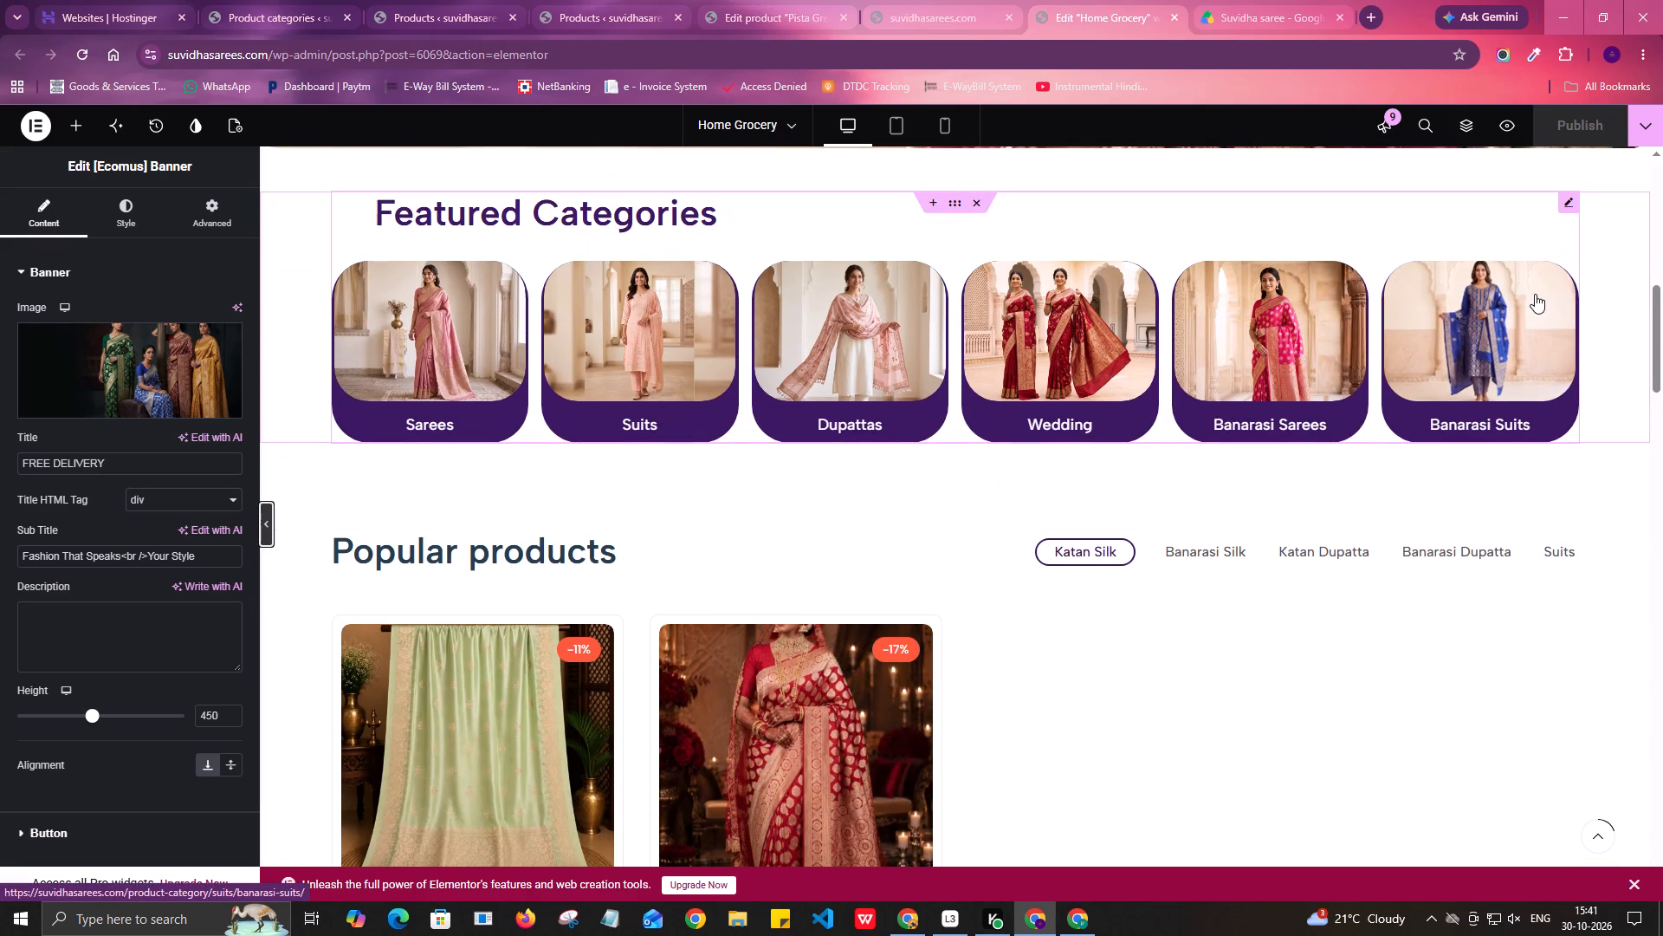
{"action": "left_click", "coordinate": [1571, 206]}
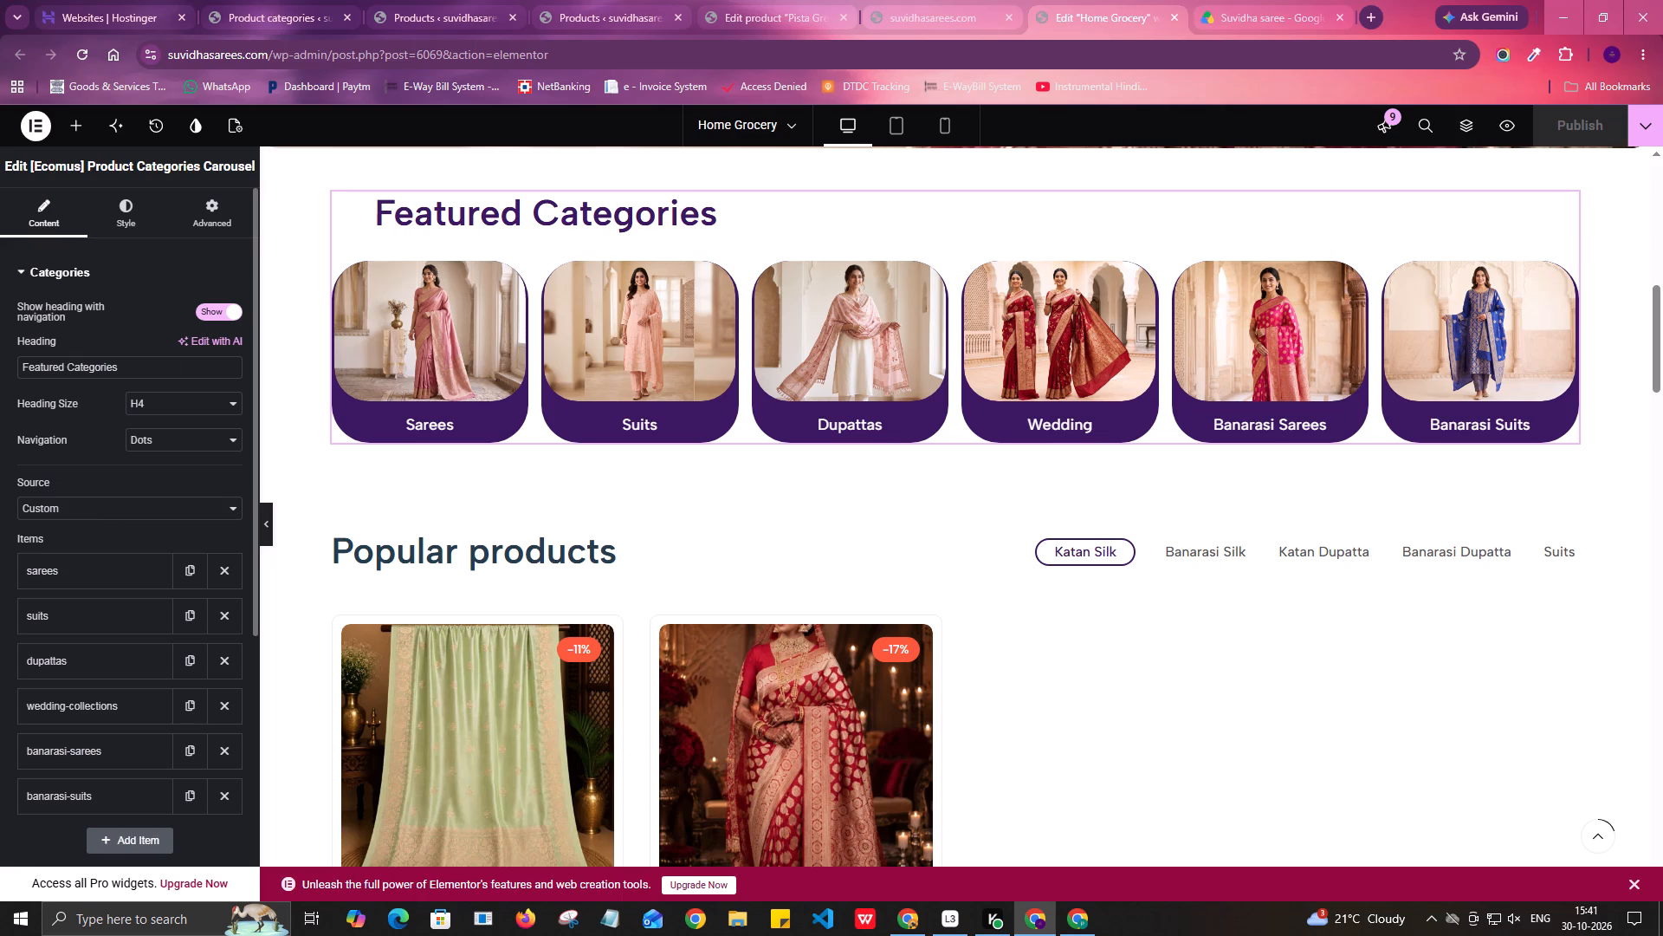
{"action": "left_click", "coordinate": [128, 218]}
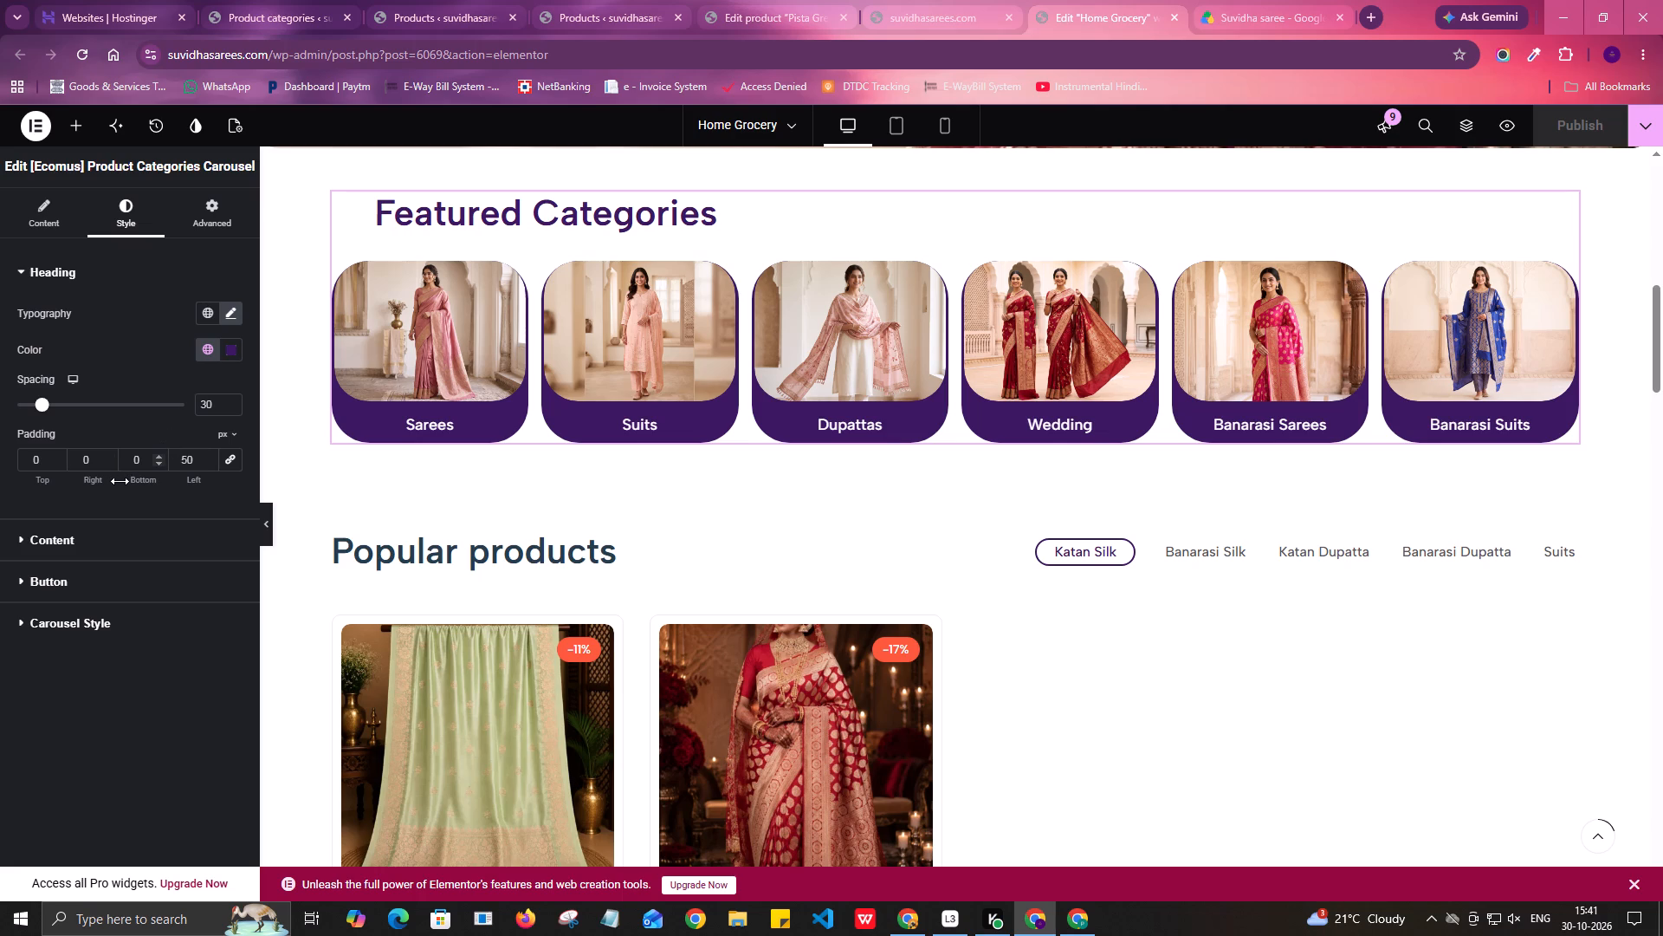
{"action": "left_click", "coordinate": [50, 537]}
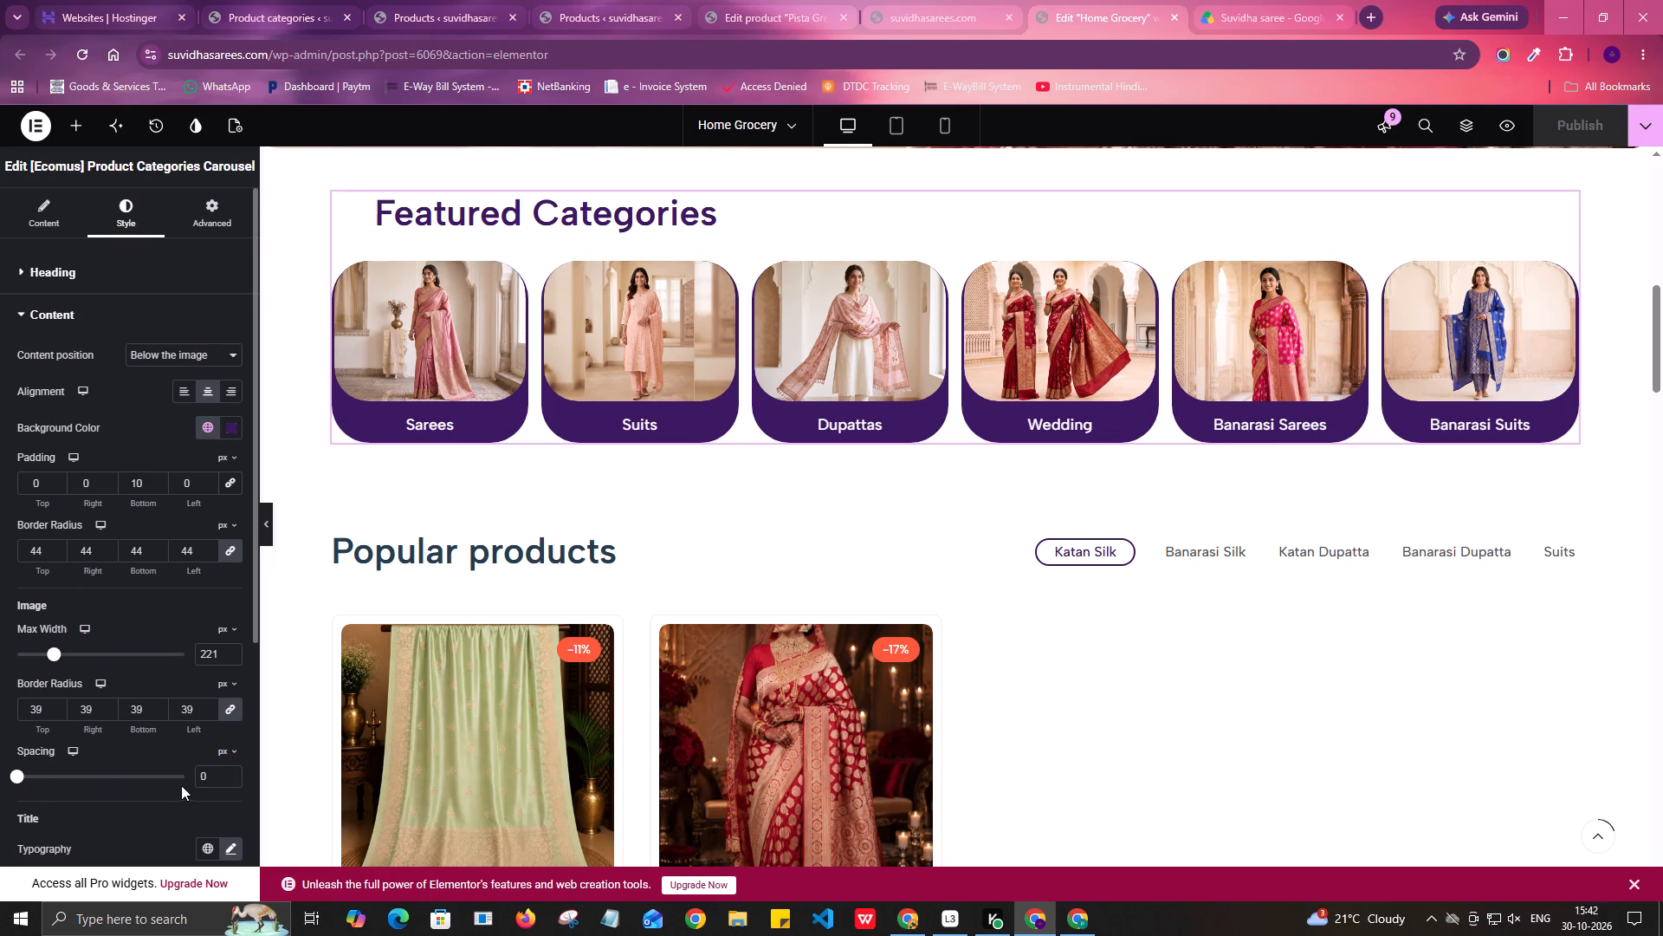
{"action": "left_click", "coordinate": [231, 771]}
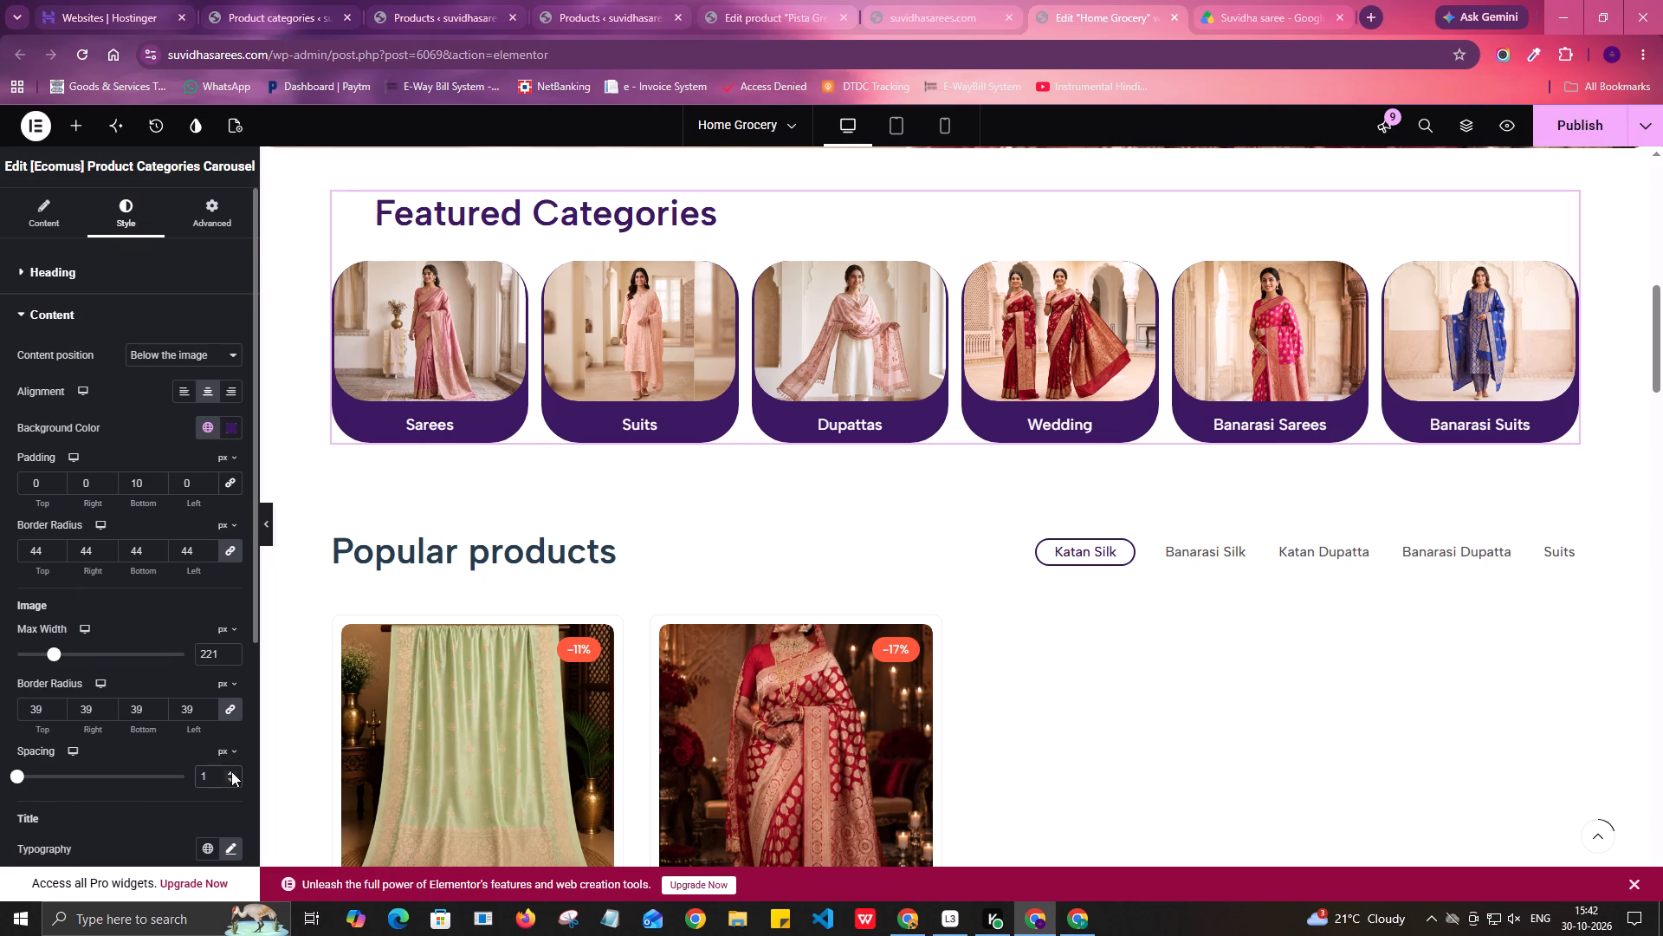
{"action": "left_click", "coordinate": [231, 771]}
{"action": "left_click_drag", "start_coordinate": [18, 776], "coordinate": [0, 776]}
{"action": "double_click", "coordinate": [230, 782]}
{"action": "left_click", "coordinate": [202, 778]}
{"action": "key", "text": "1"}
{"action": "key", "text": "Left"}
{"action": "key", "text": "minus"}
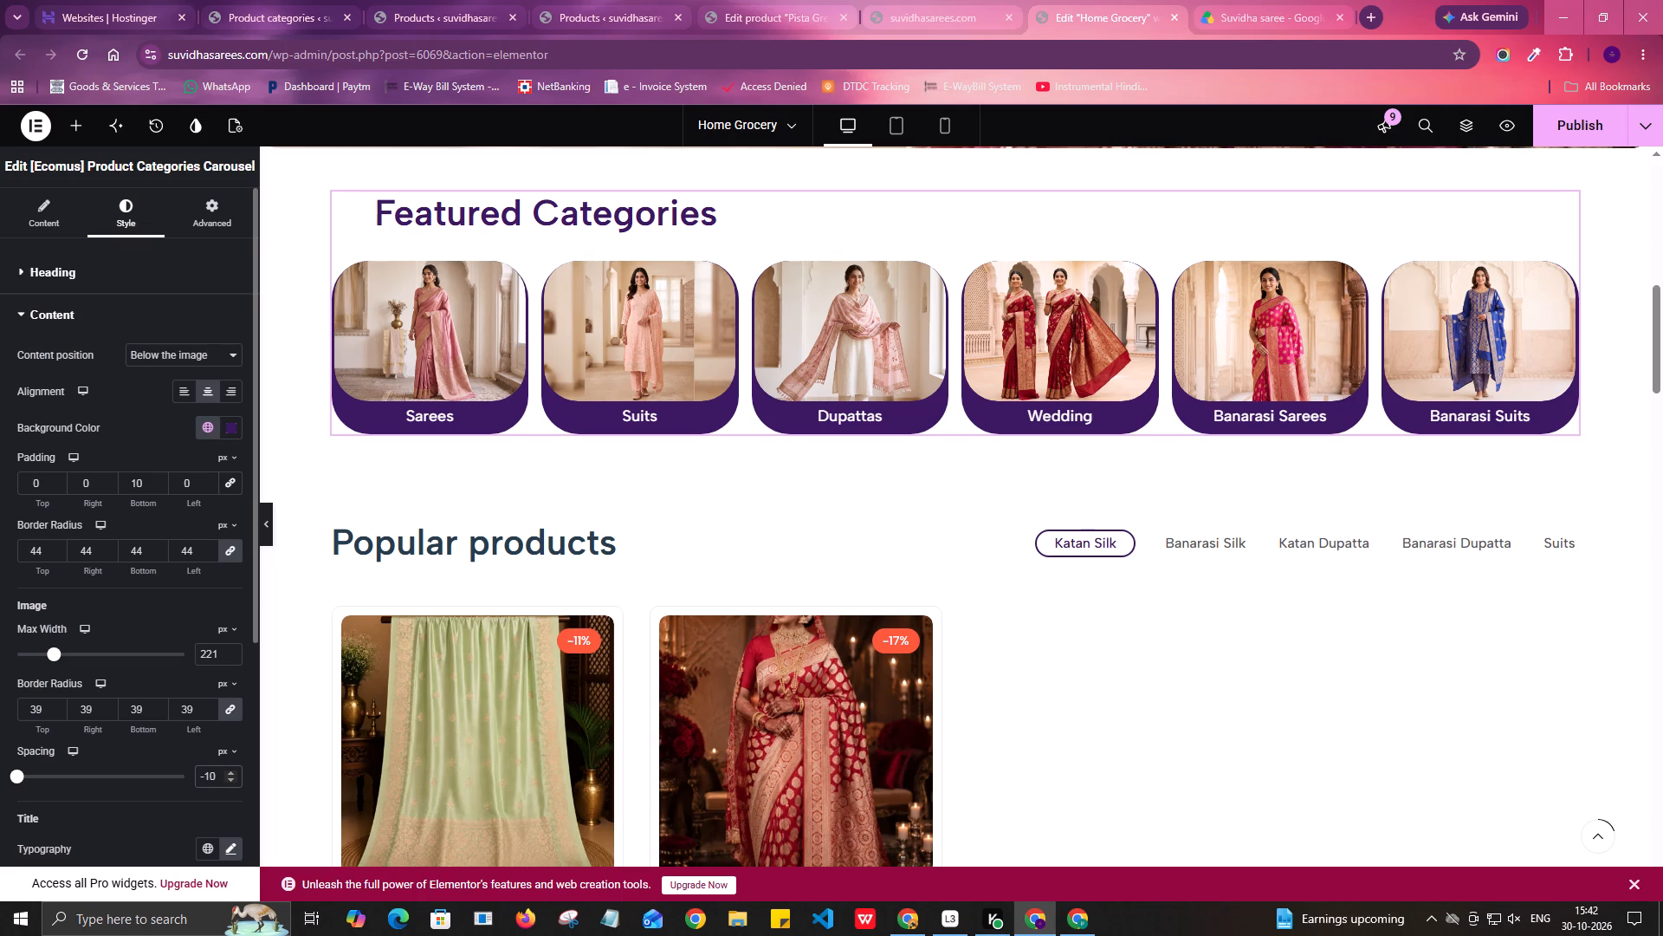
Set the carousel's image spacing to -5 px and check the category tiles with the editing sidebar briefly hidden.
{"action": "left_click_drag", "start_coordinate": [217, 777], "coordinate": [195, 785]}
{"action": "key", "text": "5"}
{"action": "key", "text": "Left"}
{"action": "key", "text": "Left"}
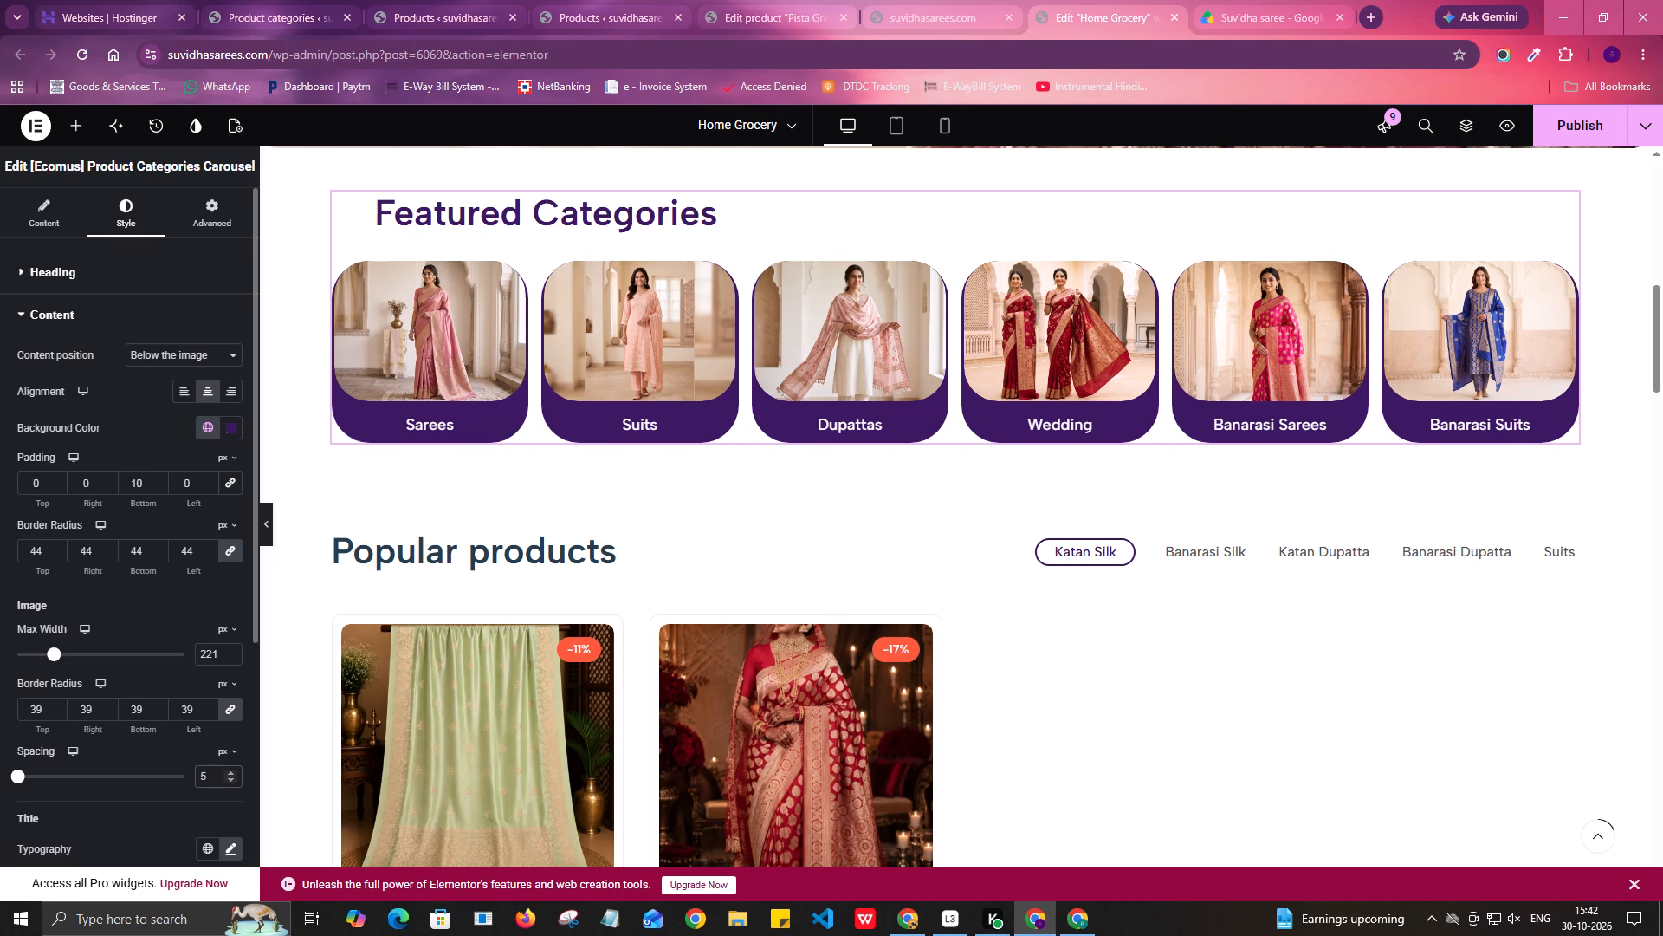
{"action": "key", "text": "minus"}
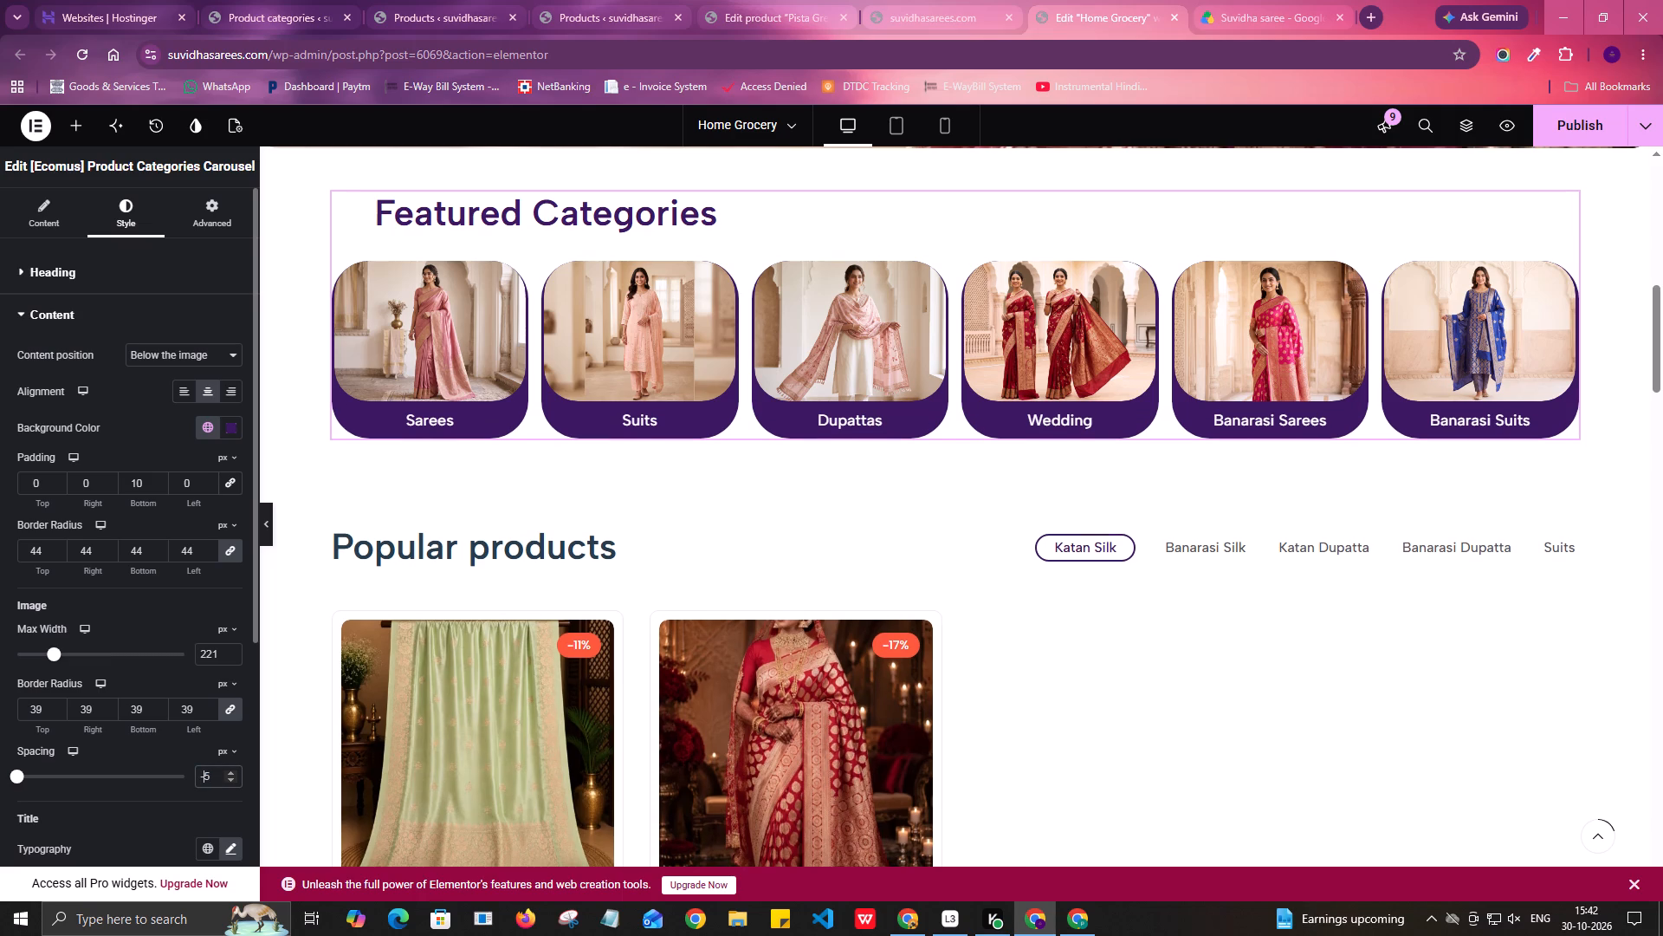
{"action": "left_click", "coordinate": [0, 639]}
{"action": "left_click", "coordinate": [265, 520]}
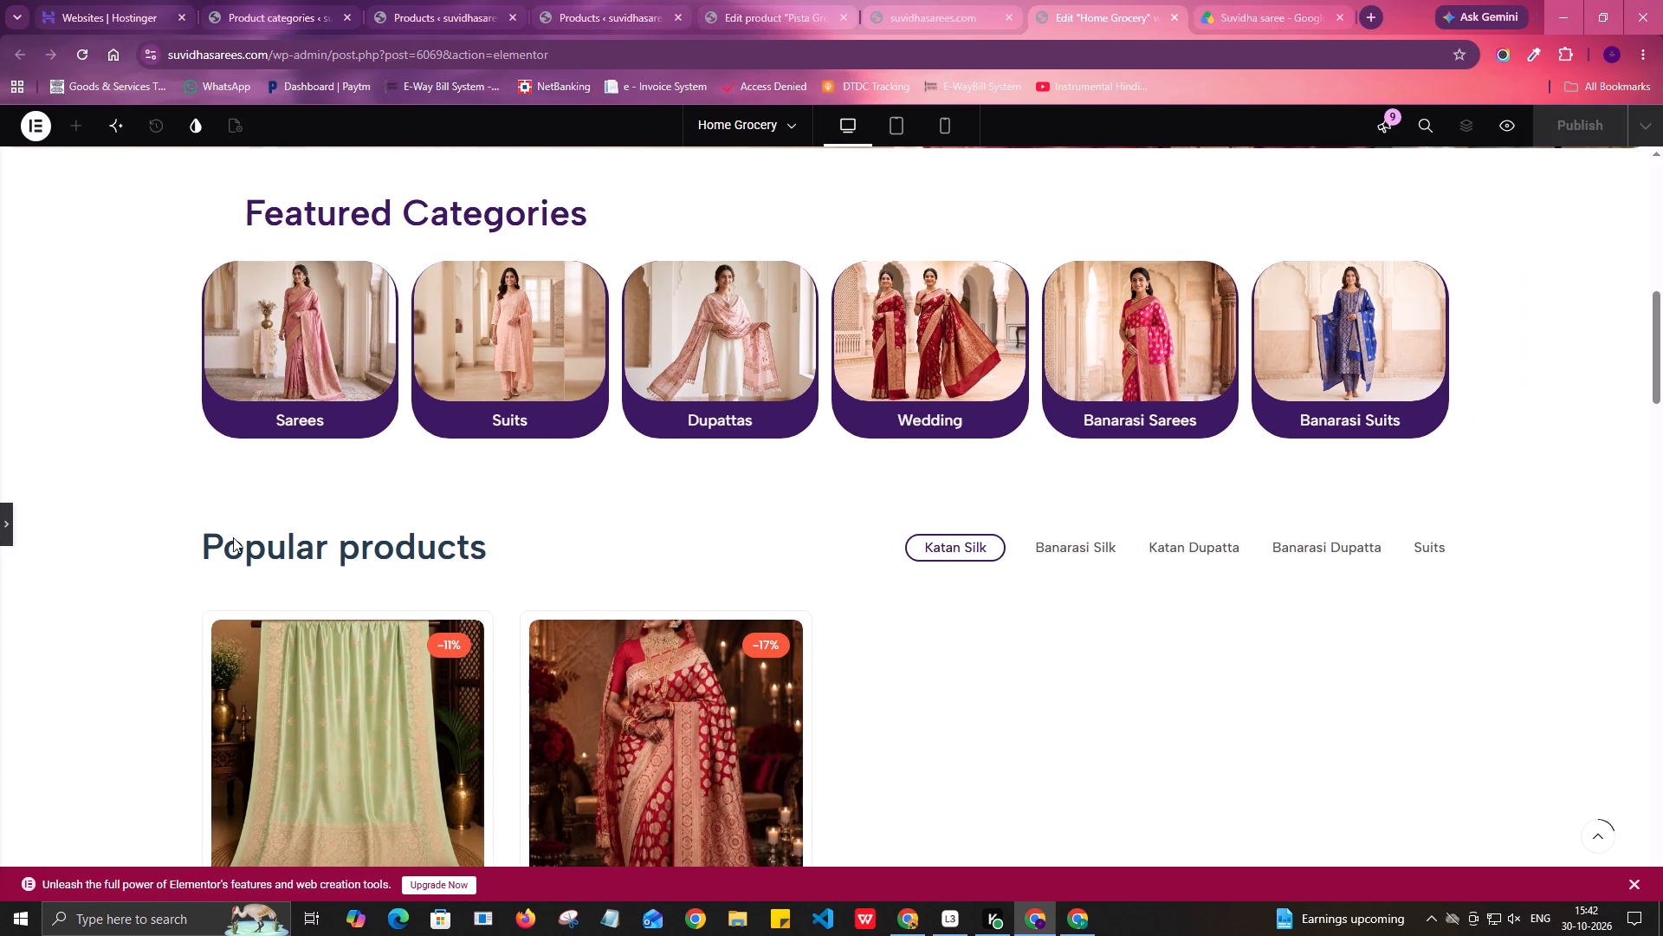
{"action": "left_click", "coordinate": [0, 521]}
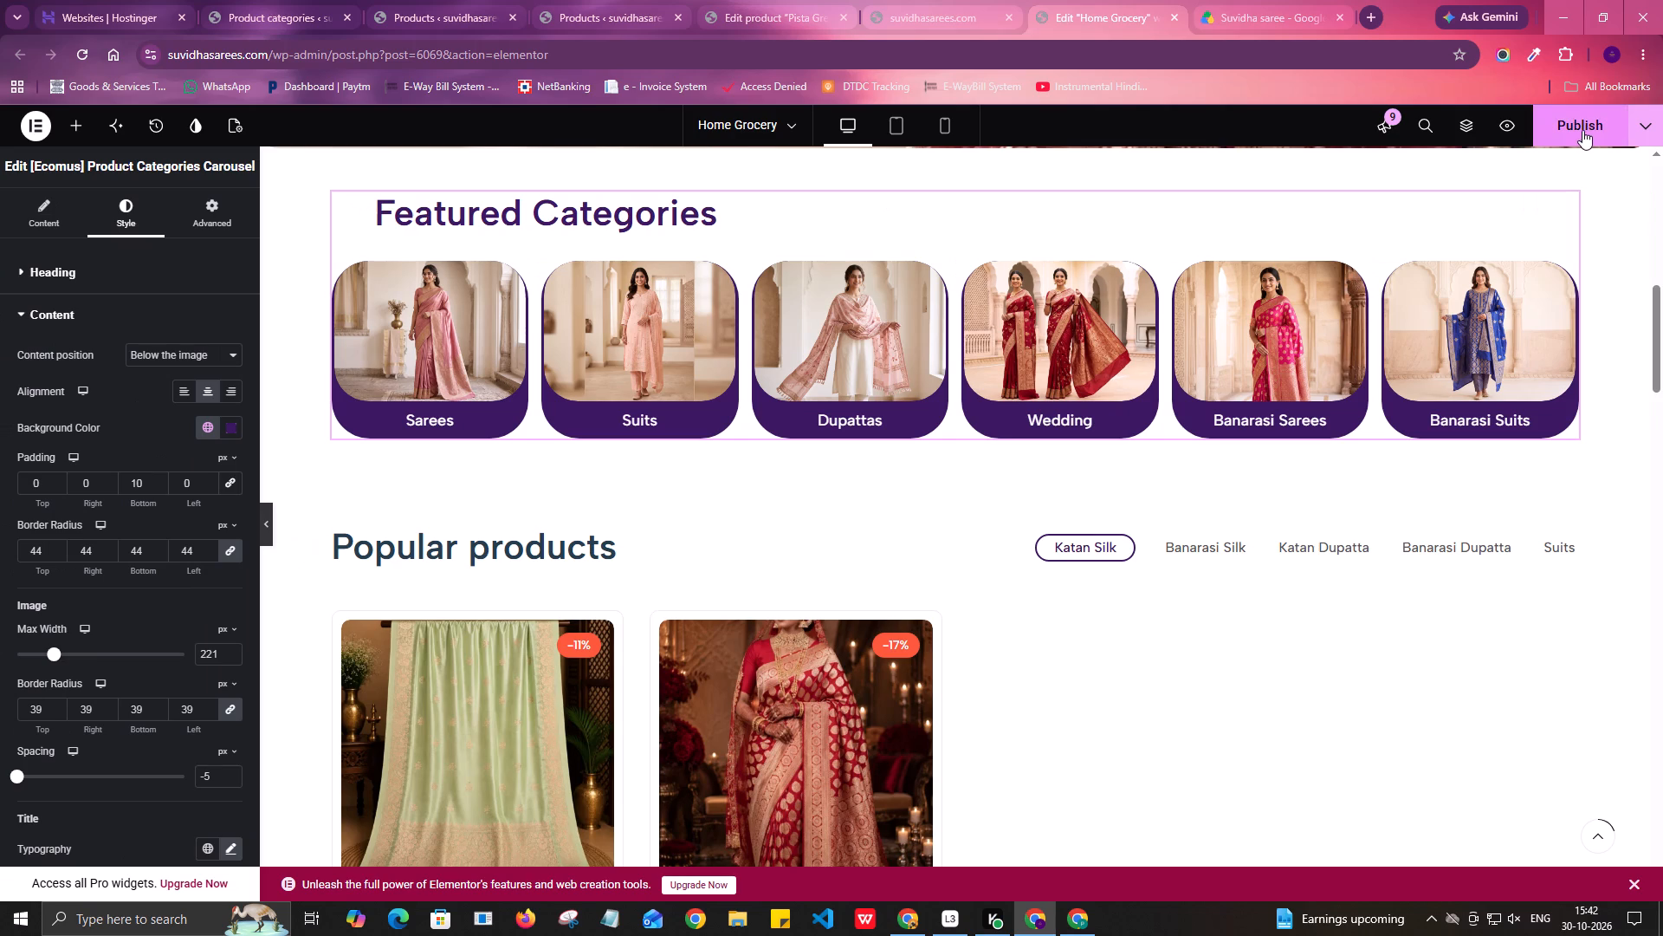
Publish the Home Grocery page with the new category image spacing.
{"action": "left_click", "coordinate": [1582, 130]}
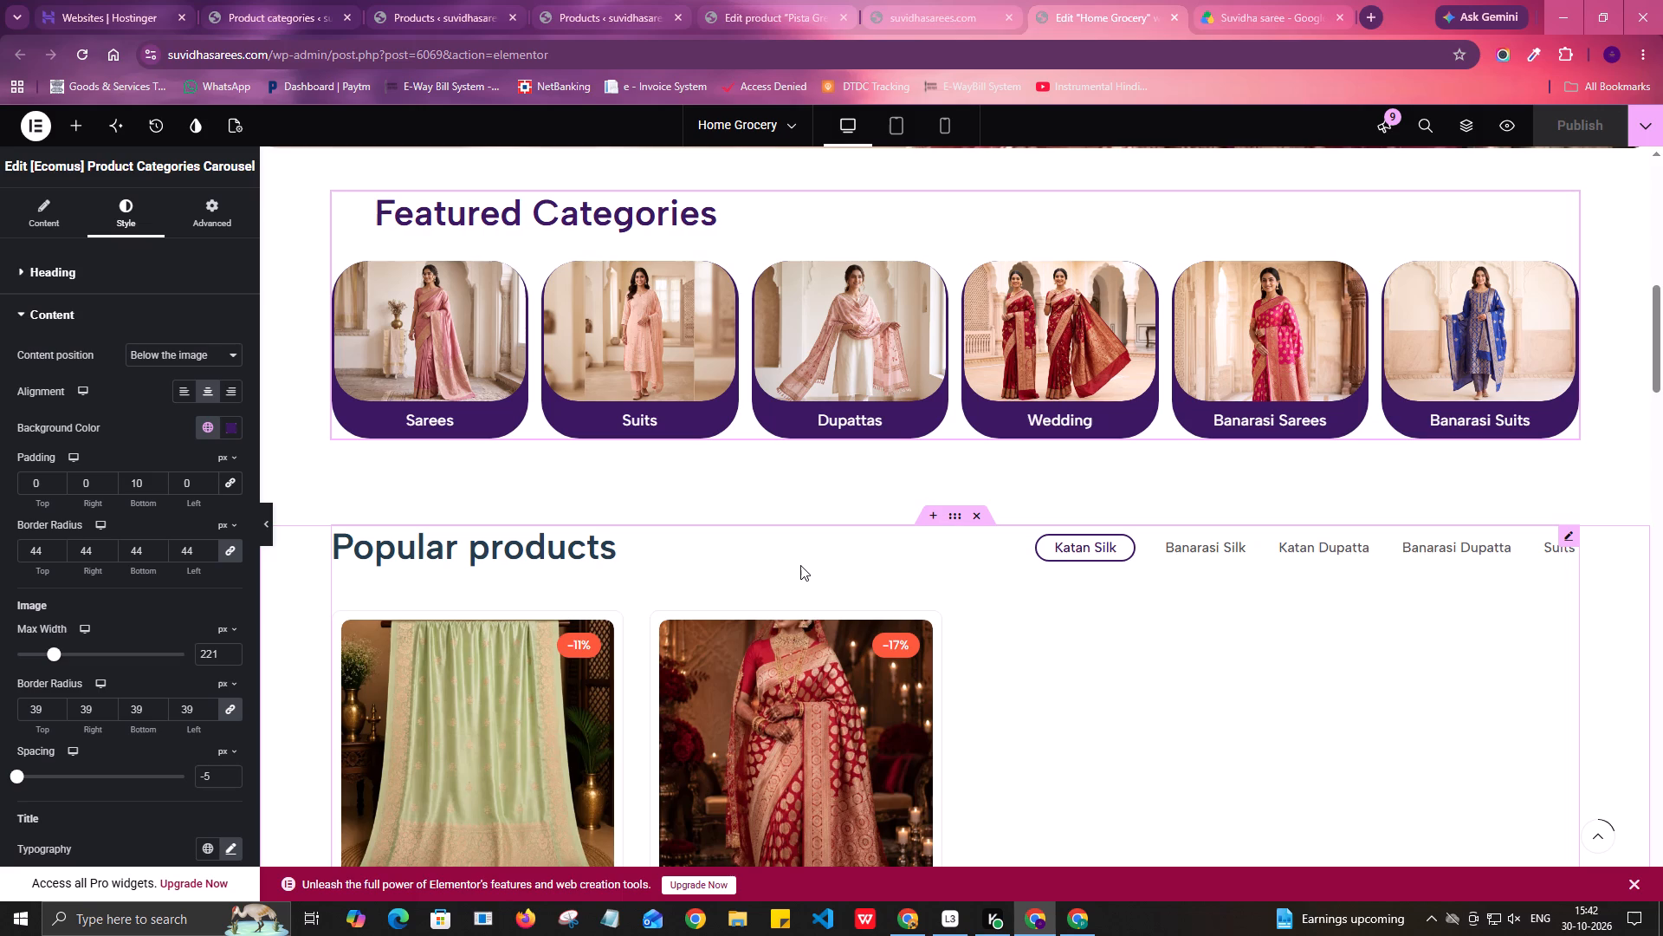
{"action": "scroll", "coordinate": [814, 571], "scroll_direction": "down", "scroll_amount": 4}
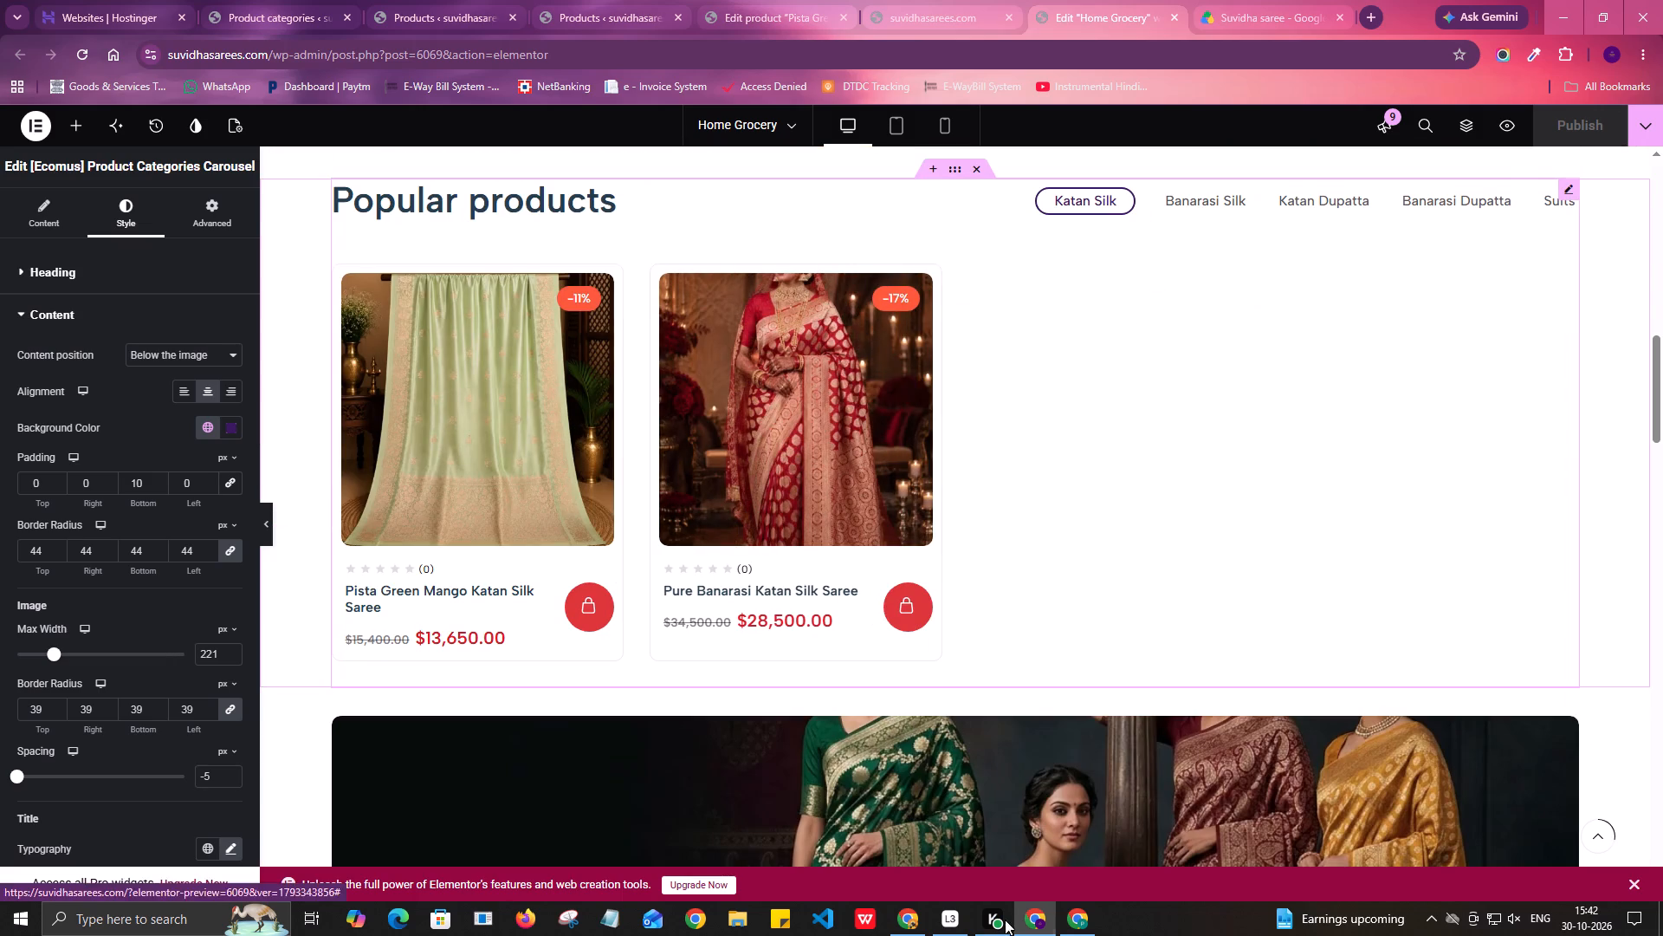
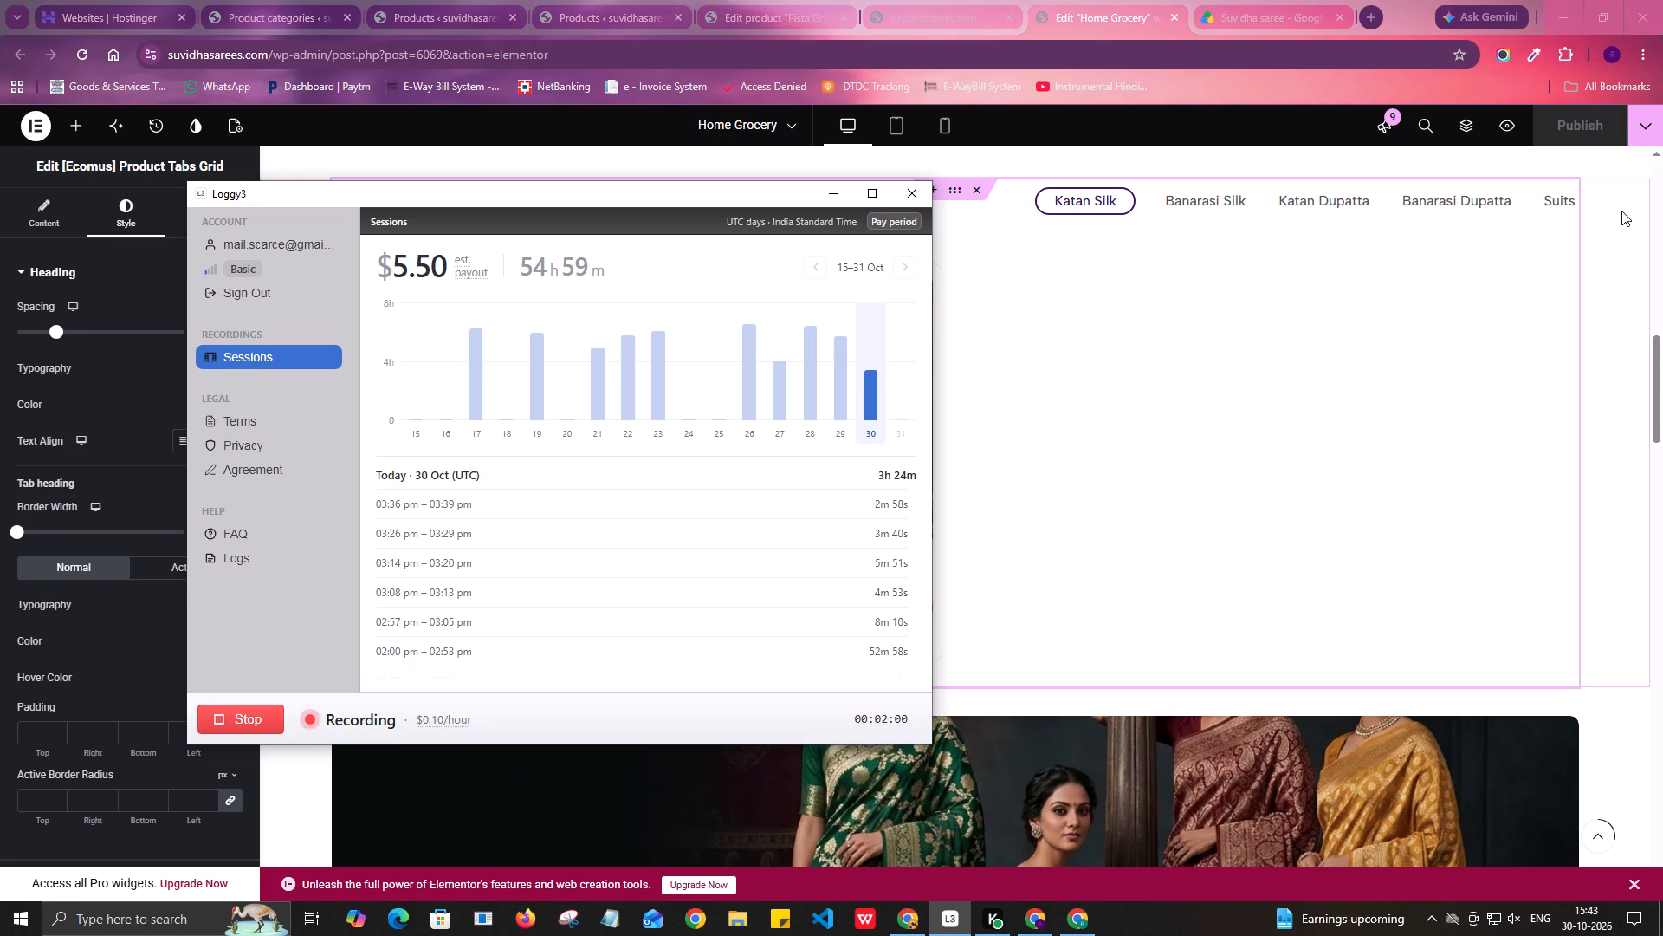
Return to the Home Grocery page in Elementor and review its layout from the hero banner through the categories, popular products and promotional banners.
{"action": "left_click", "coordinate": [1621, 211]}
{"action": "scroll", "coordinate": [665, 559], "scroll_direction": "down", "scroll_amount": 3}
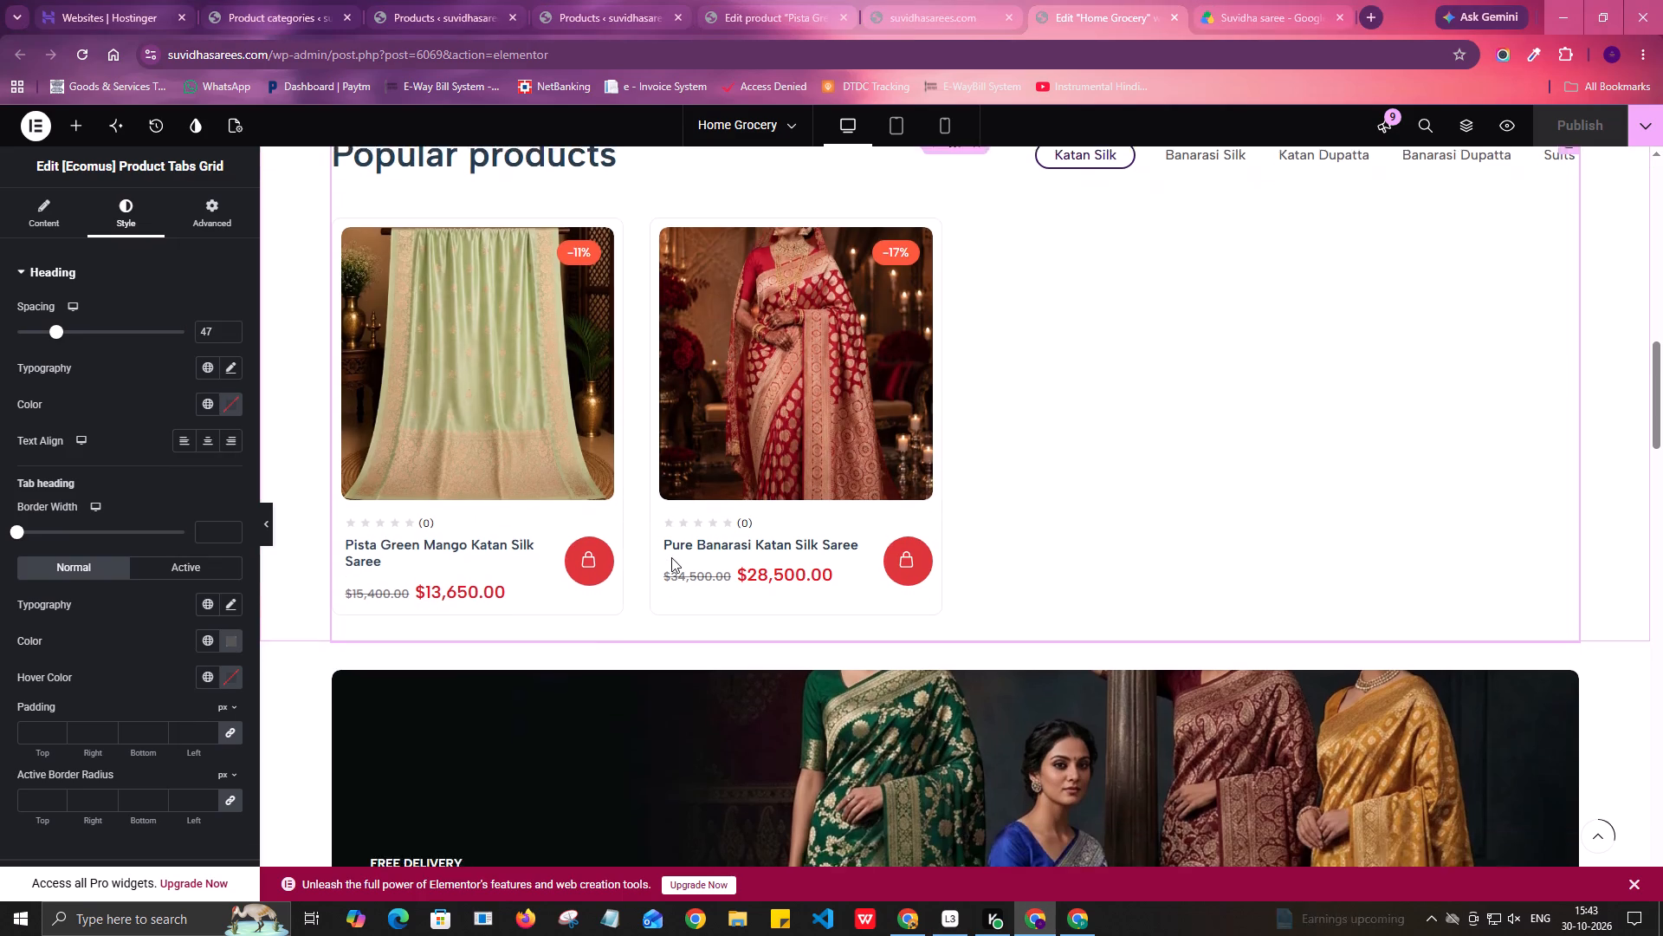
{"action": "scroll", "coordinate": [671, 557], "scroll_direction": "down", "scroll_amount": 3}
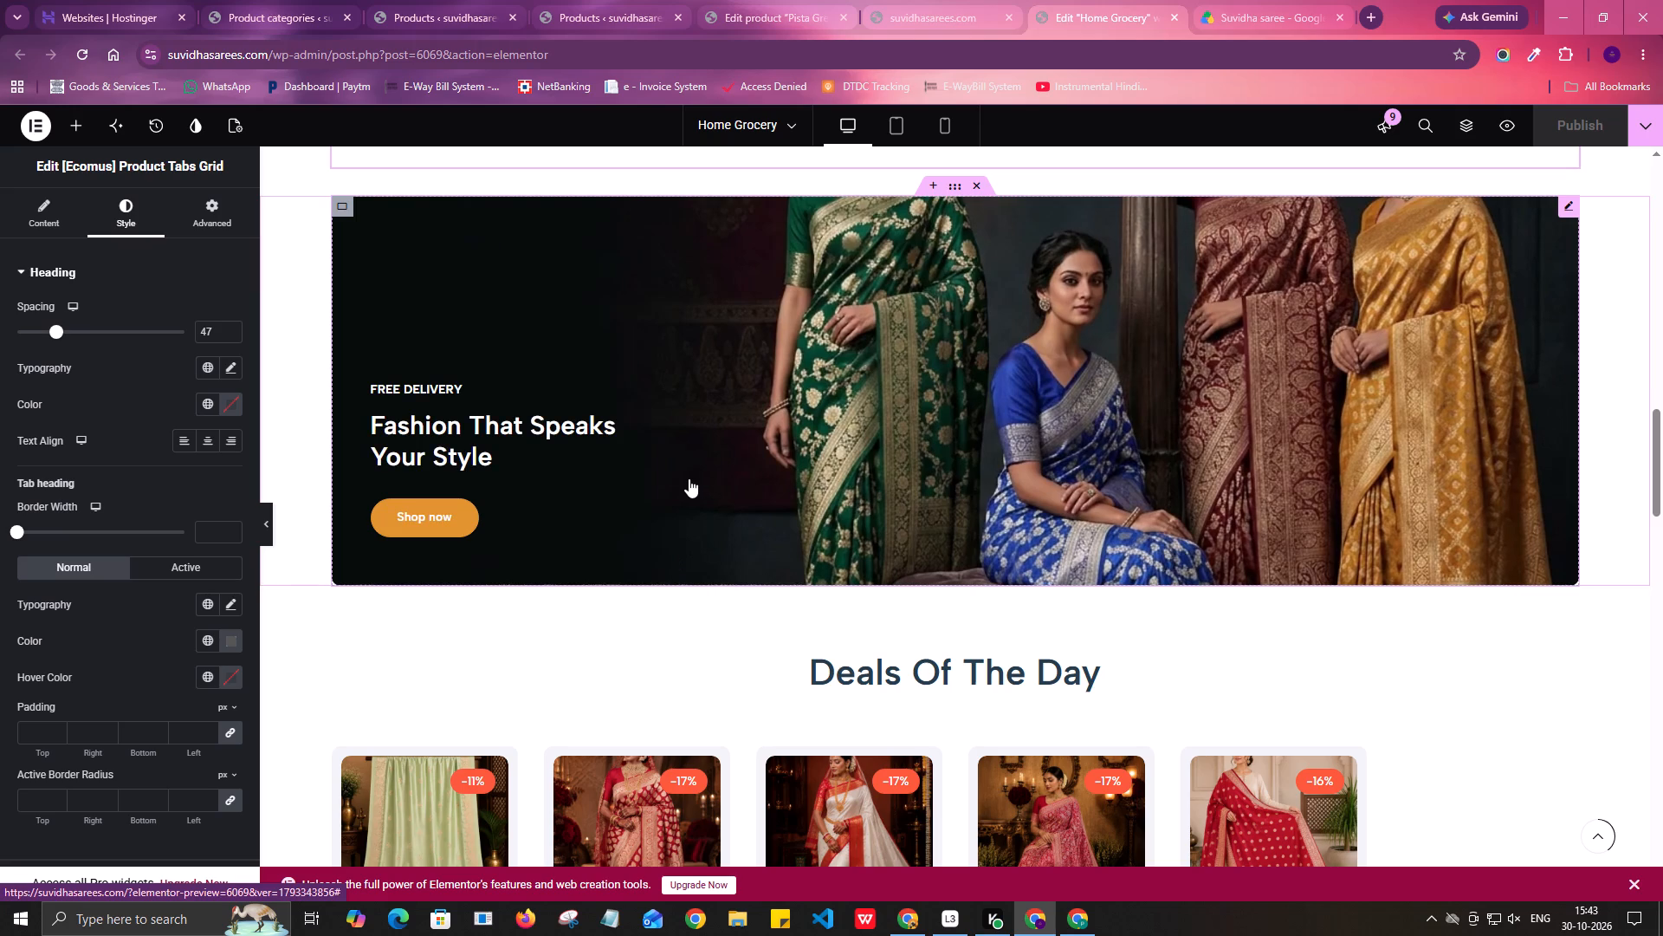
{"action": "scroll", "coordinate": [689, 478], "scroll_direction": "down", "scroll_amount": 9}
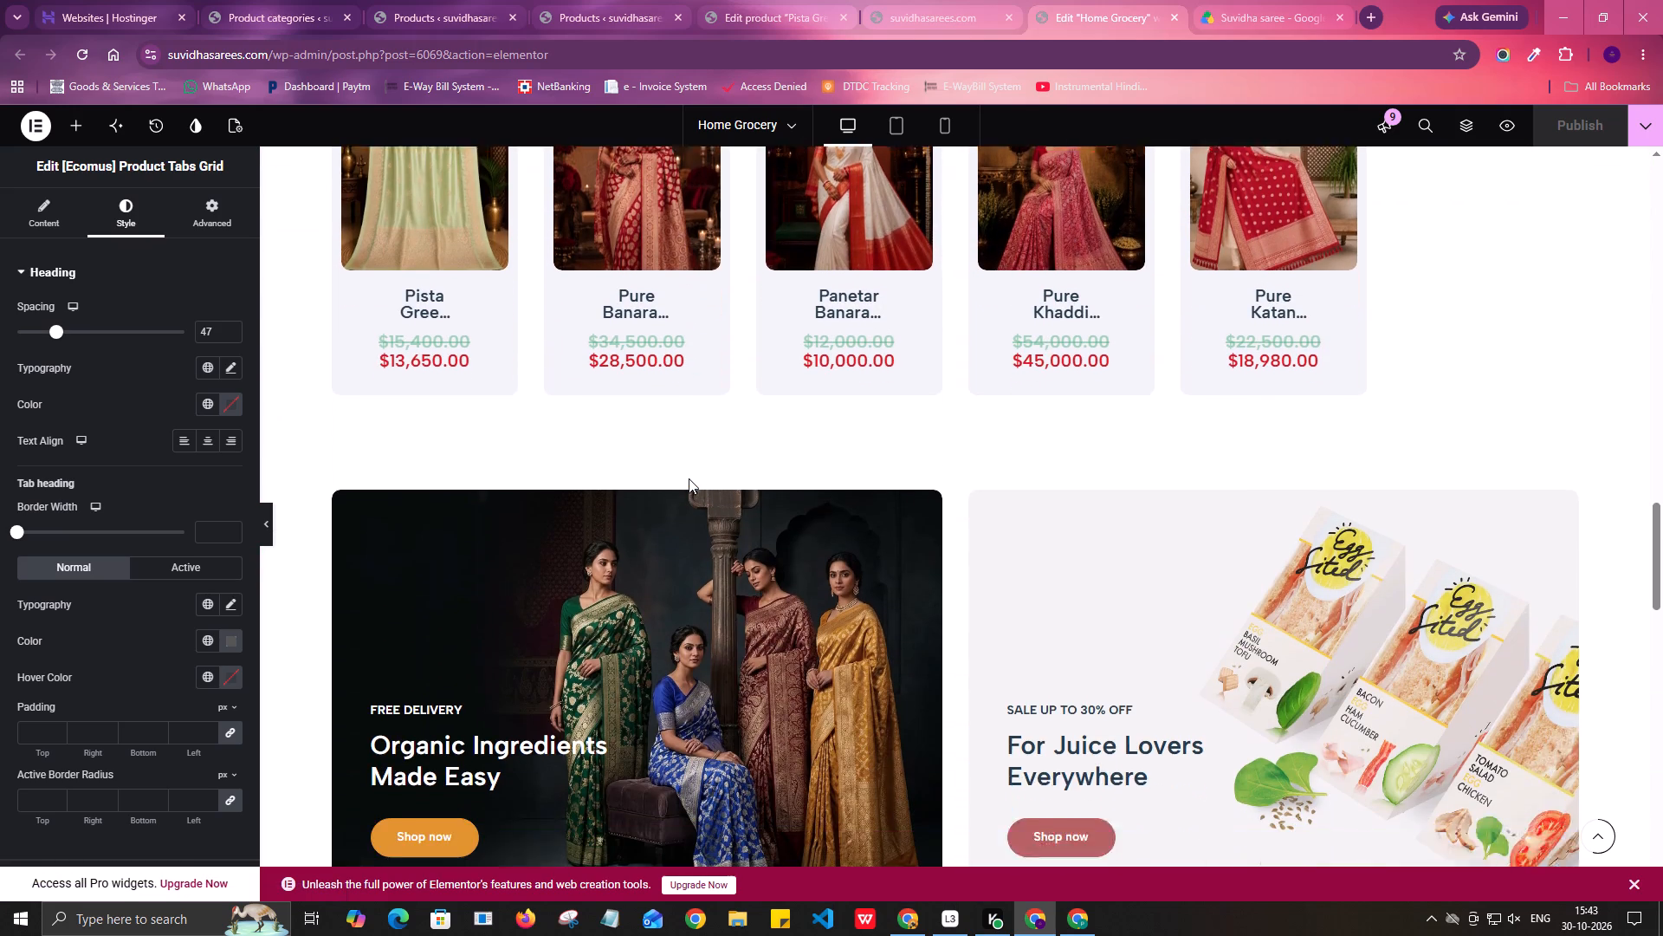
{"action": "scroll", "coordinate": [689, 478], "scroll_direction": "down", "scroll_amount": 3}
{"action": "scroll", "coordinate": [689, 478], "scroll_direction": "up", "scroll_amount": 10}
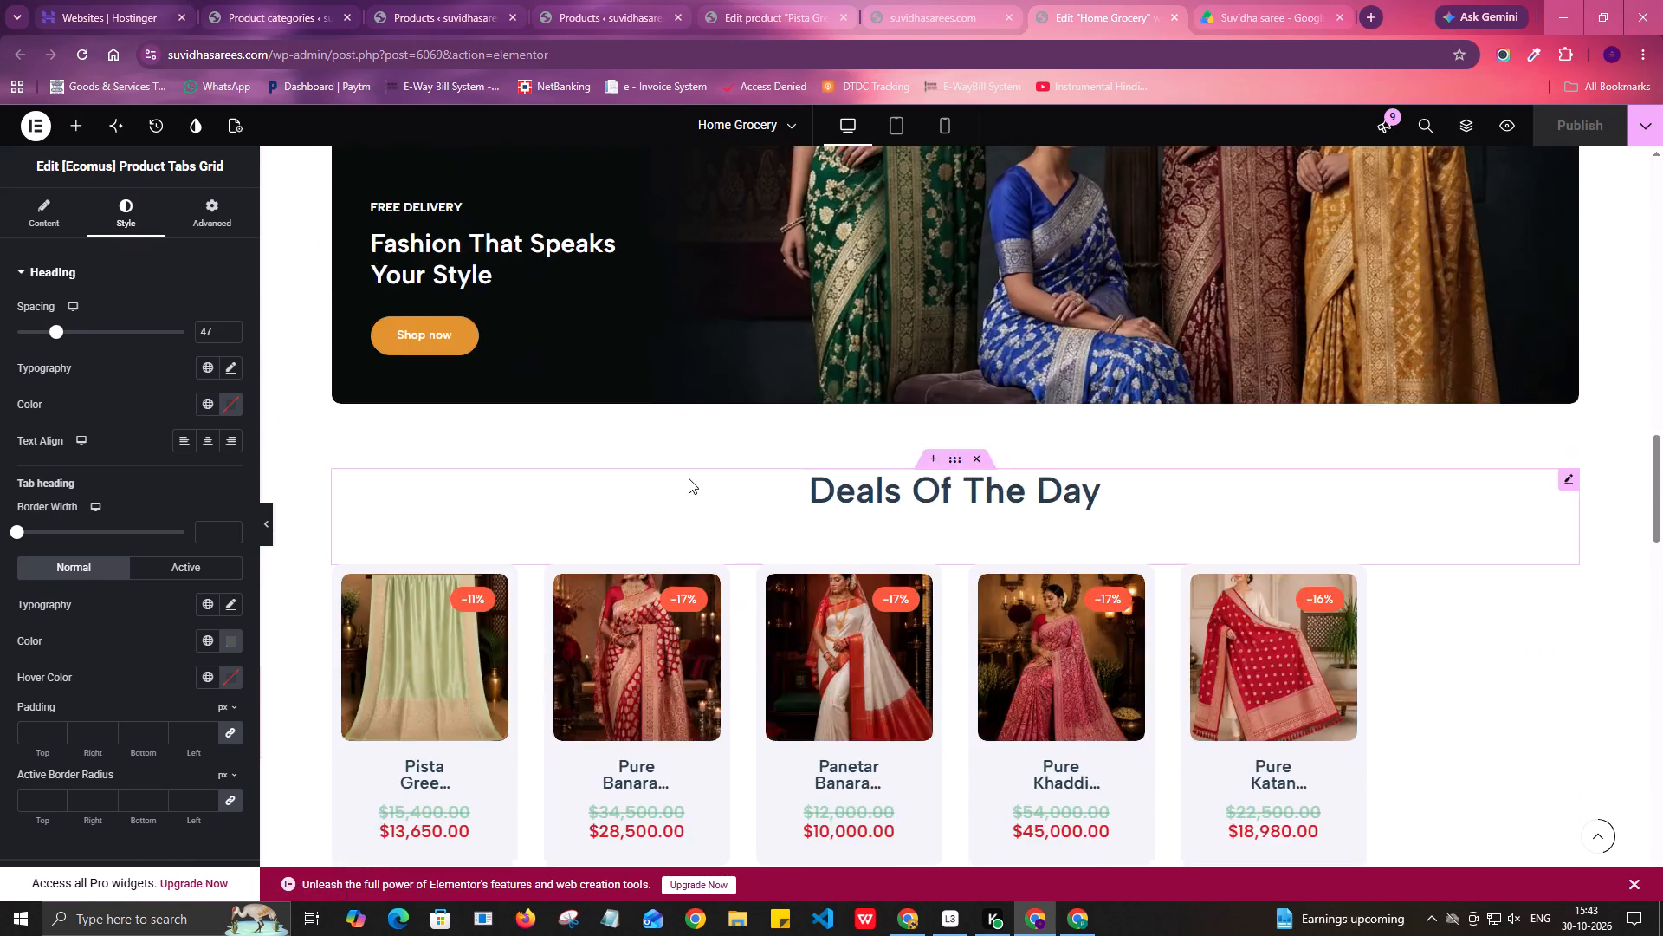
{"action": "scroll", "coordinate": [689, 478], "scroll_direction": "up", "scroll_amount": 19}
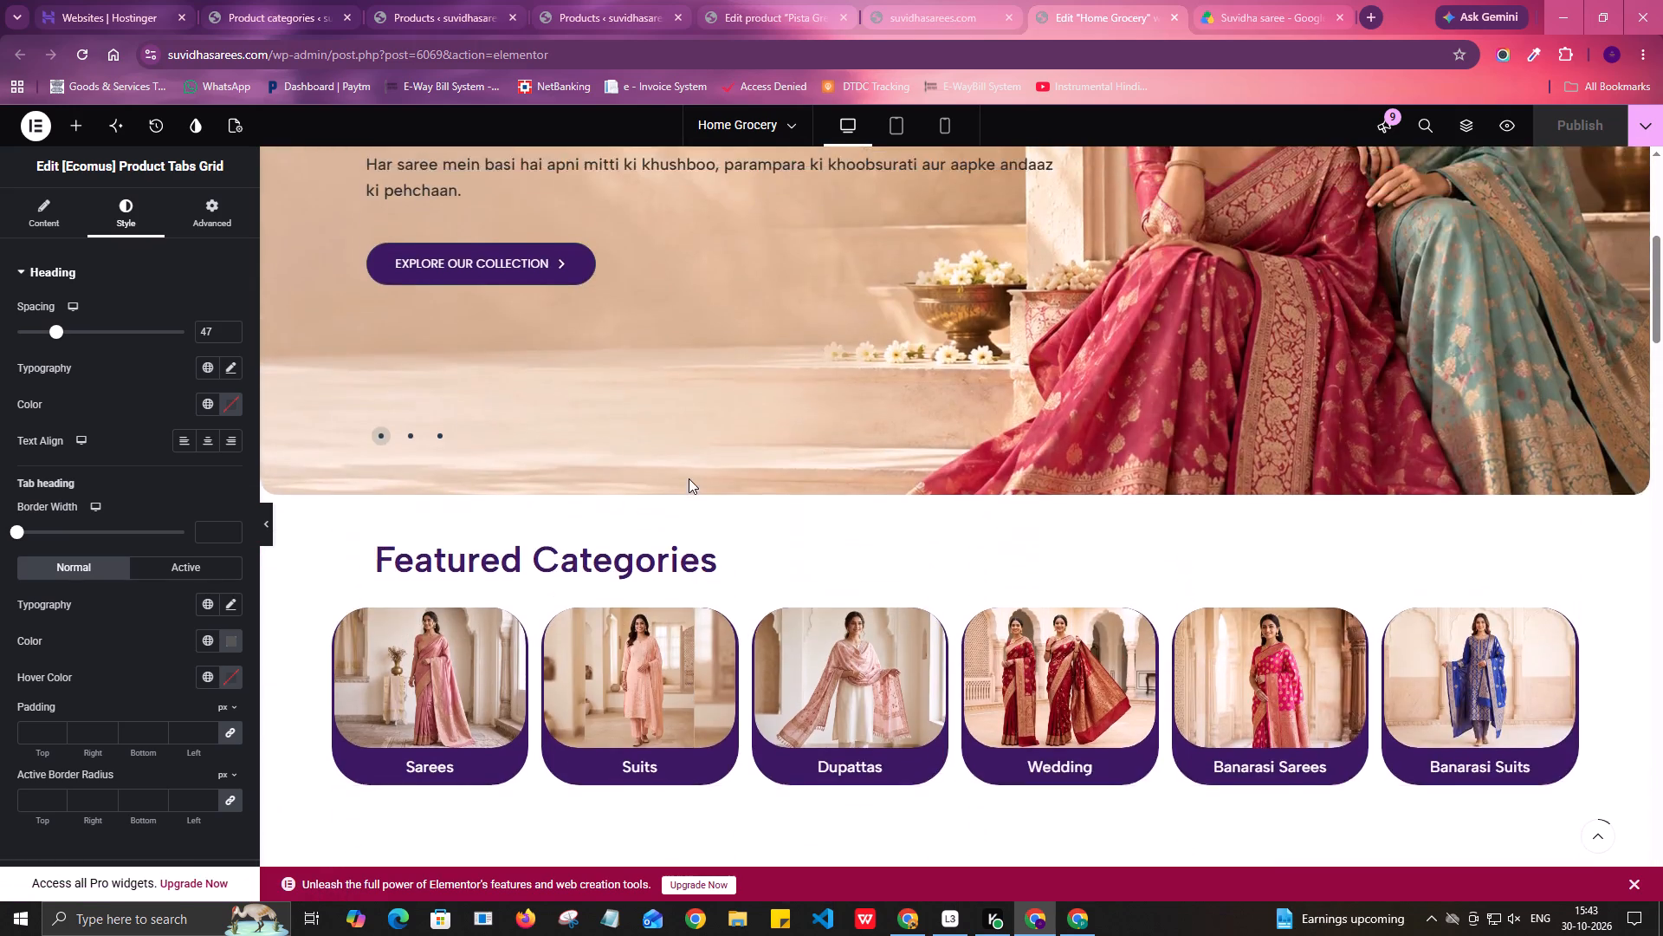
{"action": "scroll", "coordinate": [689, 478], "scroll_direction": "up", "scroll_amount": 4}
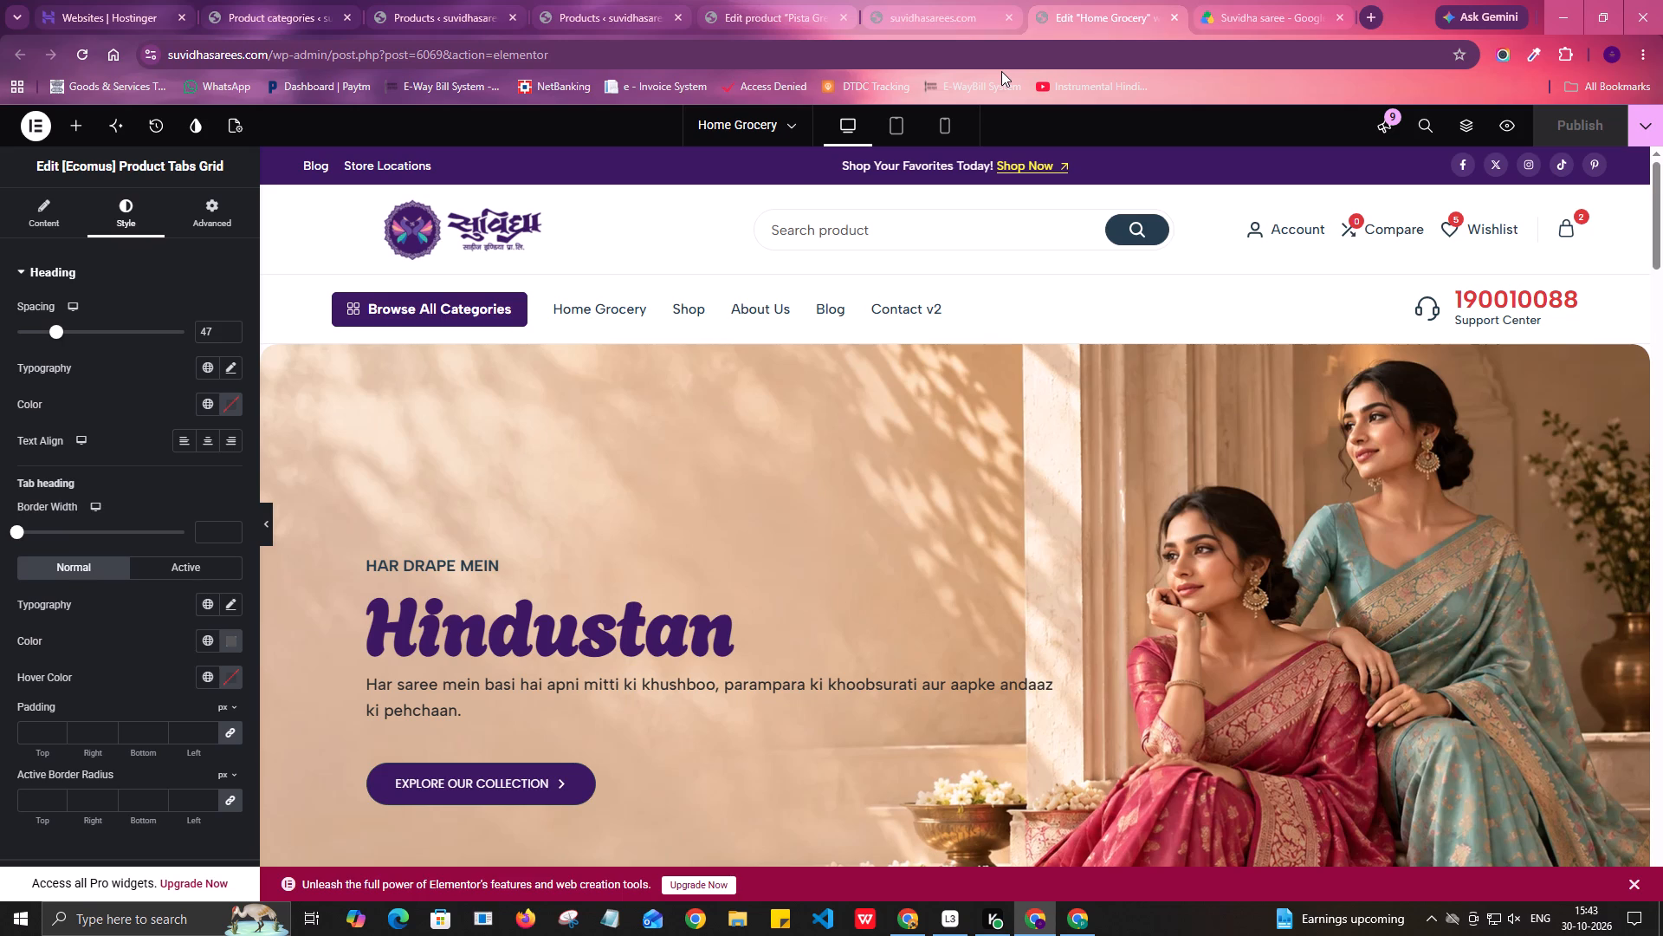
{"action": "scroll", "coordinate": [698, 366], "scroll_direction": "down", "scroll_amount": 2}
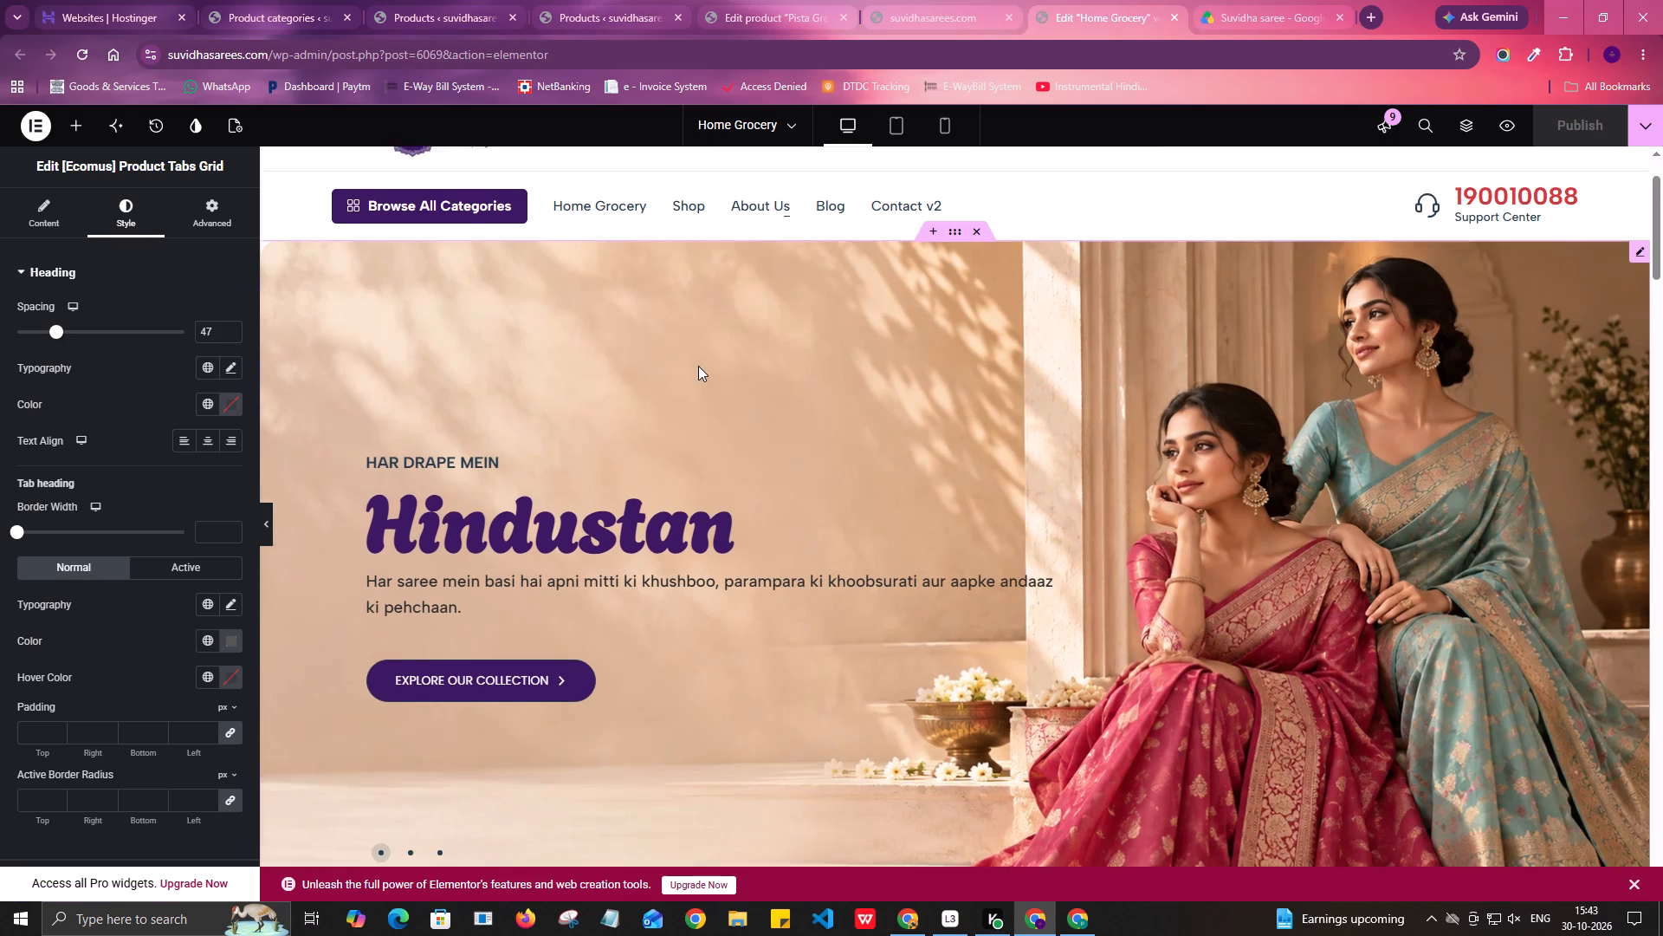
{"action": "scroll", "coordinate": [698, 366], "scroll_direction": "down", "scroll_amount": 3}
{"action": "scroll", "coordinate": [648, 430], "scroll_direction": "down", "scroll_amount": 4}
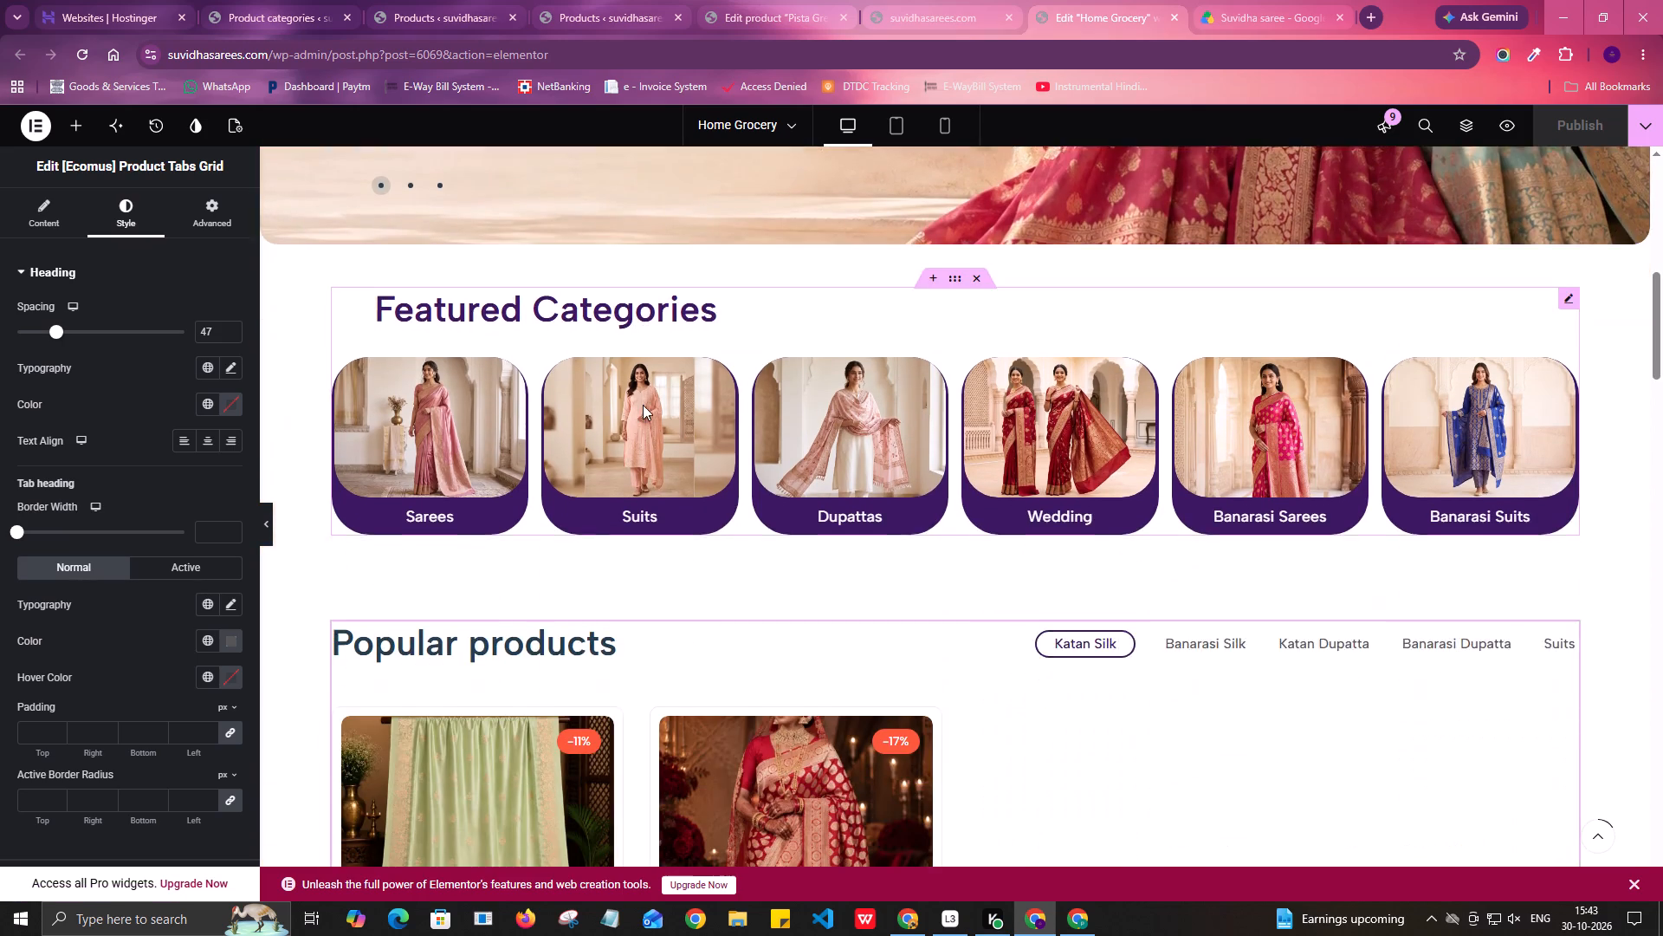
{"action": "scroll", "coordinate": [643, 405], "scroll_direction": "down", "scroll_amount": 6}
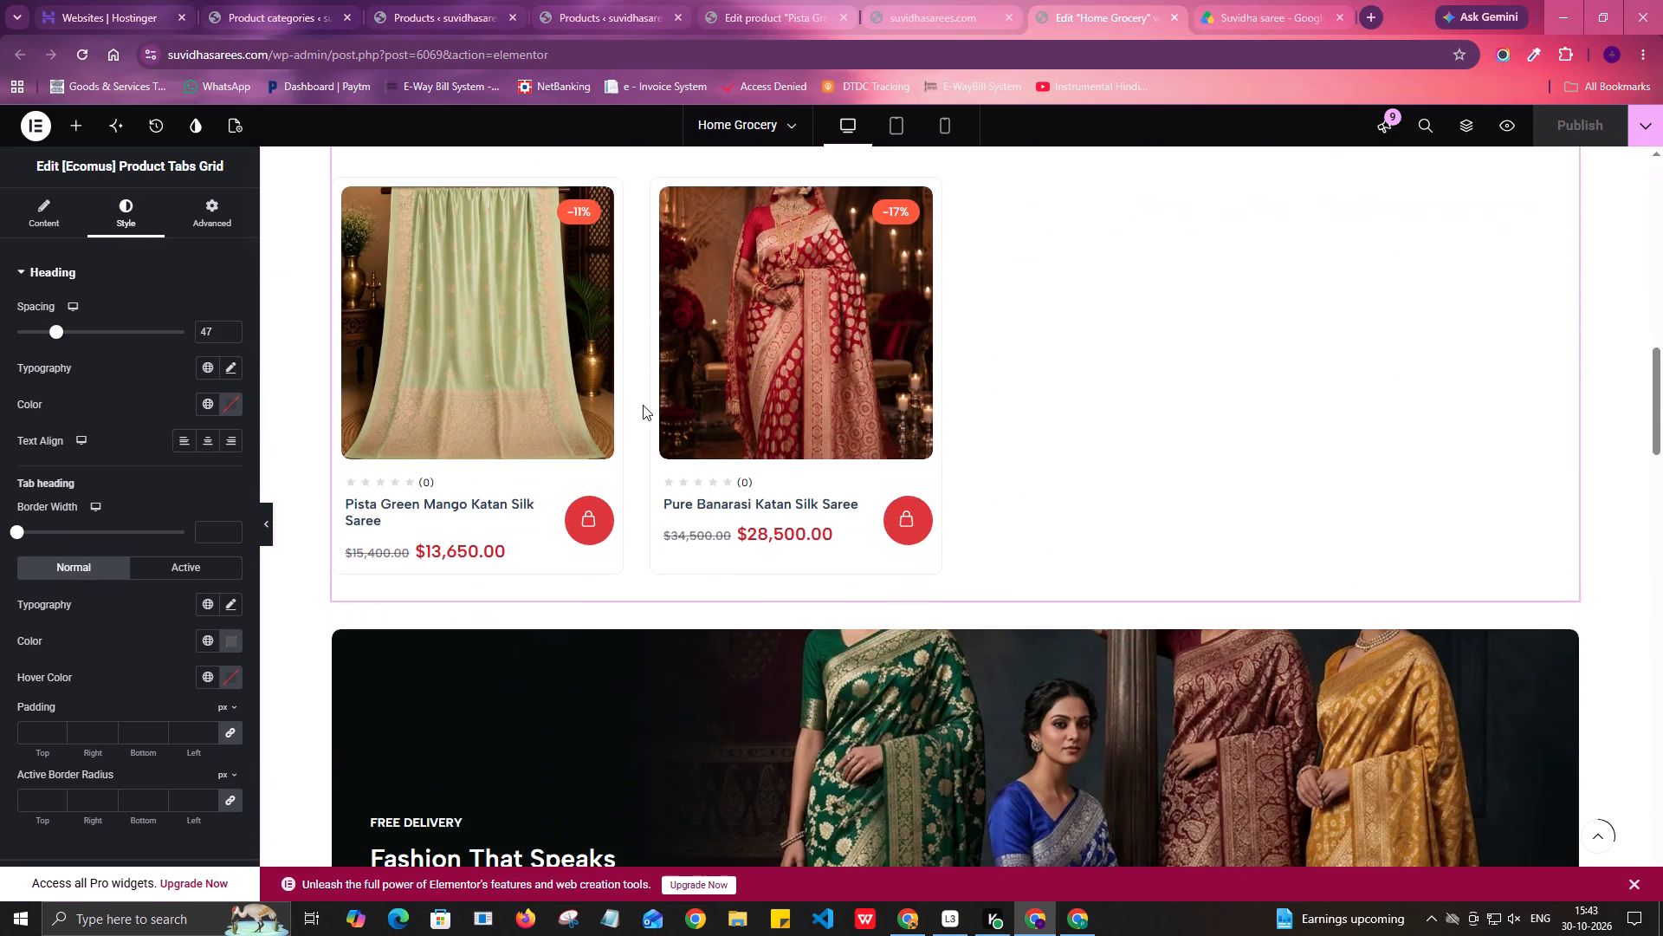
{"action": "scroll", "coordinate": [643, 405], "scroll_direction": "down", "scroll_amount": 4}
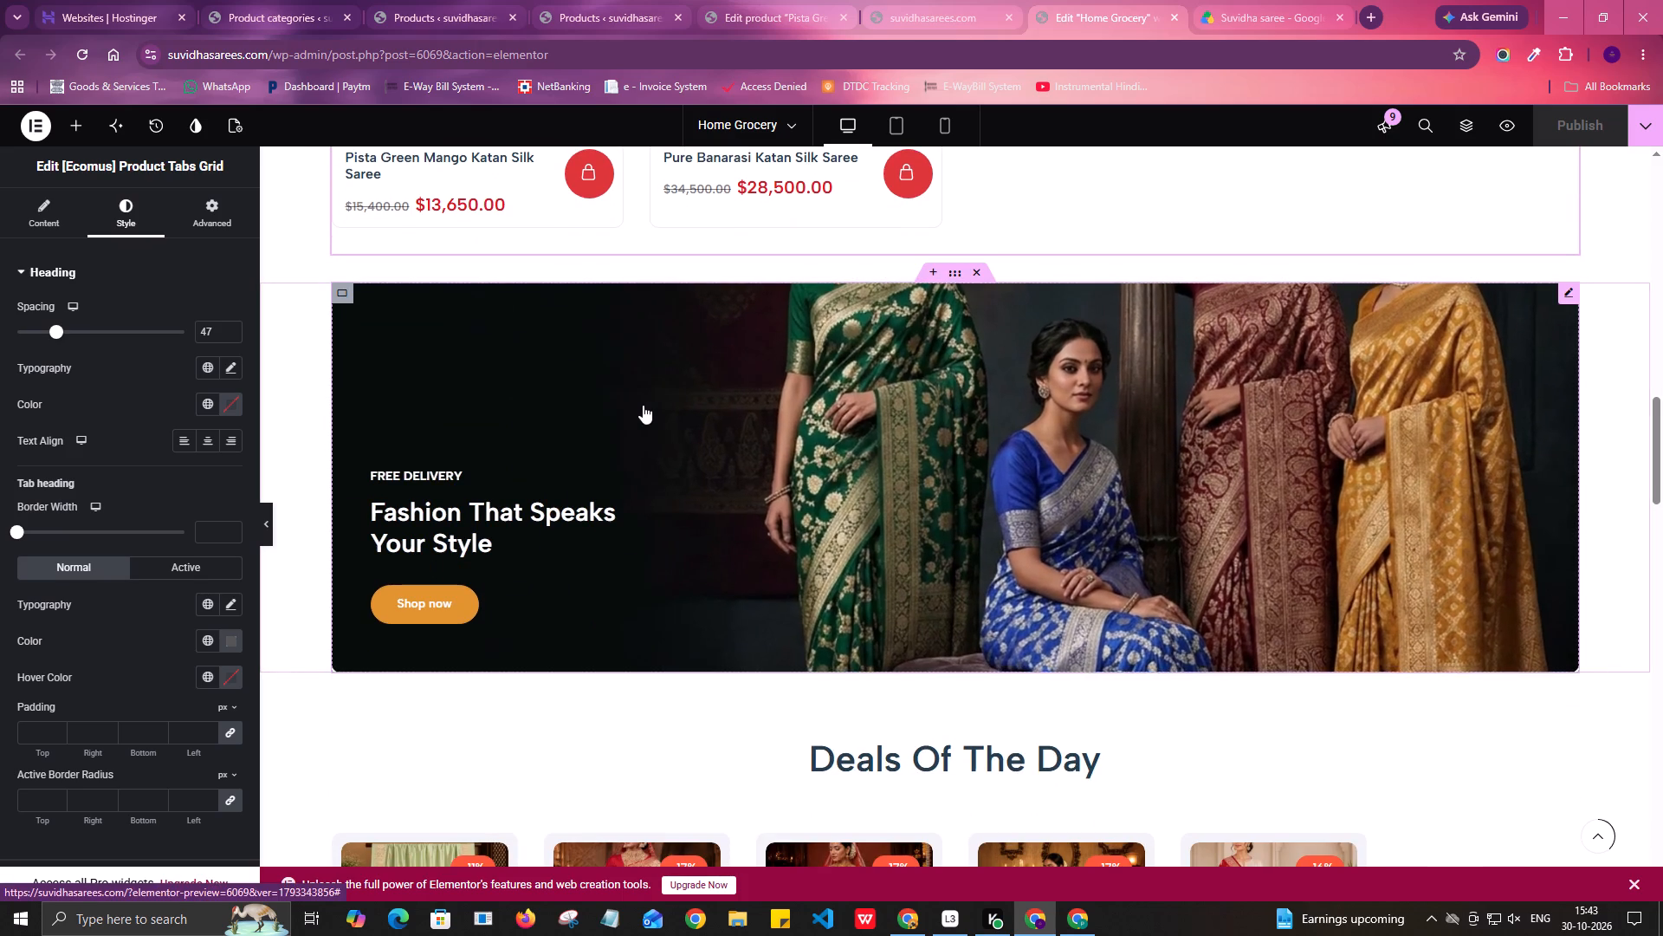
Examine the Deals Of The Day section together with the fashion banner above it and the two promotional banners below it.
{"action": "scroll", "coordinate": [578, 431], "scroll_direction": "down", "scroll_amount": 4}
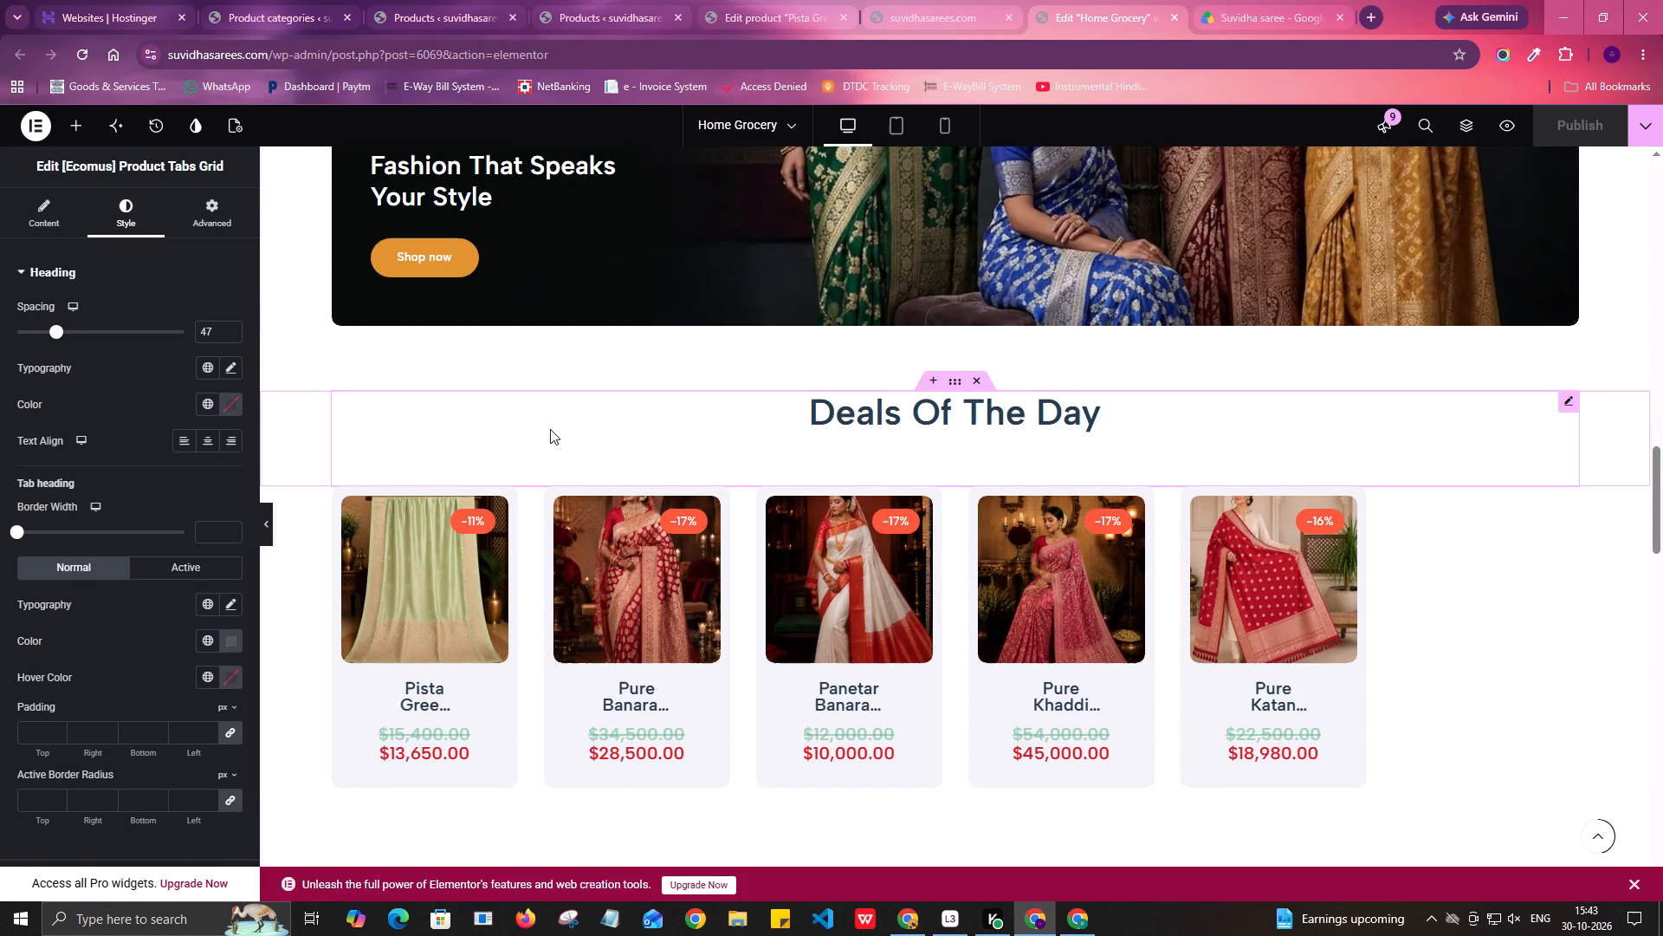
{"action": "scroll", "coordinate": [528, 435], "scroll_direction": "down", "scroll_amount": 1}
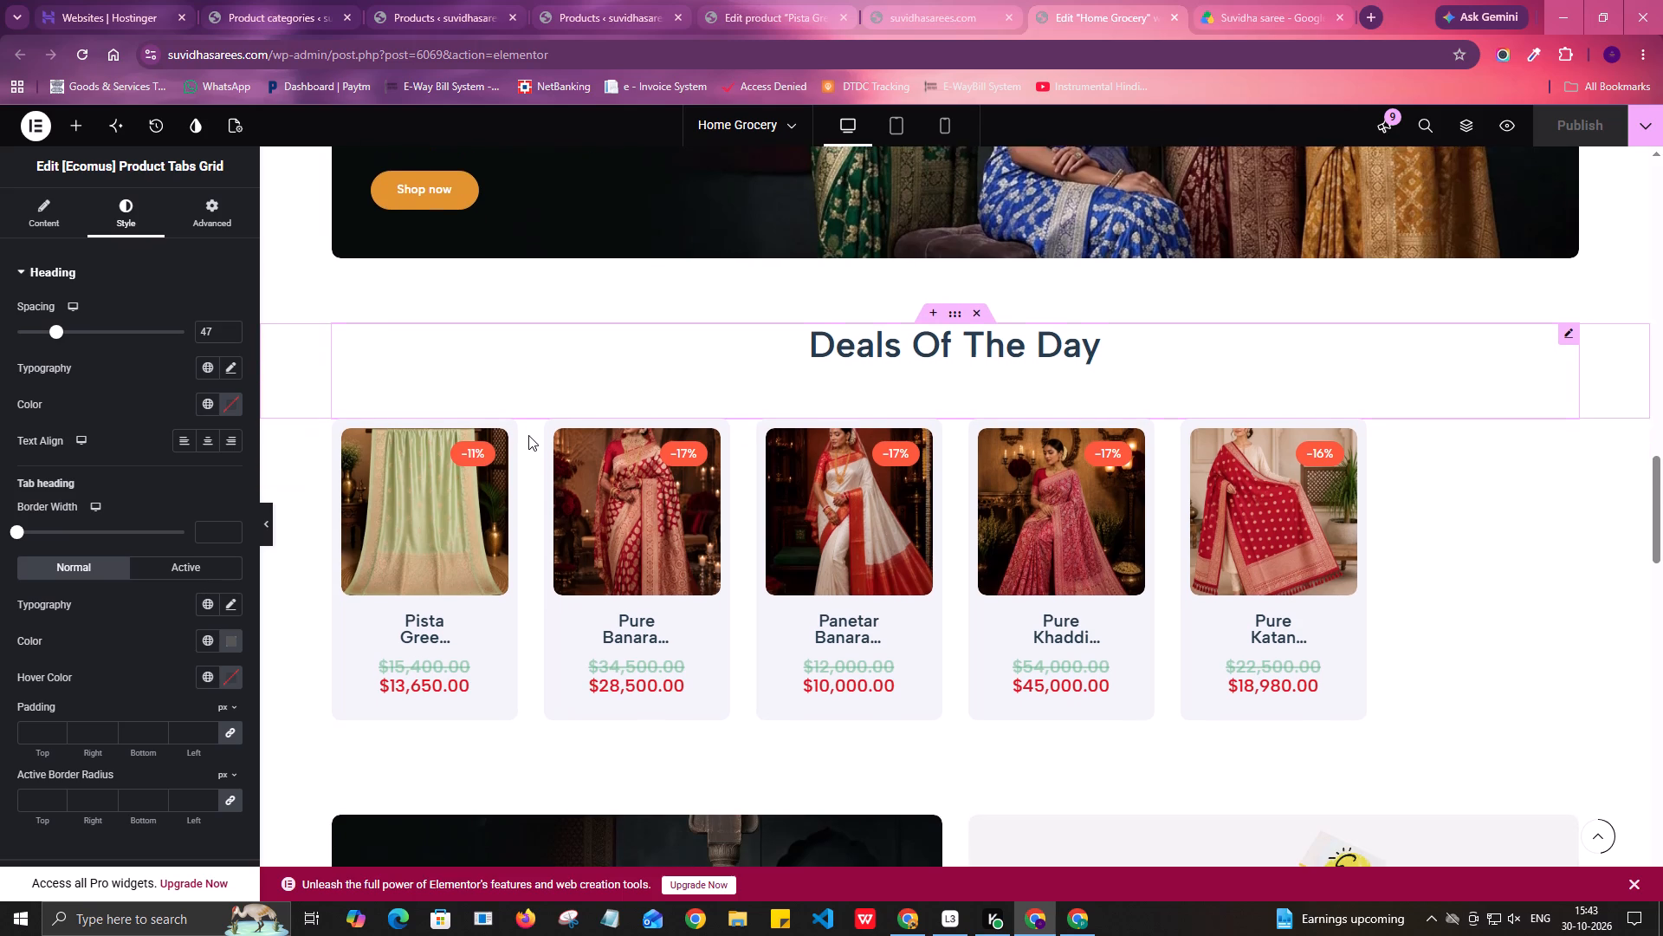
{"action": "scroll", "coordinate": [528, 435], "scroll_direction": "down", "scroll_amount": 3}
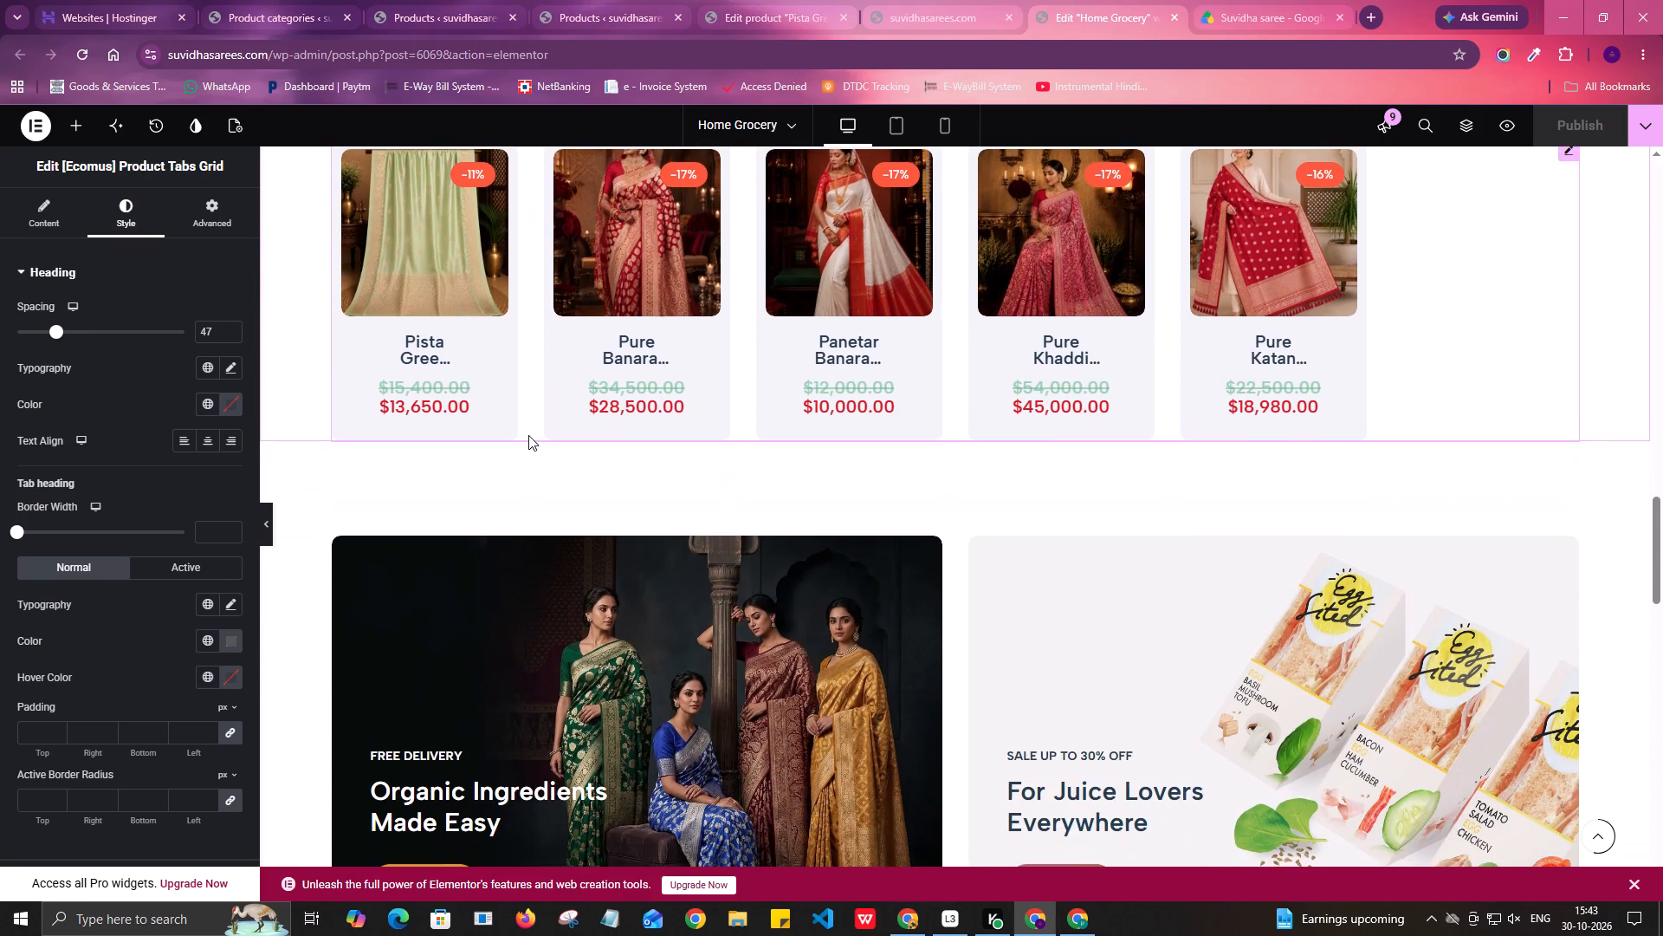
{"action": "scroll", "coordinate": [528, 435], "scroll_direction": "down", "scroll_amount": 1}
{"action": "scroll", "coordinate": [528, 435], "scroll_direction": "up", "scroll_amount": 2}
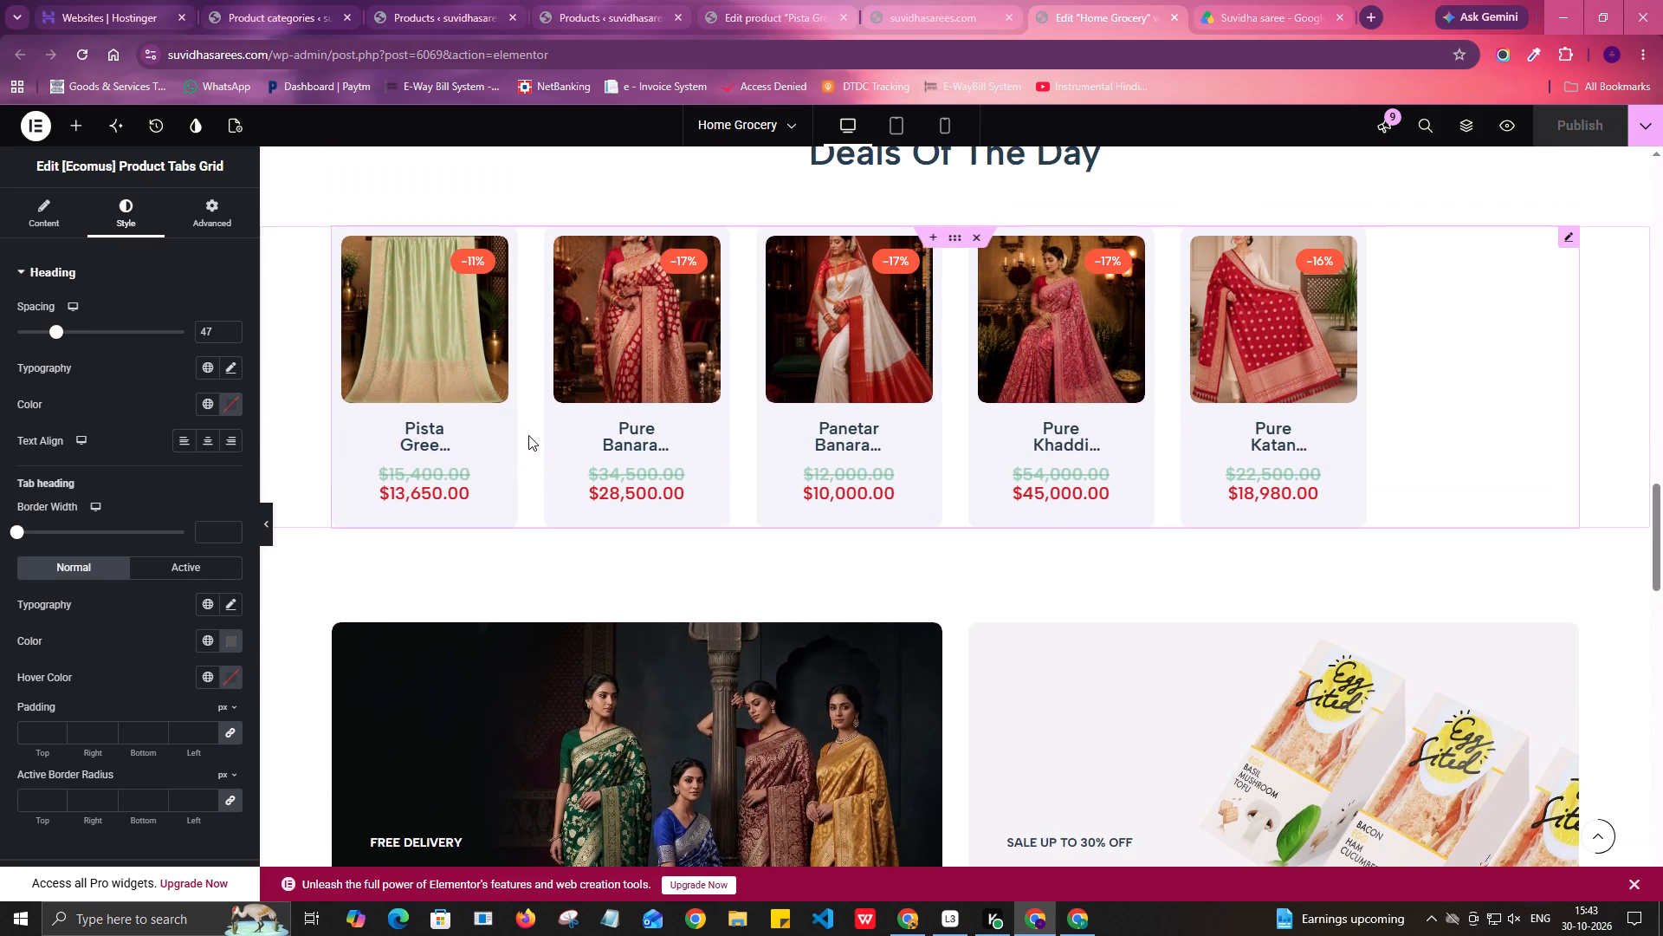
{"action": "scroll", "coordinate": [528, 435], "scroll_direction": "up", "scroll_amount": 4}
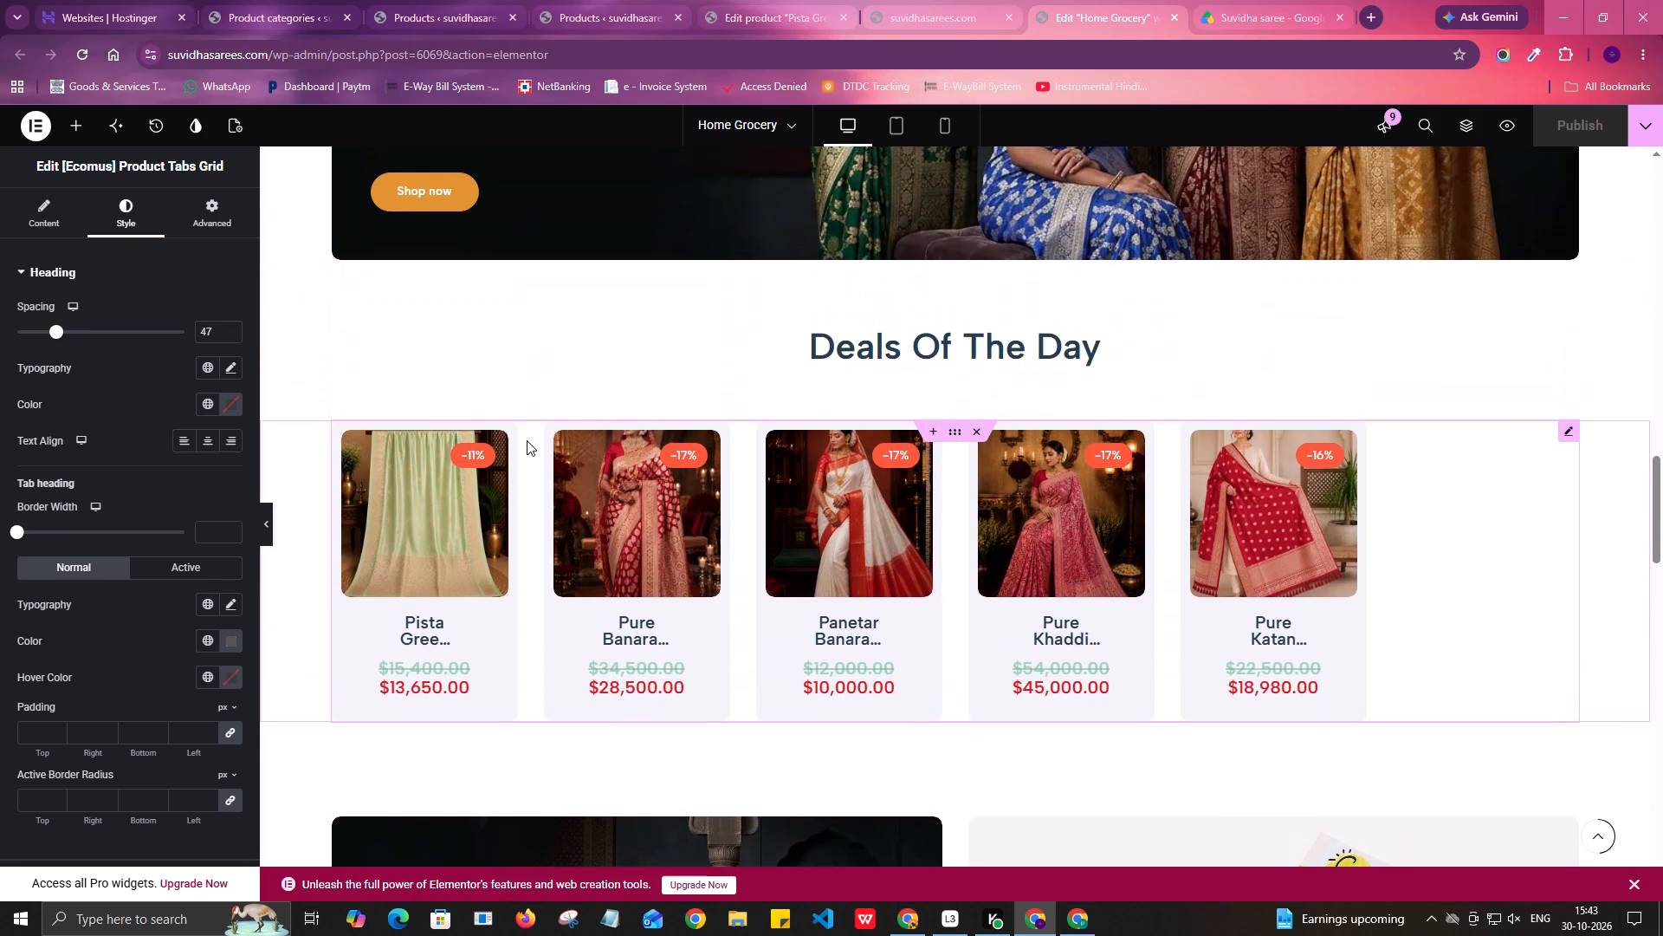
{"action": "scroll", "coordinate": [527, 440], "scroll_direction": "down", "scroll_amount": 5}
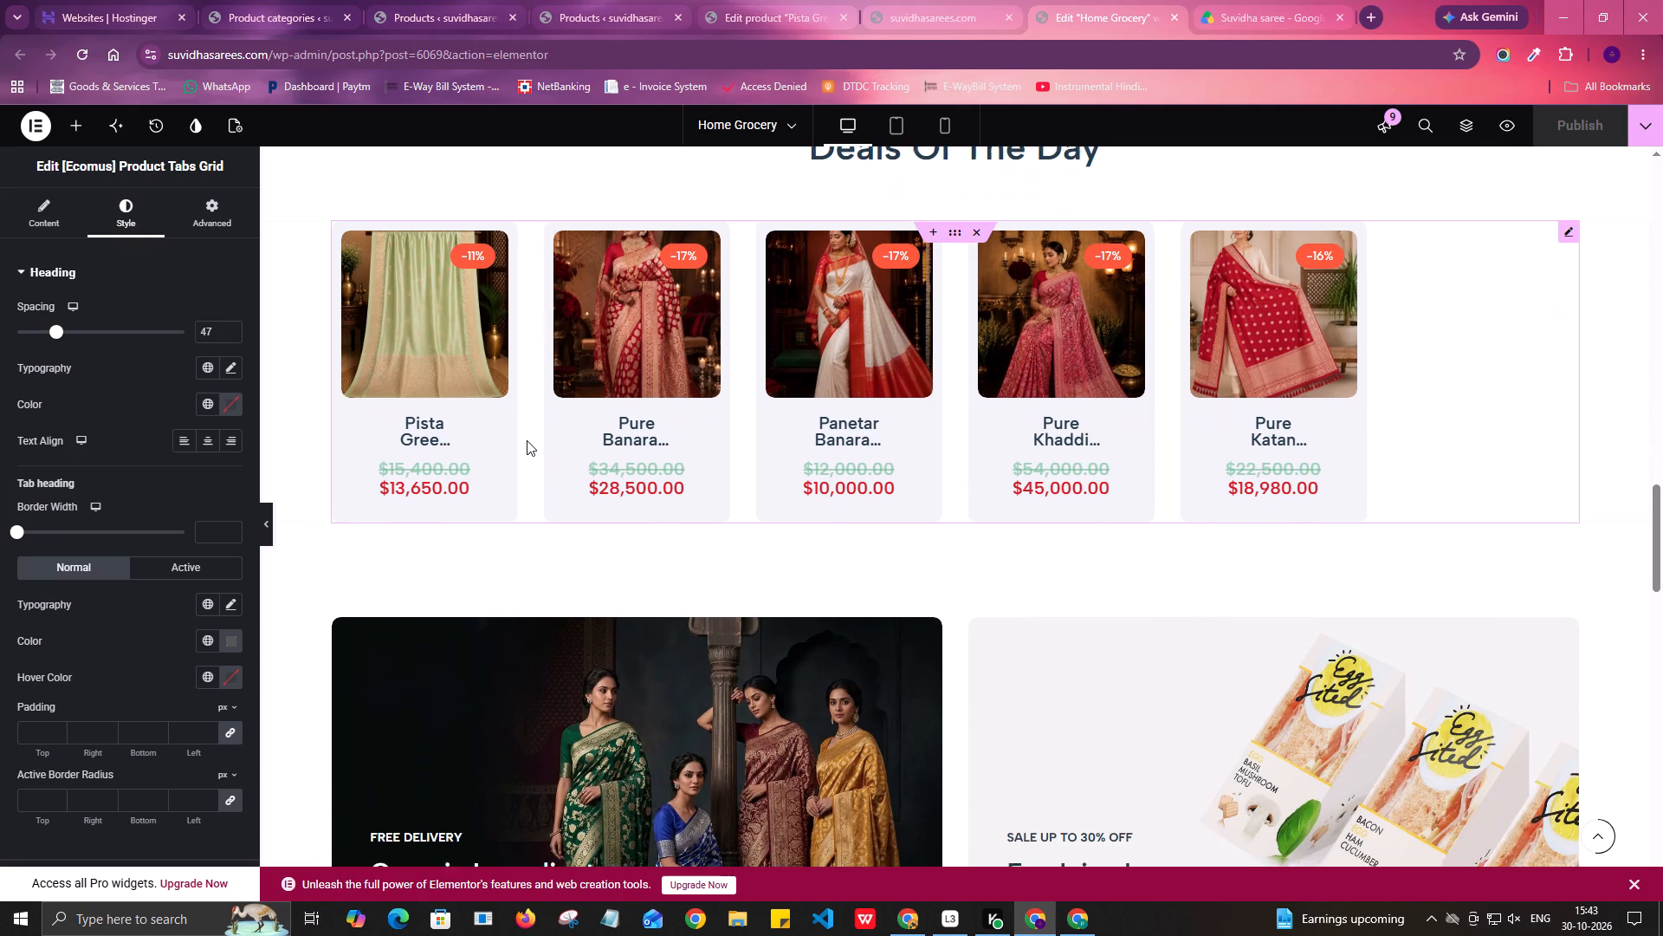
{"action": "scroll", "coordinate": [527, 440], "scroll_direction": "down", "scroll_amount": 1}
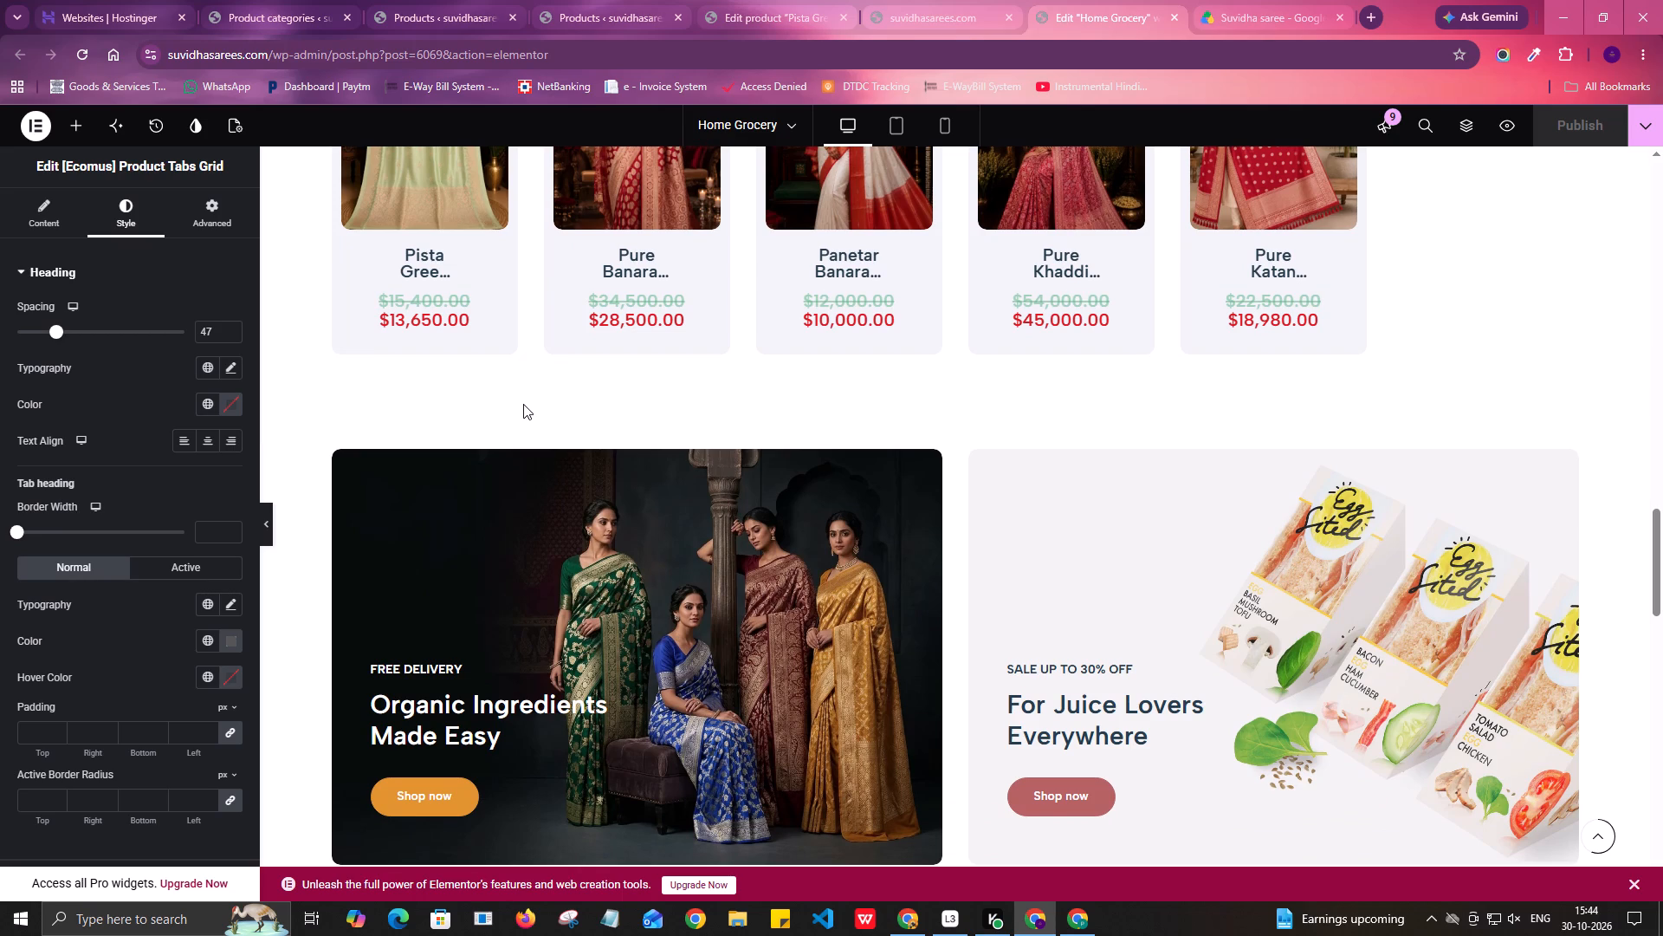
{"action": "scroll", "coordinate": [526, 402], "scroll_direction": "up", "scroll_amount": 3}
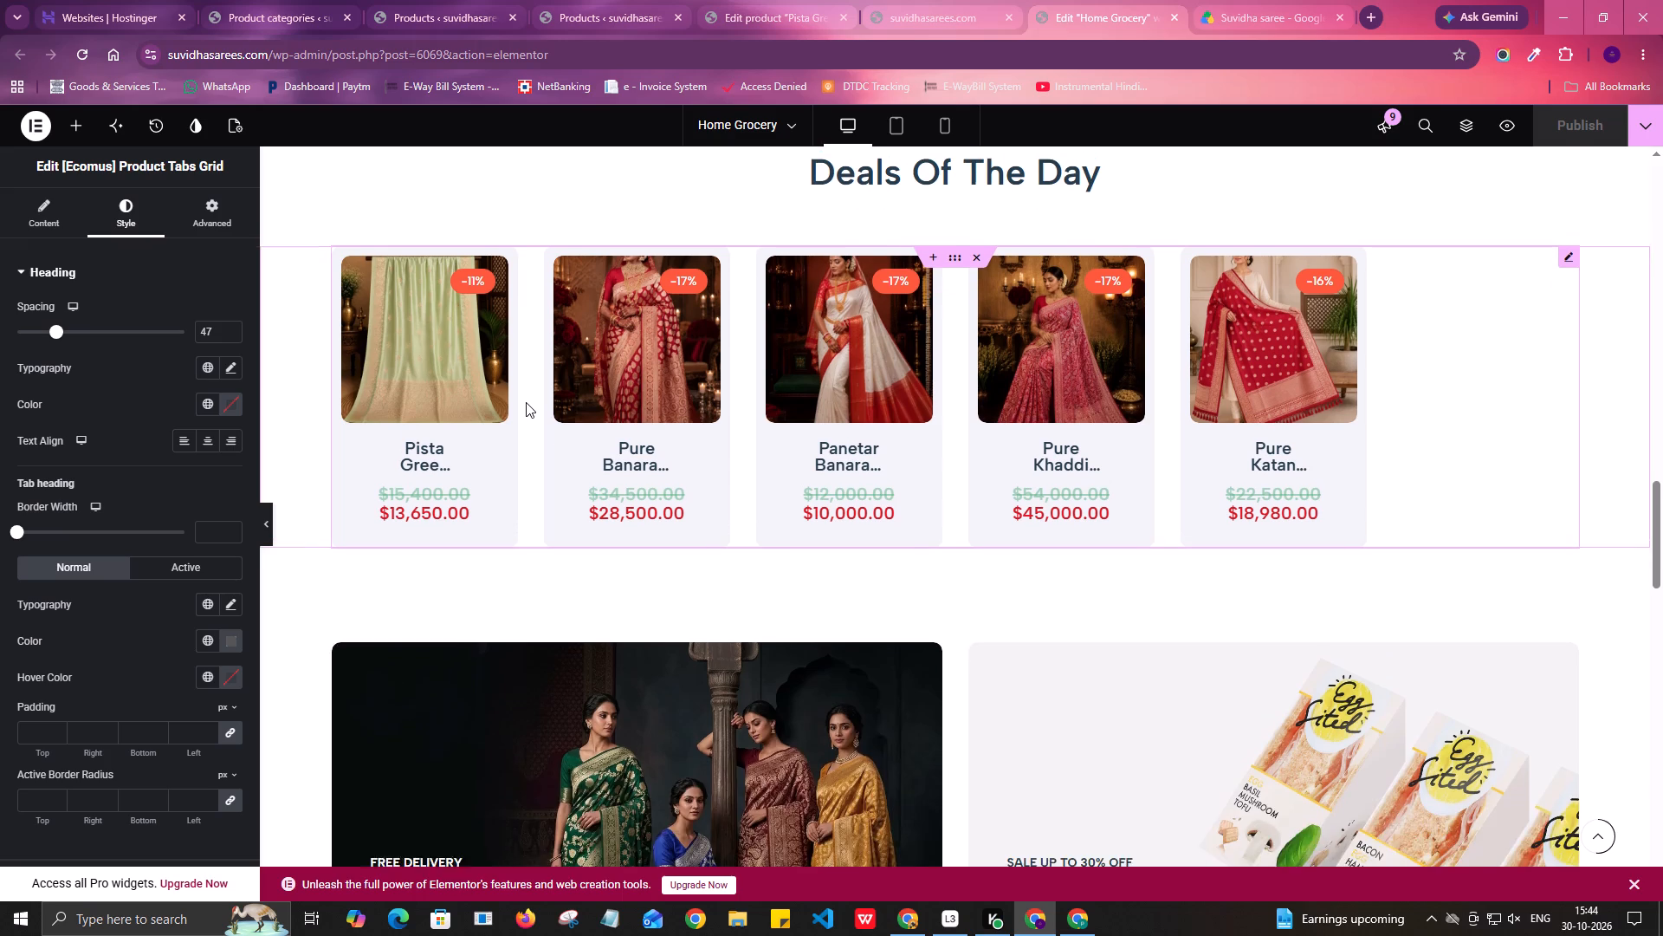
{"action": "scroll", "coordinate": [526, 402], "scroll_direction": "up", "scroll_amount": 2}
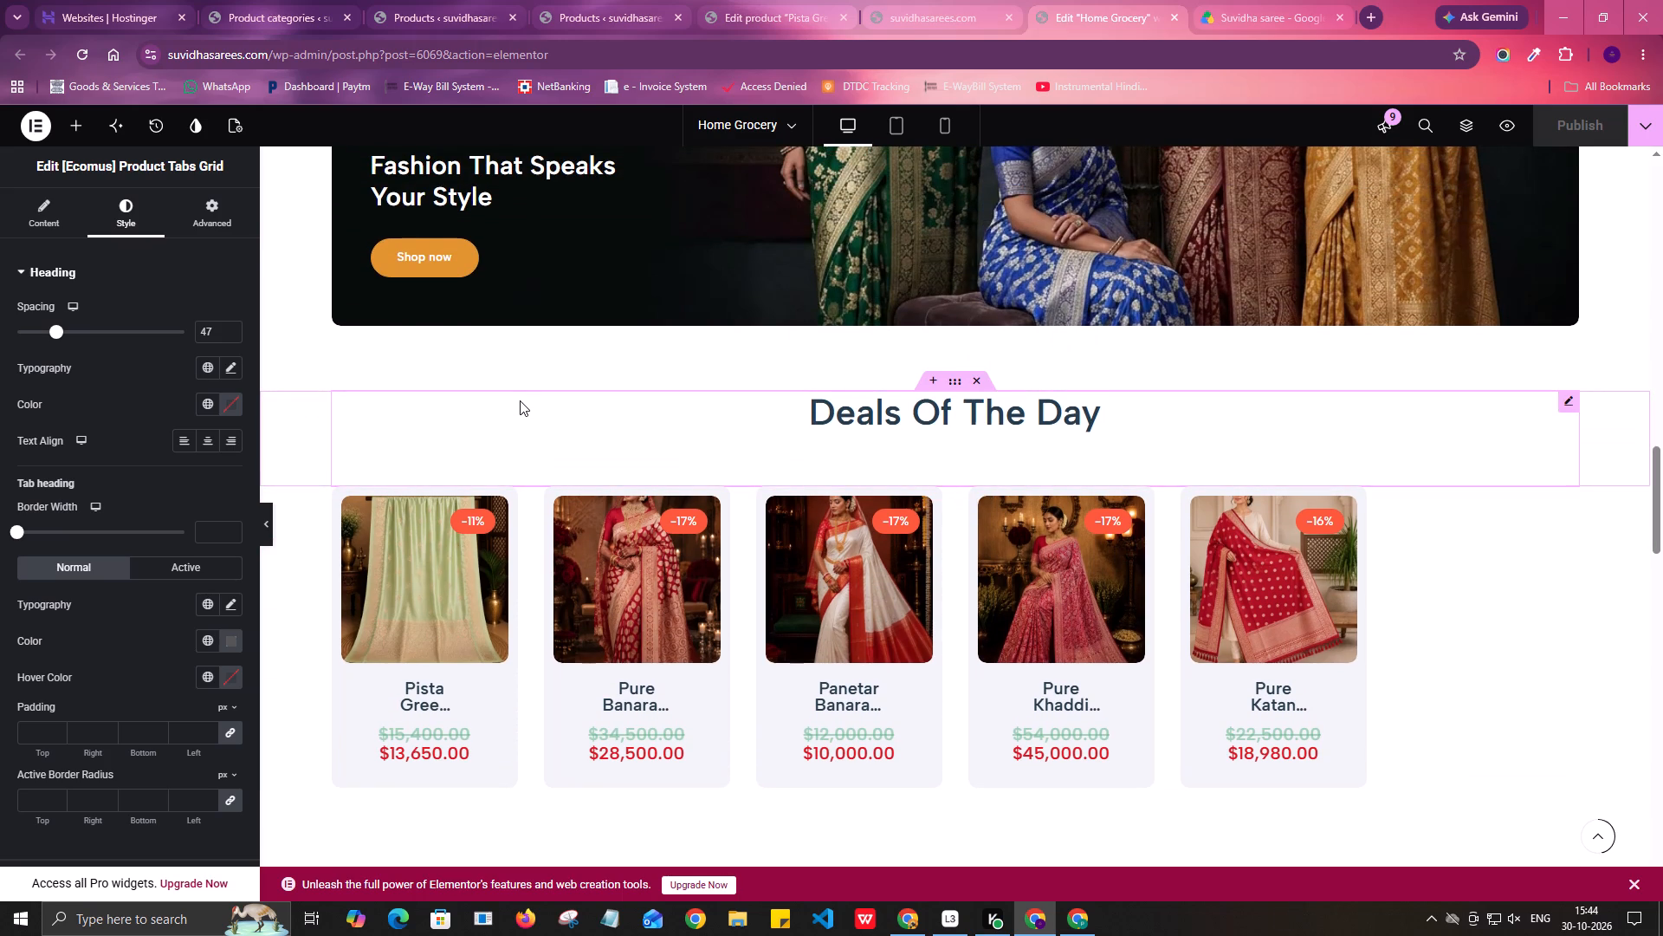
{"action": "scroll", "coordinate": [520, 400], "scroll_direction": "down", "scroll_amount": 3}
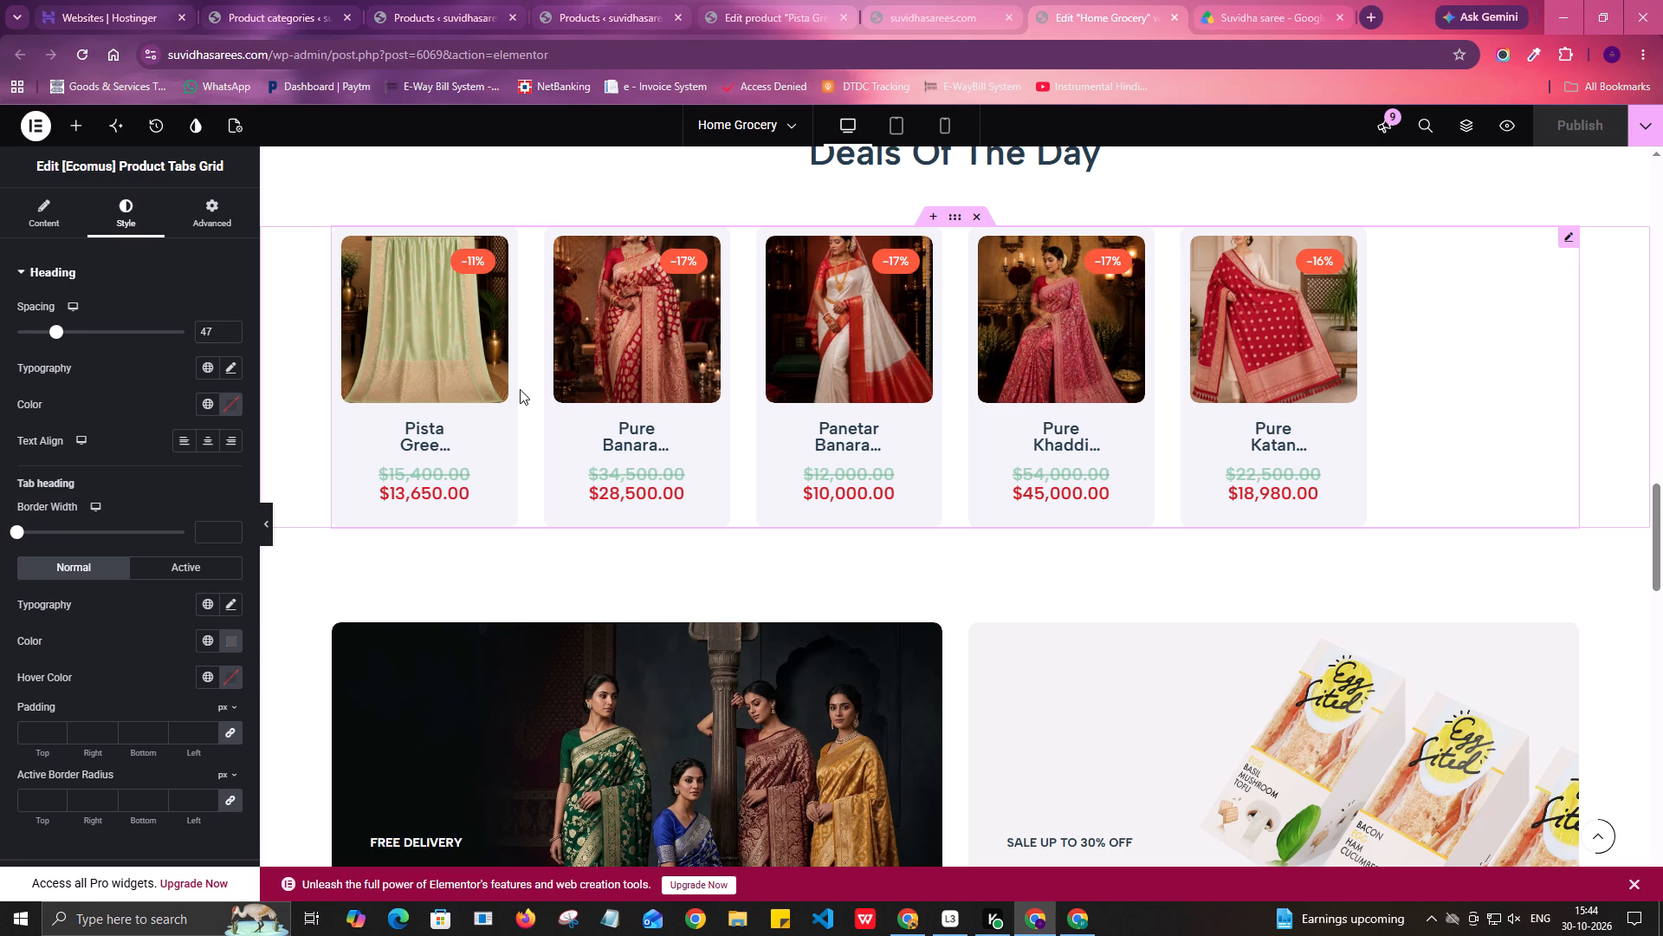
{"action": "scroll", "coordinate": [767, 481], "scroll_direction": "down", "scroll_amount": 4}
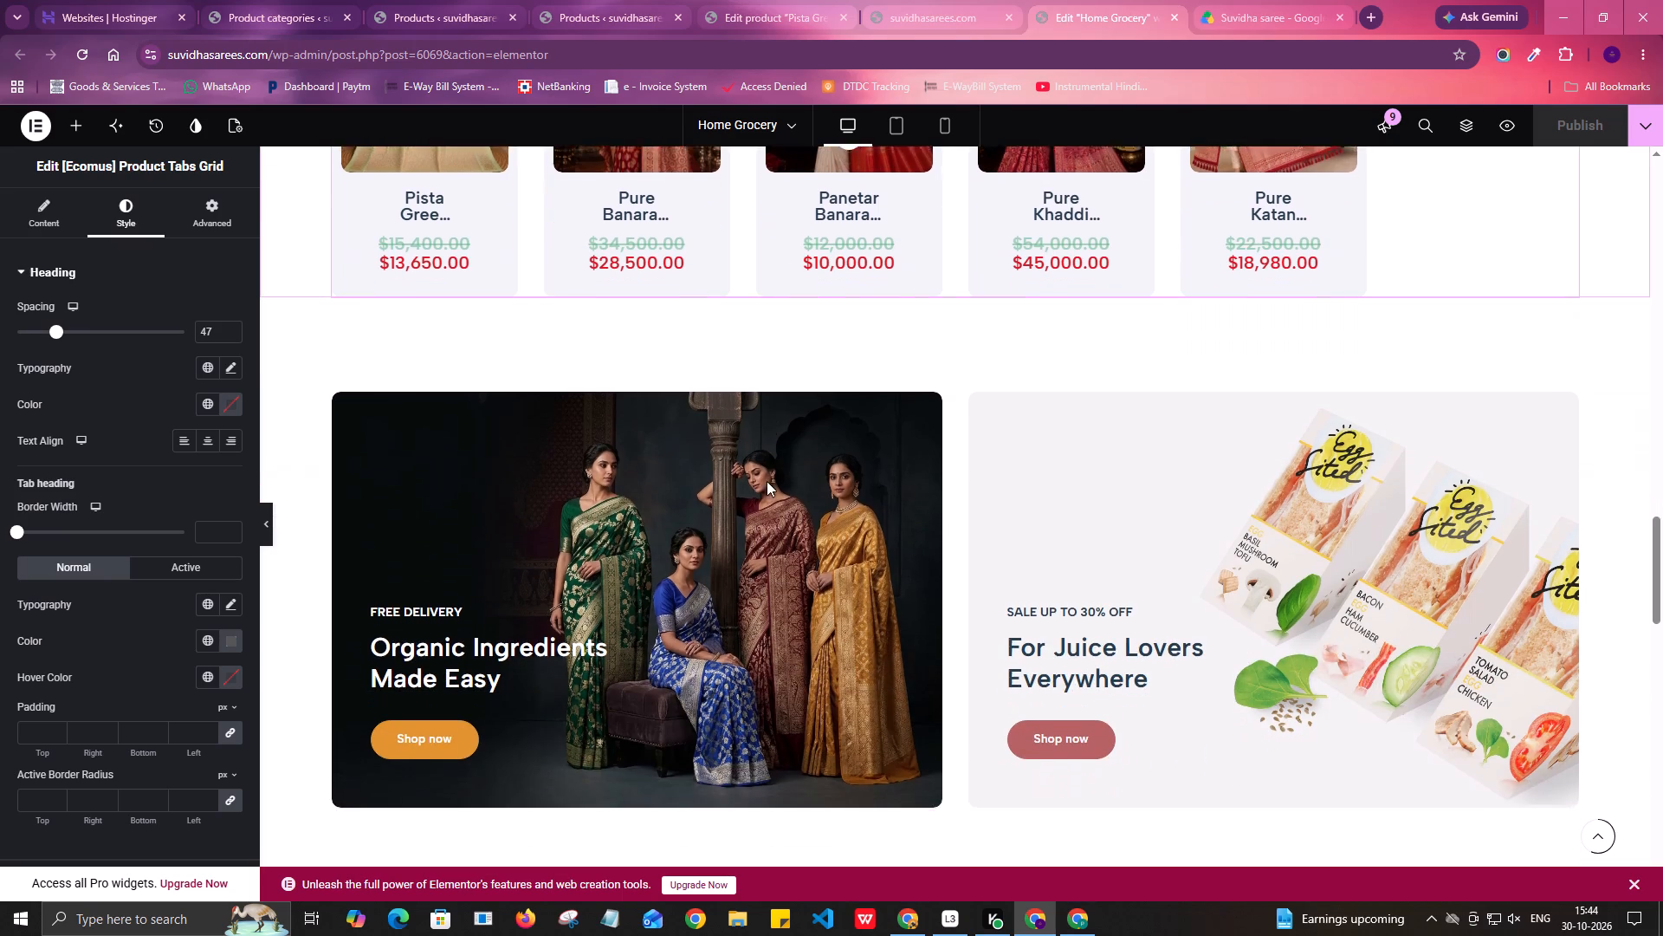
{"action": "scroll", "coordinate": [767, 481], "scroll_direction": "up", "scroll_amount": 8}
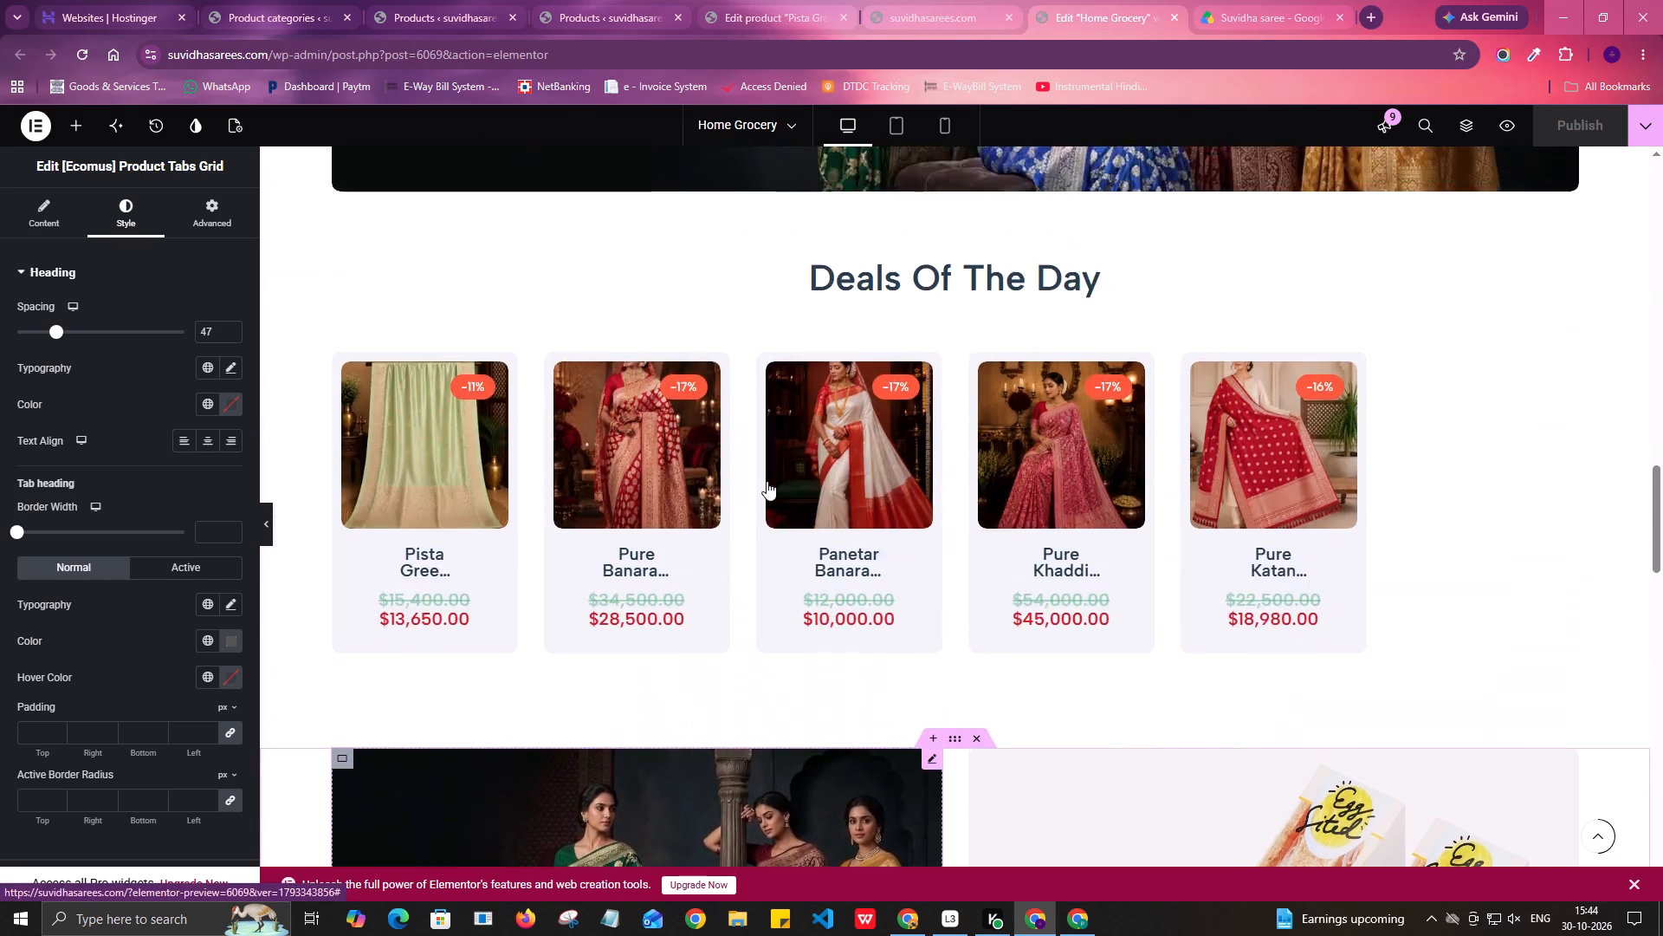
{"action": "scroll", "coordinate": [767, 481], "scroll_direction": "up", "scroll_amount": 5}
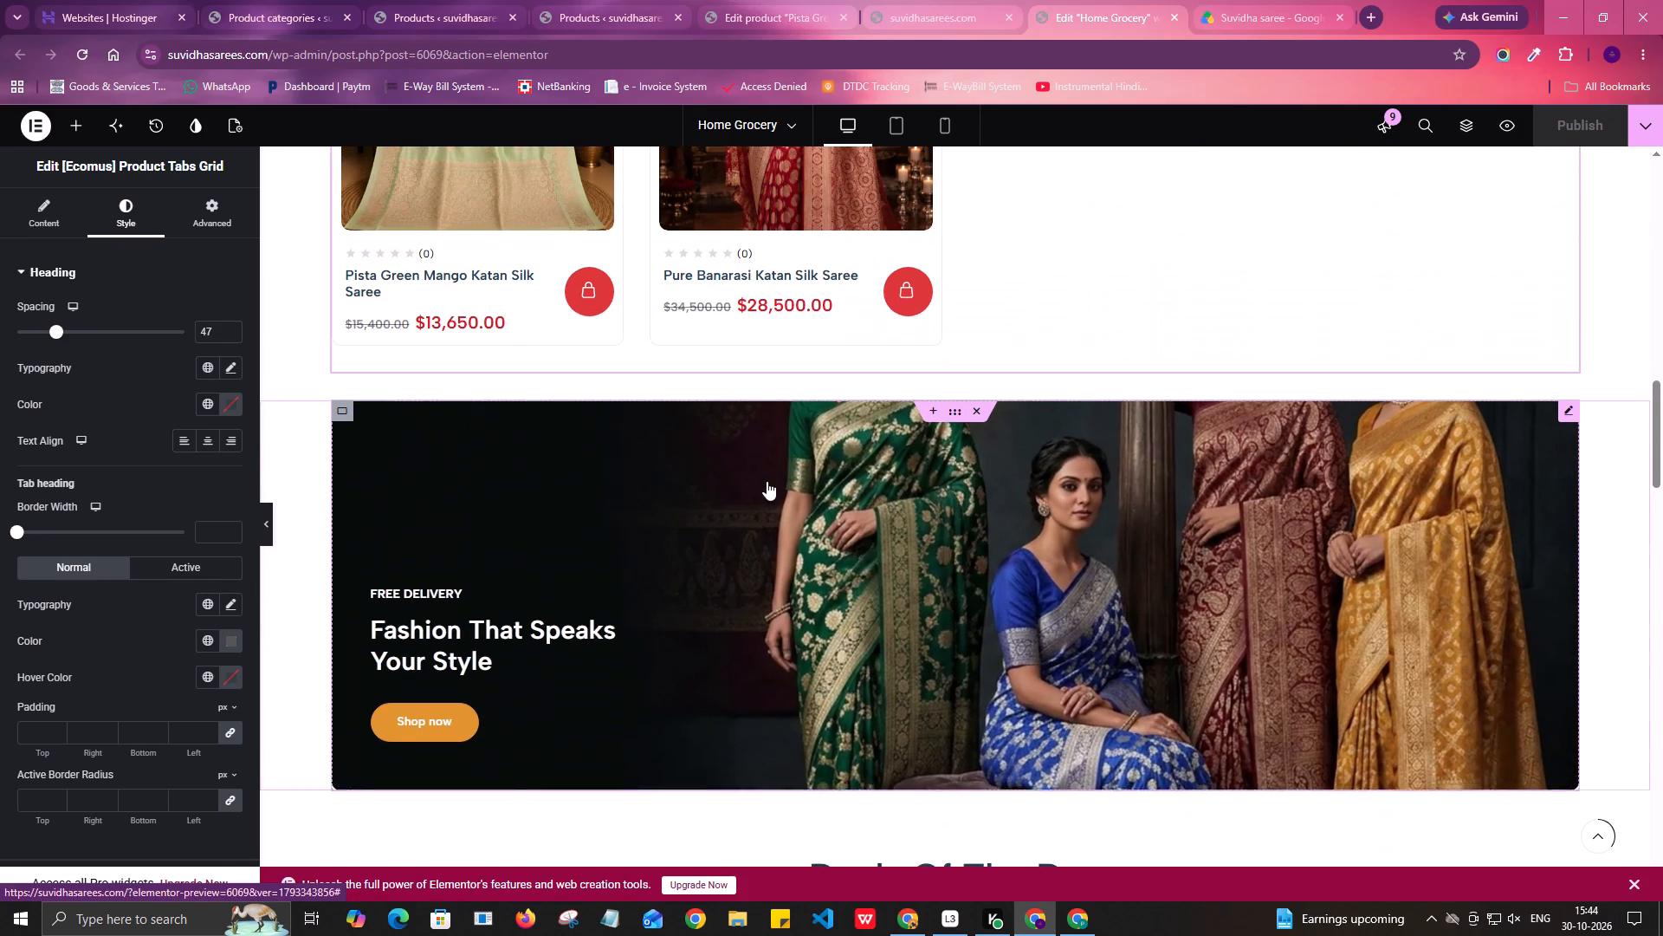
{"action": "scroll", "coordinate": [767, 481], "scroll_direction": "down", "scroll_amount": 6}
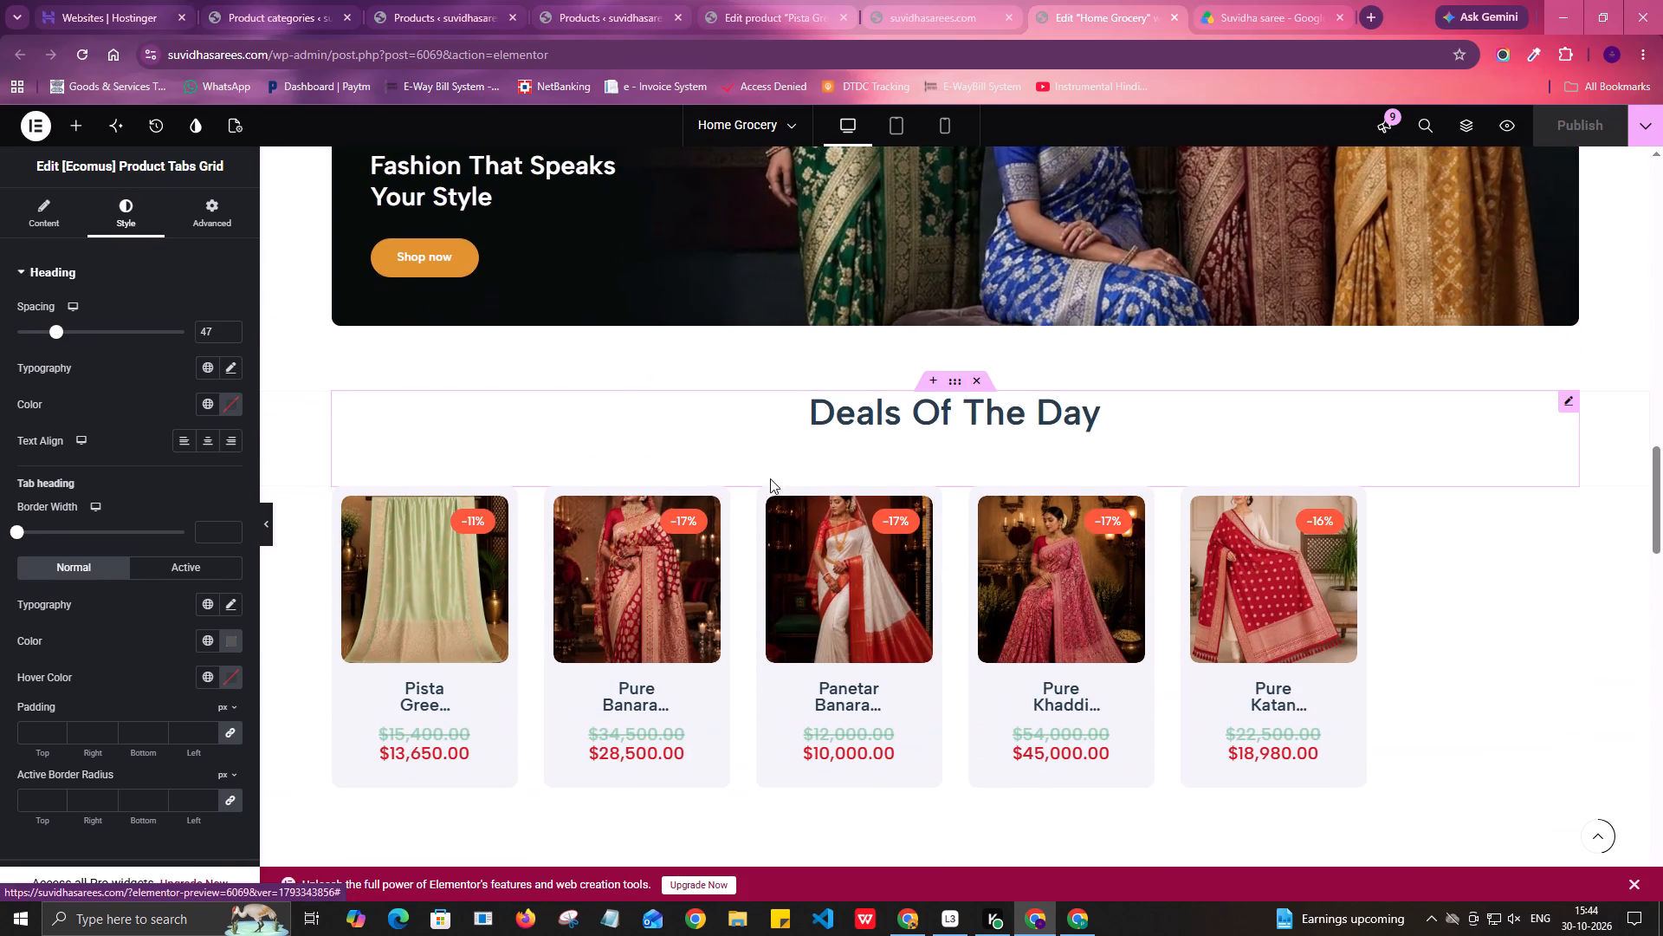
Open the Deals Of The Day heading's title for editing with its whole text selected.
{"action": "left_click", "coordinate": [995, 406]}
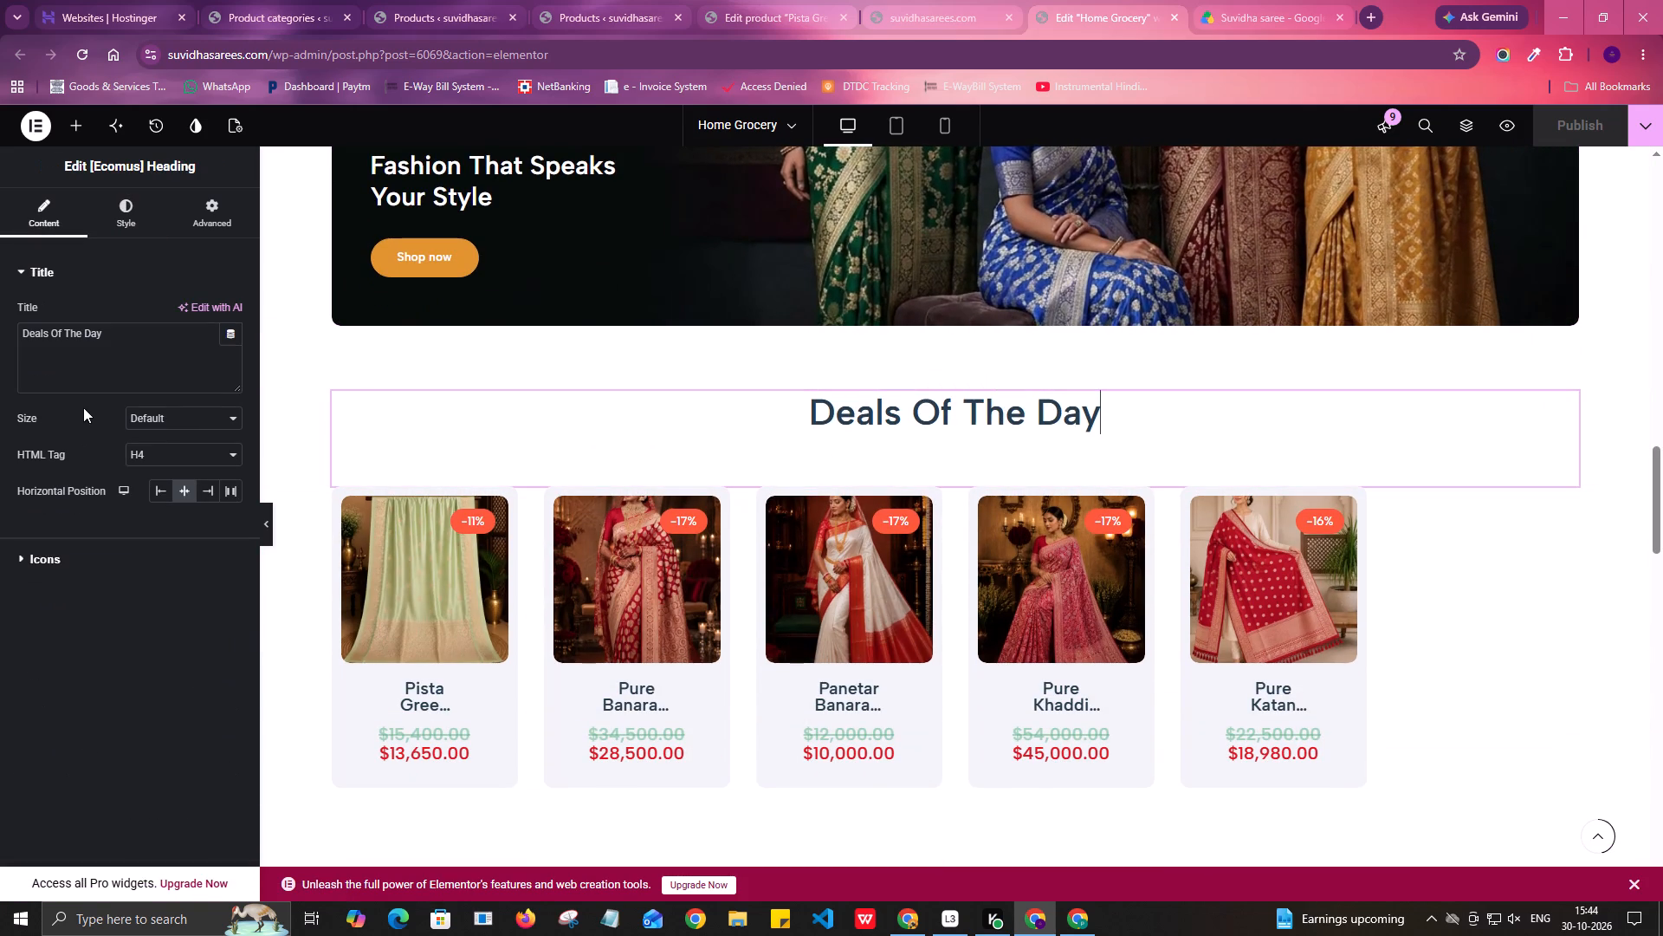
{"action": "left_click", "coordinate": [133, 334]}
{"action": "key", "text": "ctrl+a"}
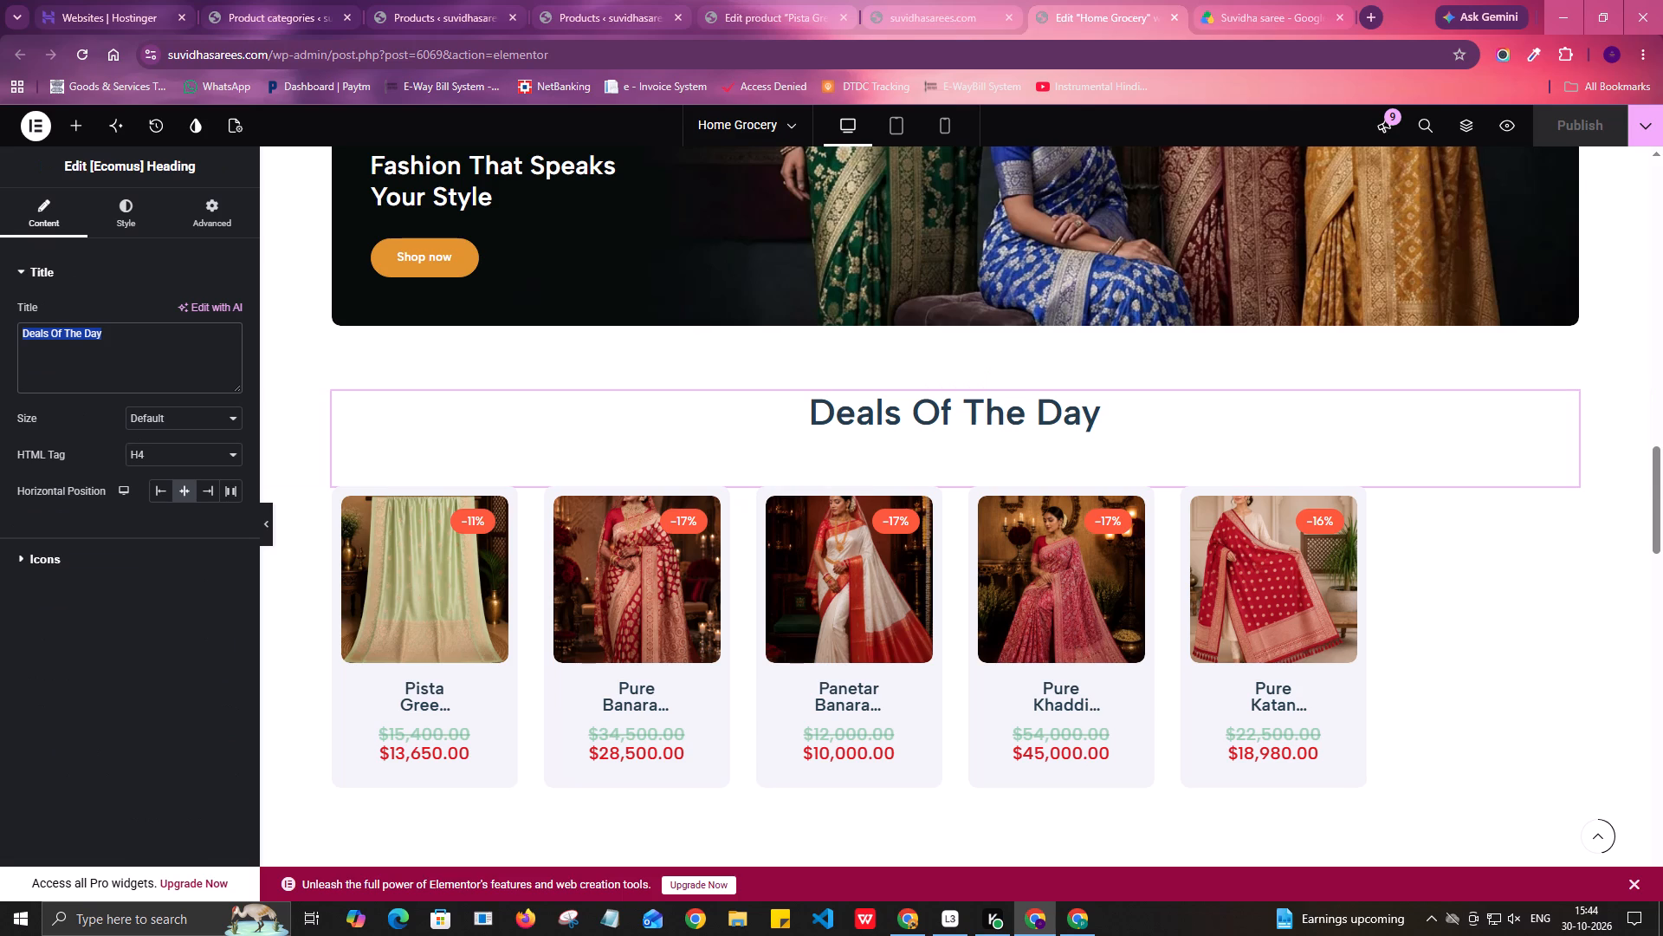
Retitle the Deals Of The Day heading as "Favourite Picks", then apply the spelling suggestion so it reads "Favorite Picks".
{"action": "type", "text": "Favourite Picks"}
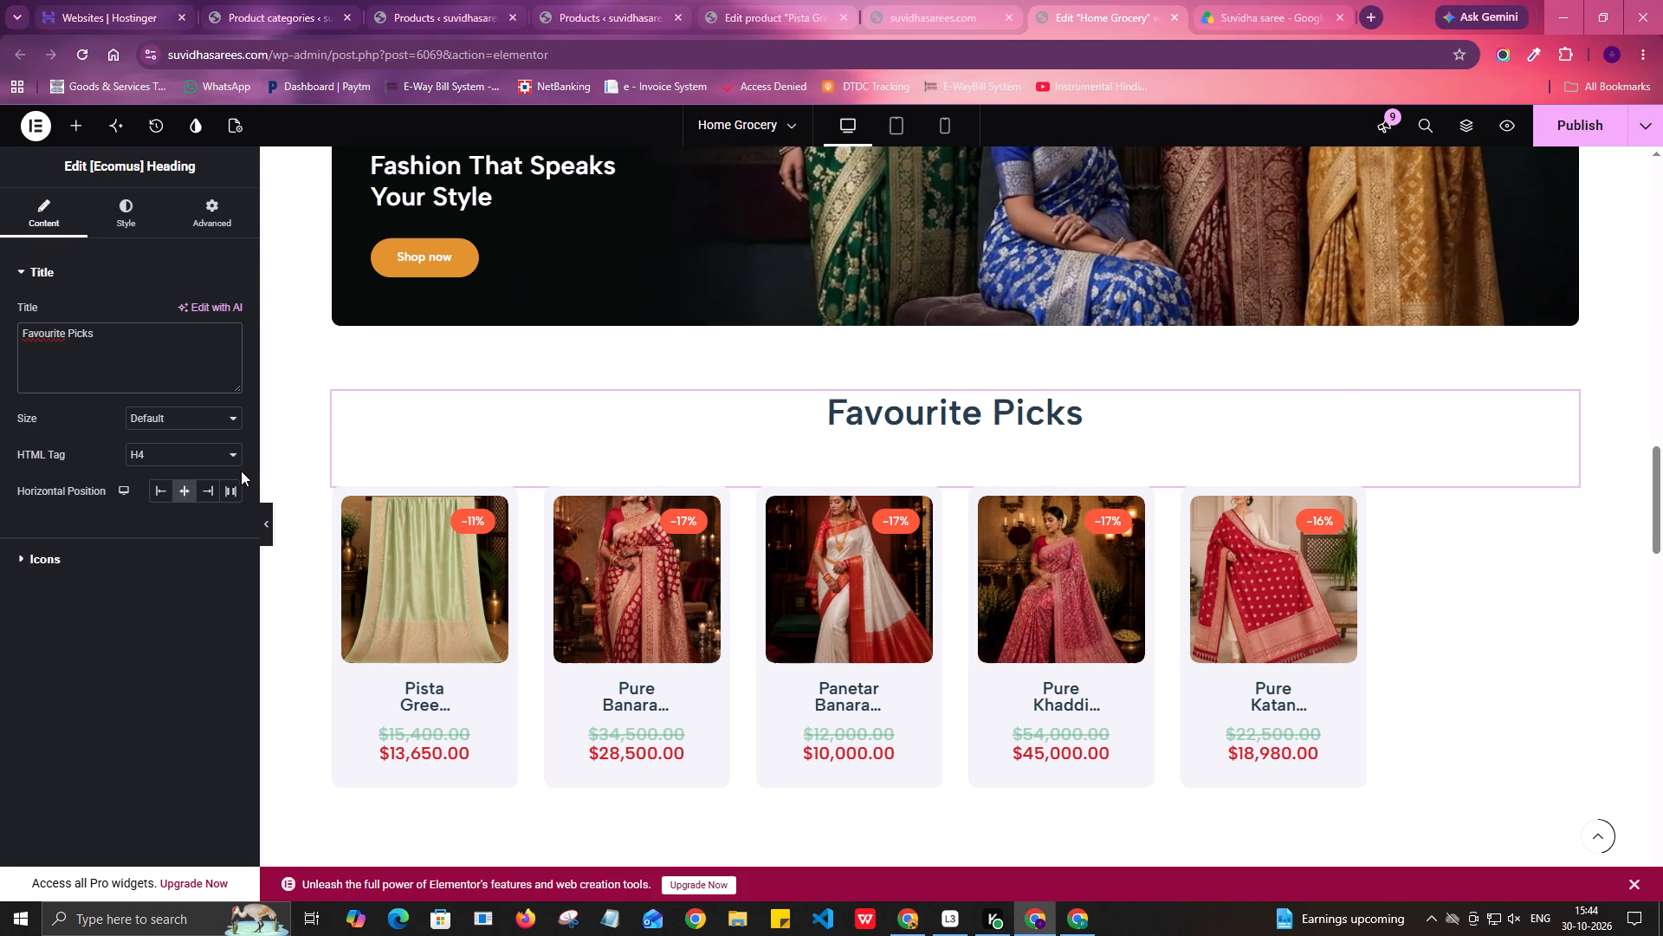
{"action": "double_click", "coordinate": [46, 335]}
{"action": "right_click", "coordinate": [46, 335]}
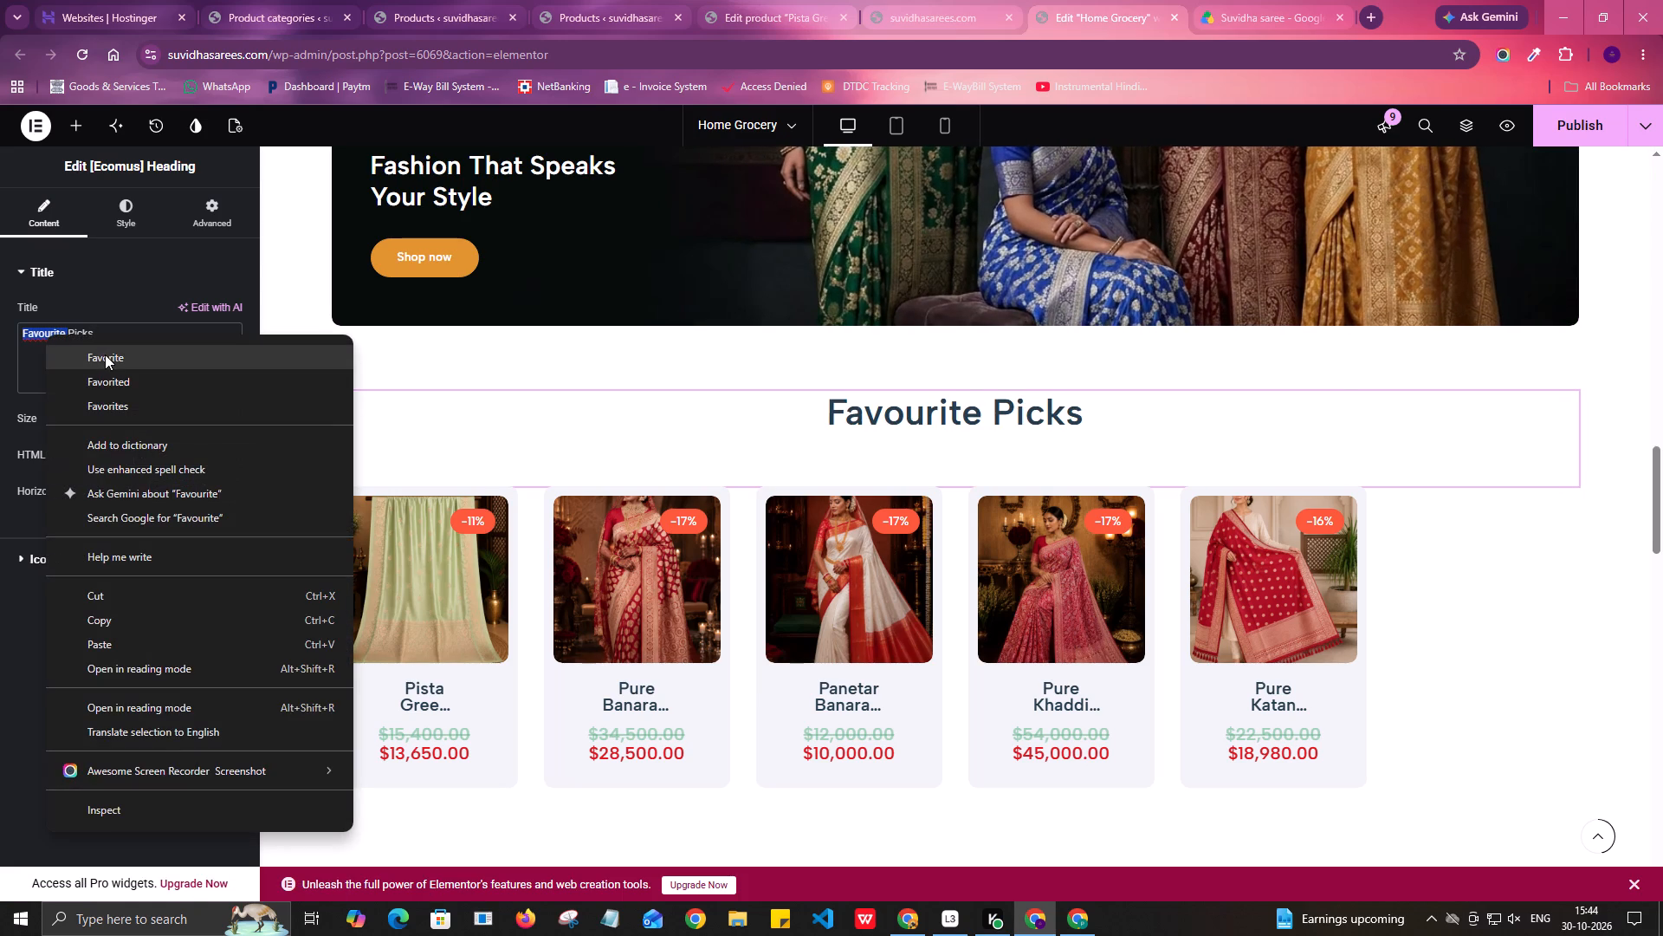
{"action": "left_click", "coordinate": [105, 354]}
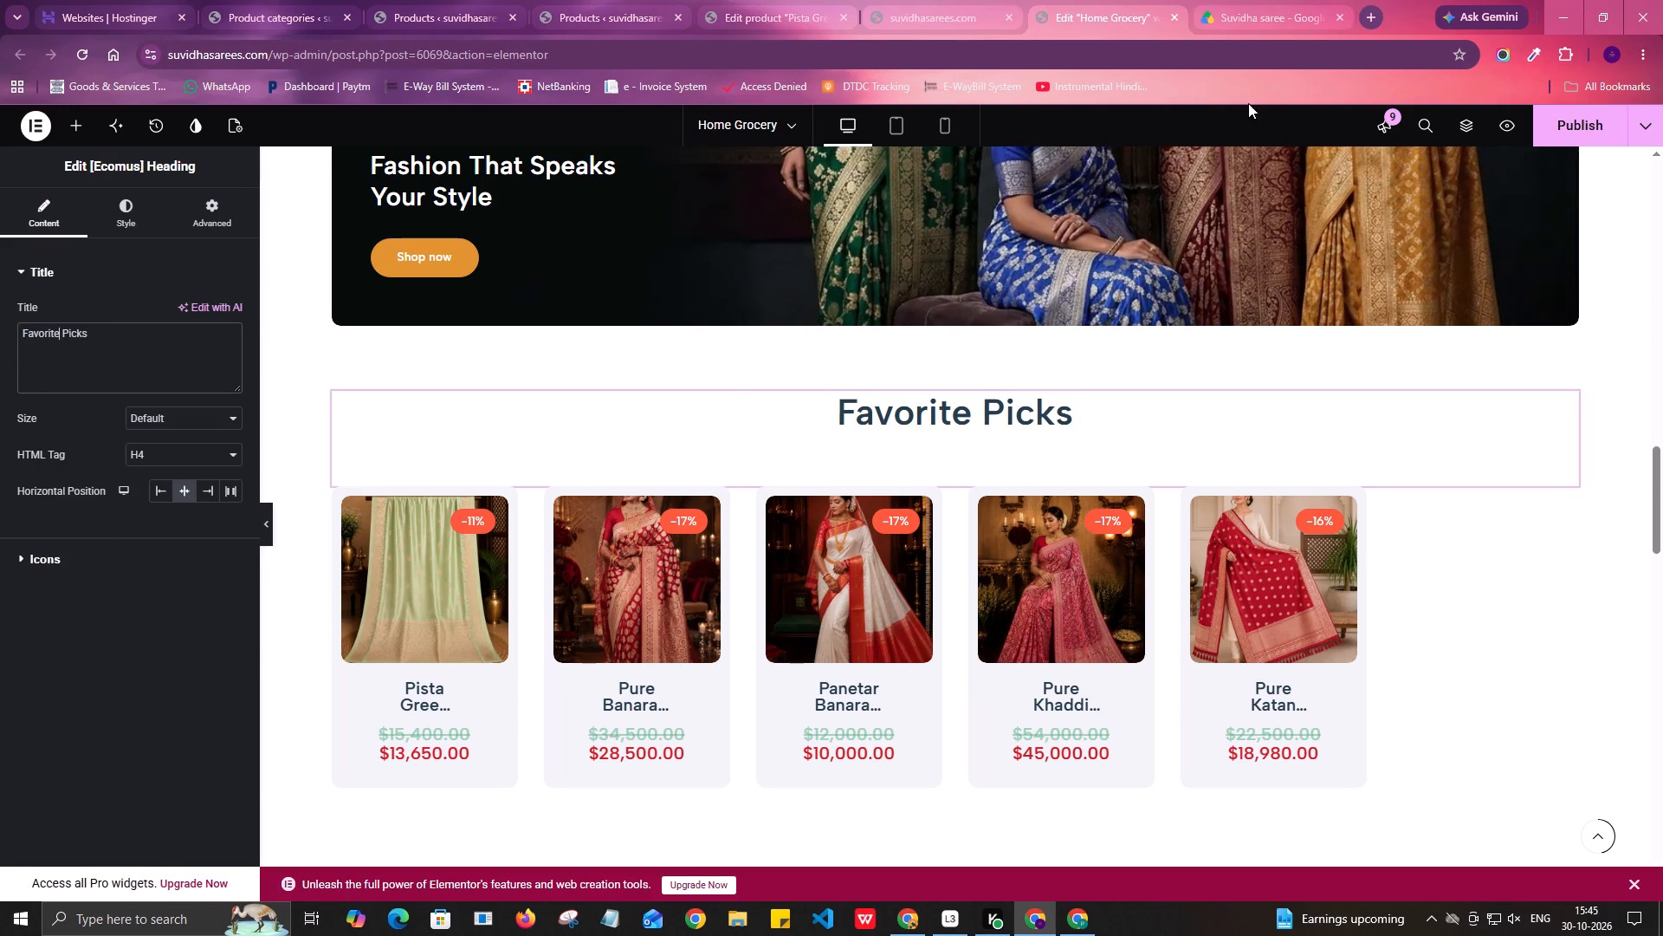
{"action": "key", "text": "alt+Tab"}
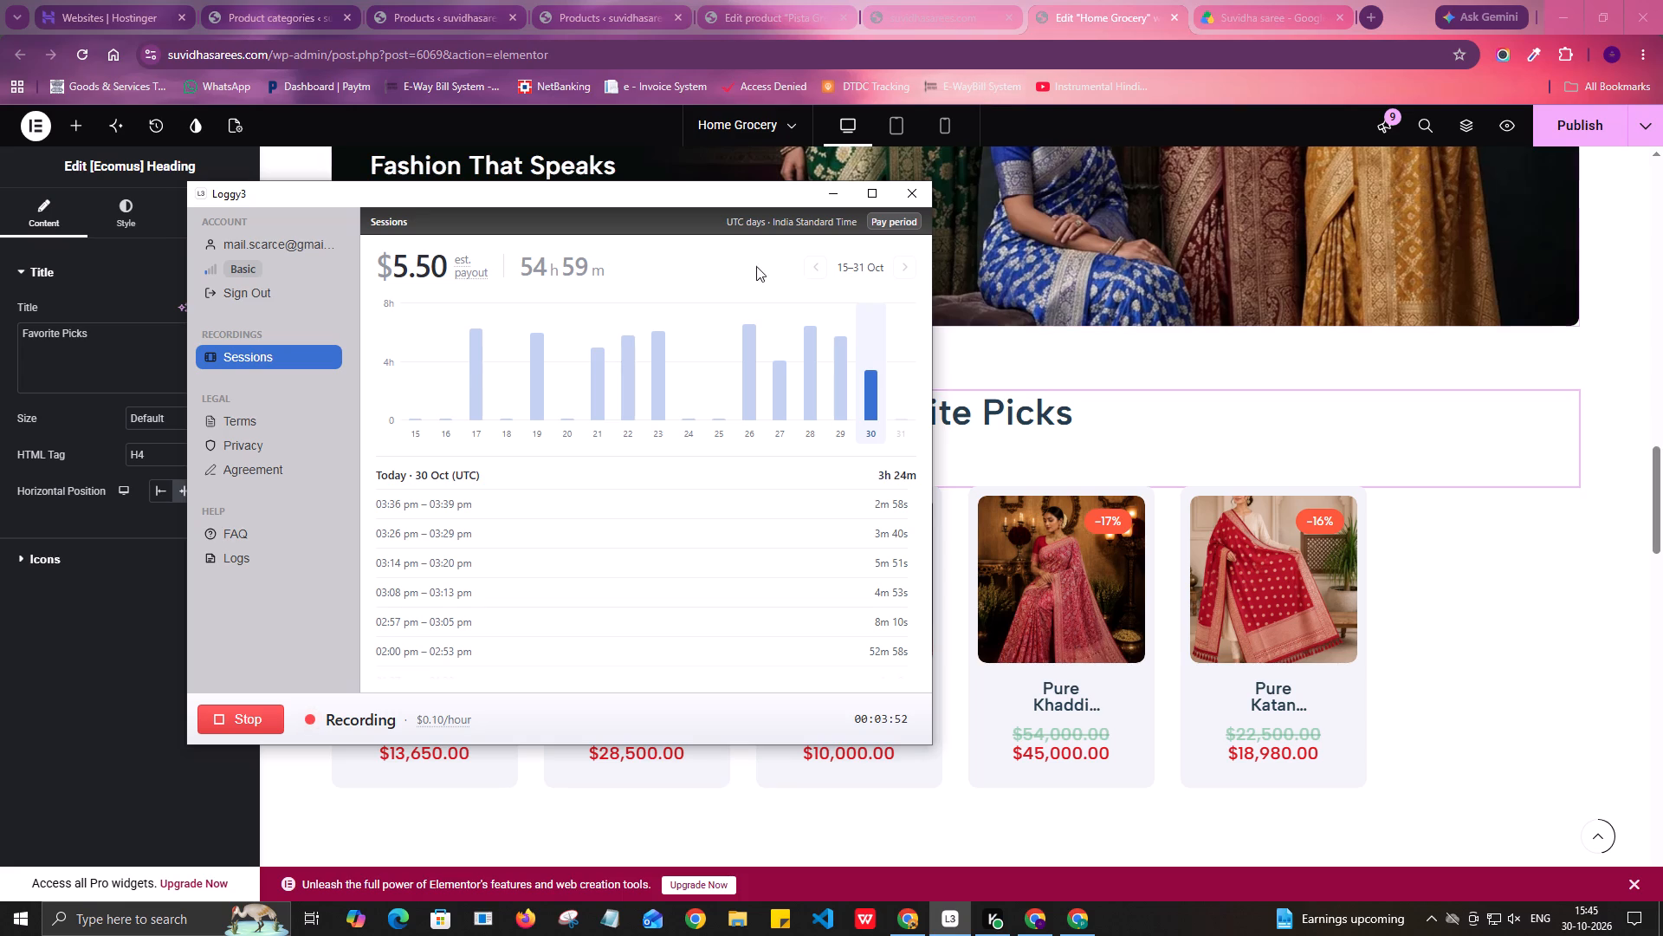
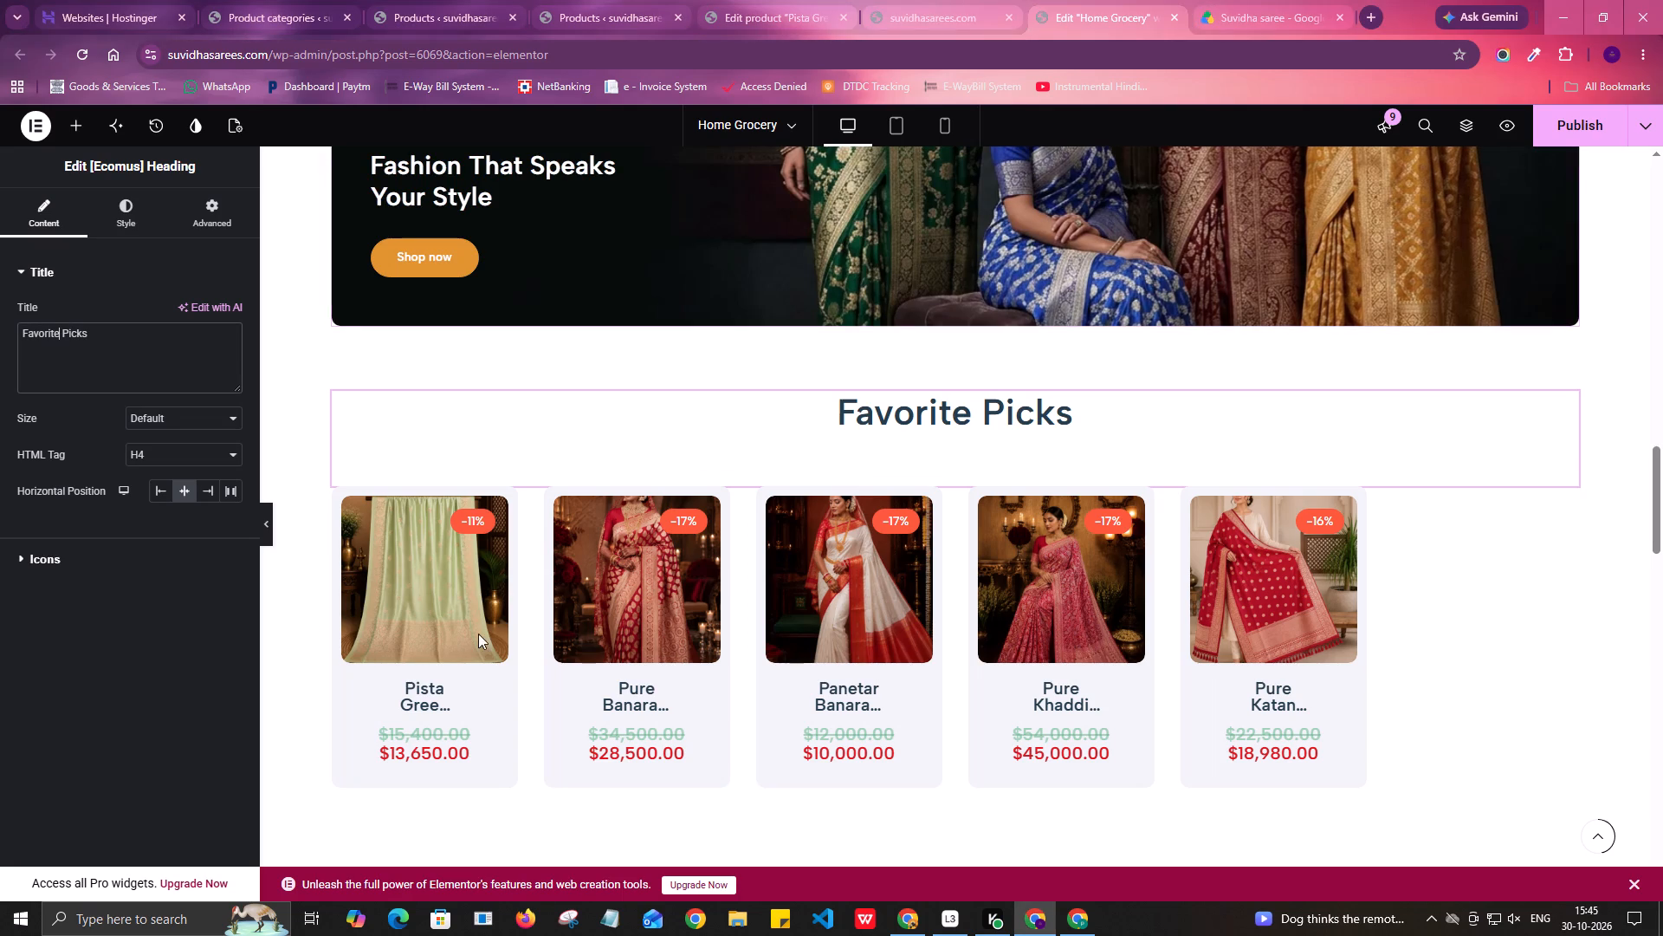
Correct the spelling of the section heading above the flash sale carousel to "Favourite Picks".
{"action": "left_click", "coordinate": [44, 334]}
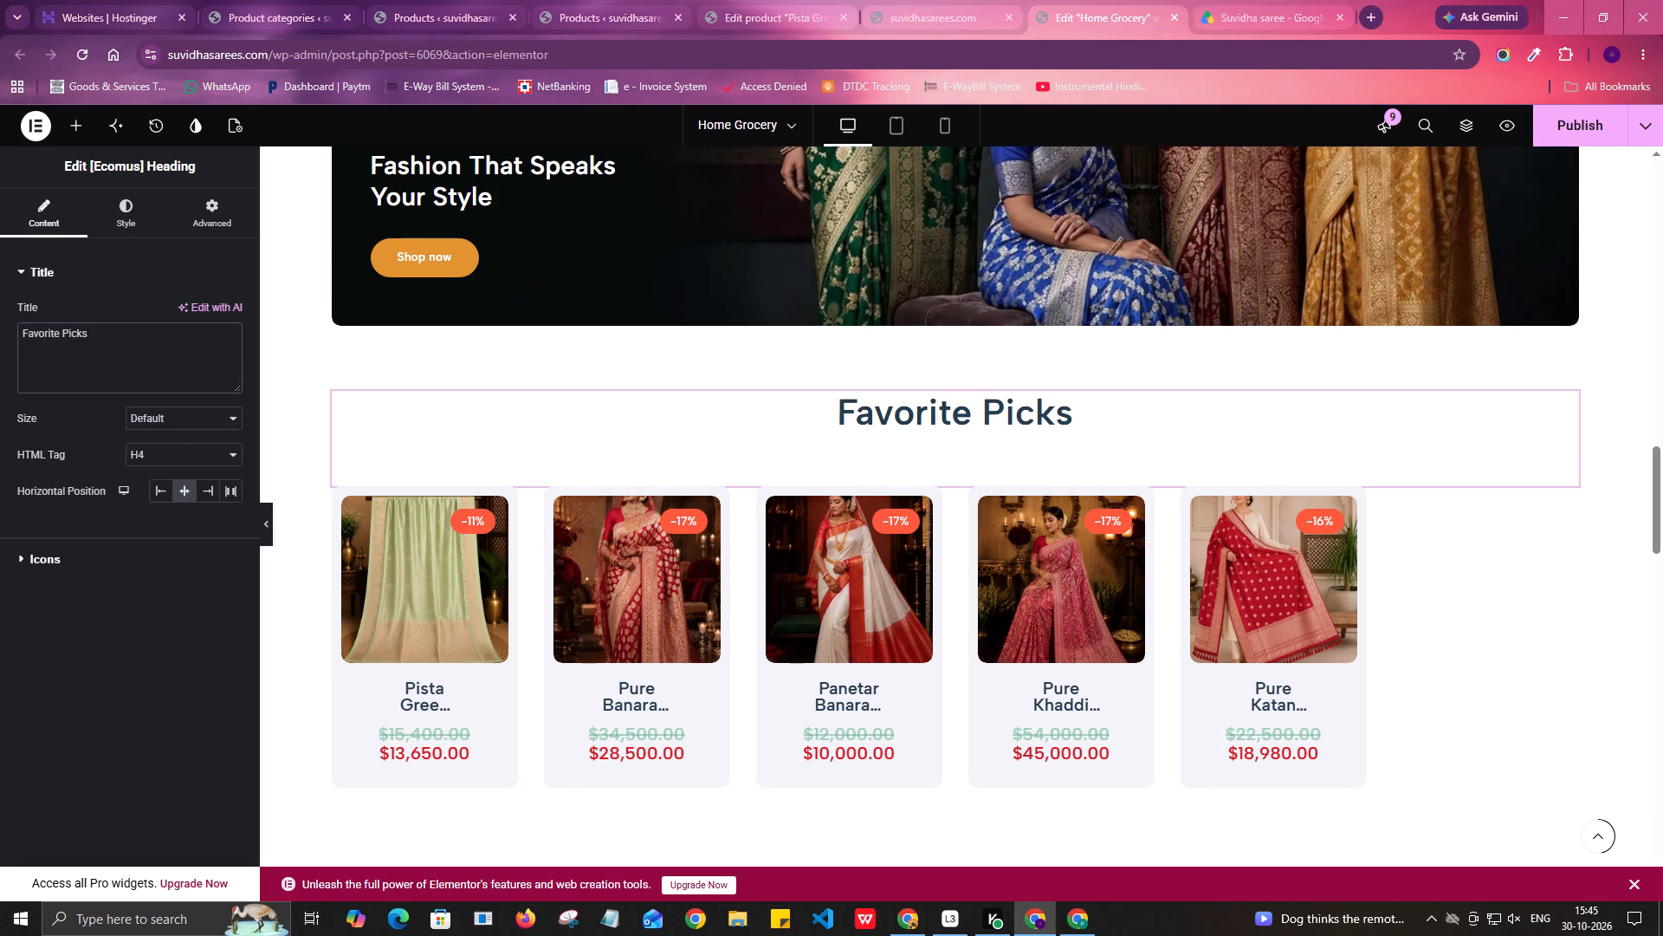
{"action": "key", "text": "u"}
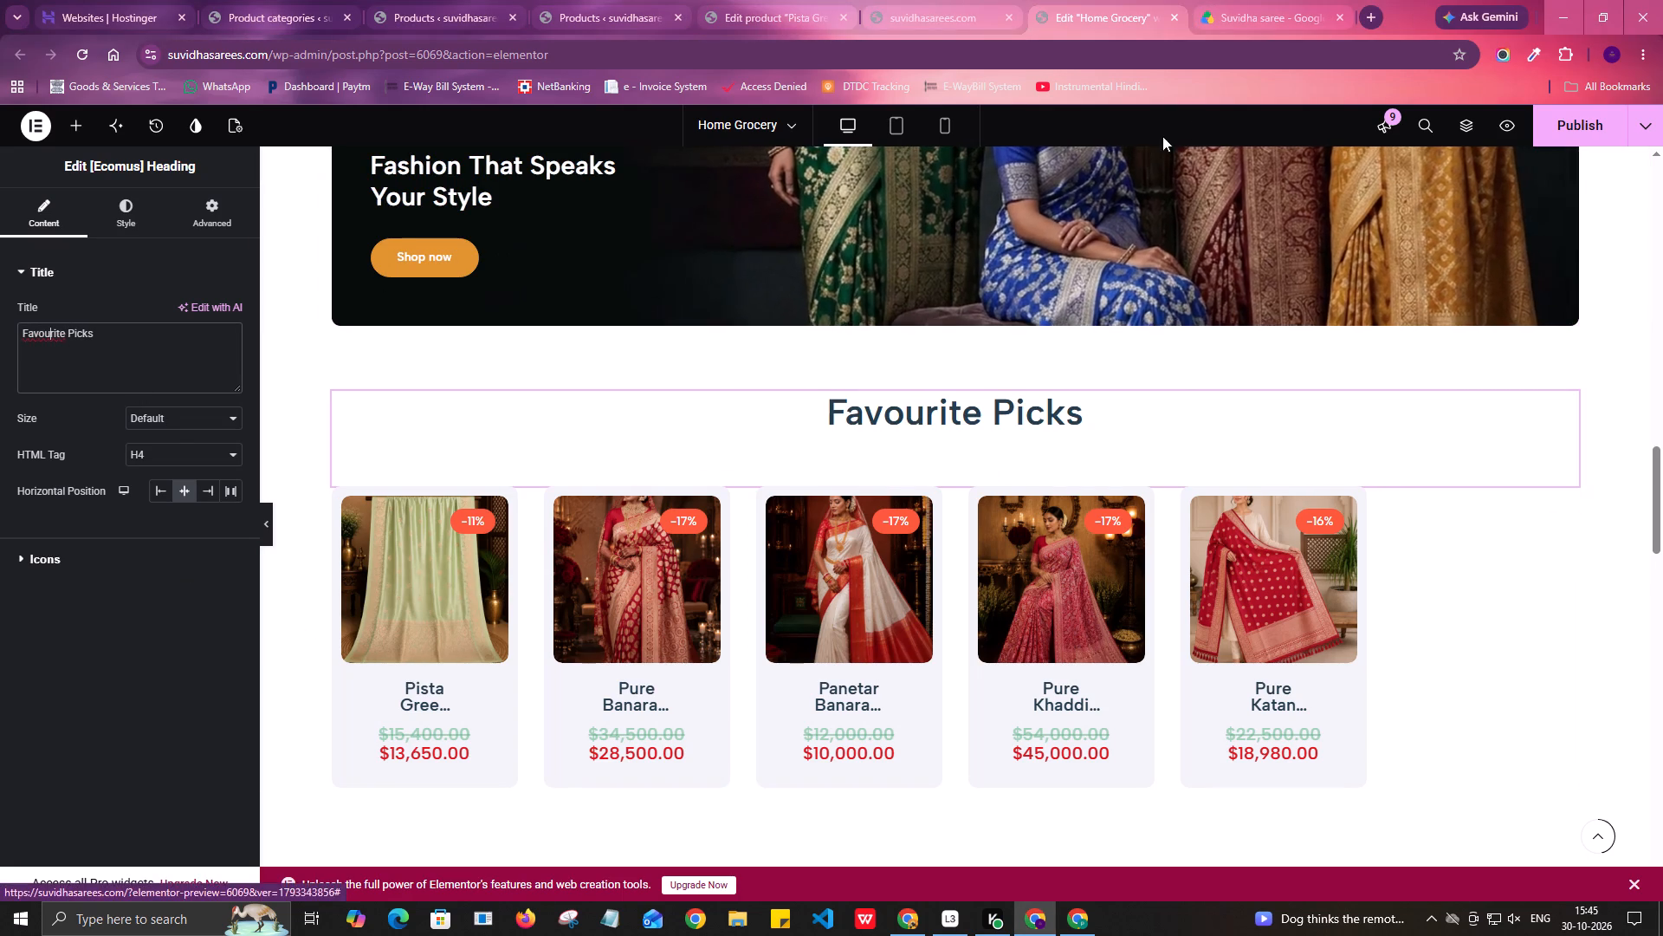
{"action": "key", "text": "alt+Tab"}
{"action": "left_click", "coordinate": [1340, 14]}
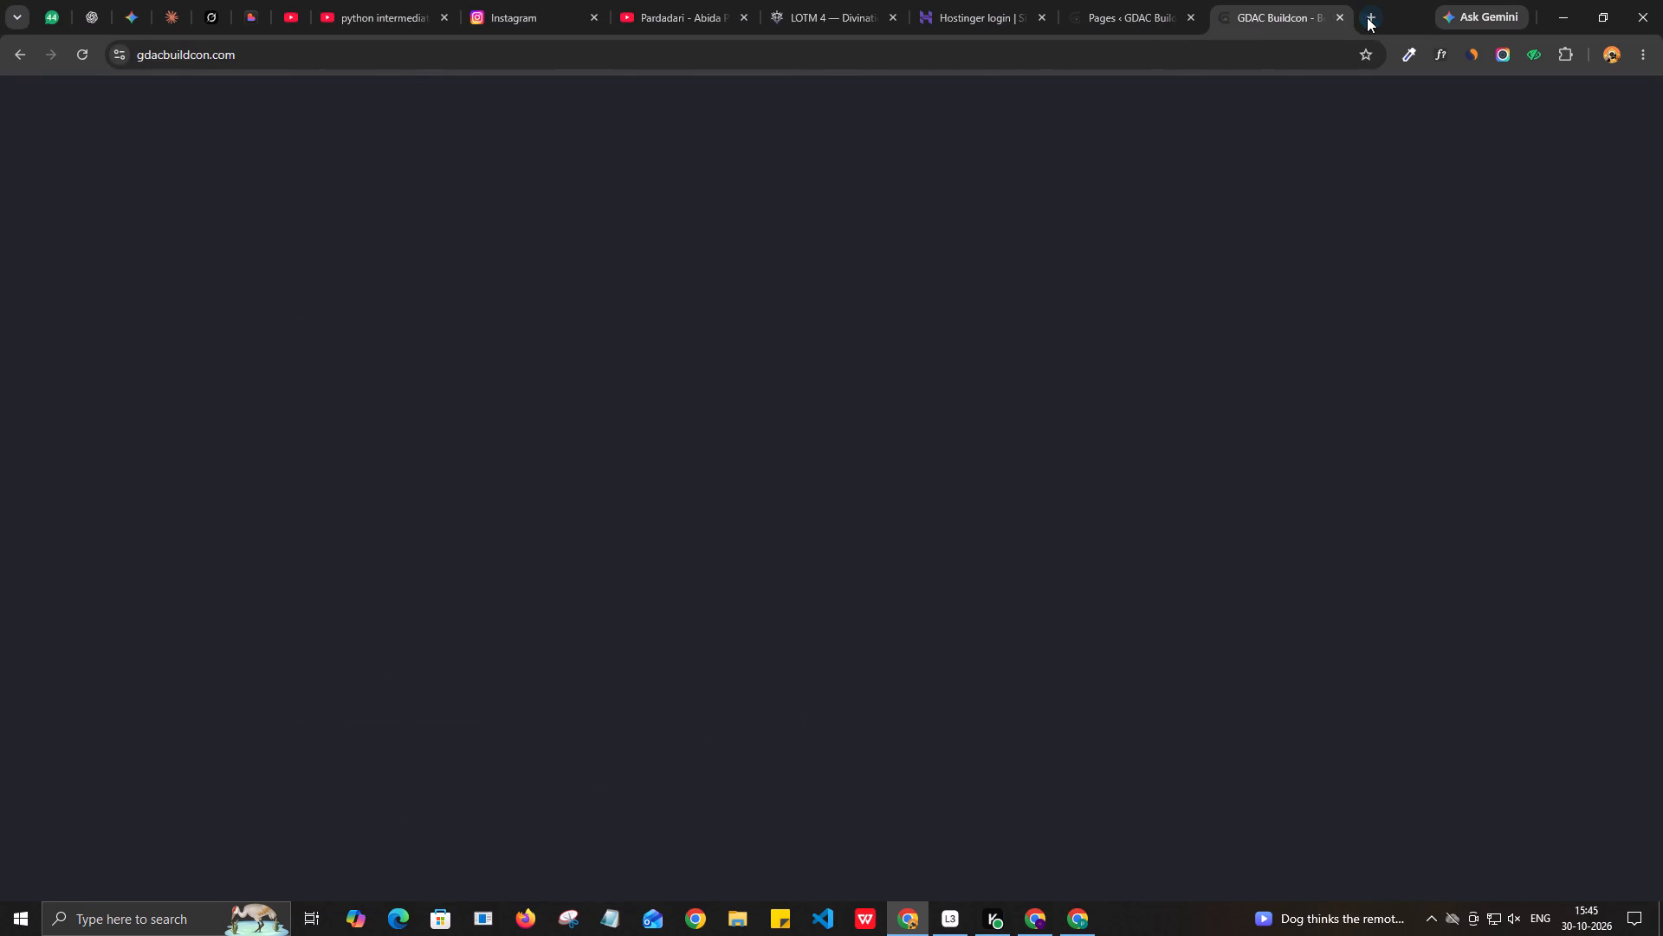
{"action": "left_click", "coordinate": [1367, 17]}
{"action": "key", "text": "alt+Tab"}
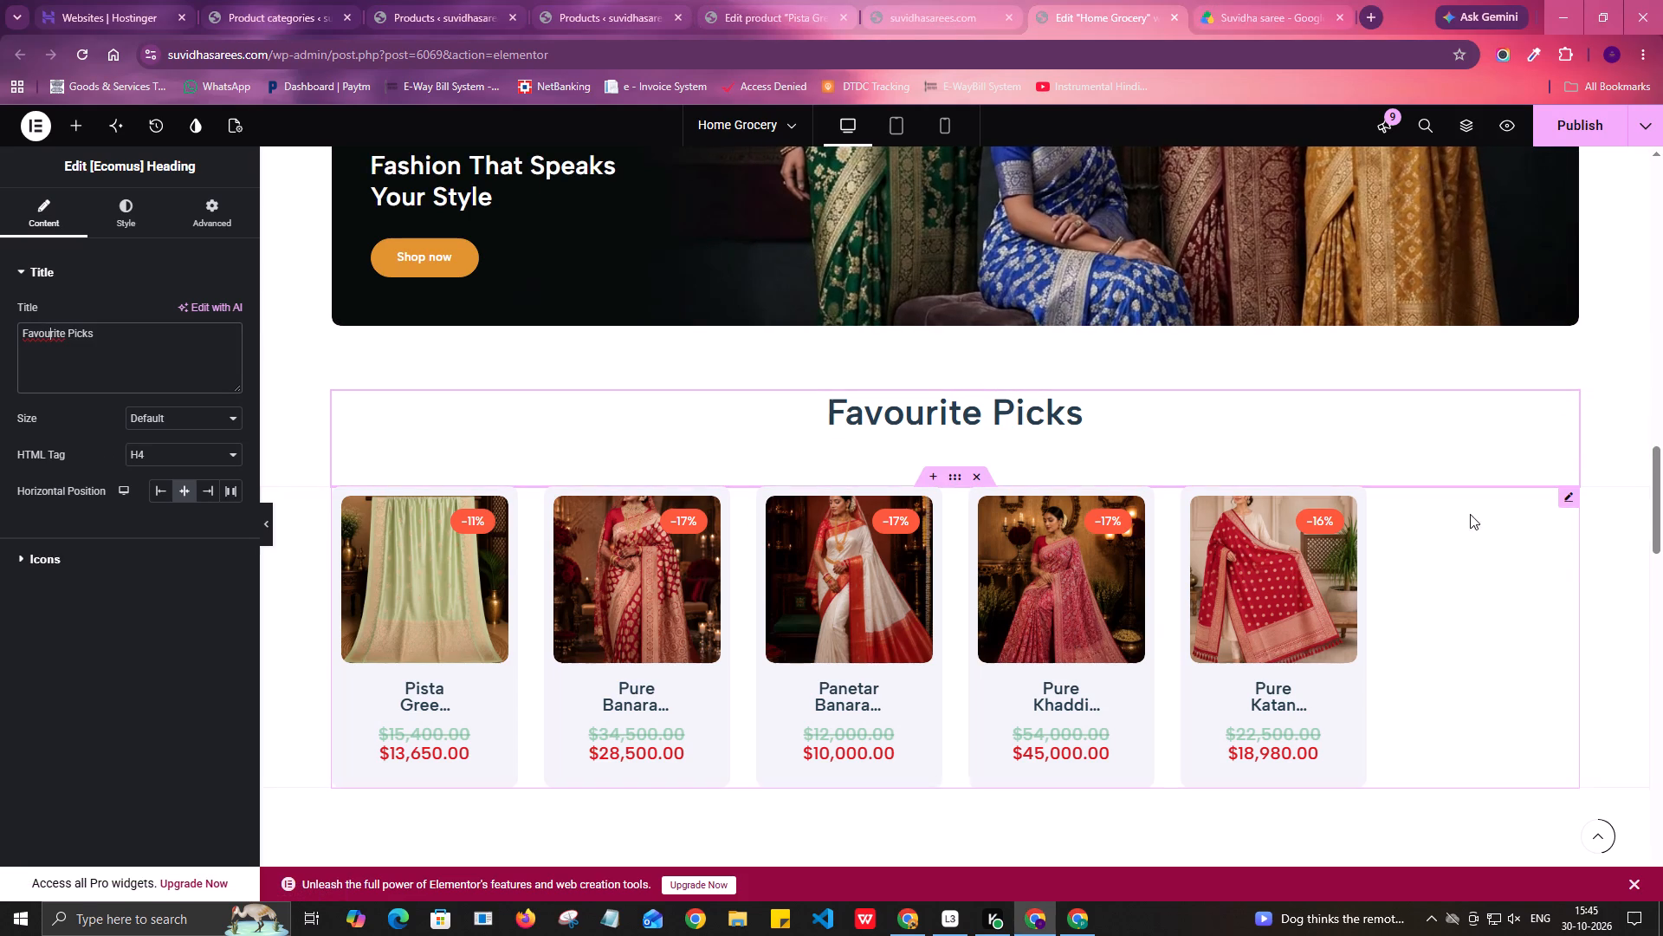
Set the title of the Flash Sale Carousel below the heading to "Favourite Picks".
{"action": "left_click", "coordinate": [1568, 497]}
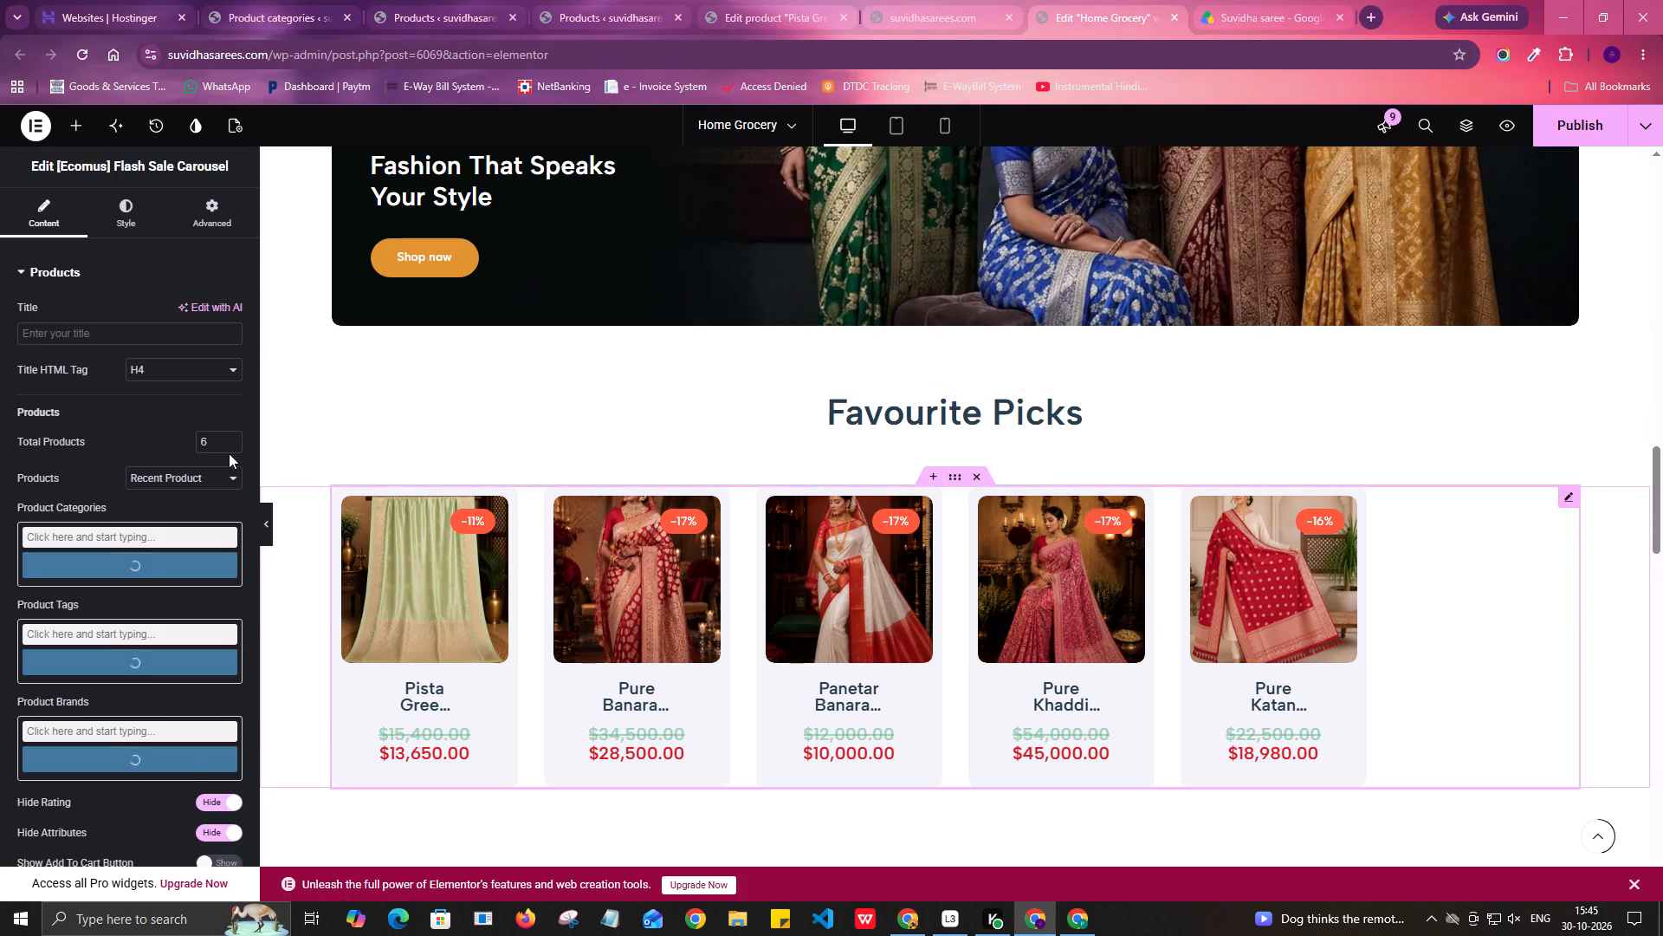
{"action": "left_click", "coordinate": [137, 328]}
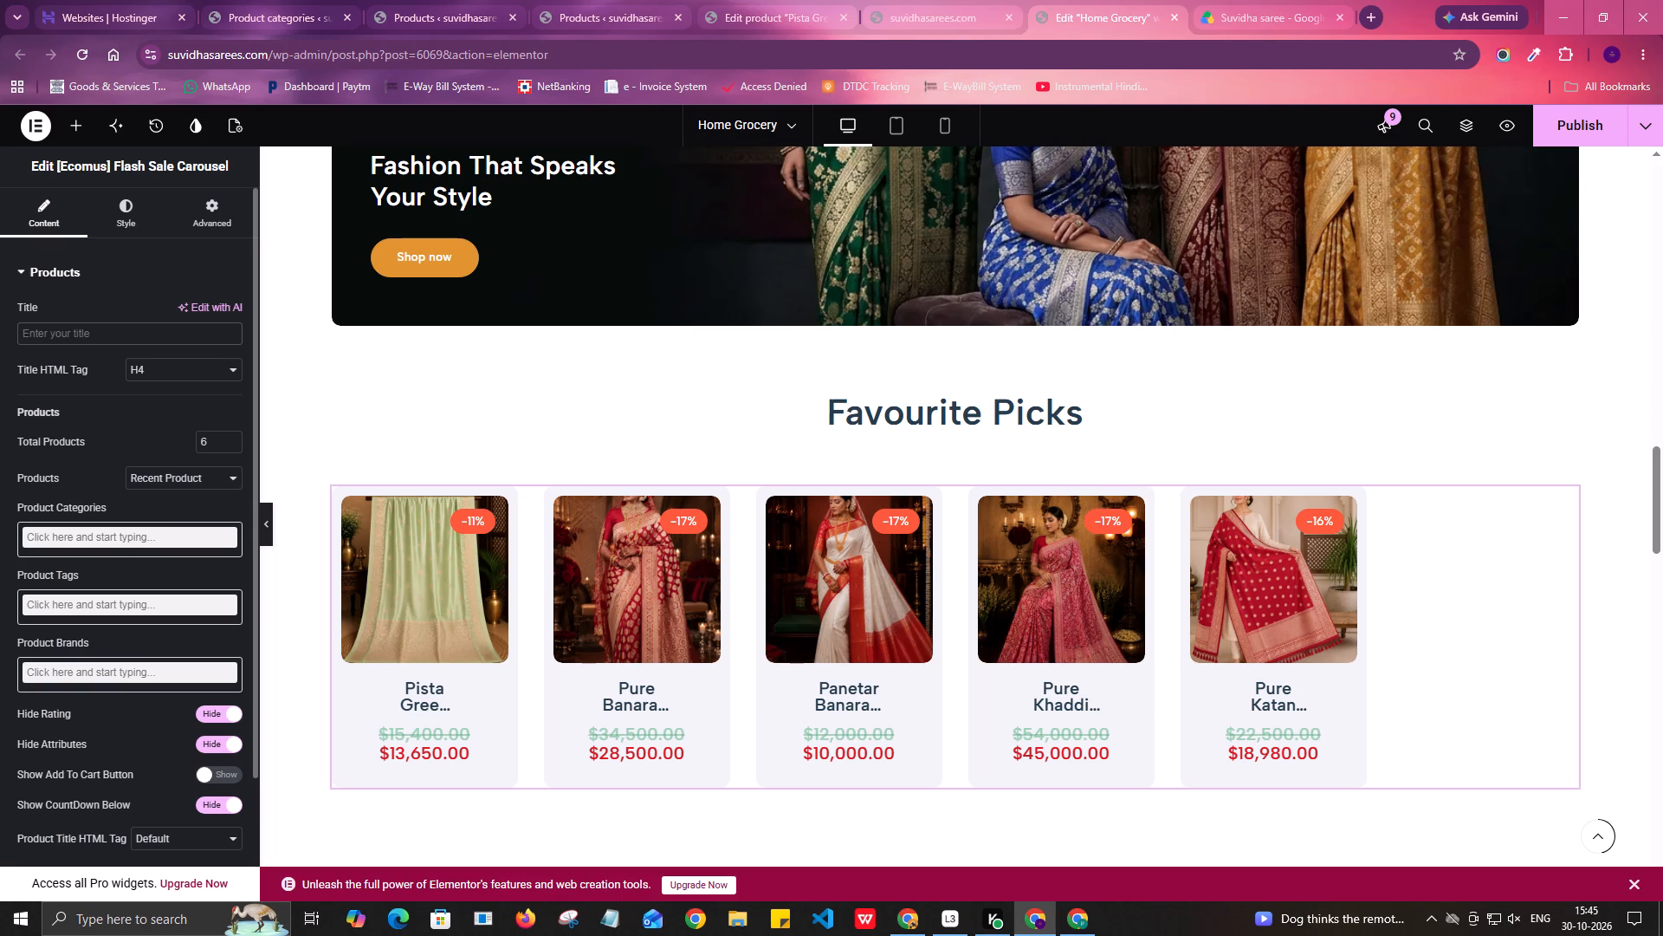
{"action": "type", "text": "Fa"}
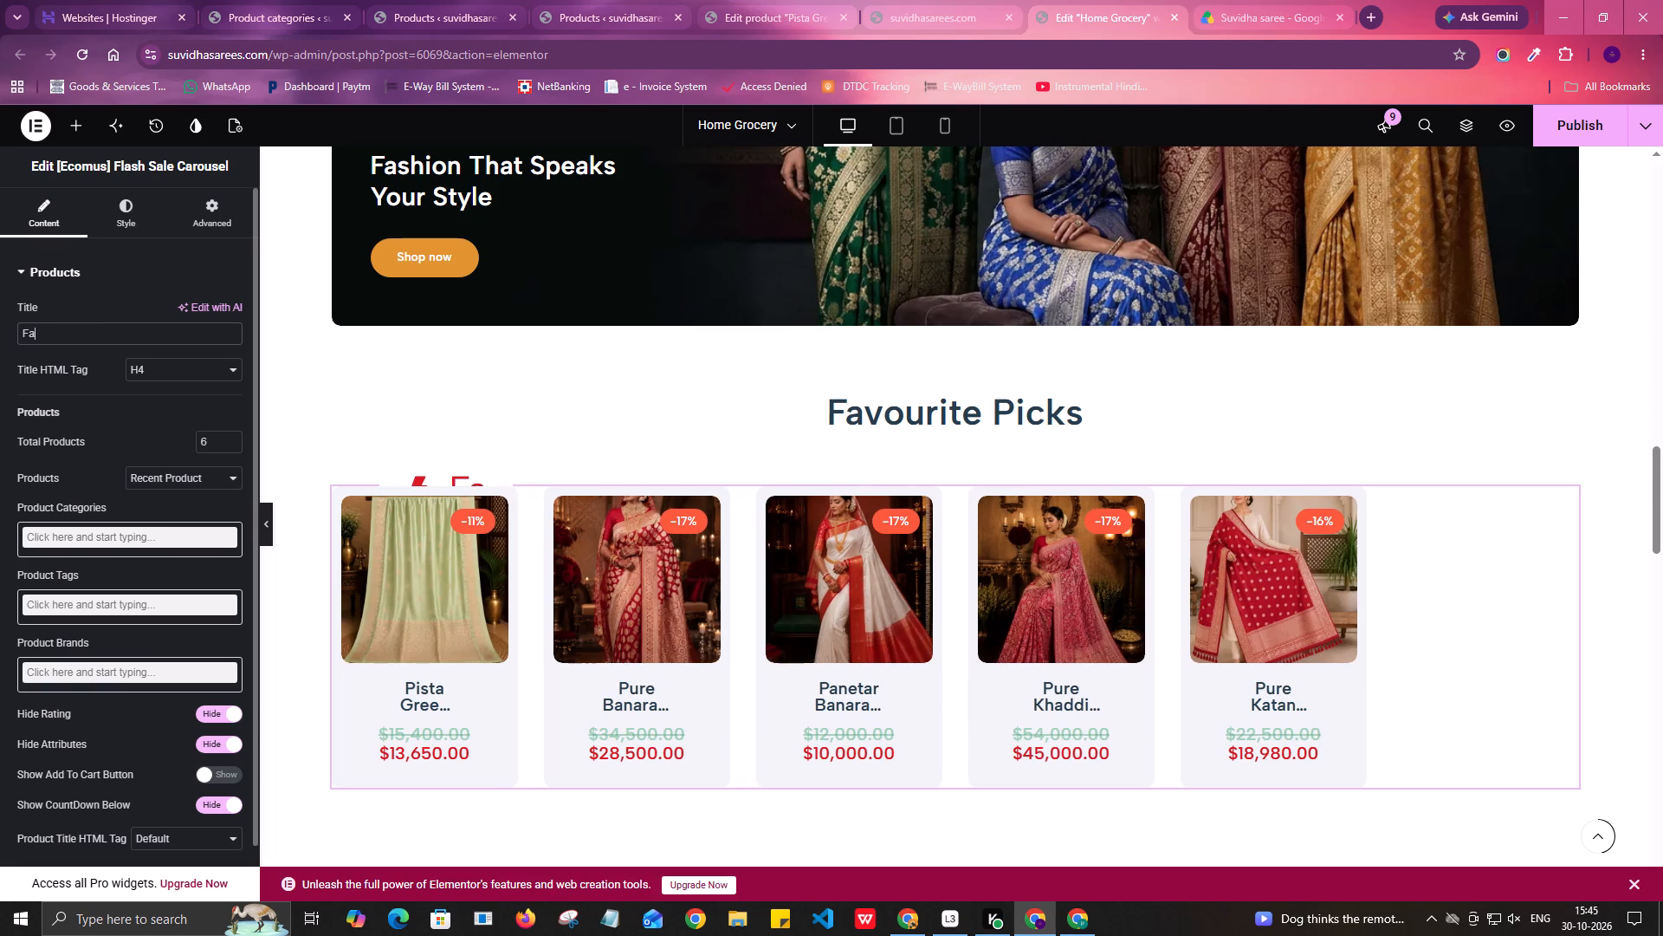
{"action": "type", "text": "vourite Picks"}
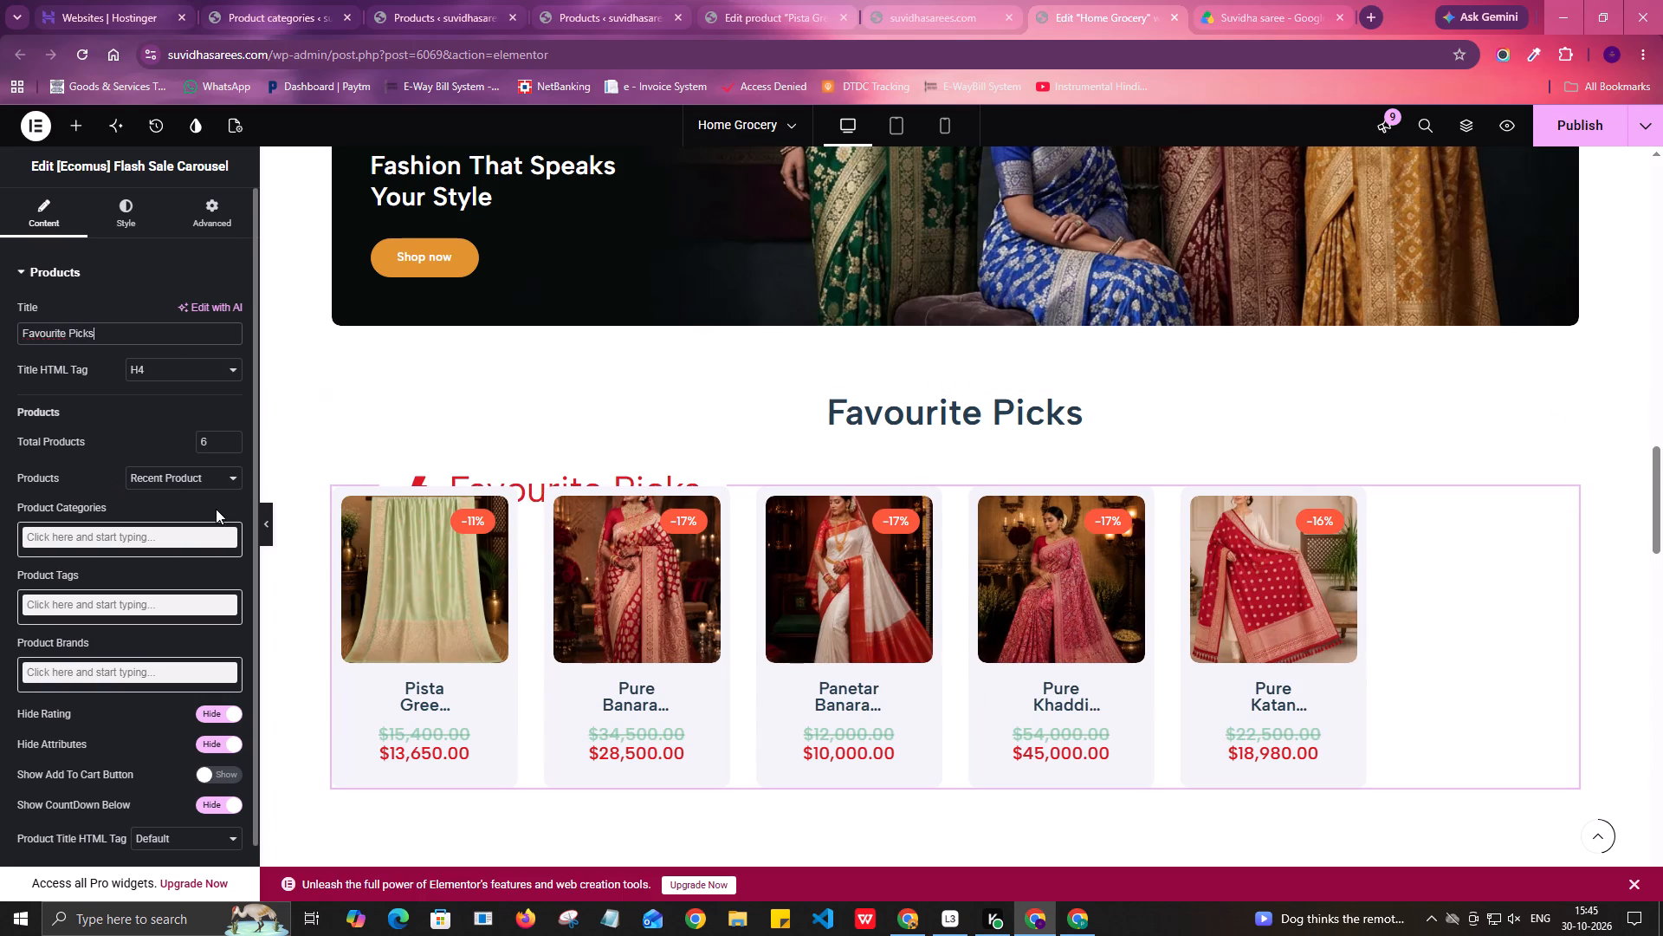
Clear the linked content padding of the Flash Sale Carousel on all four sides.
{"action": "scroll", "coordinate": [133, 583], "scroll_direction": "down", "scroll_amount": 1}
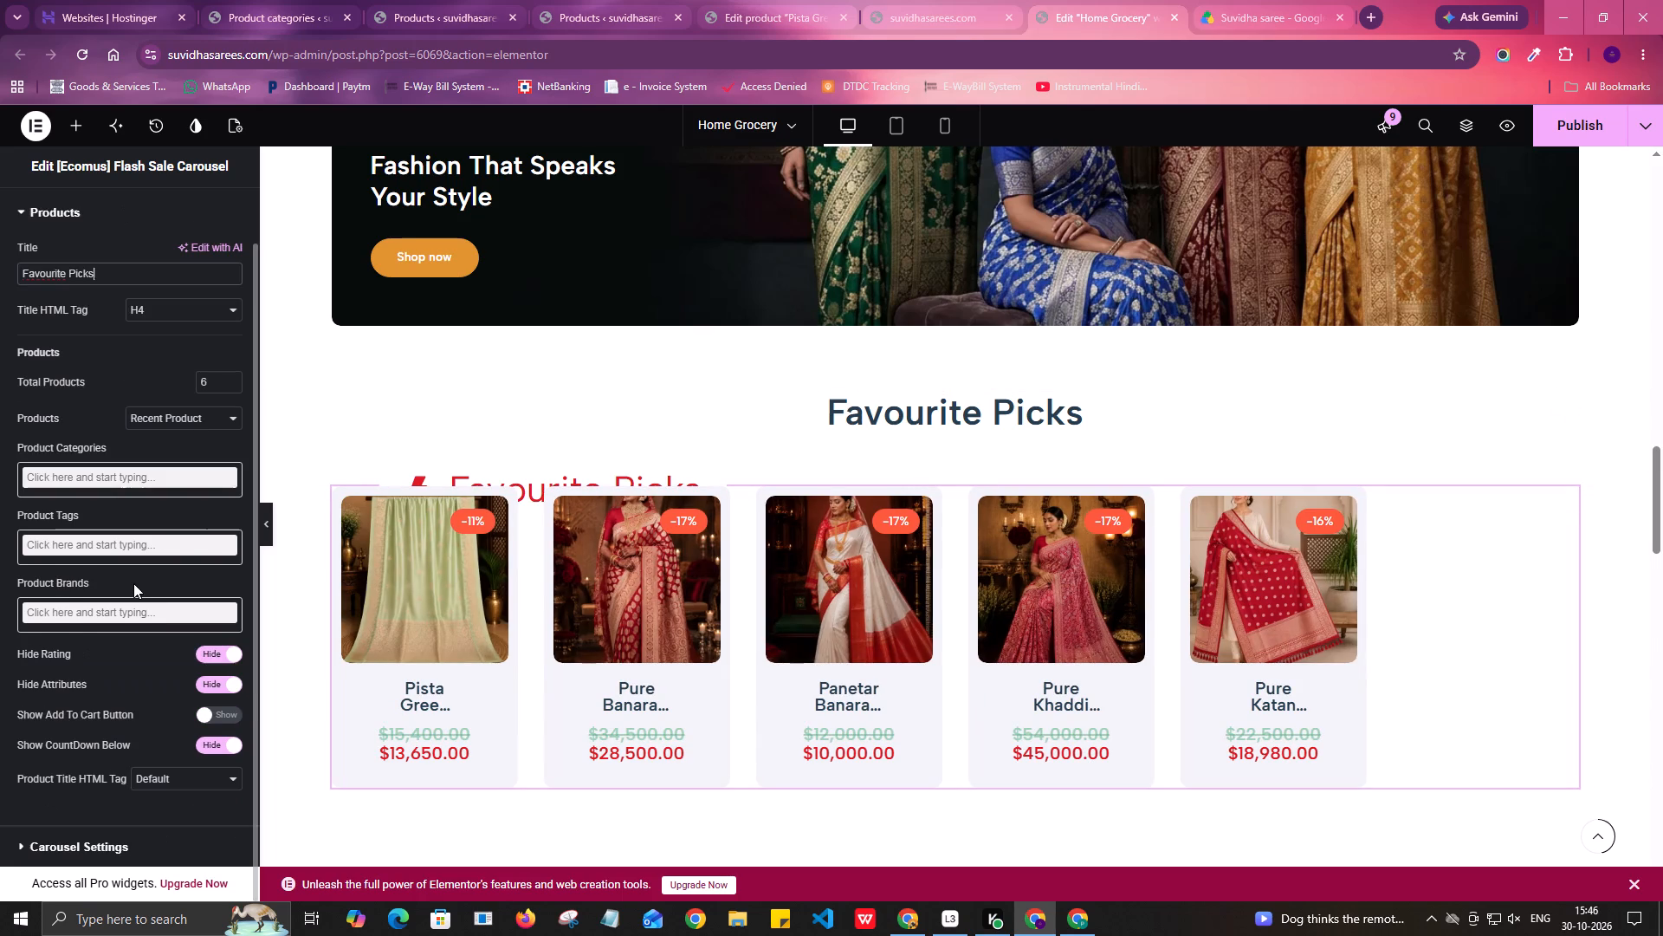
{"action": "scroll", "coordinate": [133, 583], "scroll_direction": "down", "scroll_amount": 1}
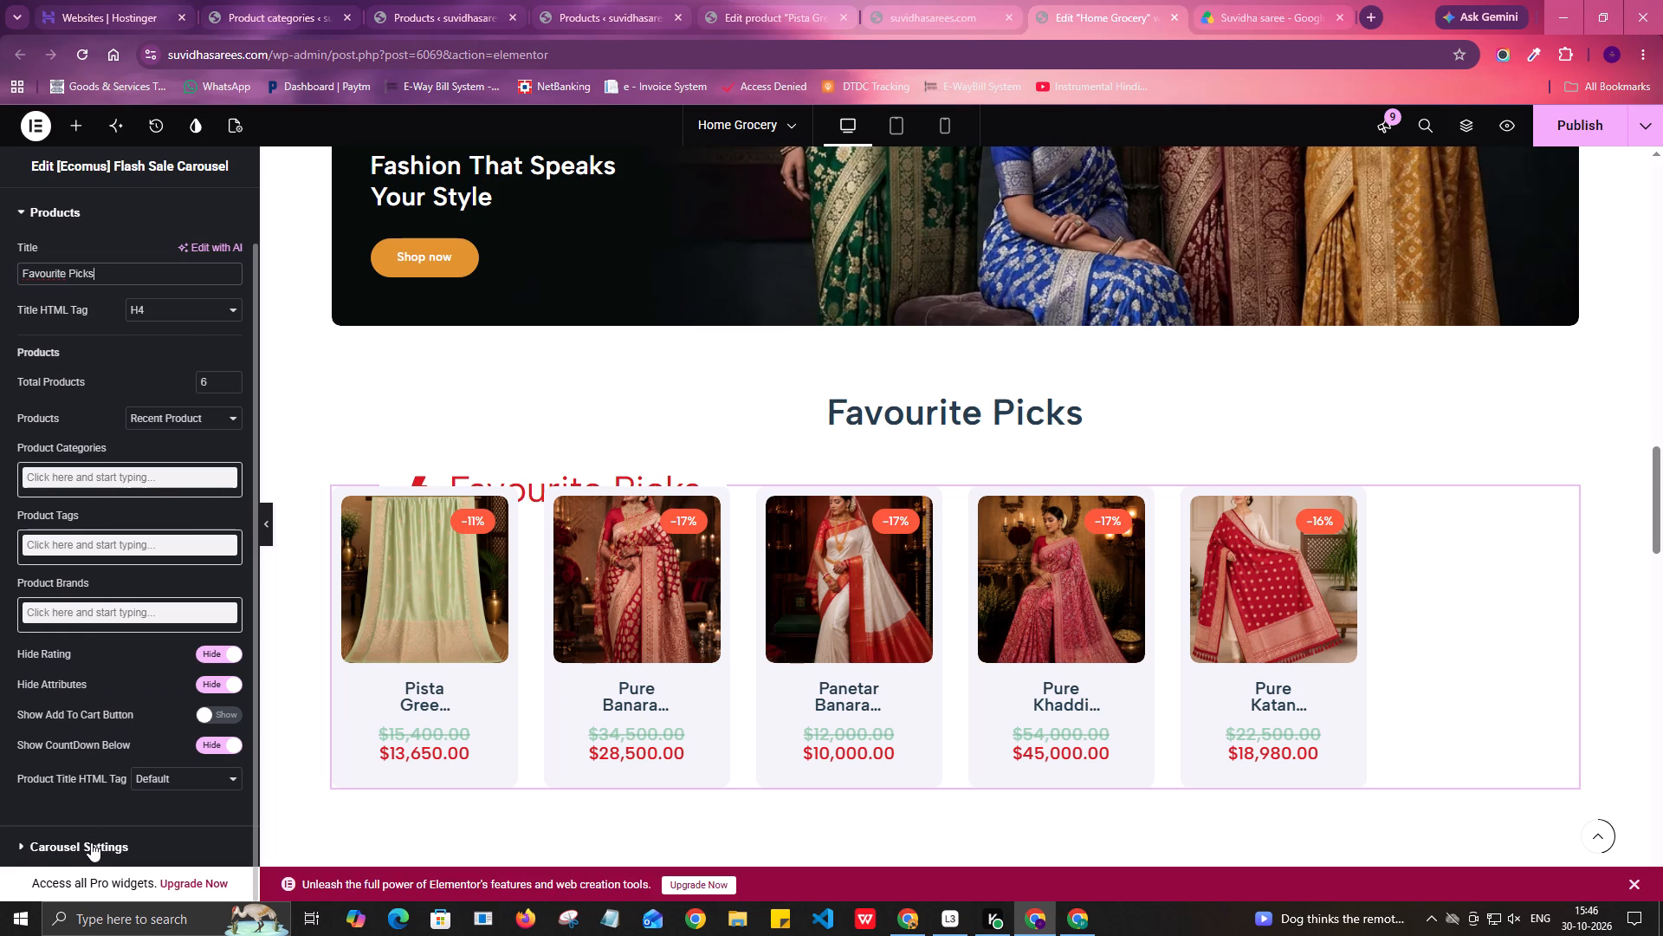
{"action": "left_click", "coordinate": [91, 842]}
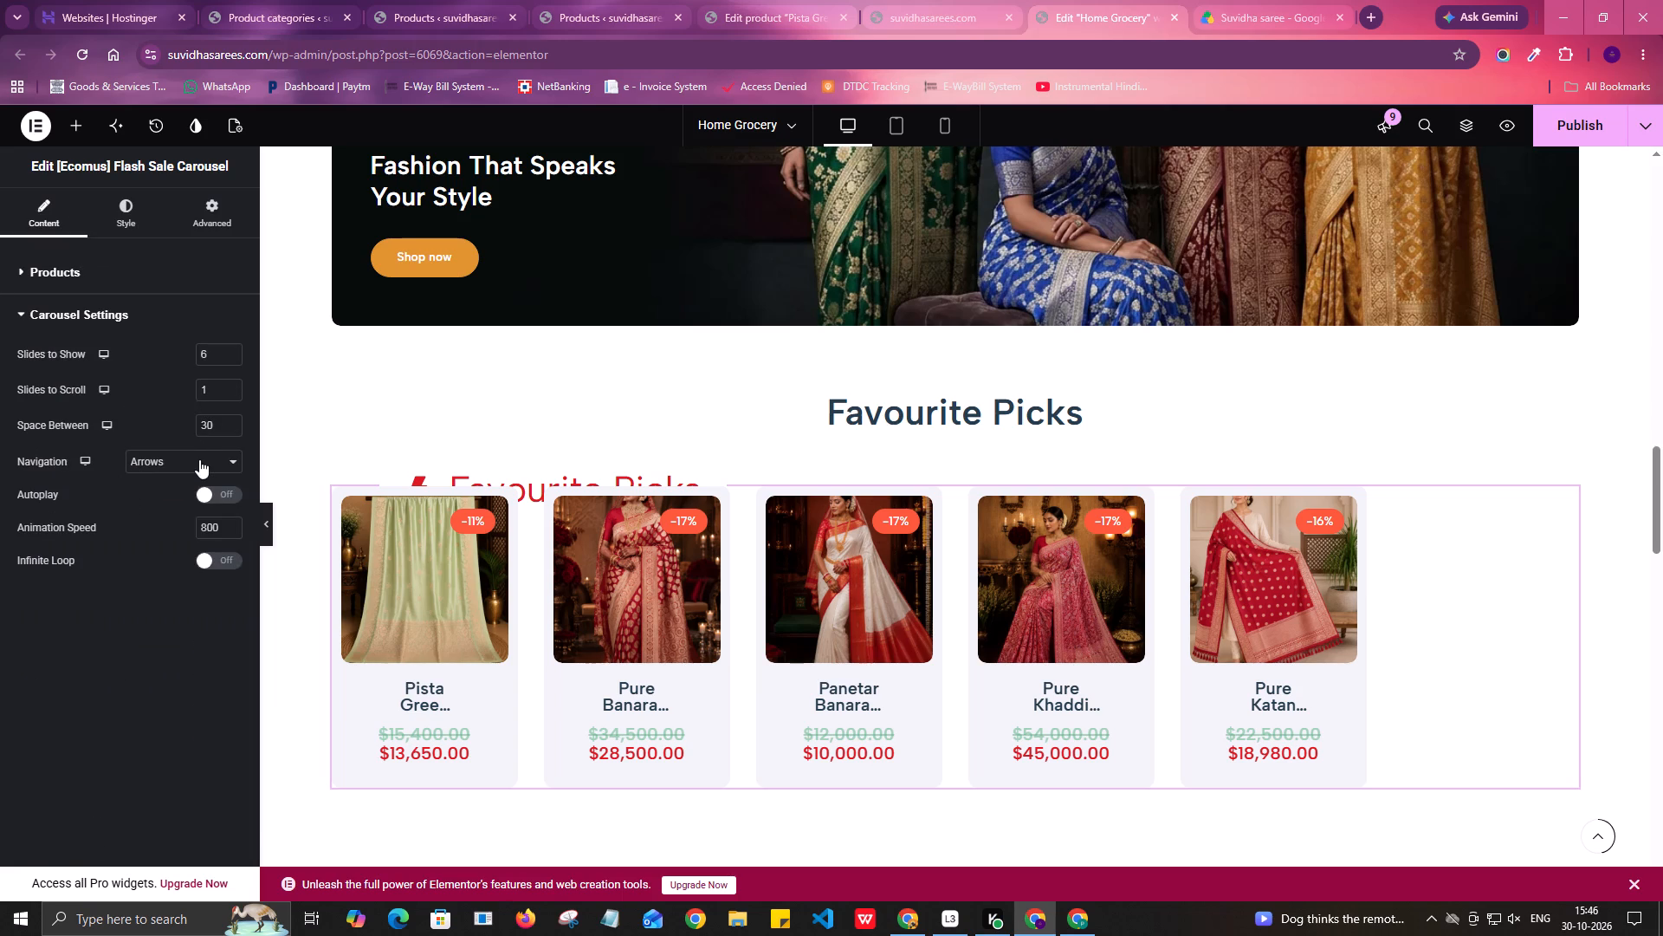
{"action": "left_click", "coordinate": [123, 224]}
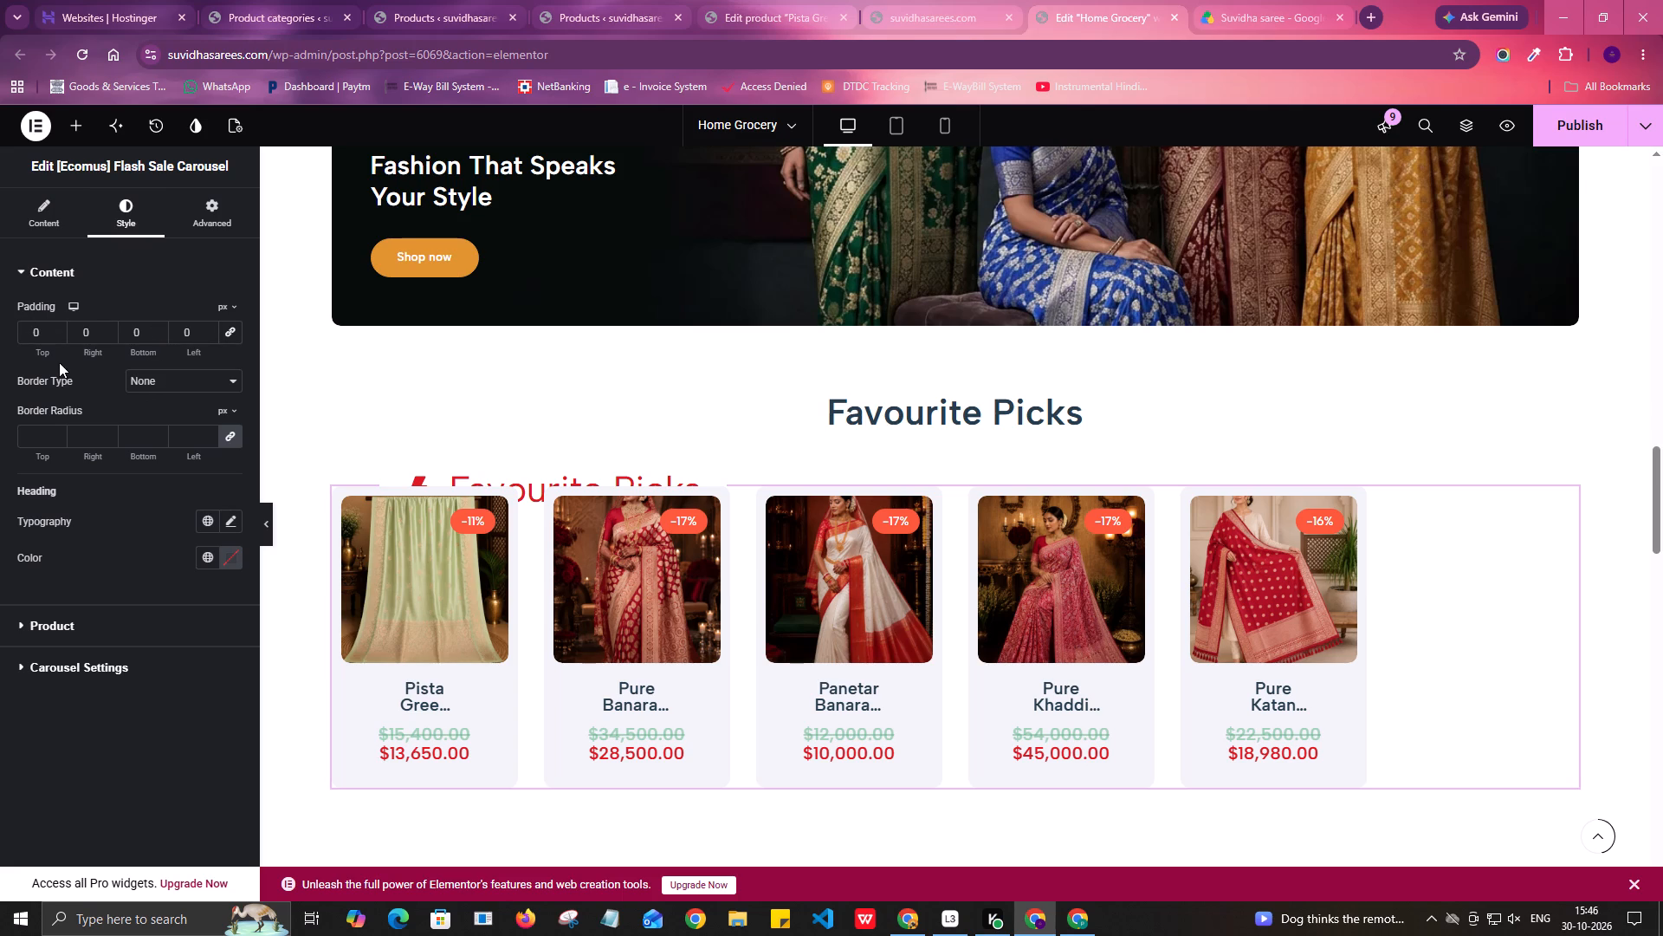
{"action": "left_click", "coordinate": [237, 333]}
{"action": "left_click_drag", "start_coordinate": [195, 335], "coordinate": [160, 347]}
{"action": "key", "text": "BackSpace"}
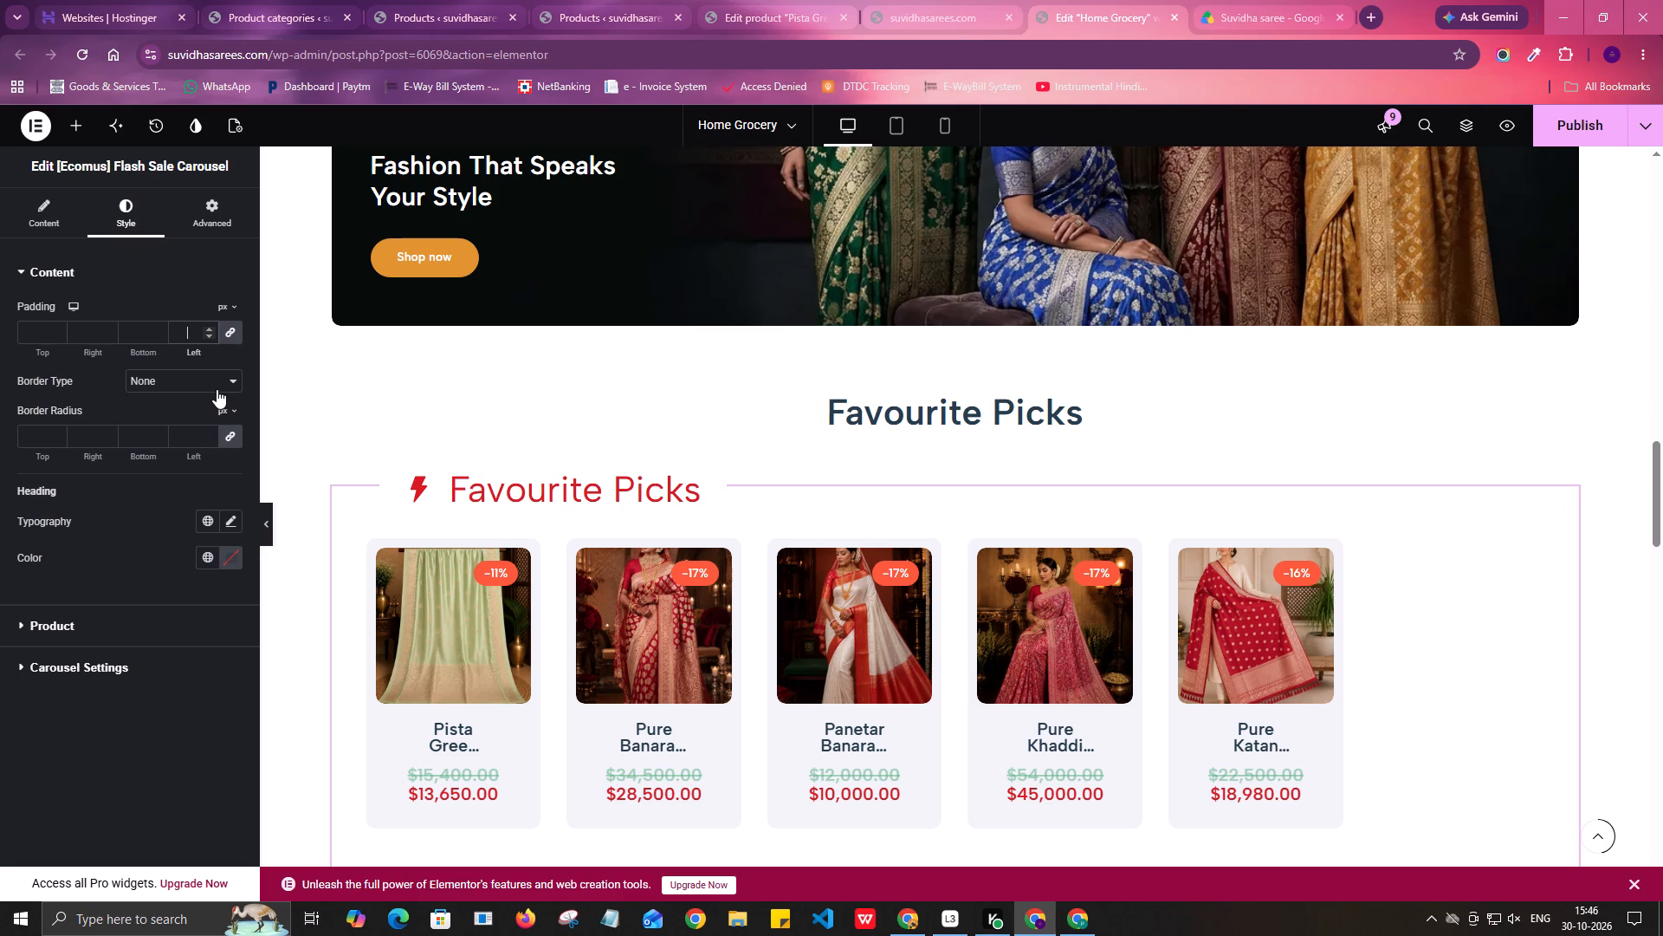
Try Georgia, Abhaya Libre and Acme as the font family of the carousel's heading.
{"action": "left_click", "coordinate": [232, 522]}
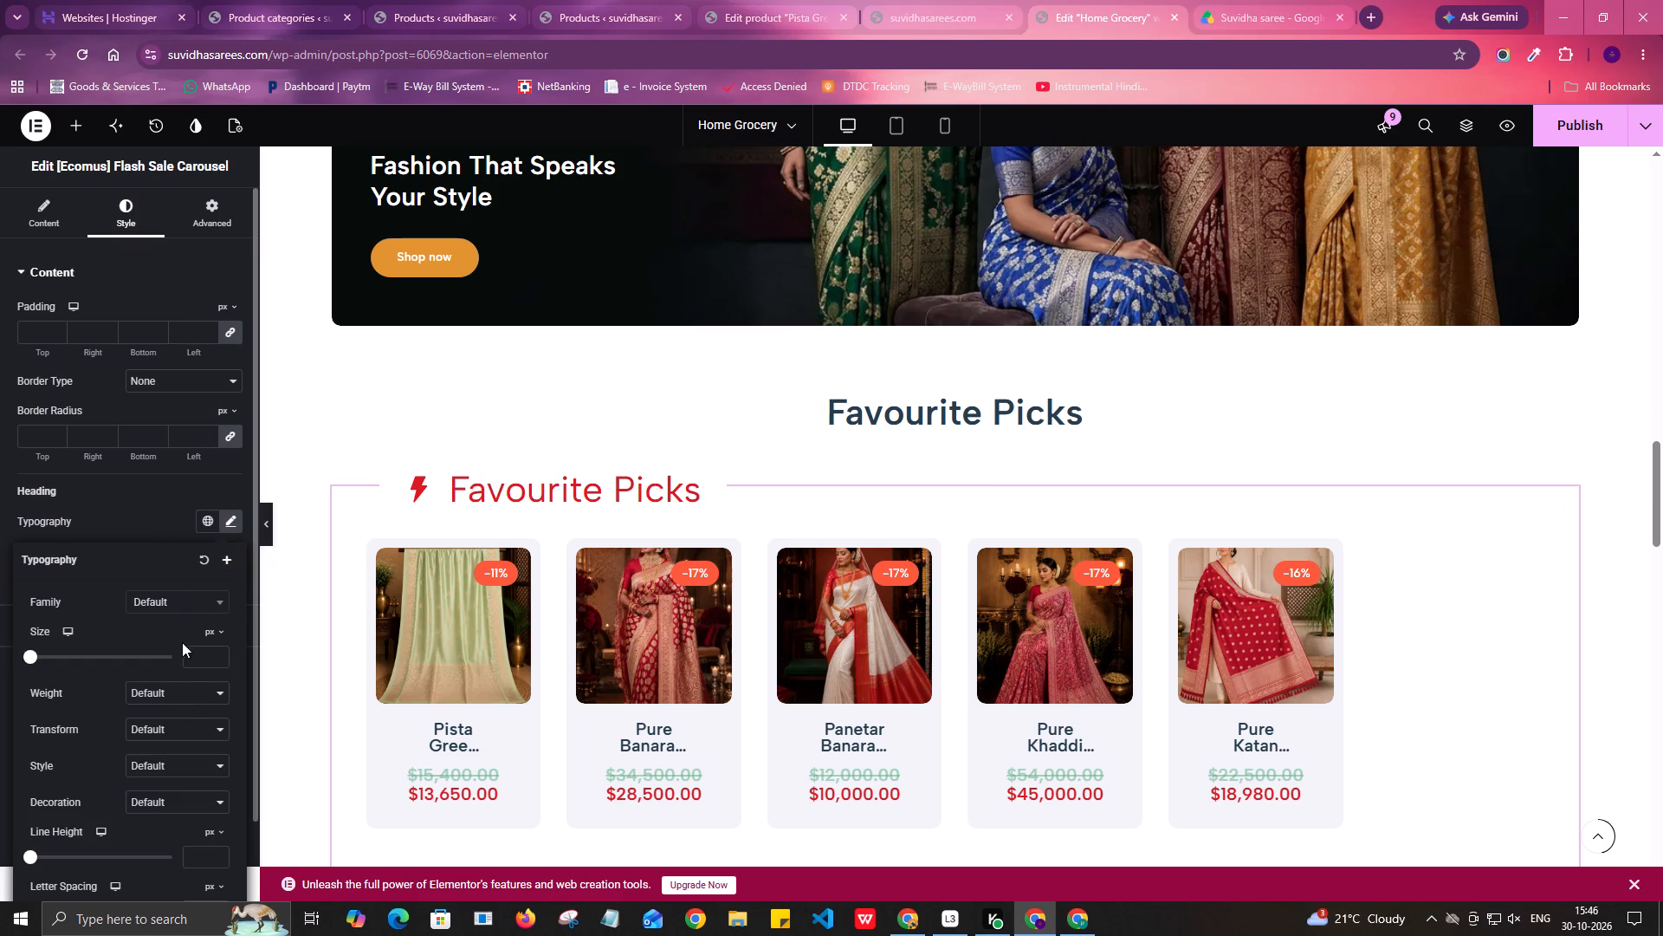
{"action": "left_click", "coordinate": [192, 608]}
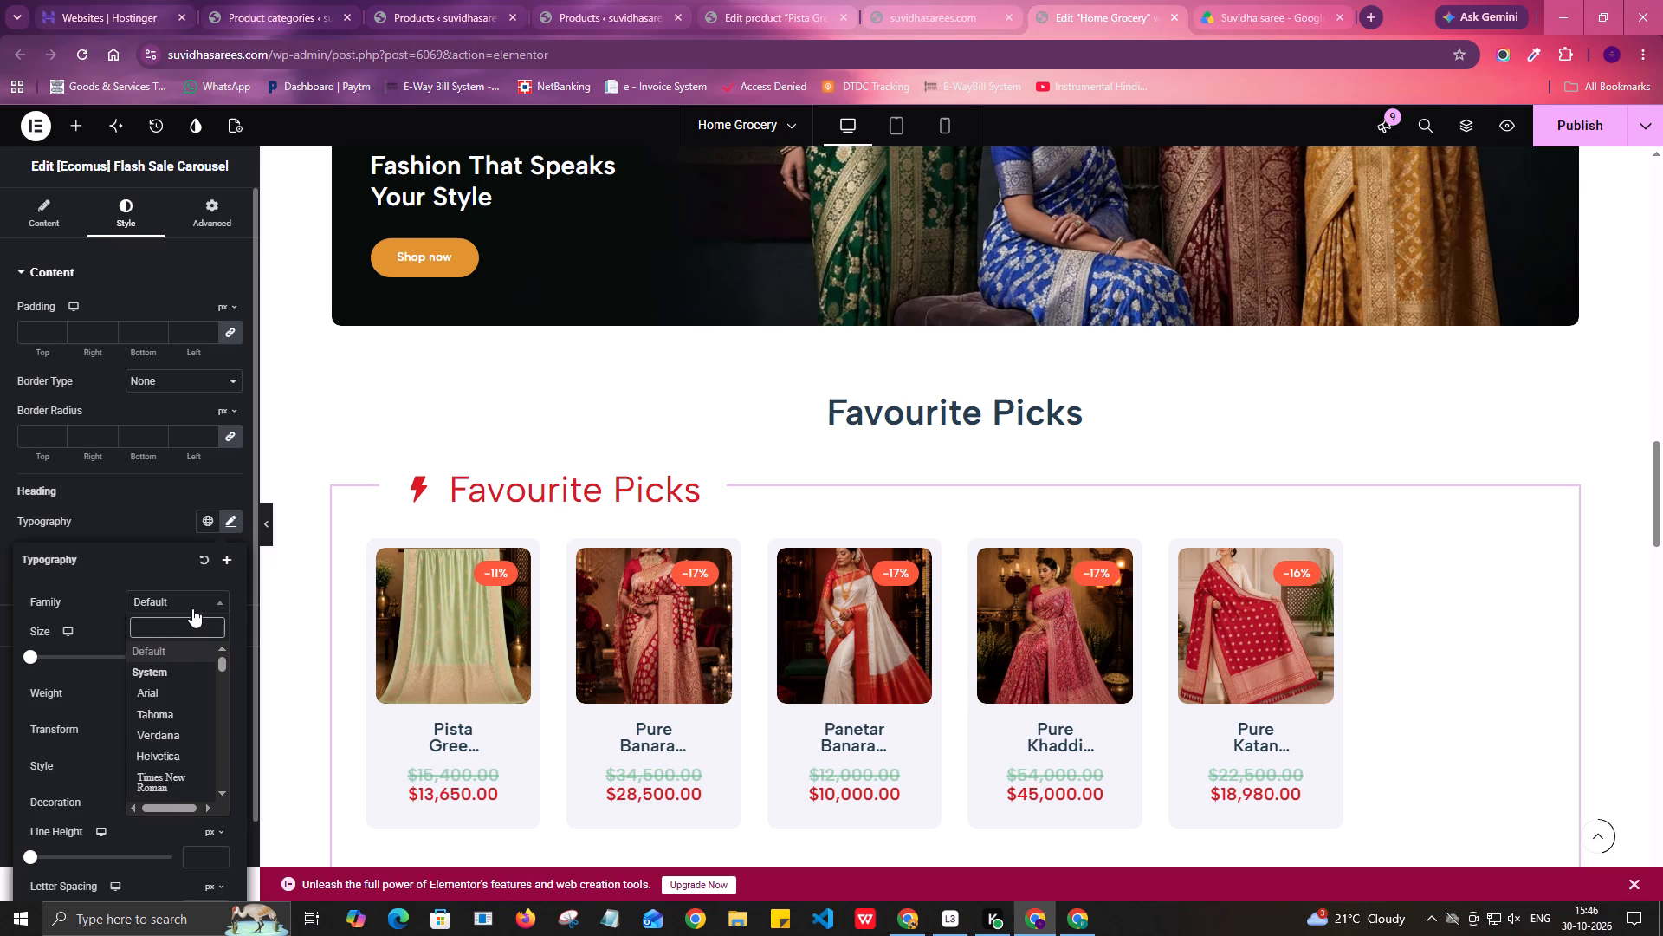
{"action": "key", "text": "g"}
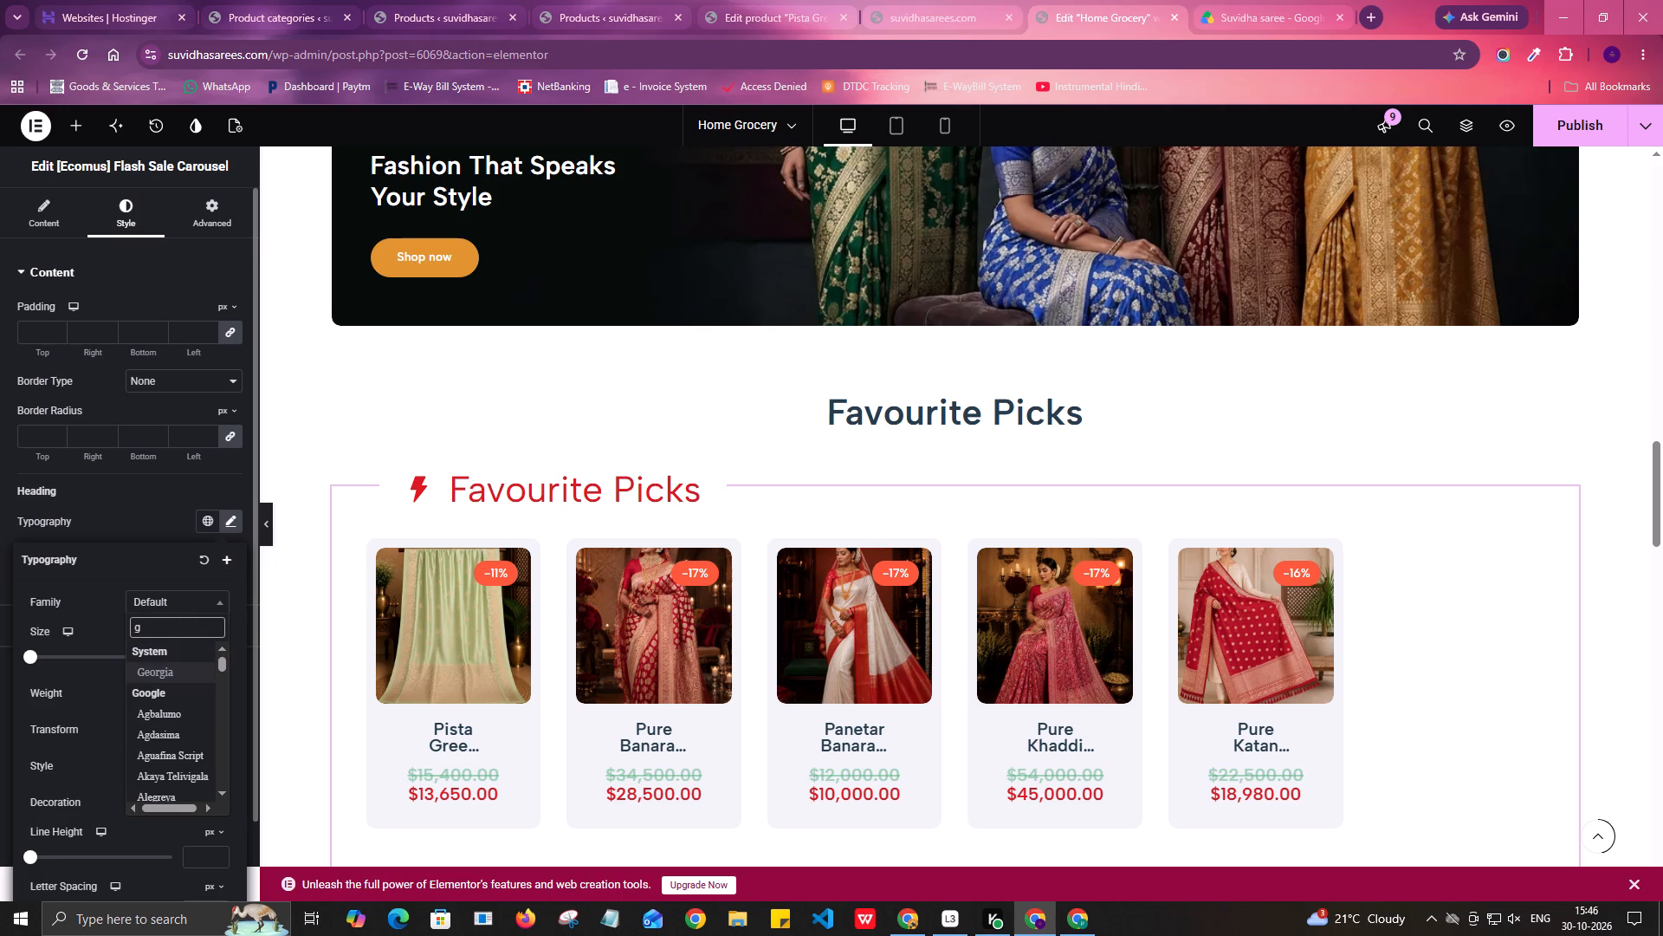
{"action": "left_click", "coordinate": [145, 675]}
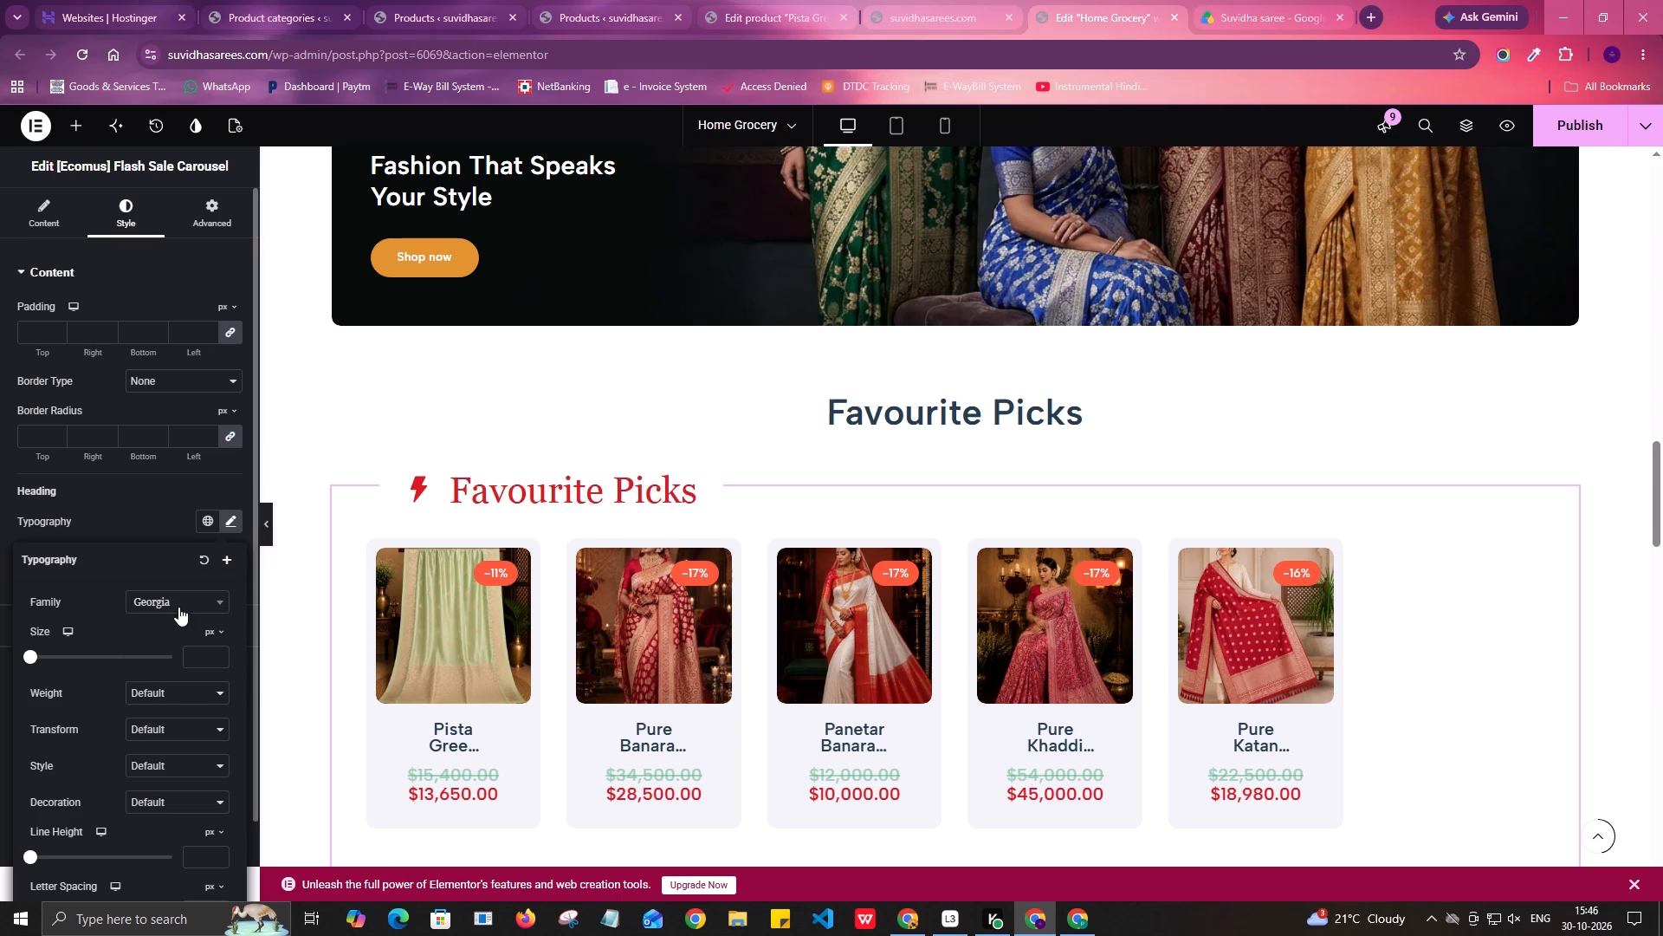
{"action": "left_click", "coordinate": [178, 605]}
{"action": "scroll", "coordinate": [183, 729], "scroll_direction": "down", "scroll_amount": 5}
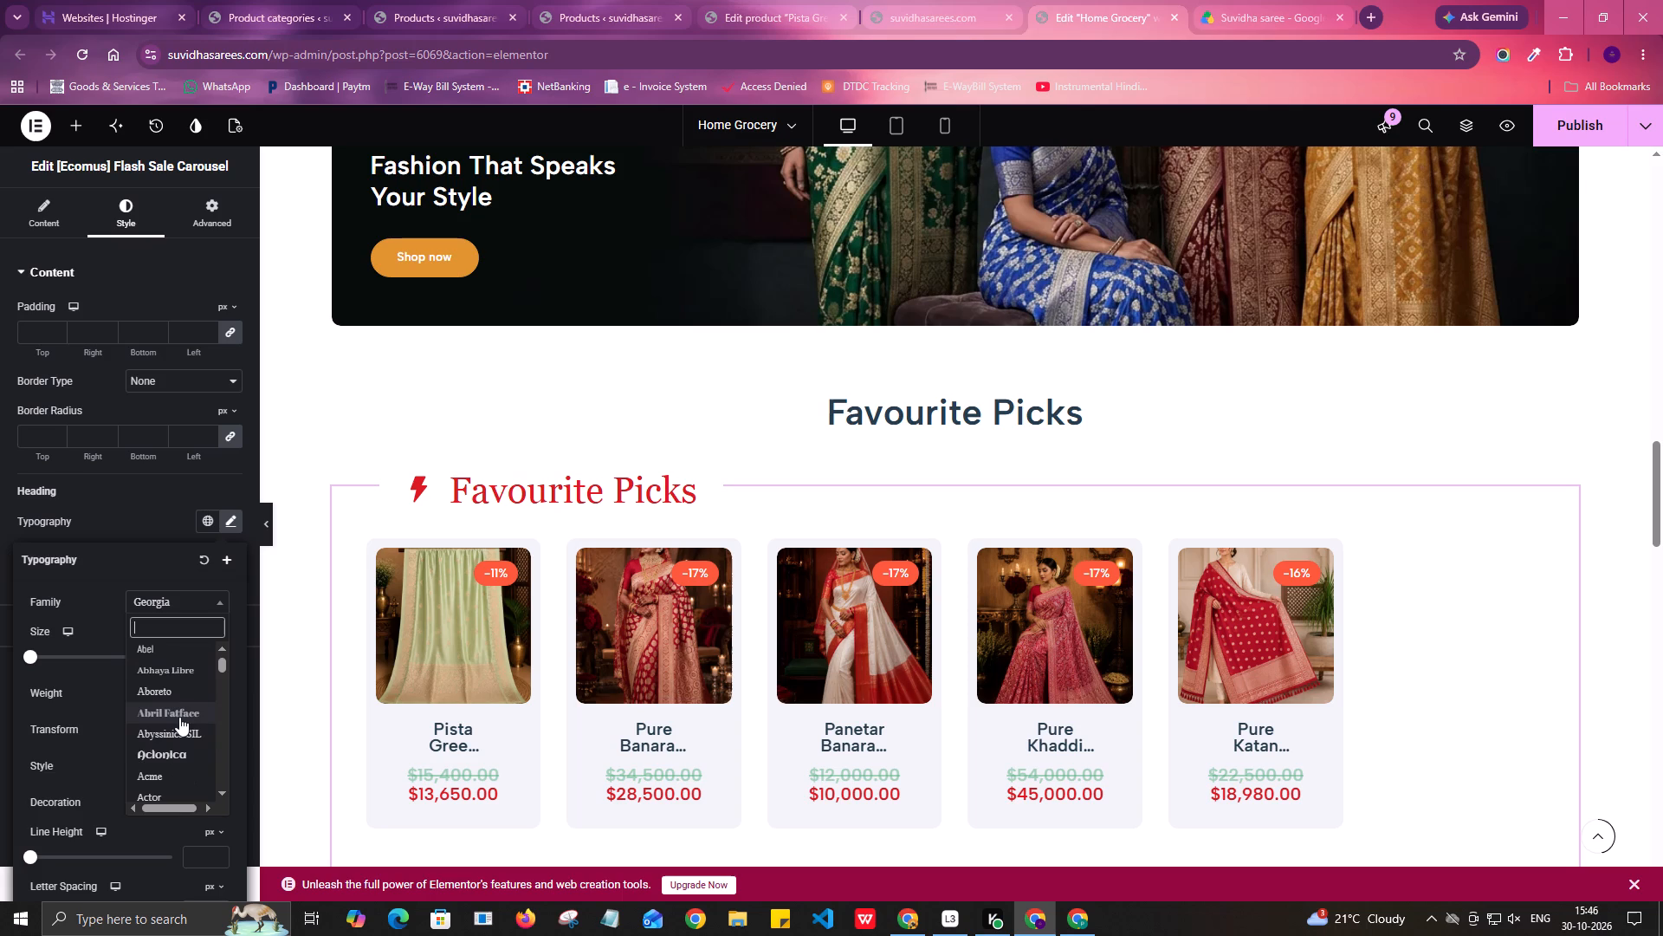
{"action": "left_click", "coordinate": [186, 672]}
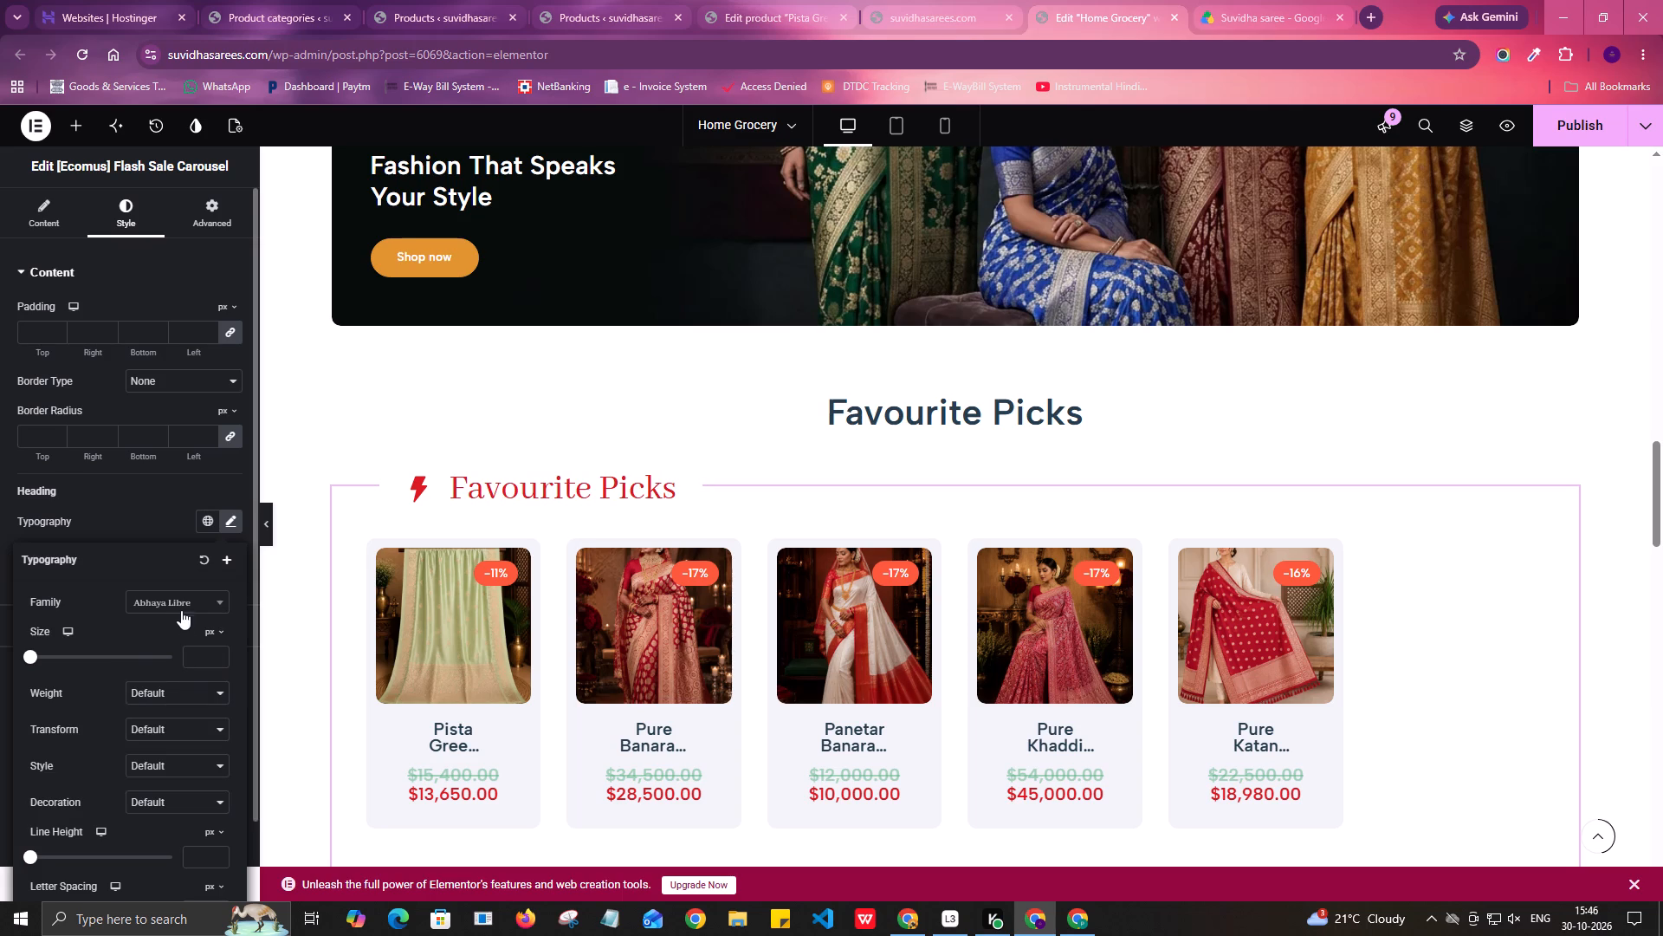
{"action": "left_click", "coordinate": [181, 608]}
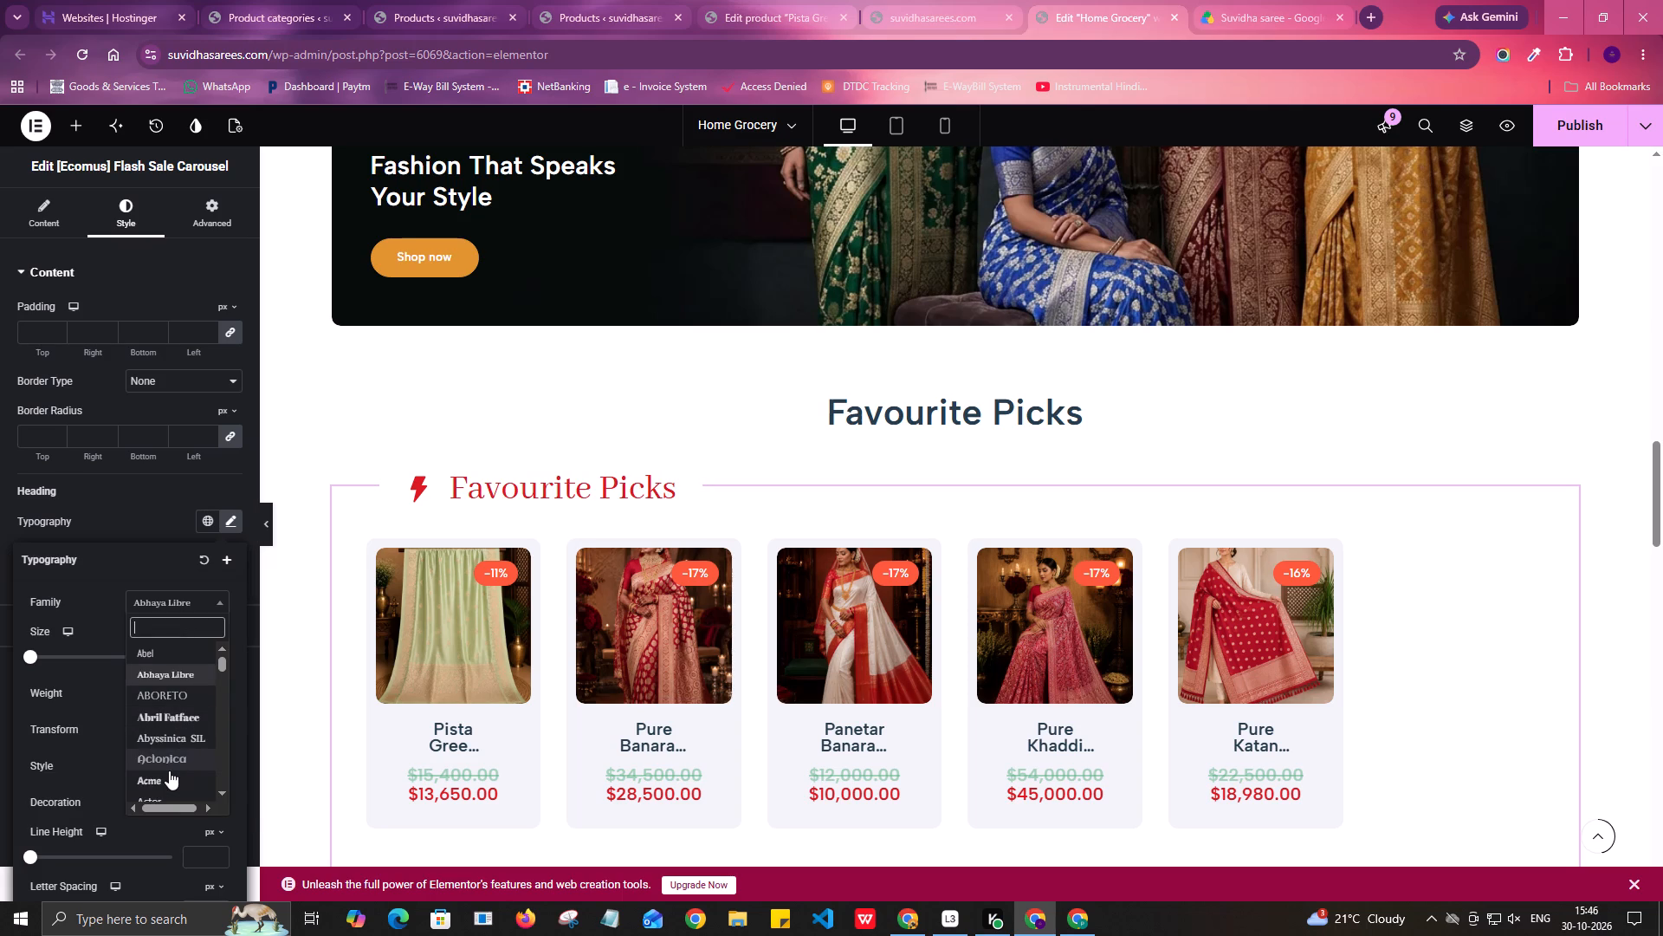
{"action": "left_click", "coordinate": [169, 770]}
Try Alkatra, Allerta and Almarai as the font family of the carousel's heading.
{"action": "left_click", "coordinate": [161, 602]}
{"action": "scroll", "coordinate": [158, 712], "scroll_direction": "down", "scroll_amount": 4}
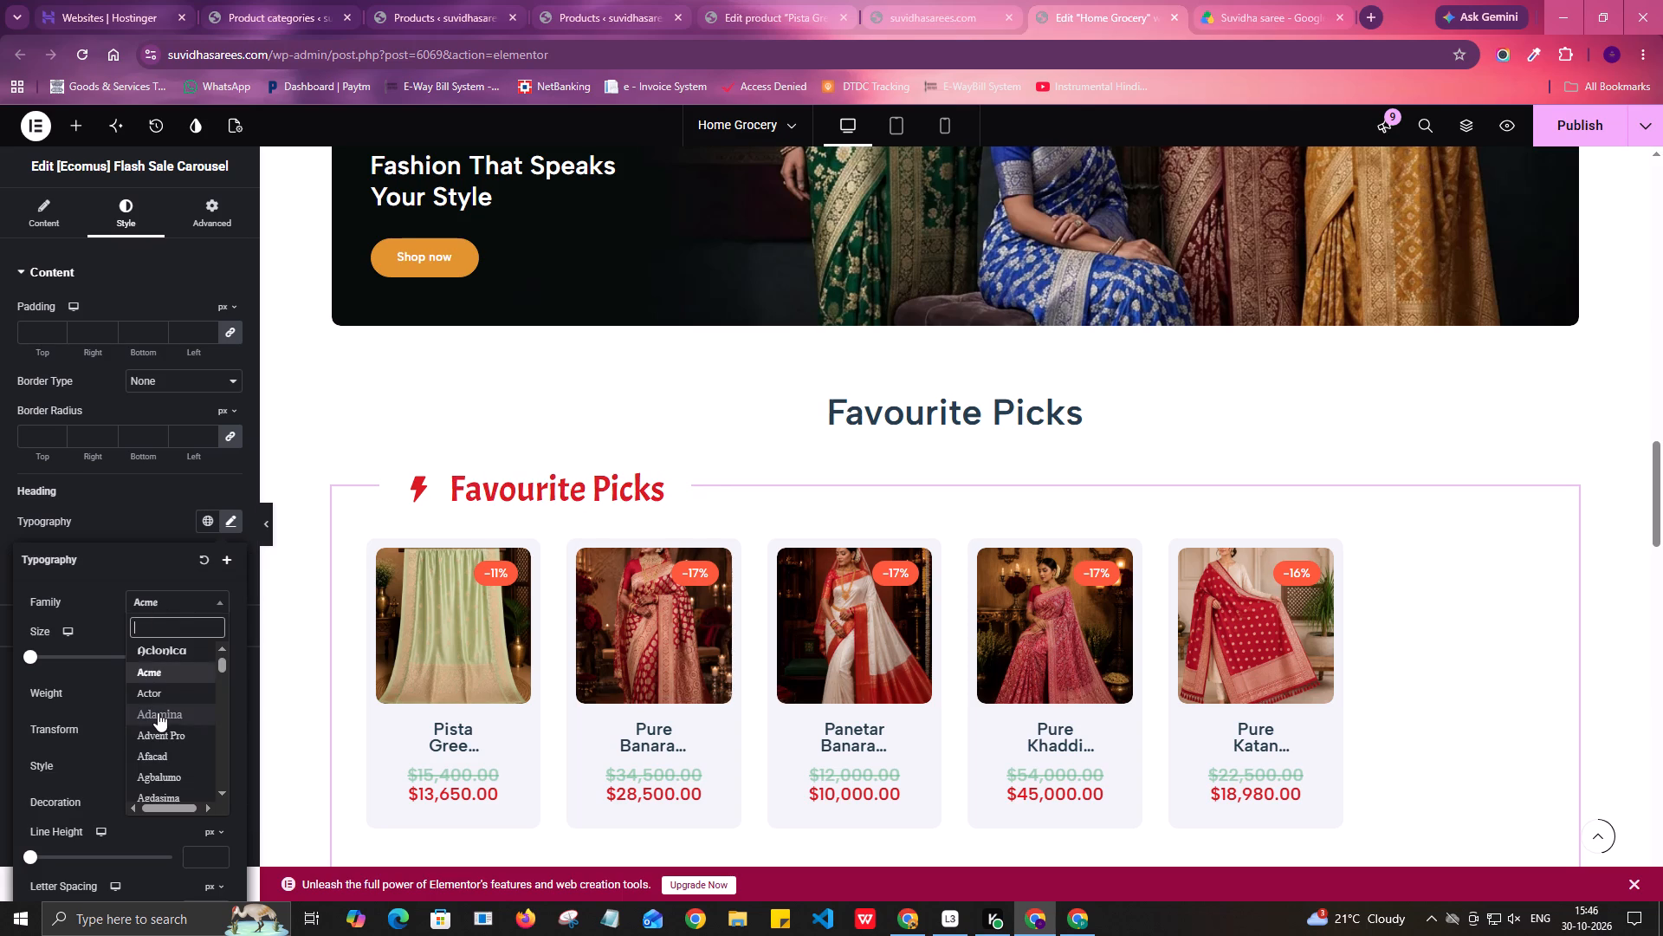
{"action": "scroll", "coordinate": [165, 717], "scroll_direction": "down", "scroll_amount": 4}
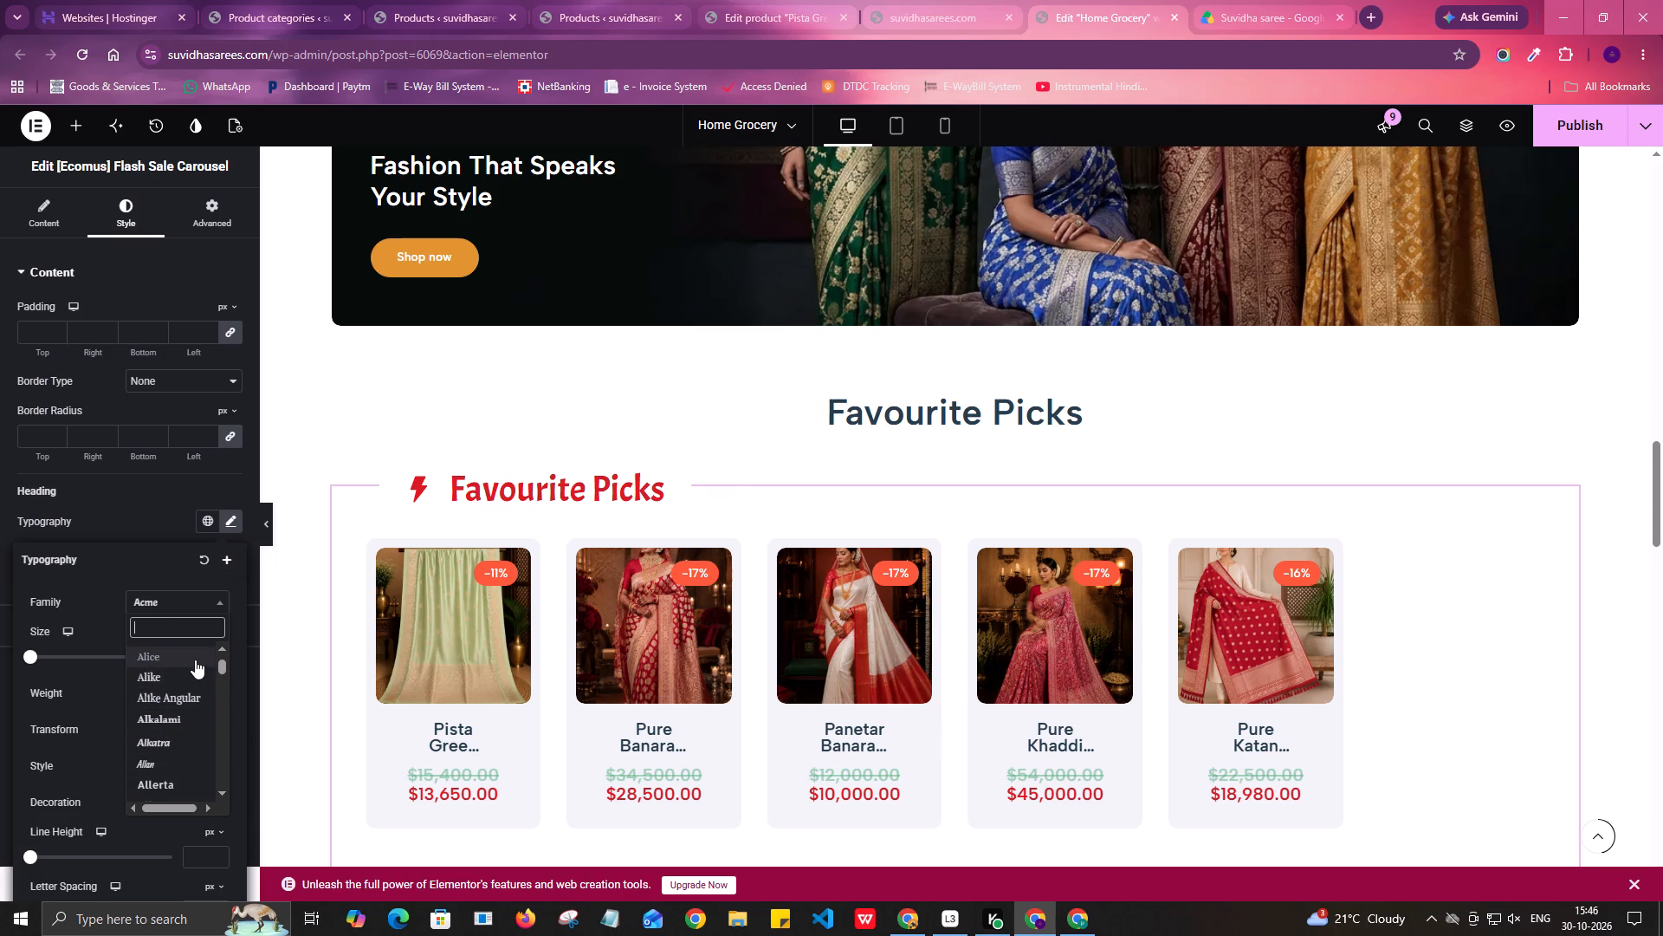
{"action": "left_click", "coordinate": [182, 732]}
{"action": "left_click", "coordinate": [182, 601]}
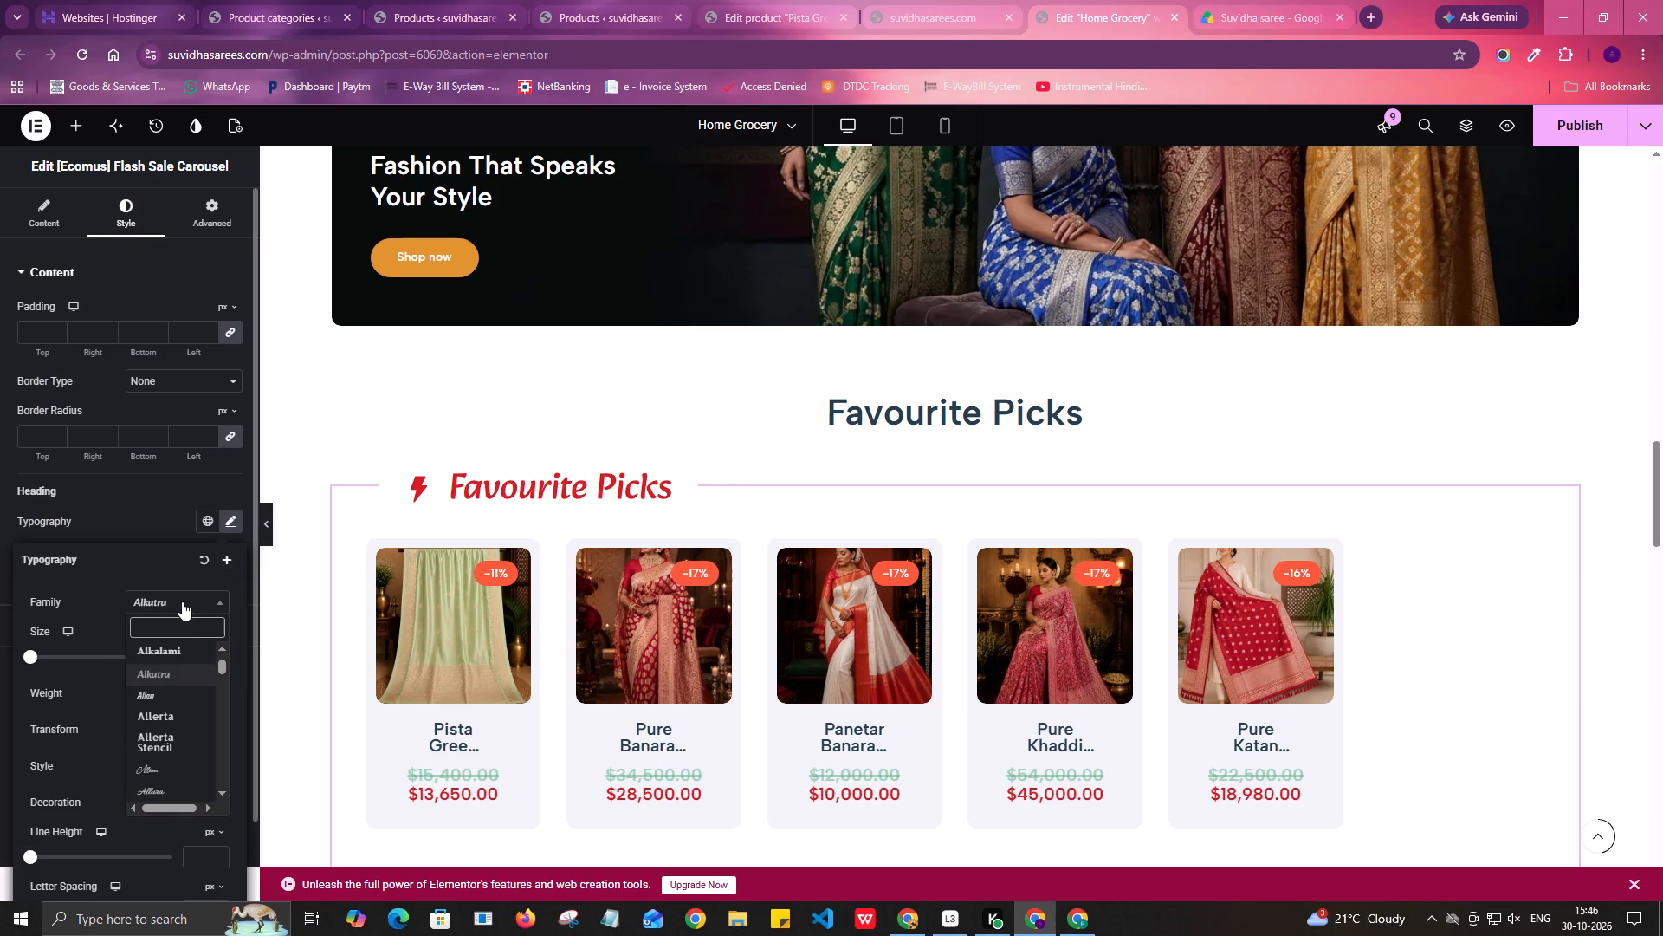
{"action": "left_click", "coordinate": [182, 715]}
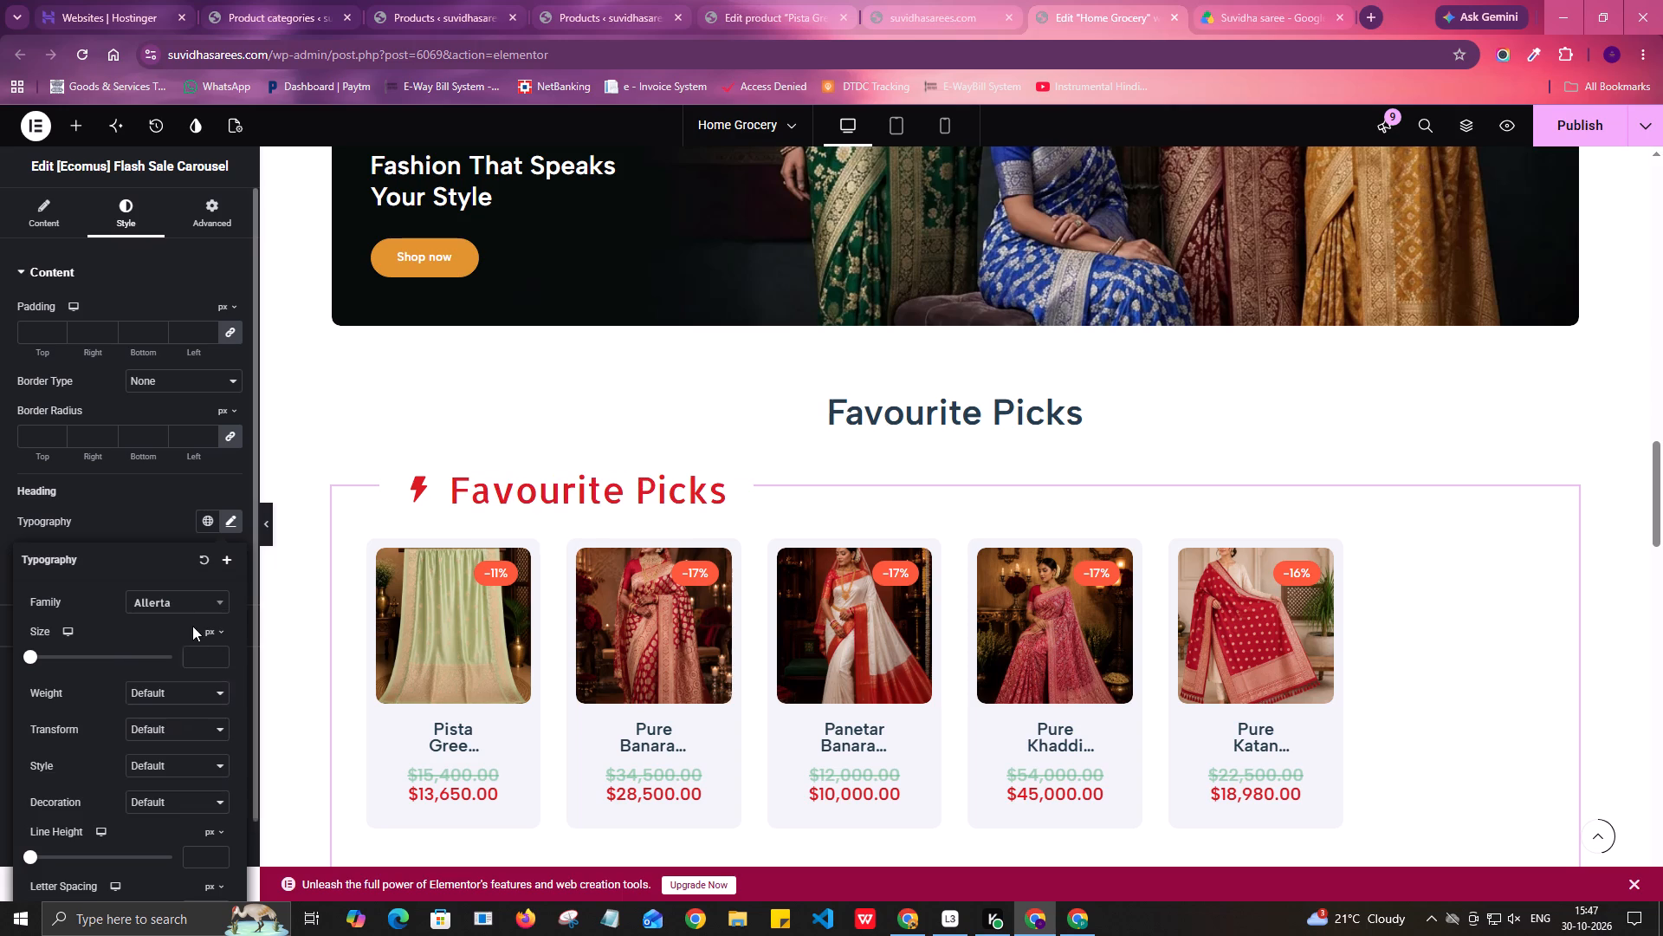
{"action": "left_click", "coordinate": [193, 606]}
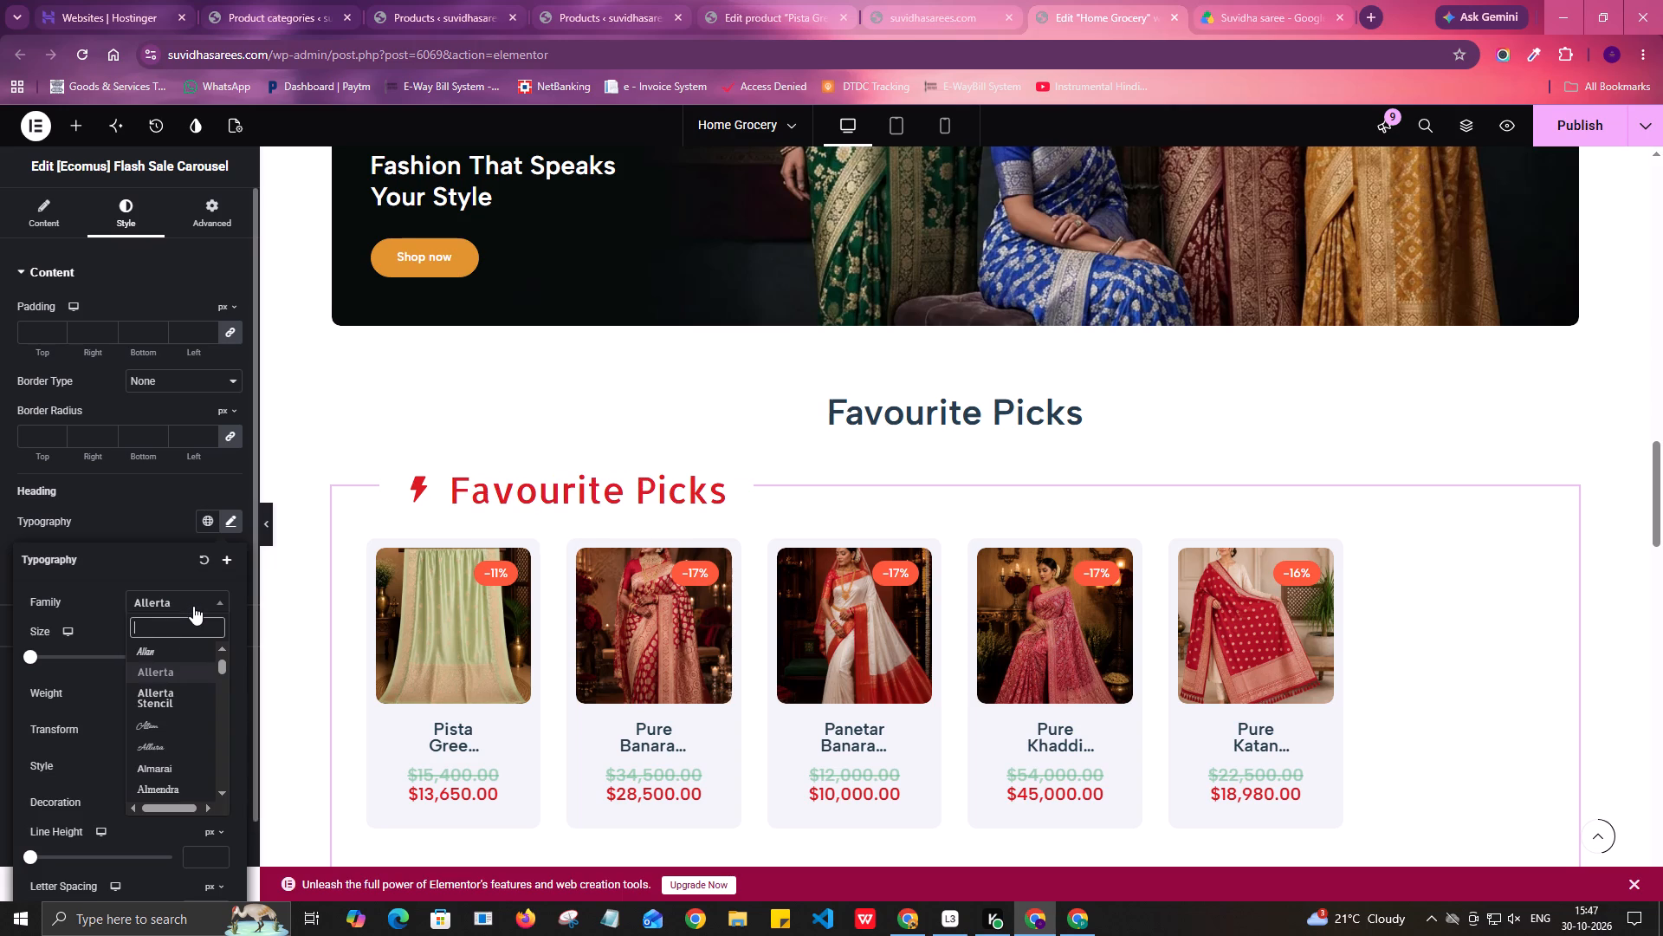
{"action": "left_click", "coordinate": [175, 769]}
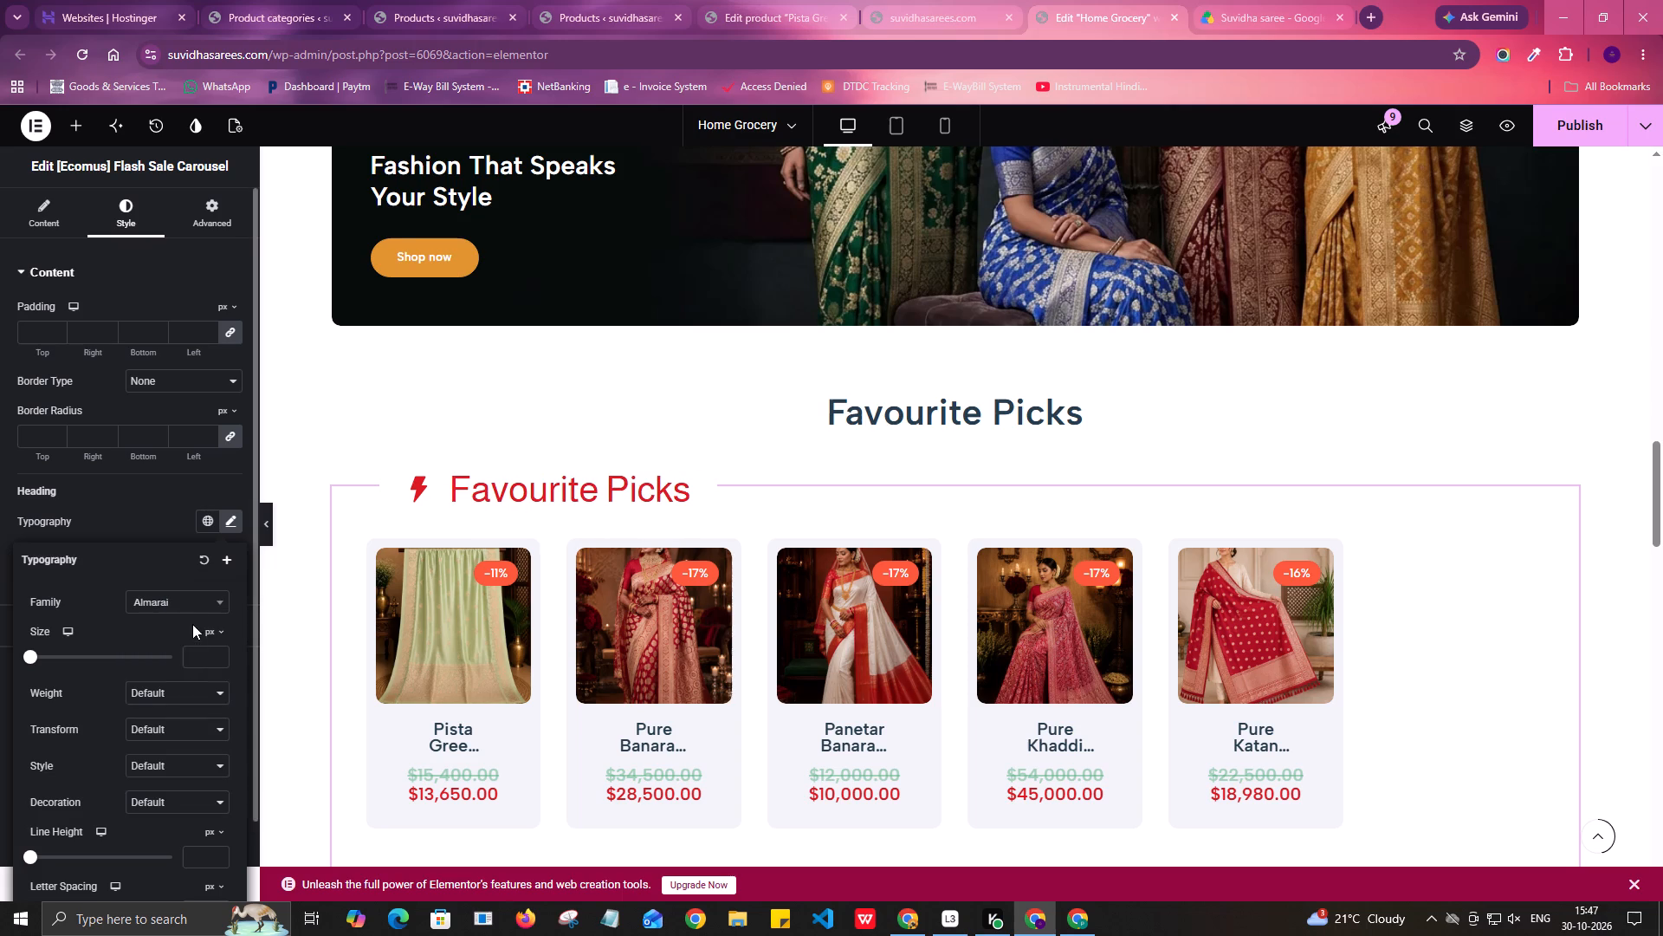
Set the carousel heading's font family to Poppins and its weight to 500 (Medium).
{"action": "left_click", "coordinate": [181, 603]}
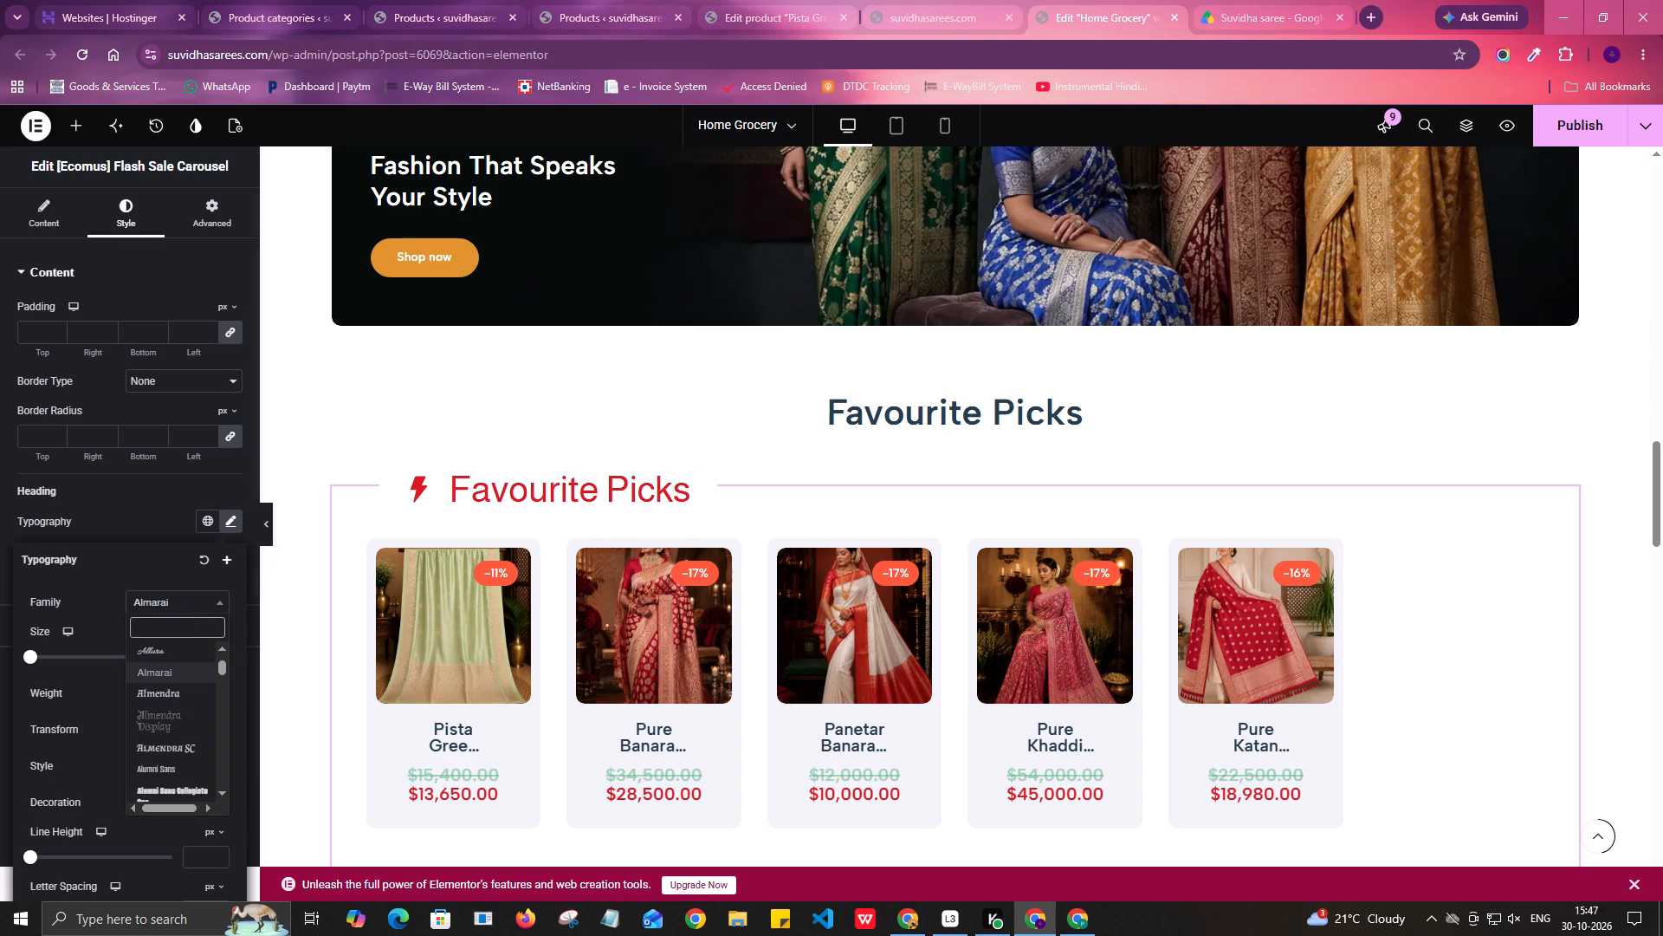
{"action": "type", "text": "popp"}
{"action": "key", "text": "Return"}
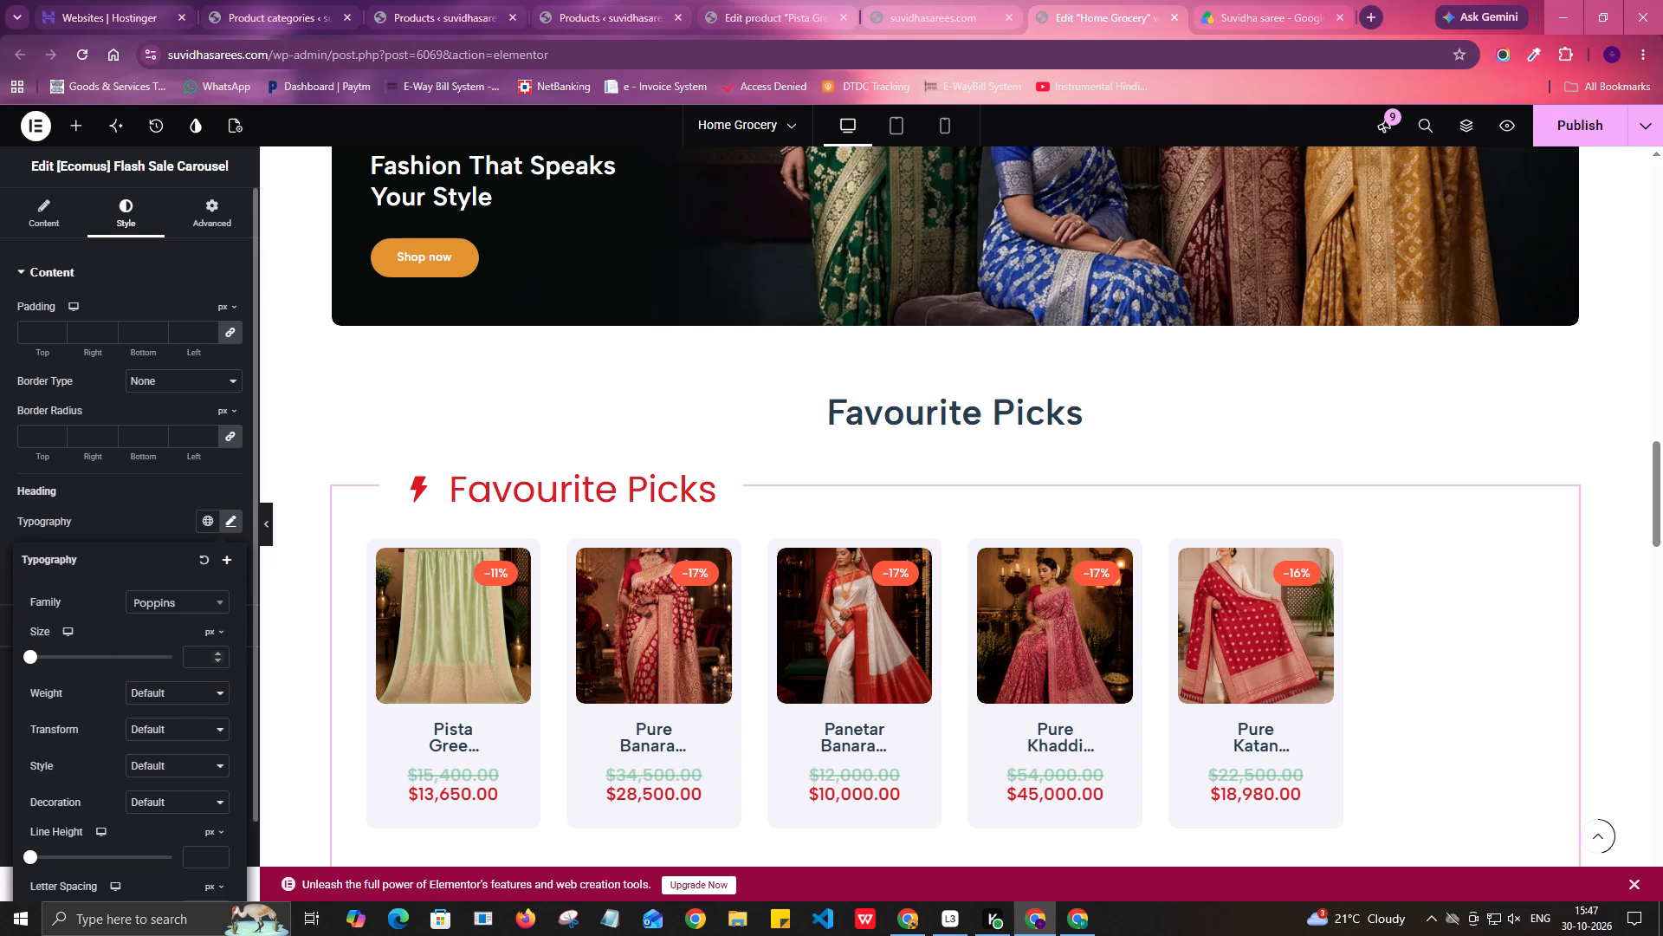
{"action": "left_click", "coordinate": [191, 691]}
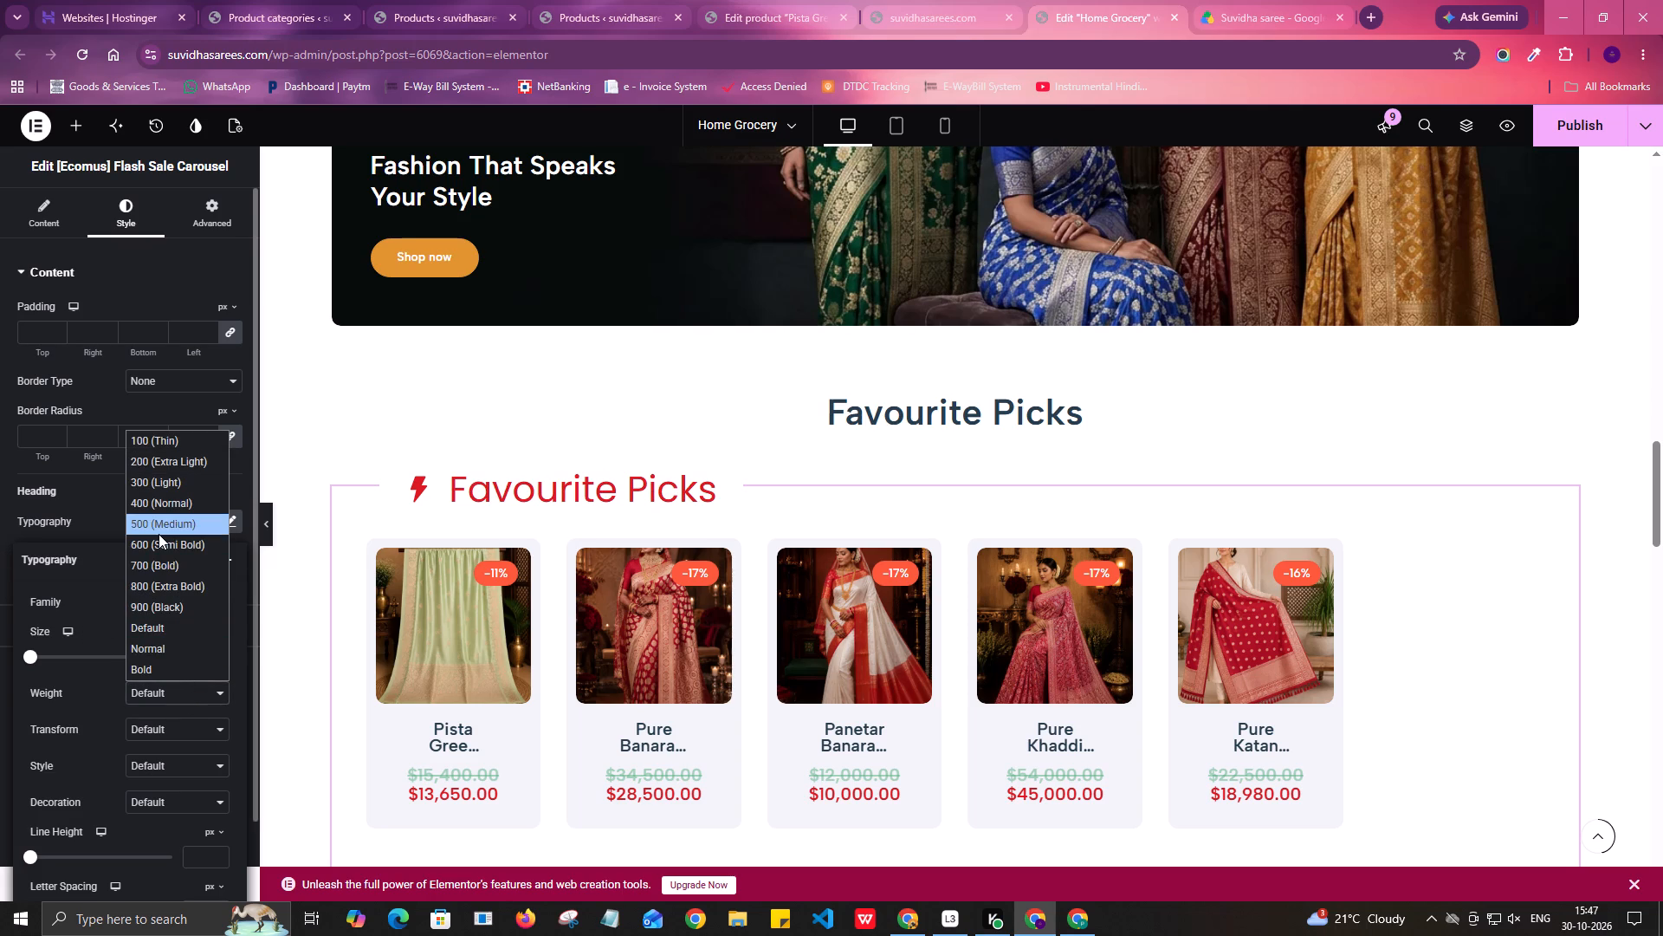
{"action": "left_click", "coordinate": [159, 534]}
{"action": "left_click", "coordinate": [0, 534]}
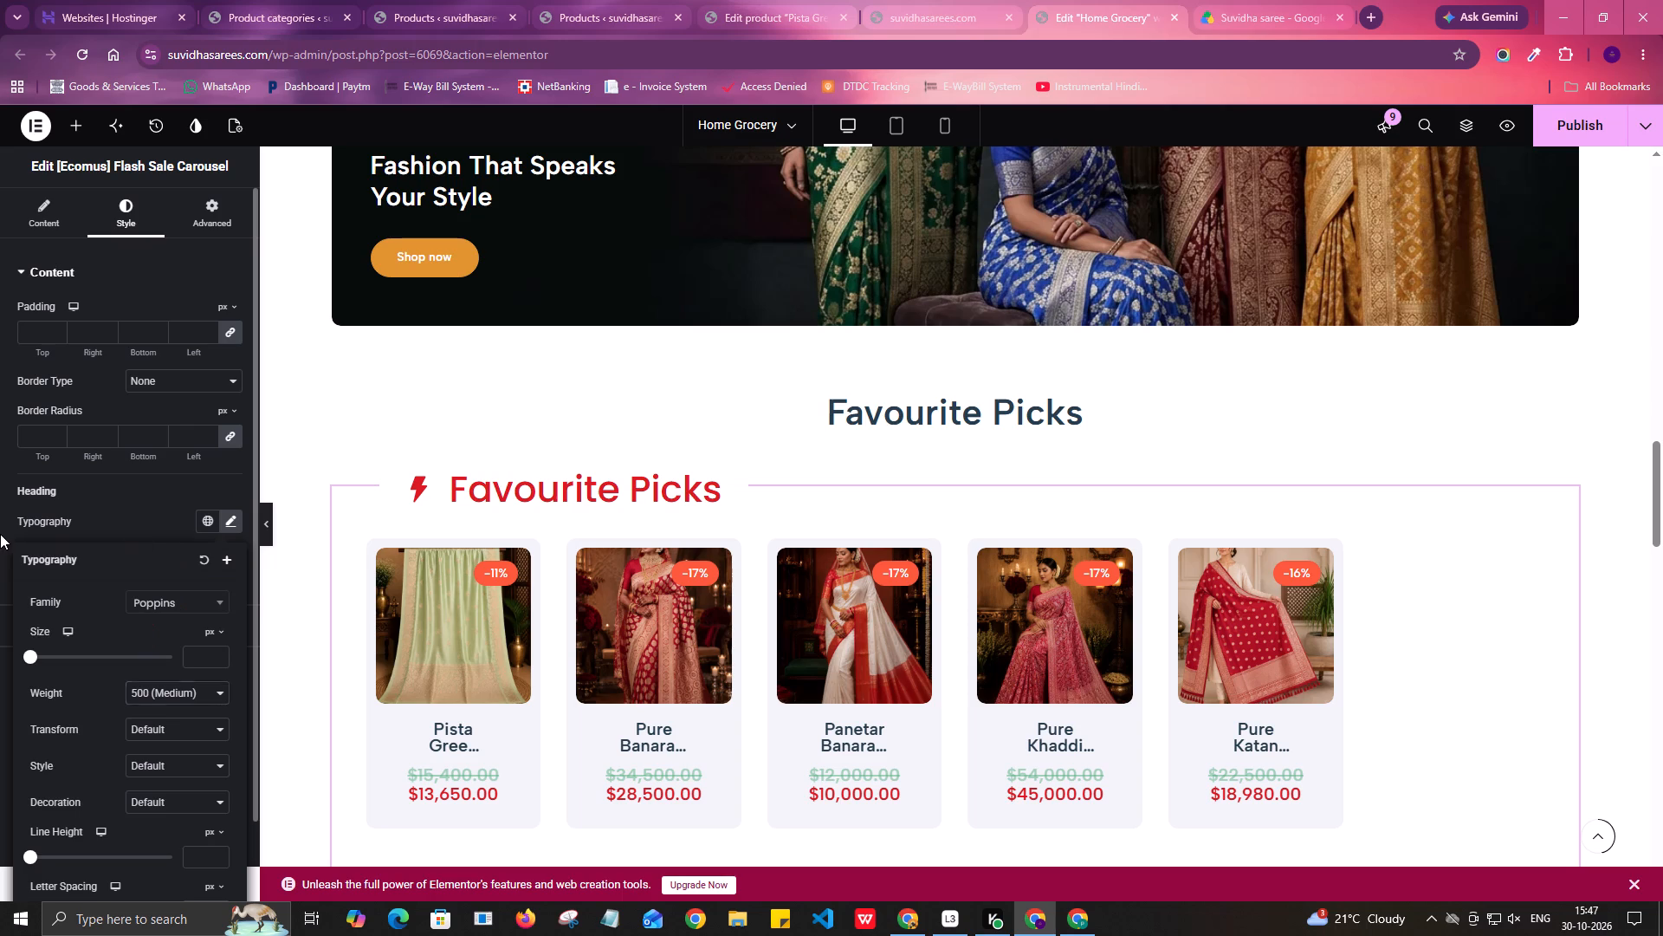
Apply the dark purple global color New Global Color P (#3A1664) to the carousel's heading.
{"action": "left_click", "coordinate": [205, 562]}
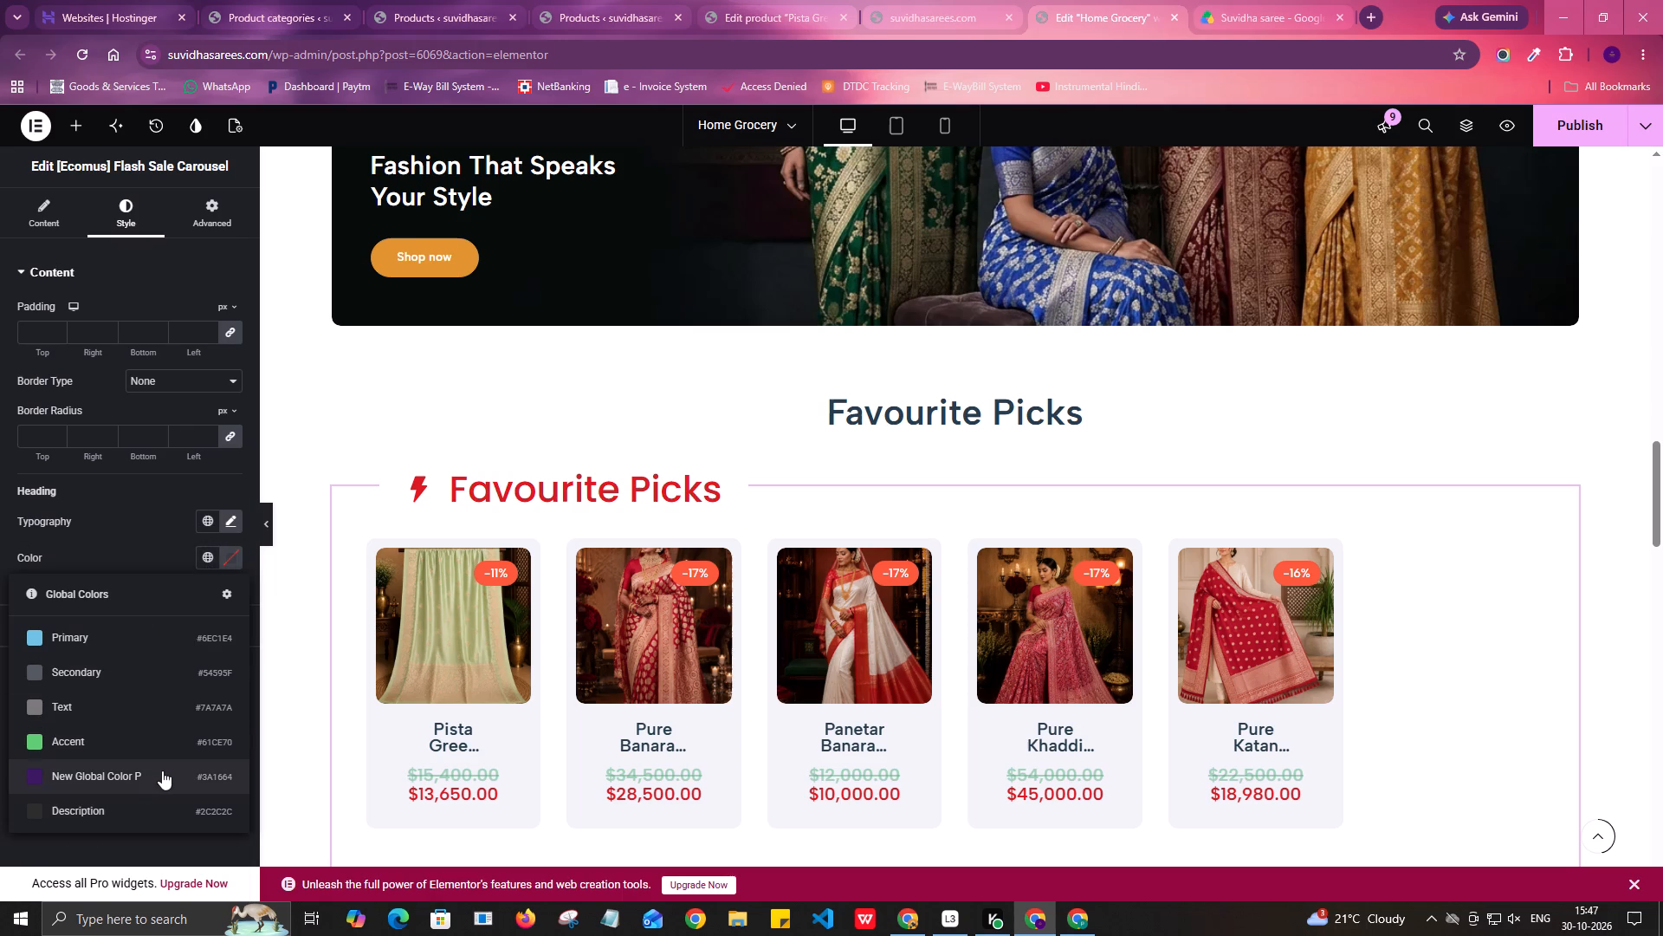
{"action": "left_click", "coordinate": [162, 770]}
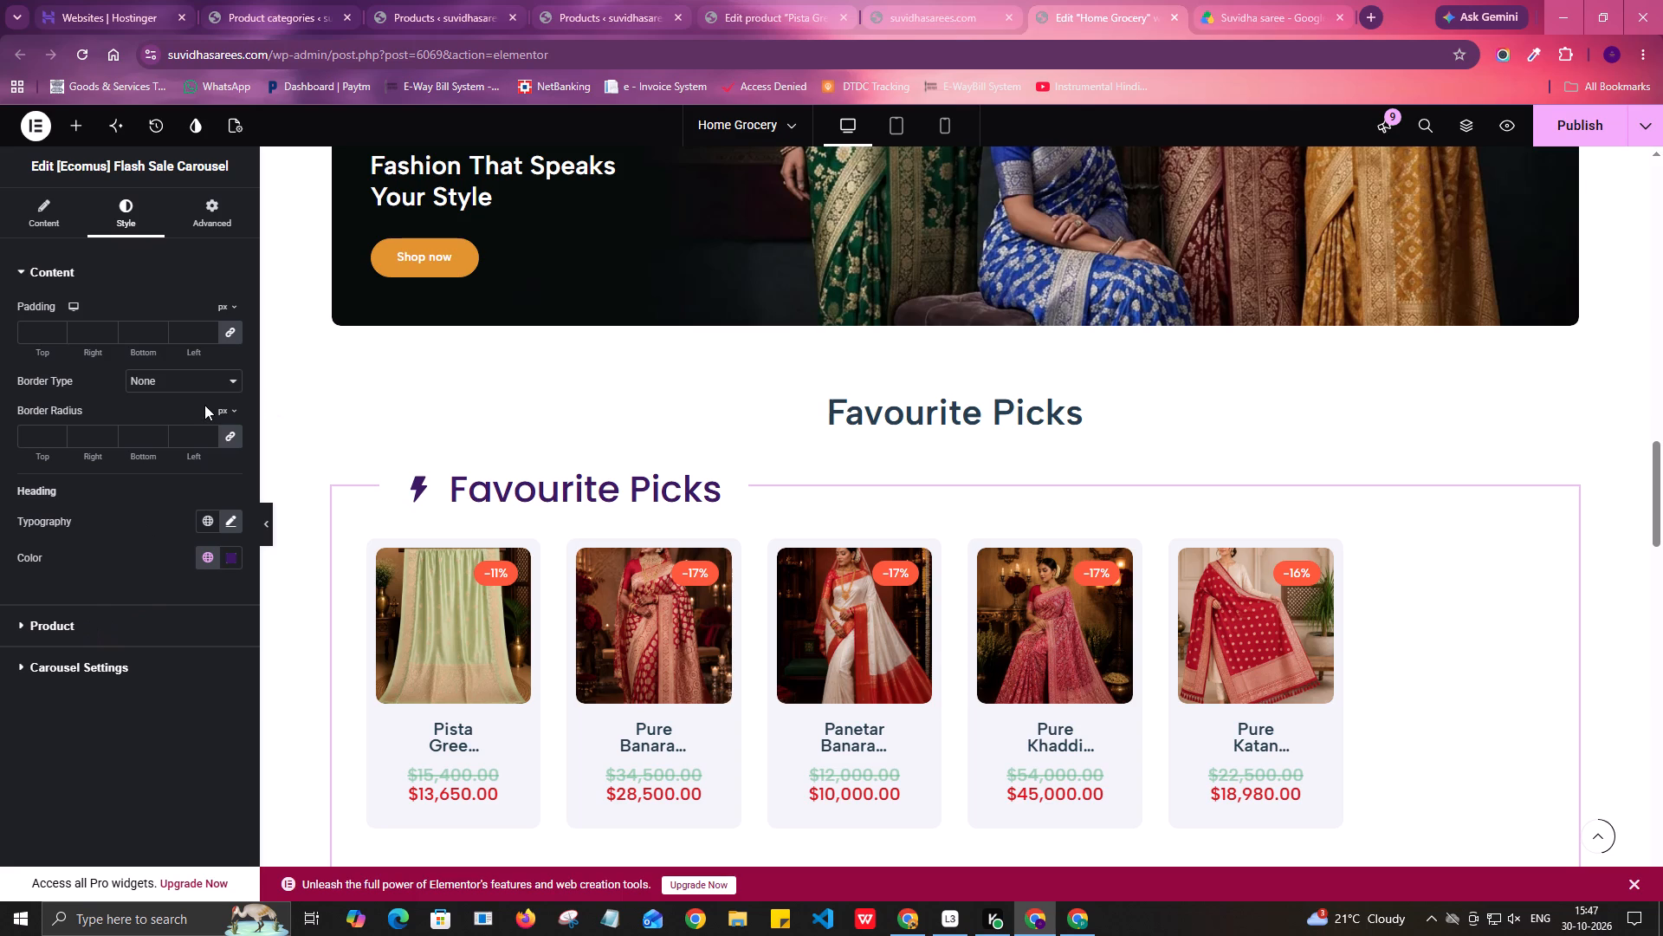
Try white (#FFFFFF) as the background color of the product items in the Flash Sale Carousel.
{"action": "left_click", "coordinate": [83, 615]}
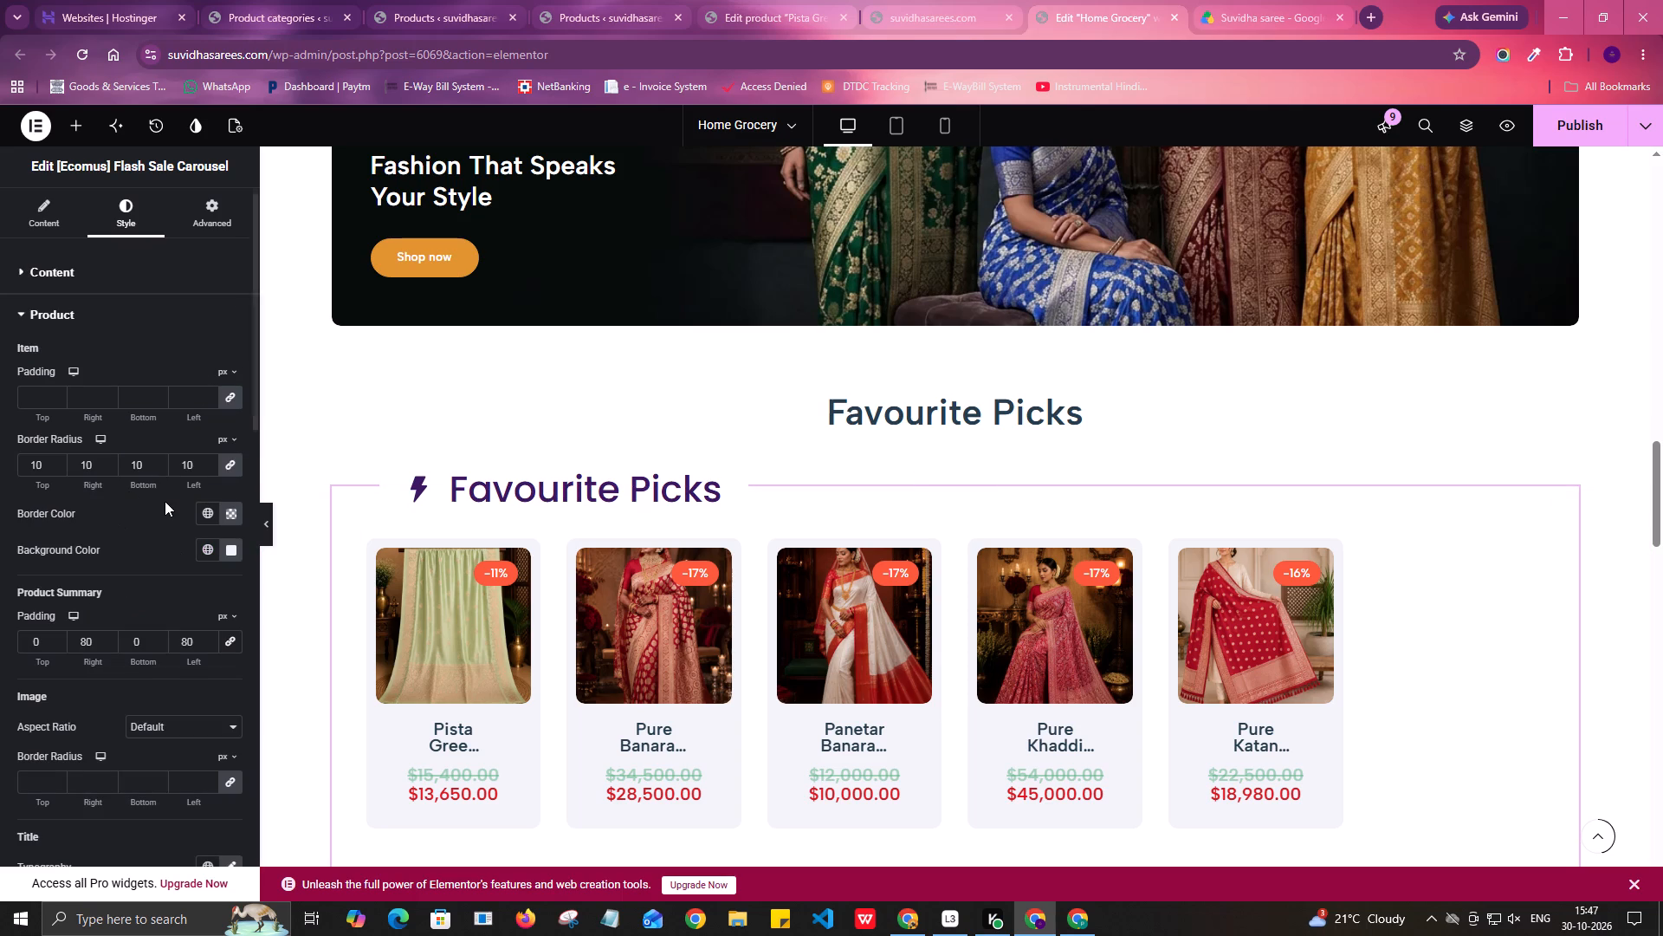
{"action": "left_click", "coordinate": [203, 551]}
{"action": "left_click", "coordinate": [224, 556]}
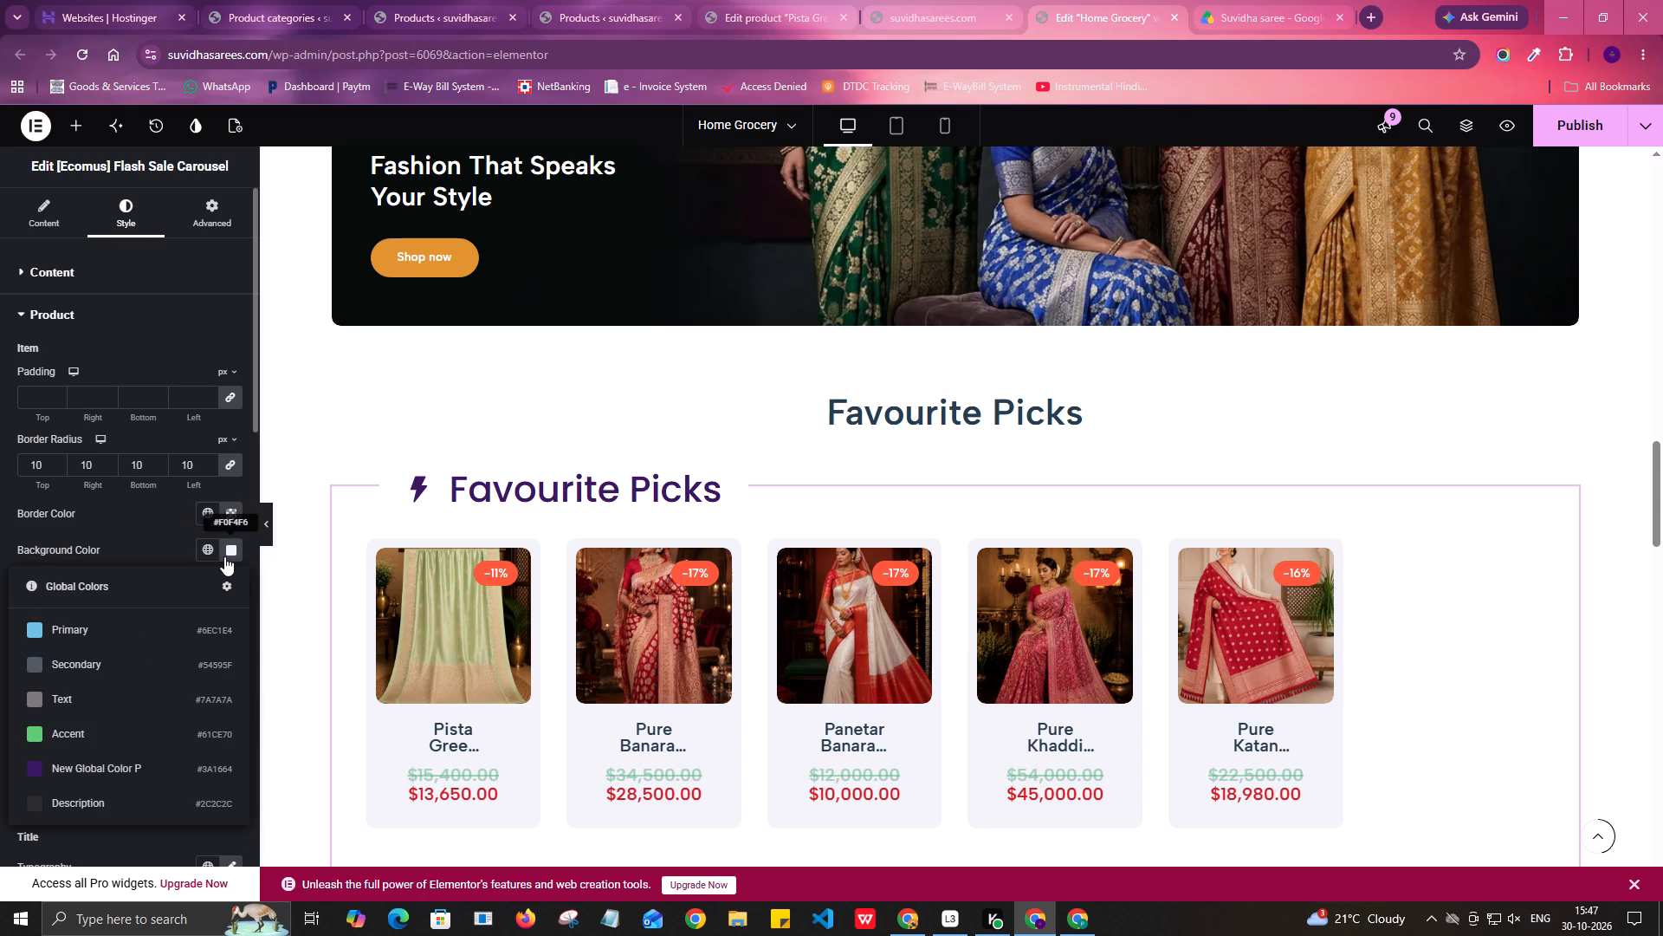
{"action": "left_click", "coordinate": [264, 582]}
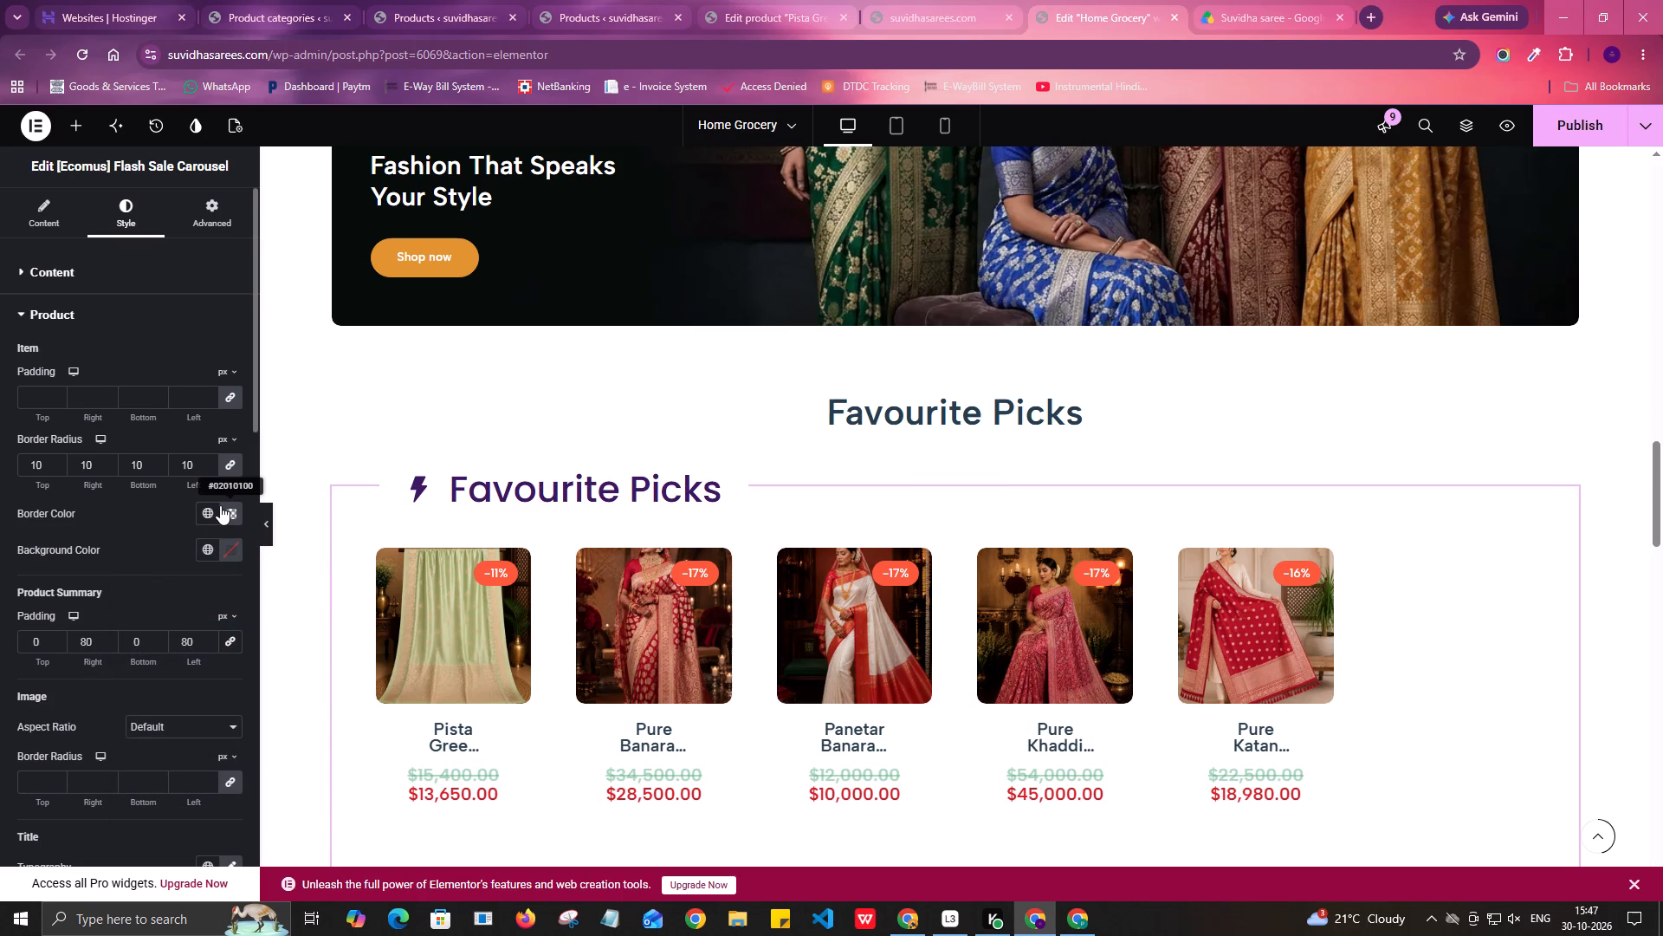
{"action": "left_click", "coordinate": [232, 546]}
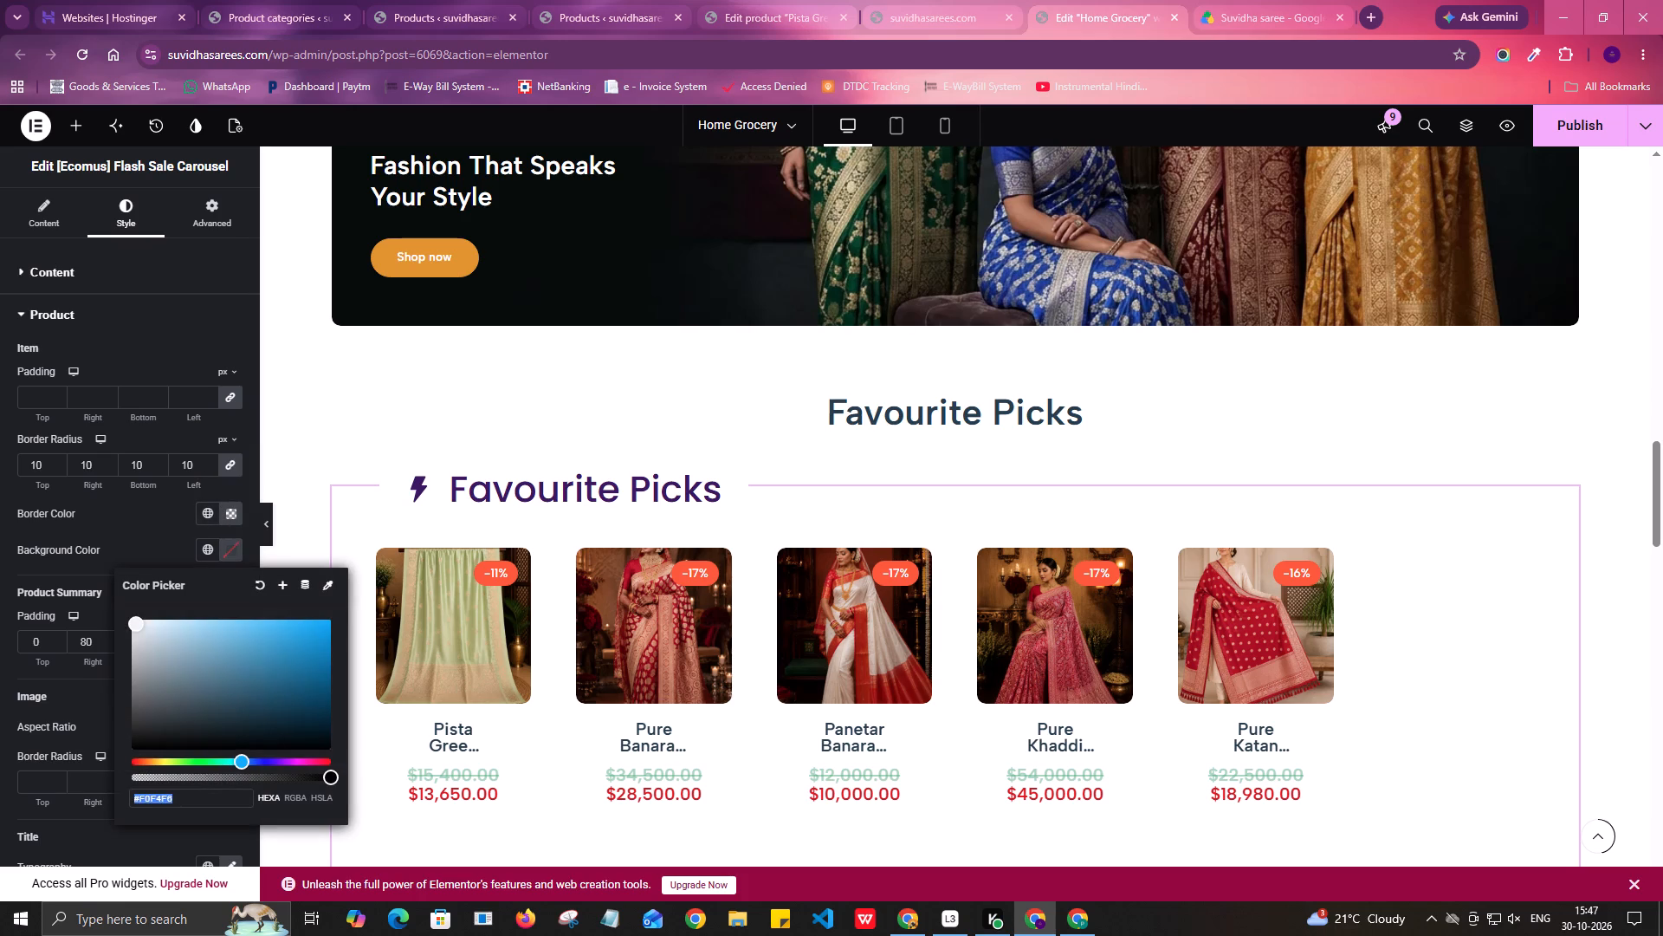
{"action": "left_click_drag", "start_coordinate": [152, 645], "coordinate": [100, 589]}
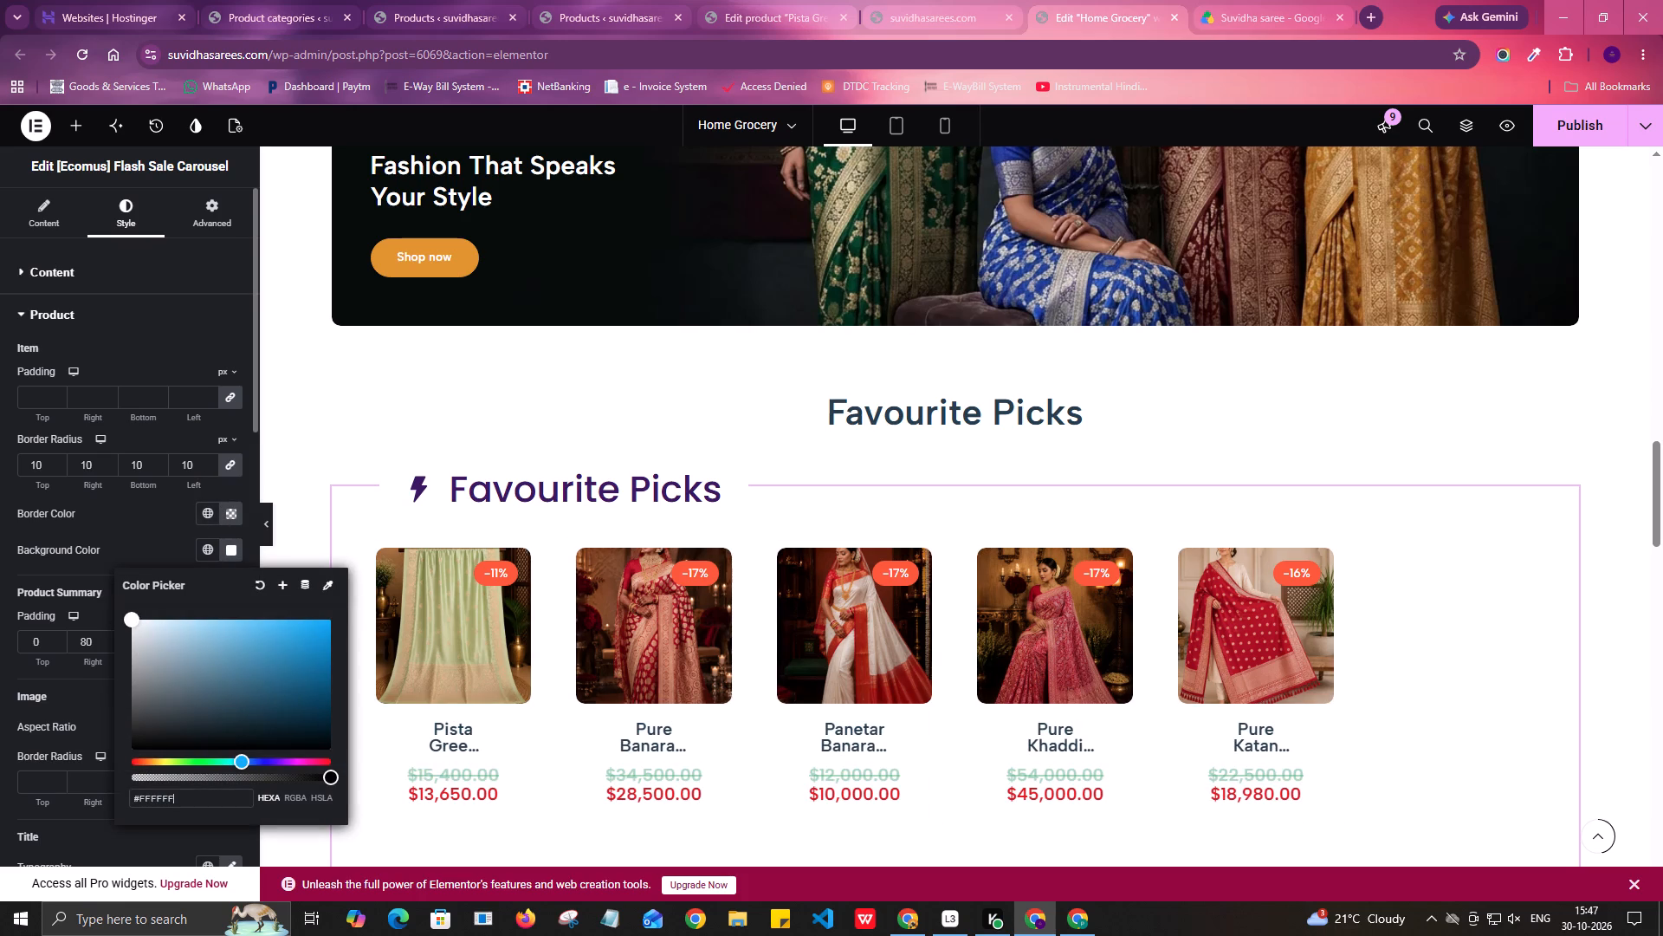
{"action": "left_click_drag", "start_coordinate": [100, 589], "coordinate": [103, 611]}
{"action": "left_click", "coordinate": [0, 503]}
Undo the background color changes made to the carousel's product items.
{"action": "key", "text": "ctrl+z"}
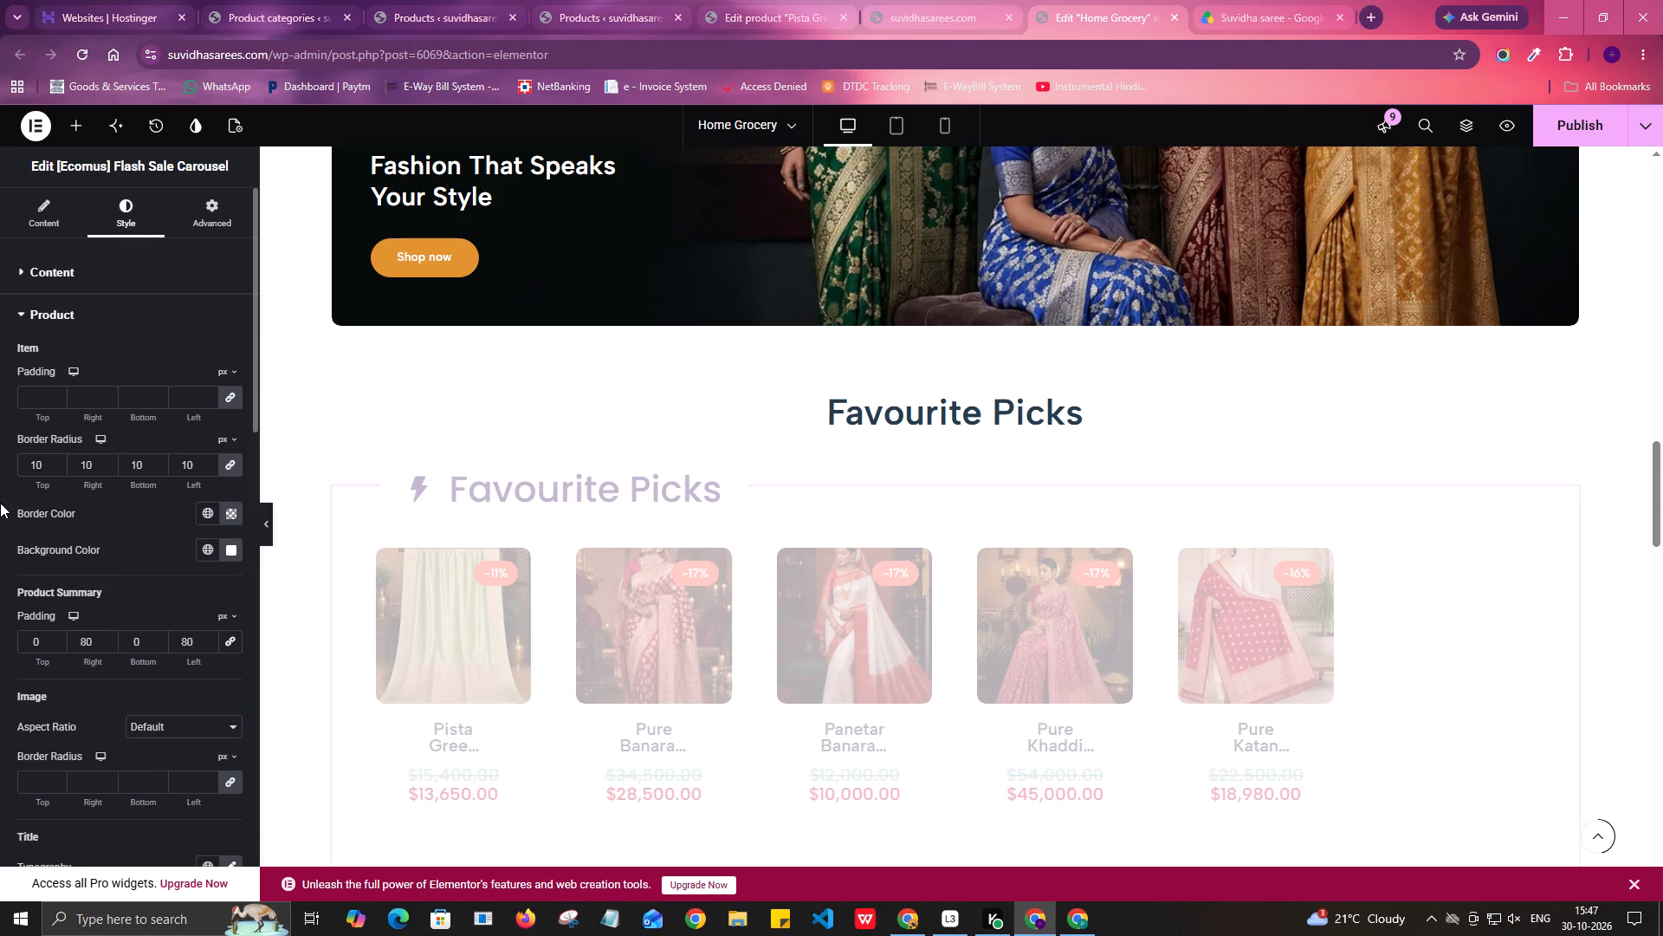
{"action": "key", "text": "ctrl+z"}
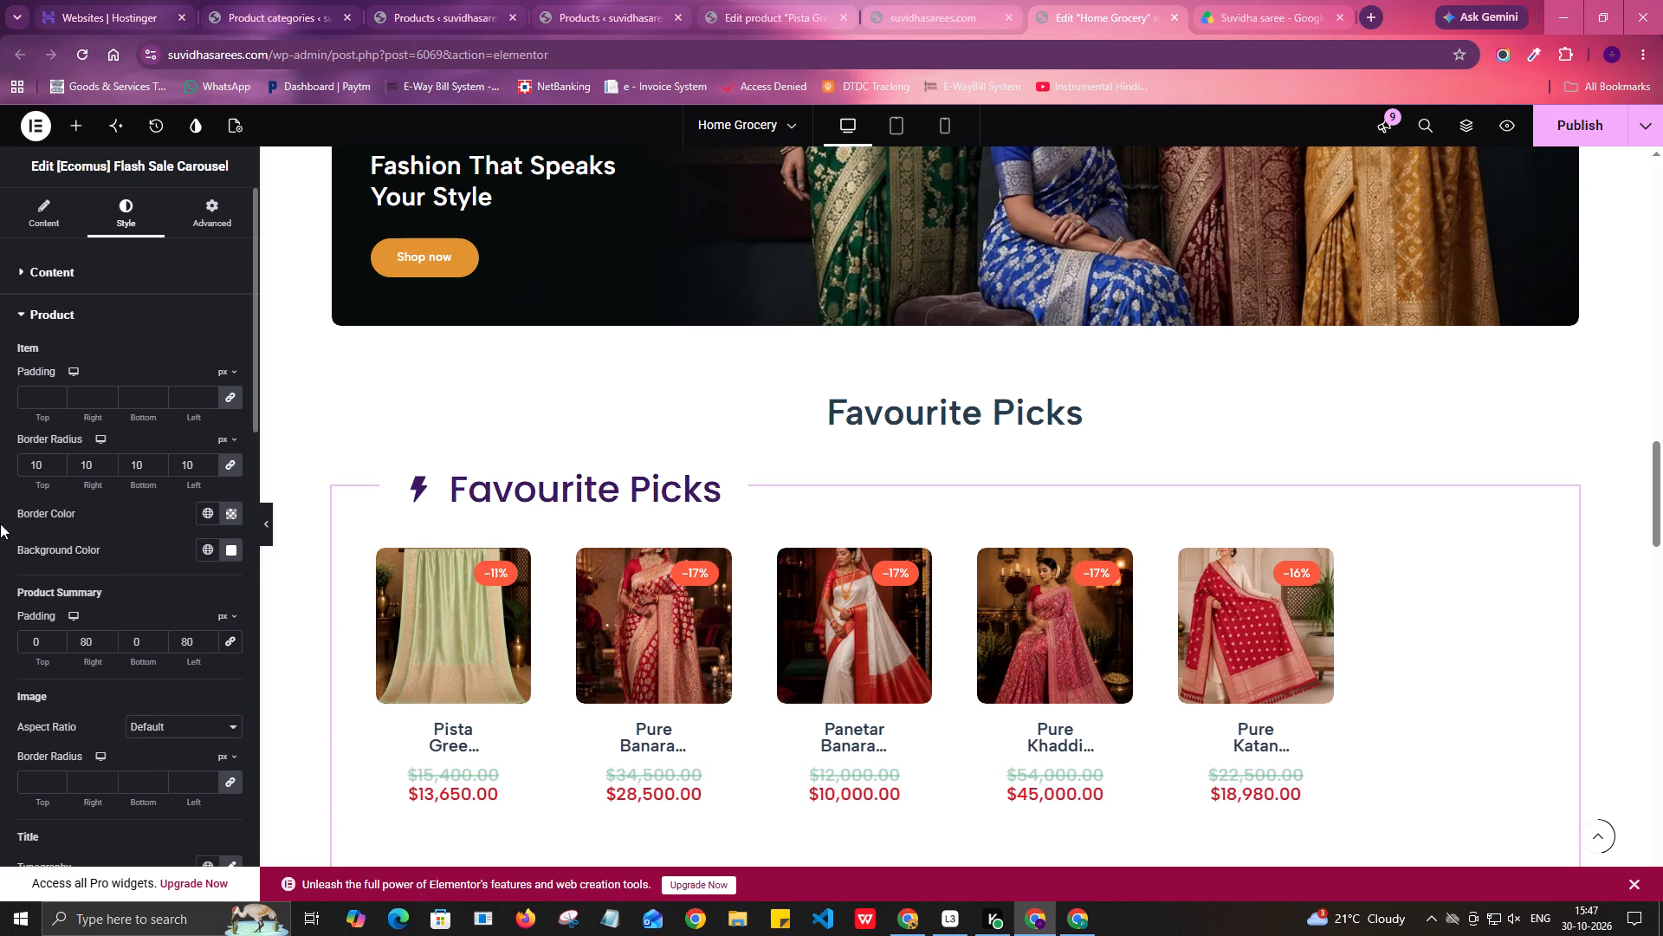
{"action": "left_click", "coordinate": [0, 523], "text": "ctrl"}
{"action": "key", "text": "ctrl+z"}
Set the carousel's product images to a custom aspect ratio of 4:5.
{"action": "scroll", "coordinate": [344, 388], "scroll_direction": "down", "scroll_amount": 1}
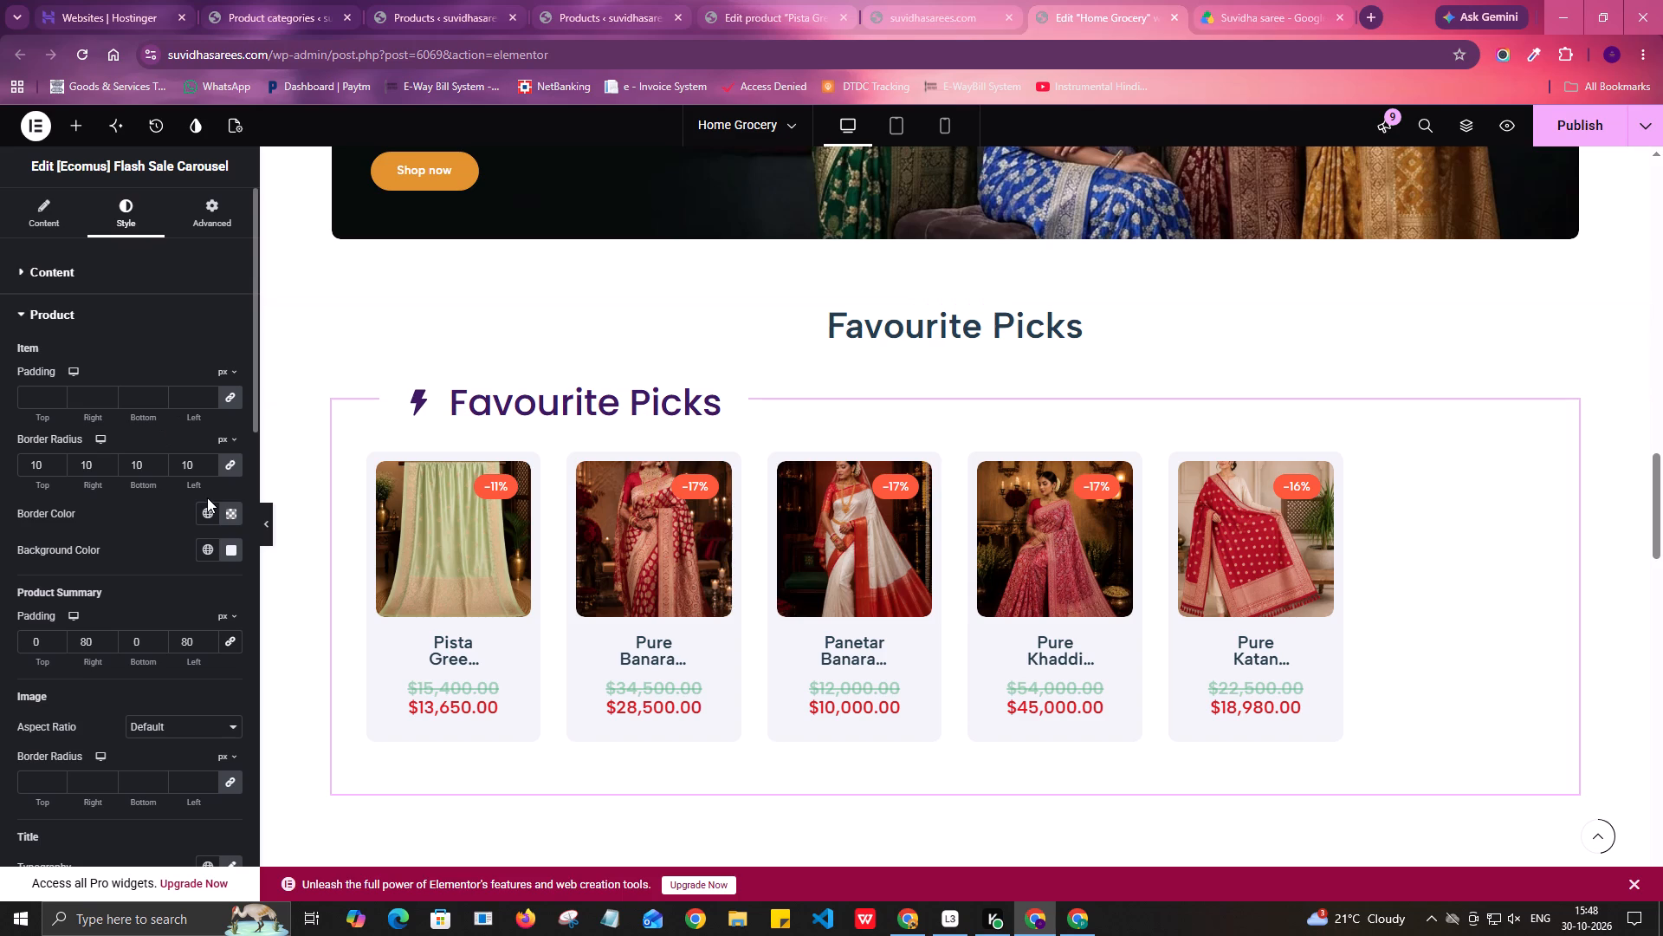
{"action": "left_click", "coordinate": [199, 724]}
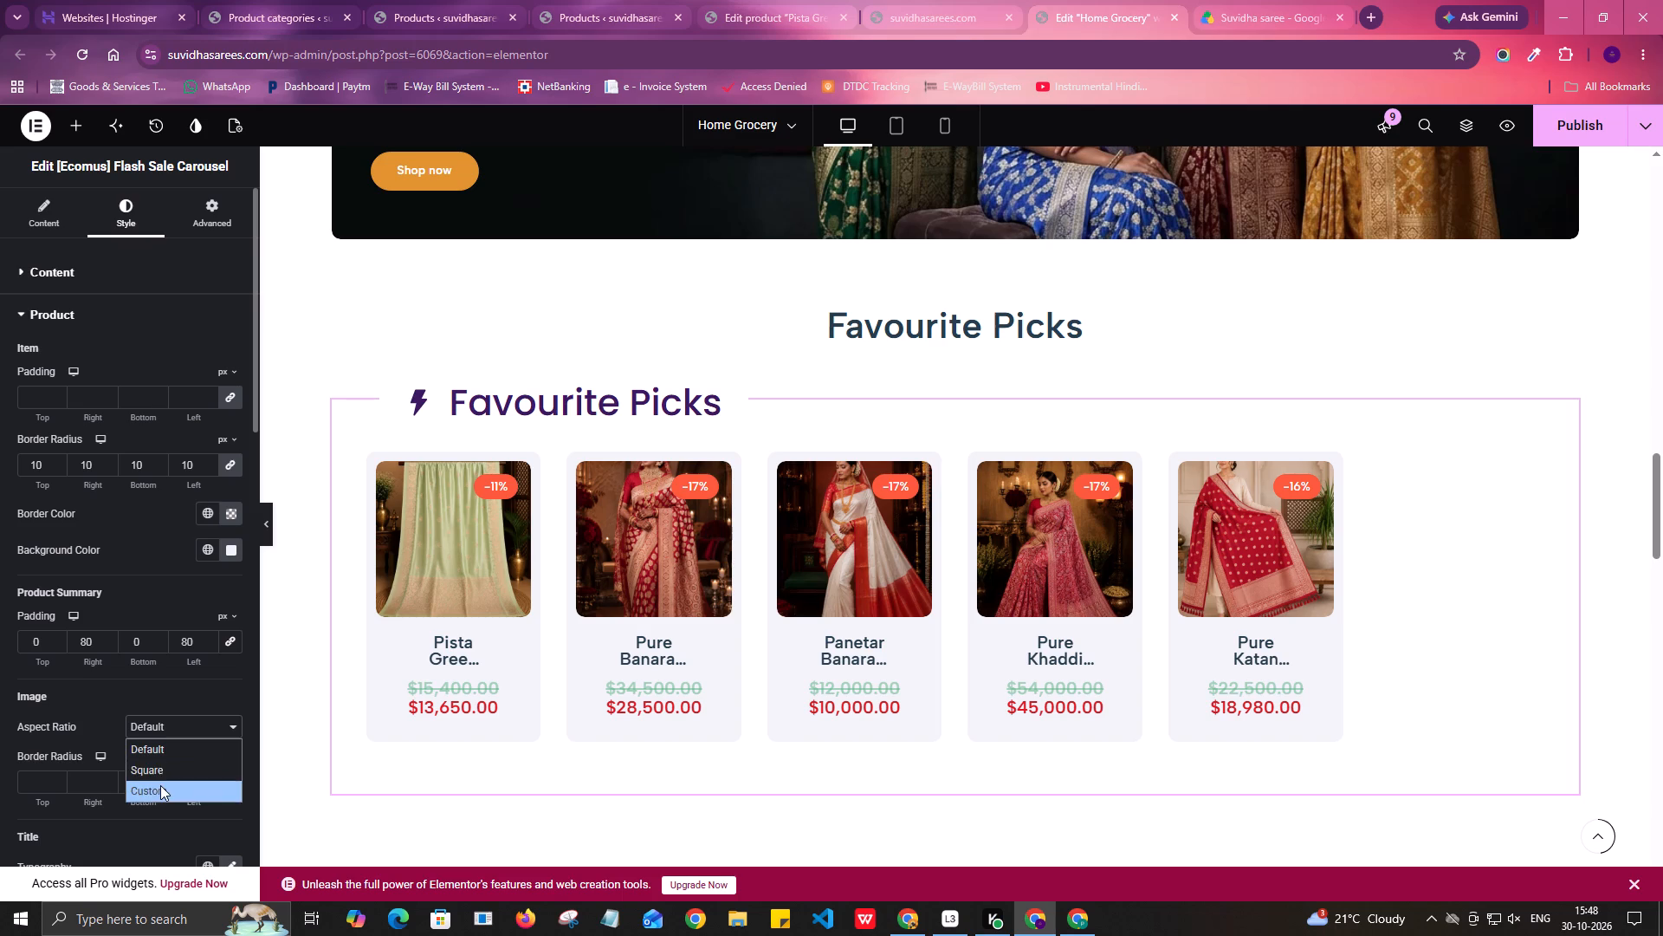
{"action": "left_click", "coordinate": [160, 785]}
{"action": "scroll", "coordinate": [128, 597], "scroll_direction": "down", "scroll_amount": 2}
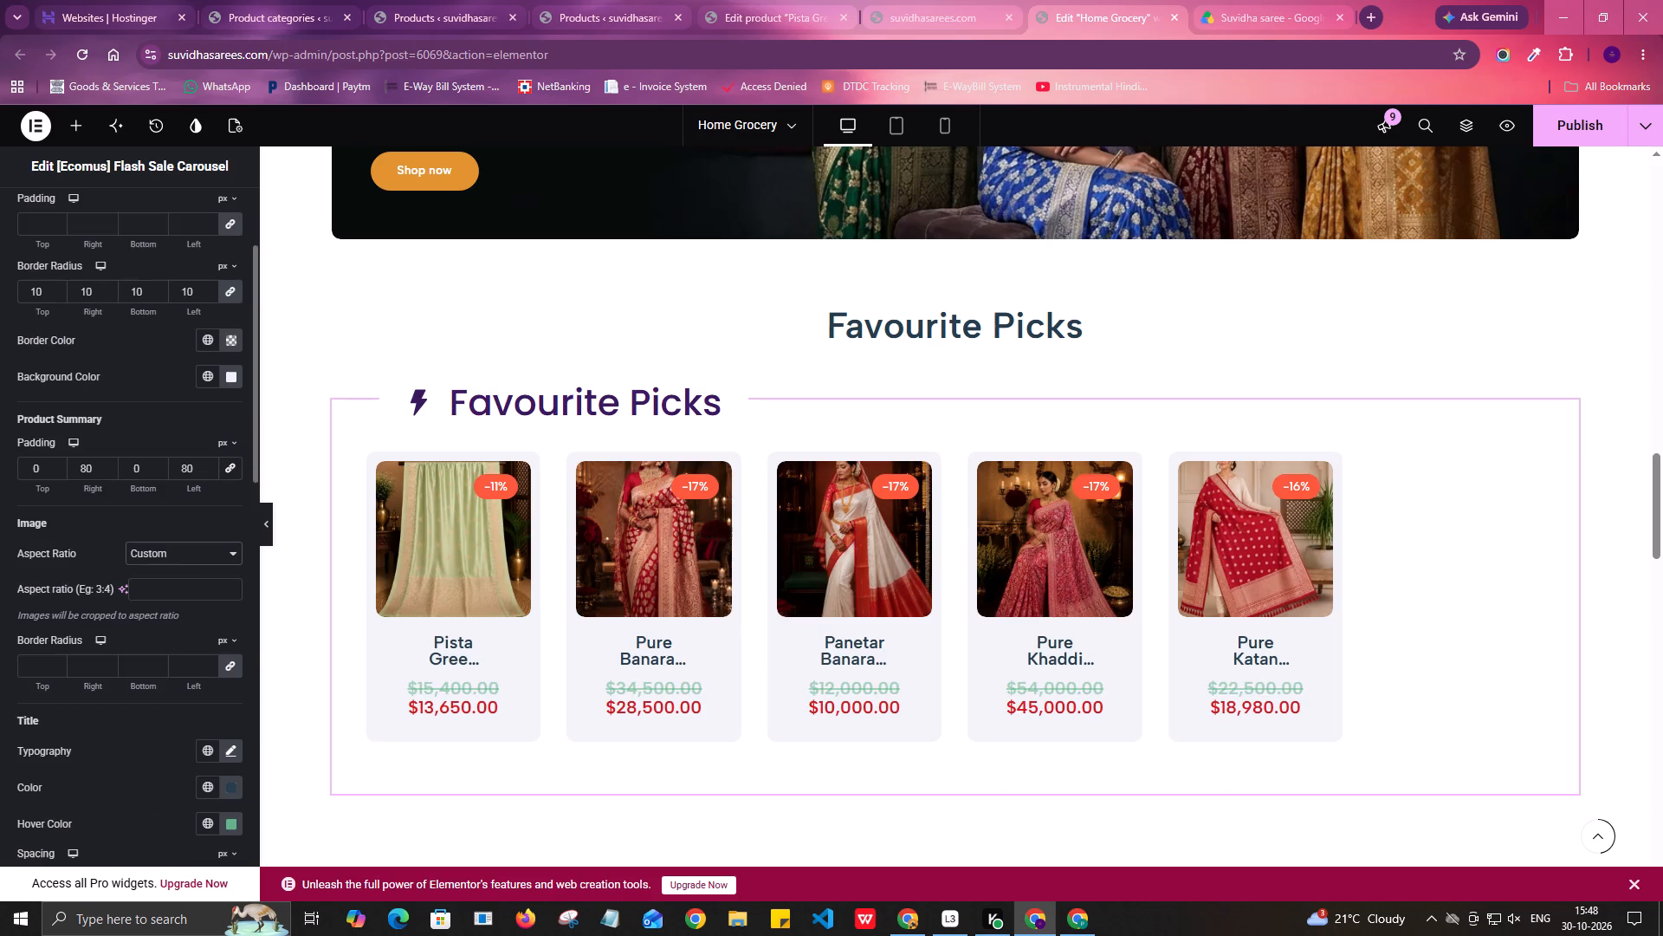
{"action": "left_click", "coordinate": [158, 584]}
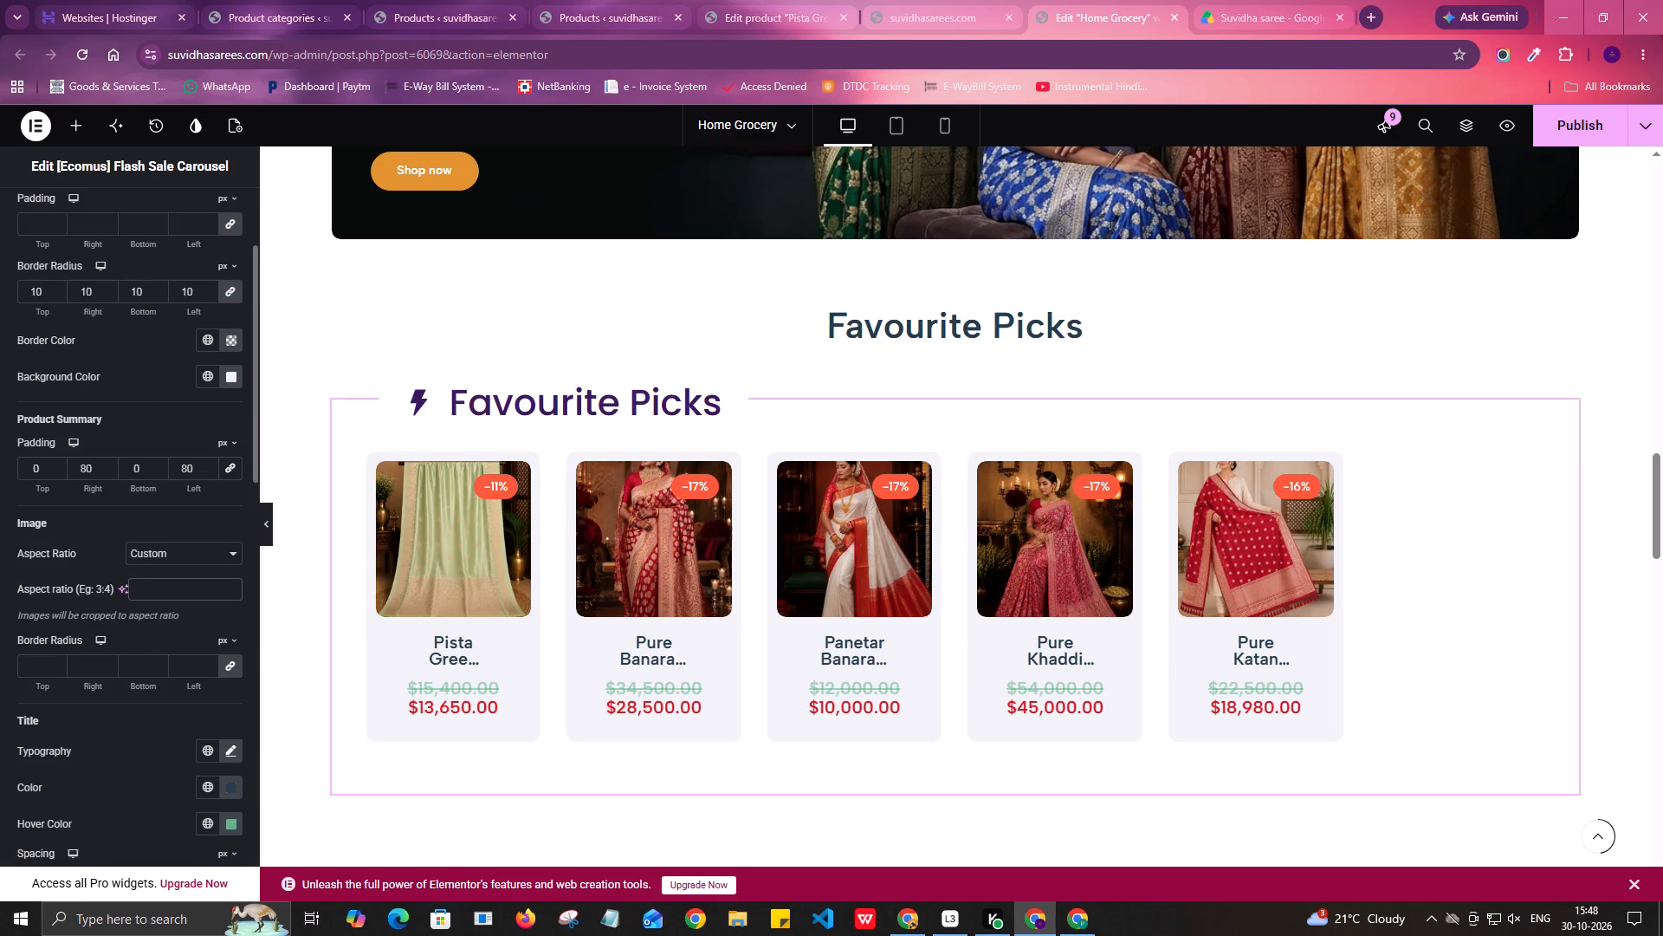
{"action": "type", "text": "4:5"}
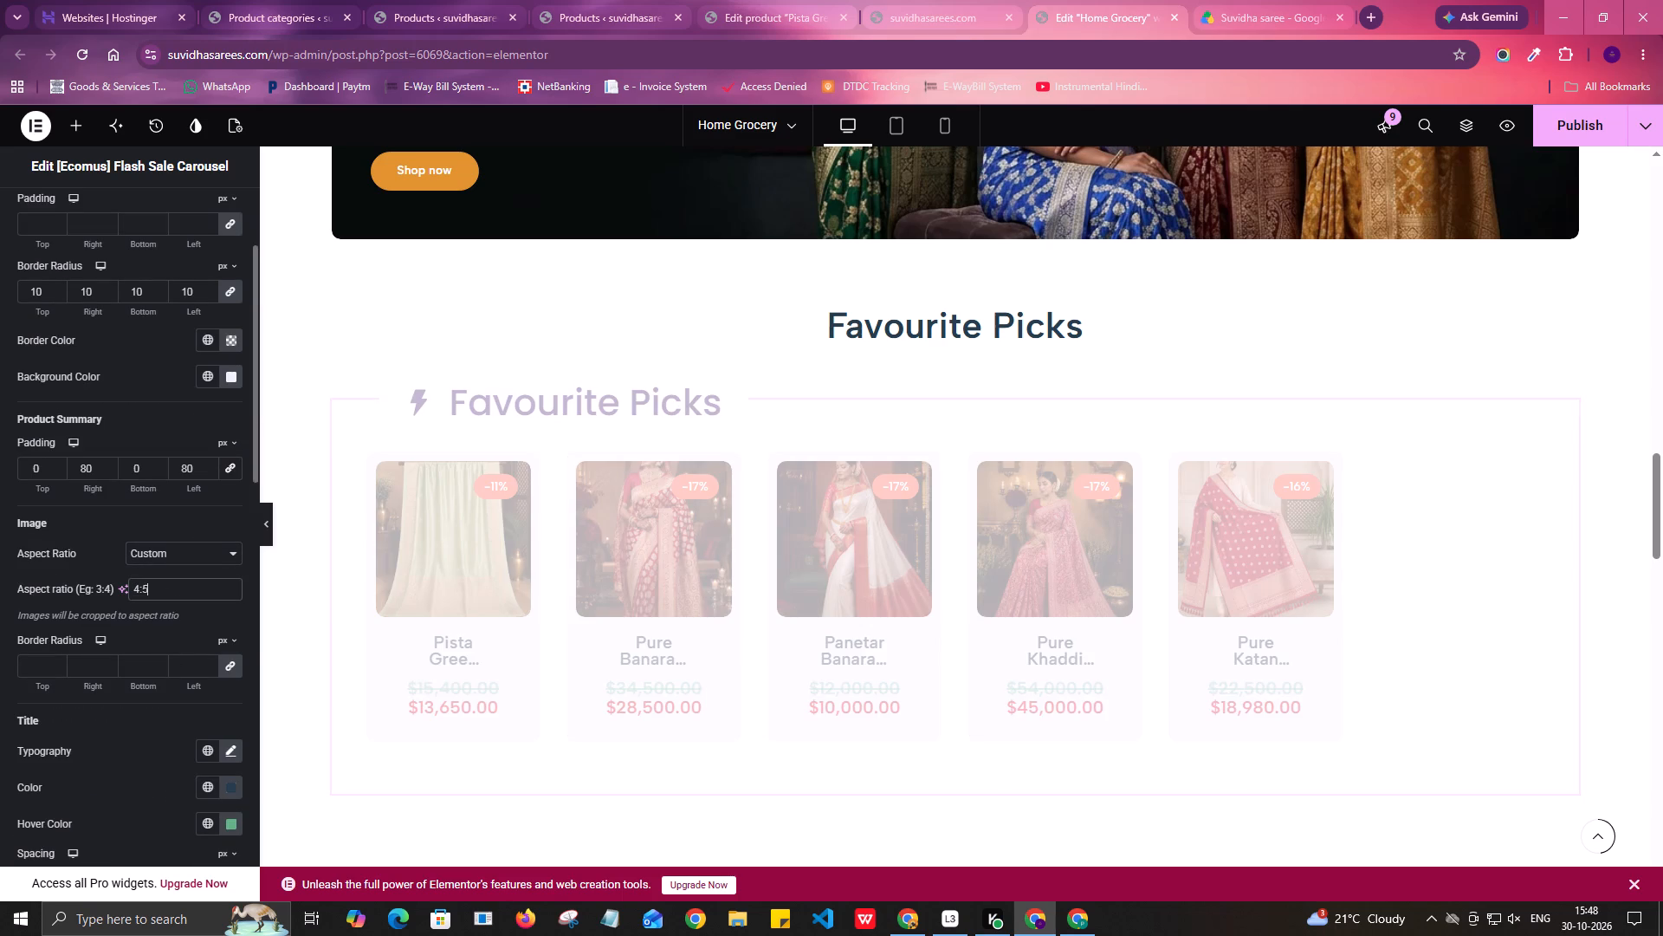
{"action": "left_click", "coordinate": [0, 601]}
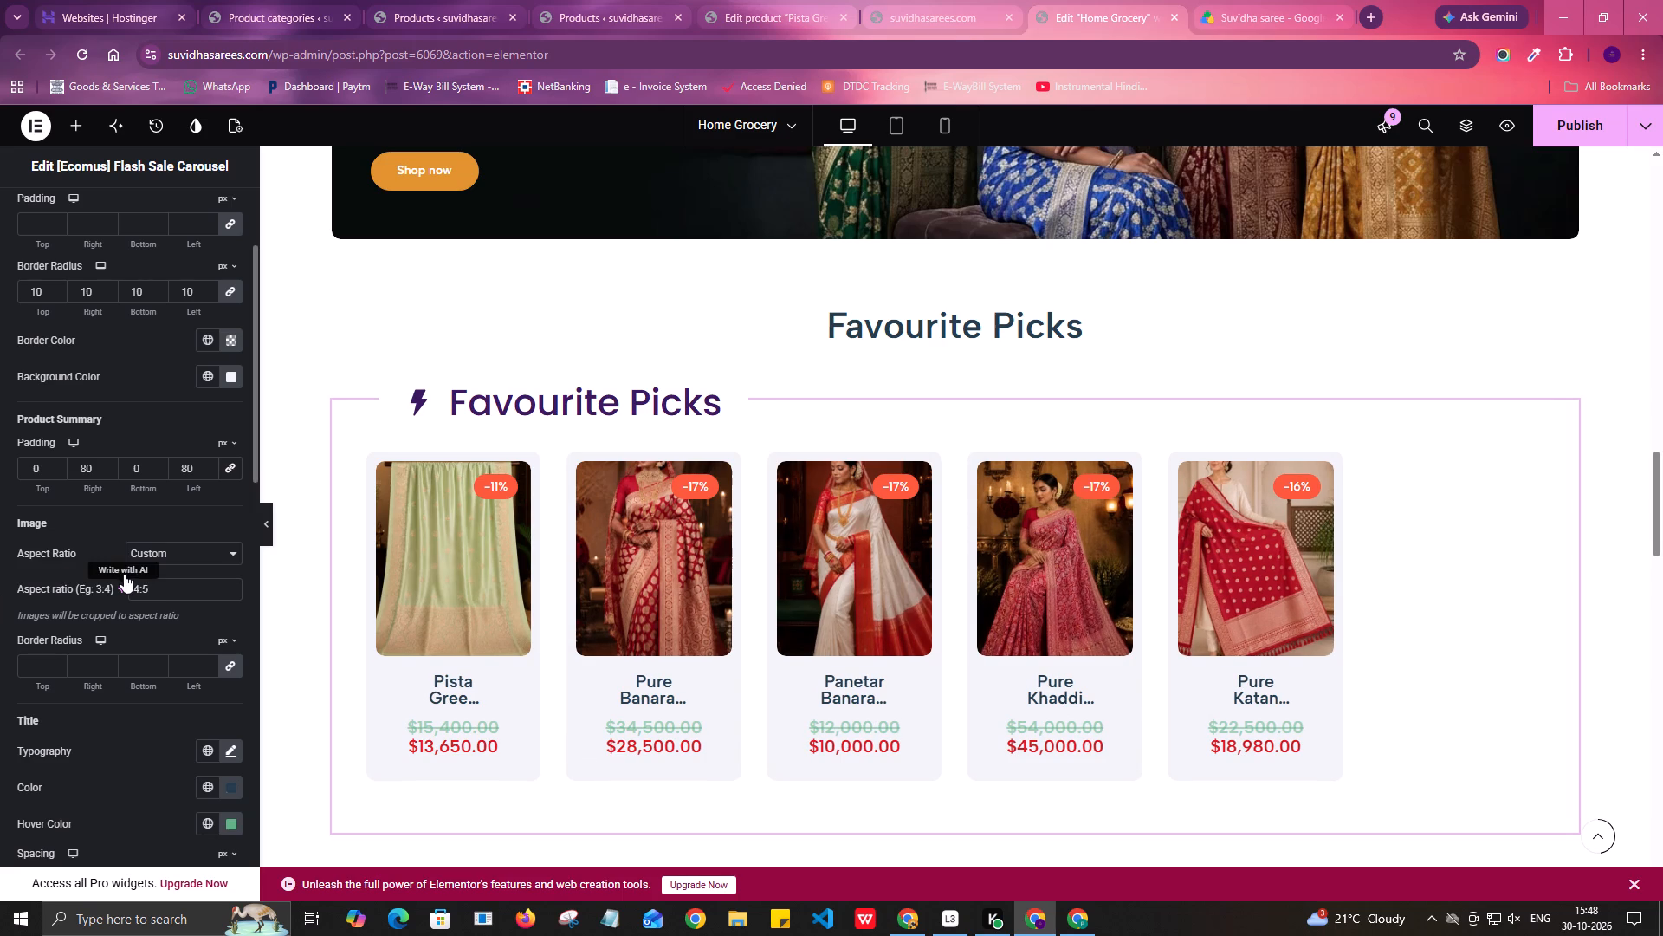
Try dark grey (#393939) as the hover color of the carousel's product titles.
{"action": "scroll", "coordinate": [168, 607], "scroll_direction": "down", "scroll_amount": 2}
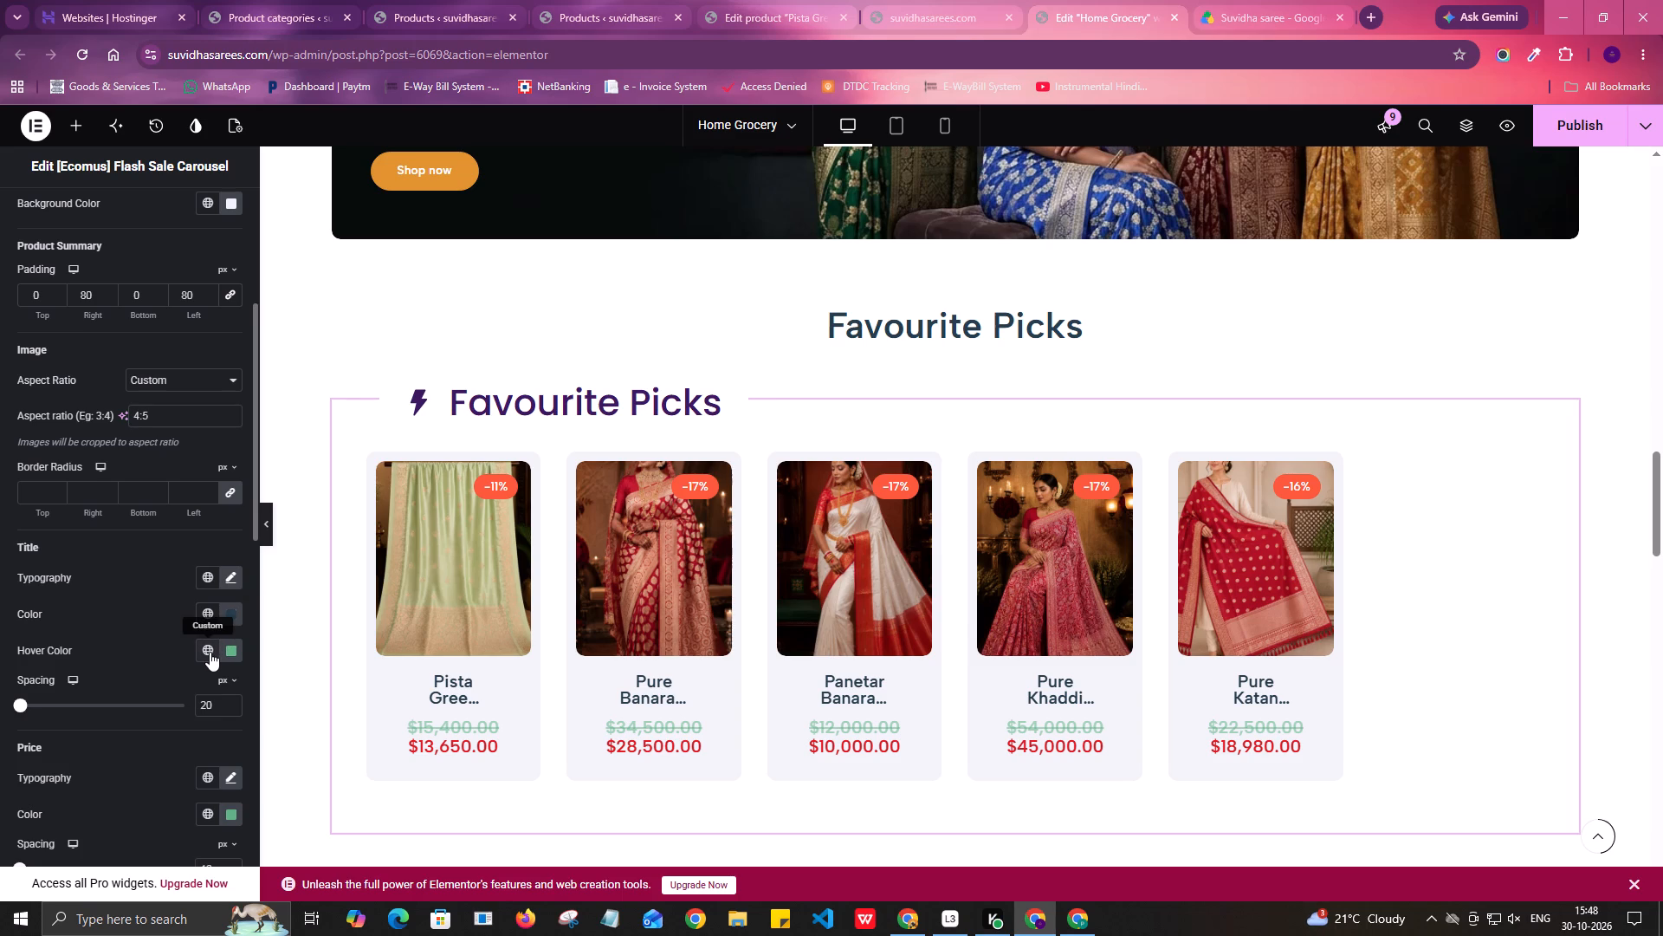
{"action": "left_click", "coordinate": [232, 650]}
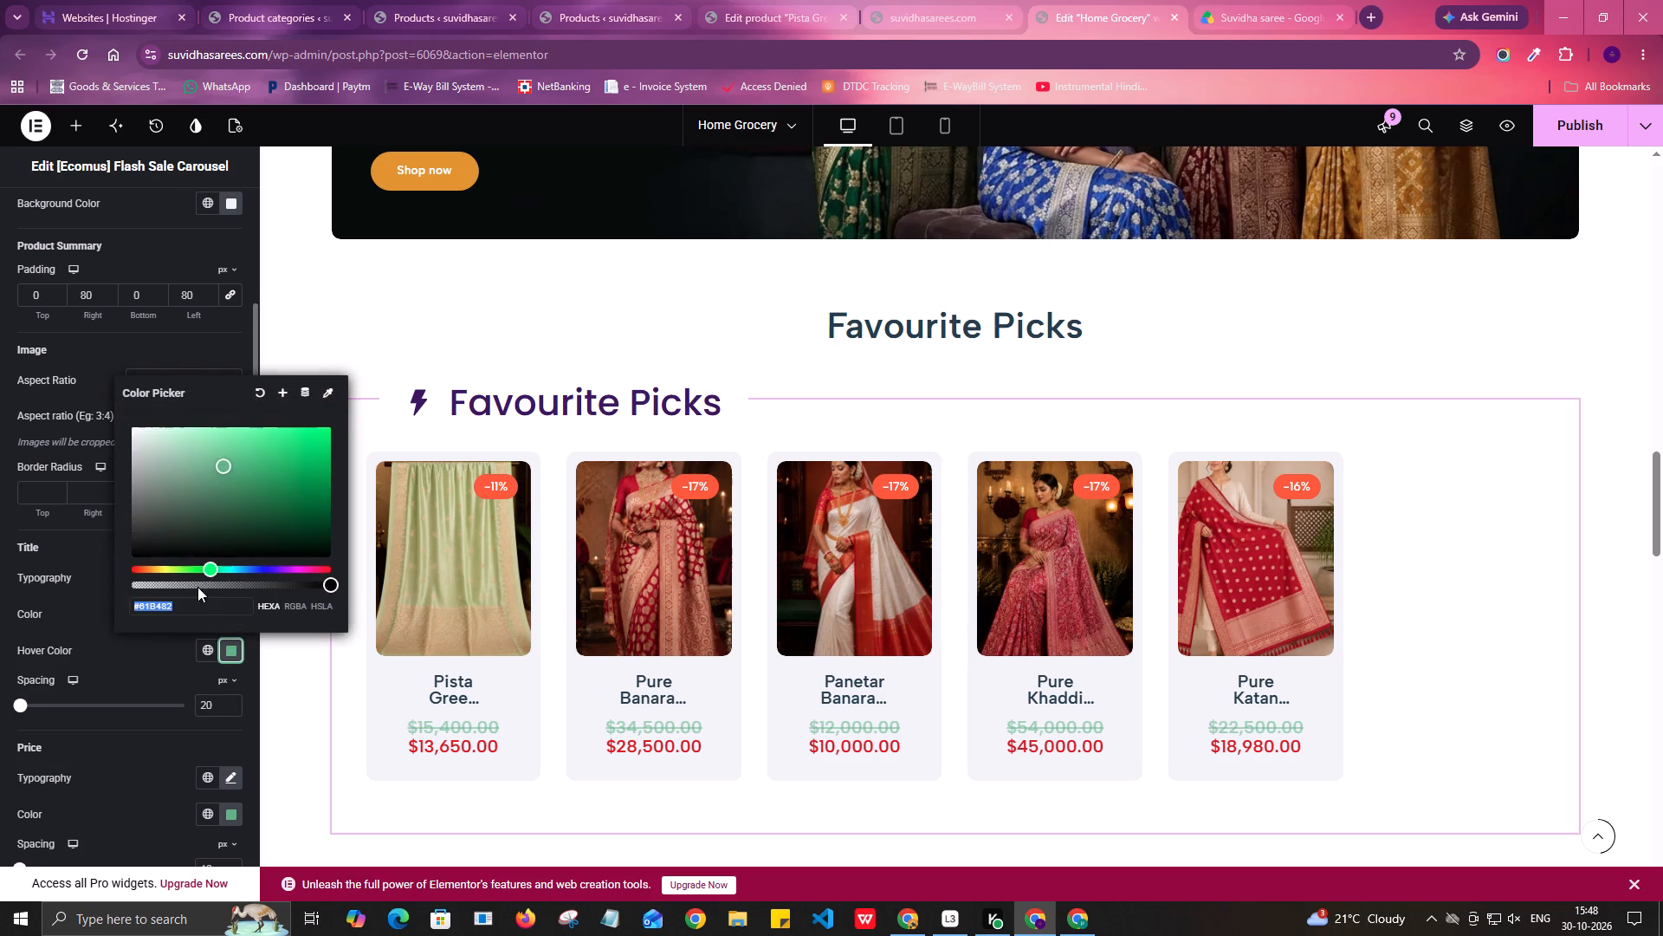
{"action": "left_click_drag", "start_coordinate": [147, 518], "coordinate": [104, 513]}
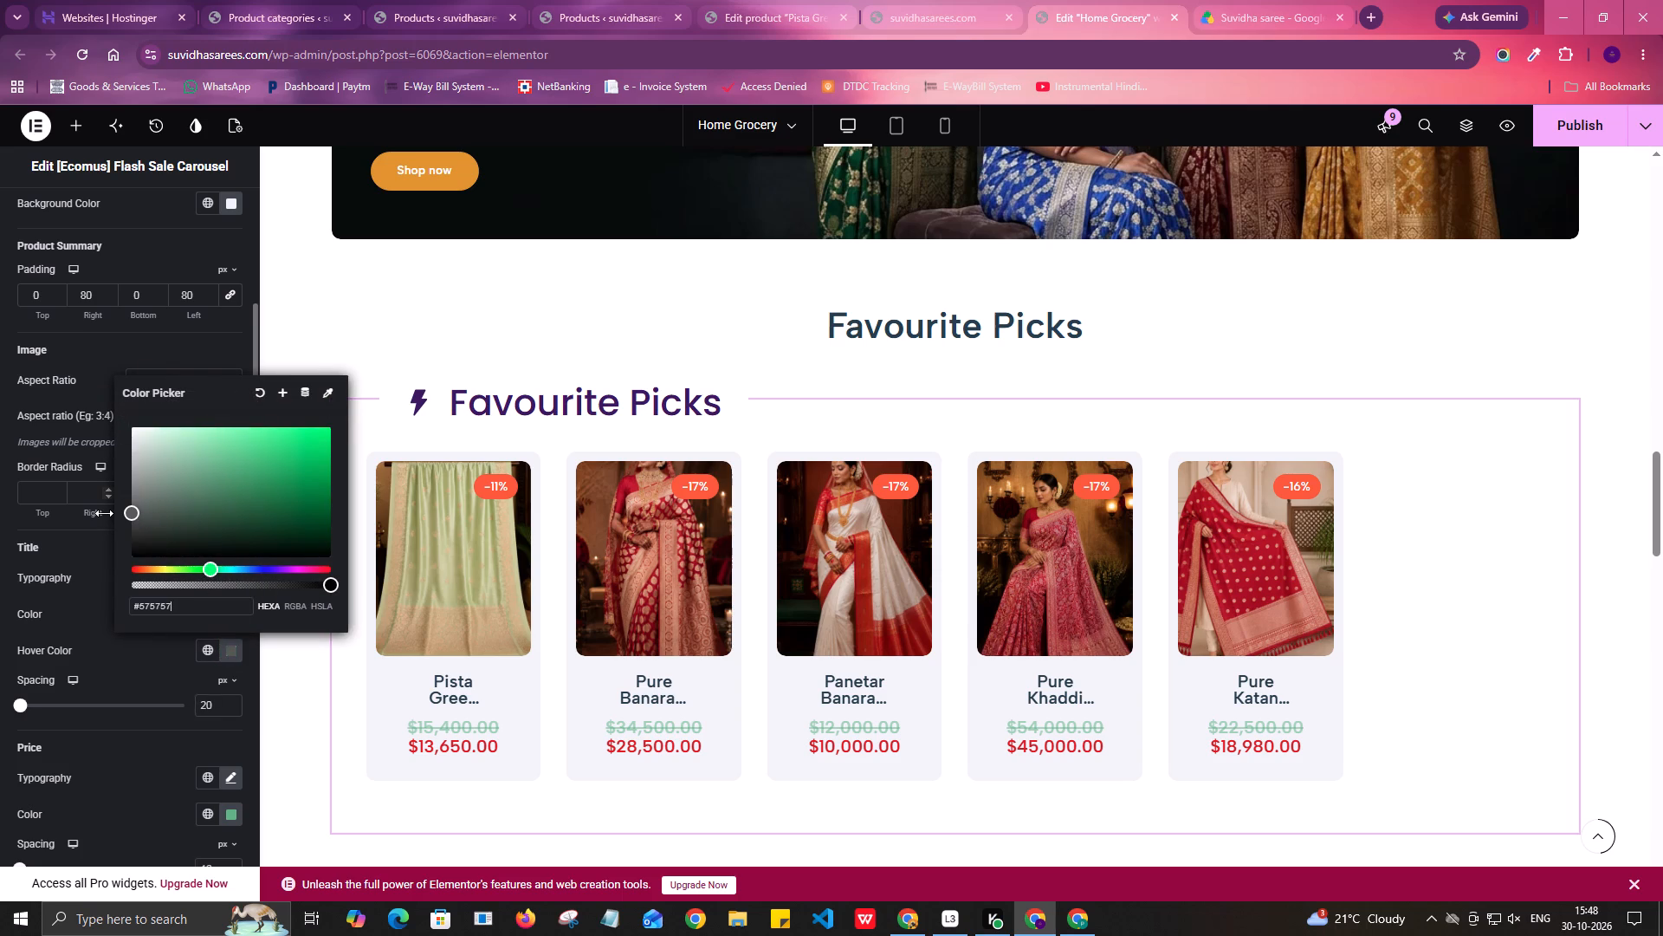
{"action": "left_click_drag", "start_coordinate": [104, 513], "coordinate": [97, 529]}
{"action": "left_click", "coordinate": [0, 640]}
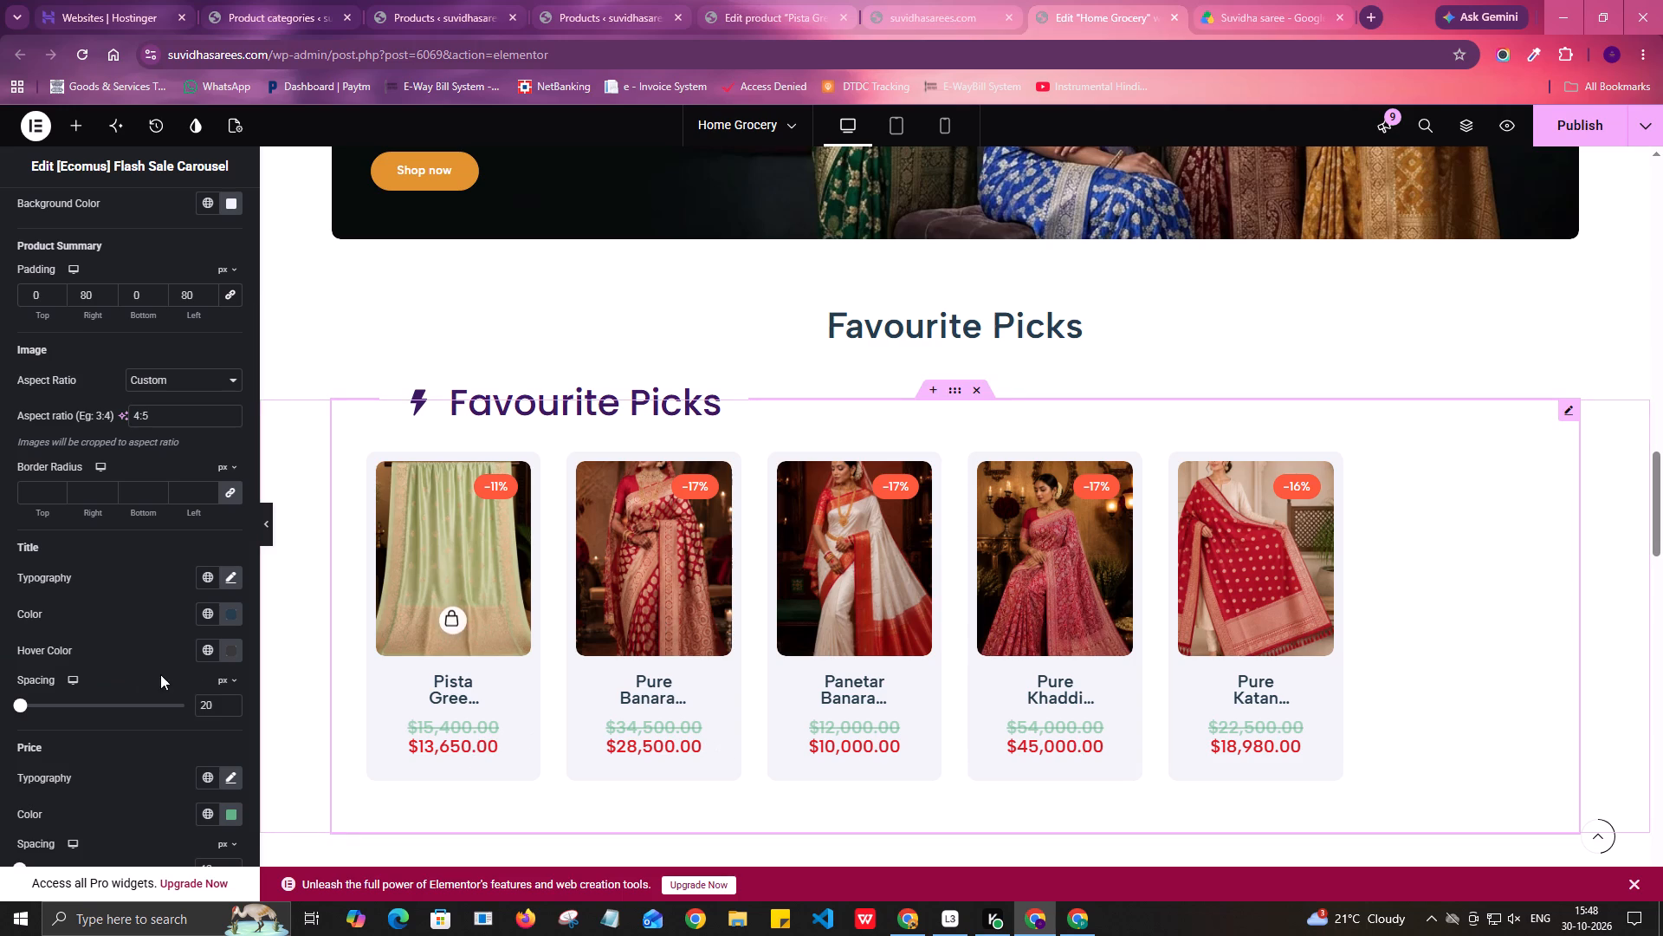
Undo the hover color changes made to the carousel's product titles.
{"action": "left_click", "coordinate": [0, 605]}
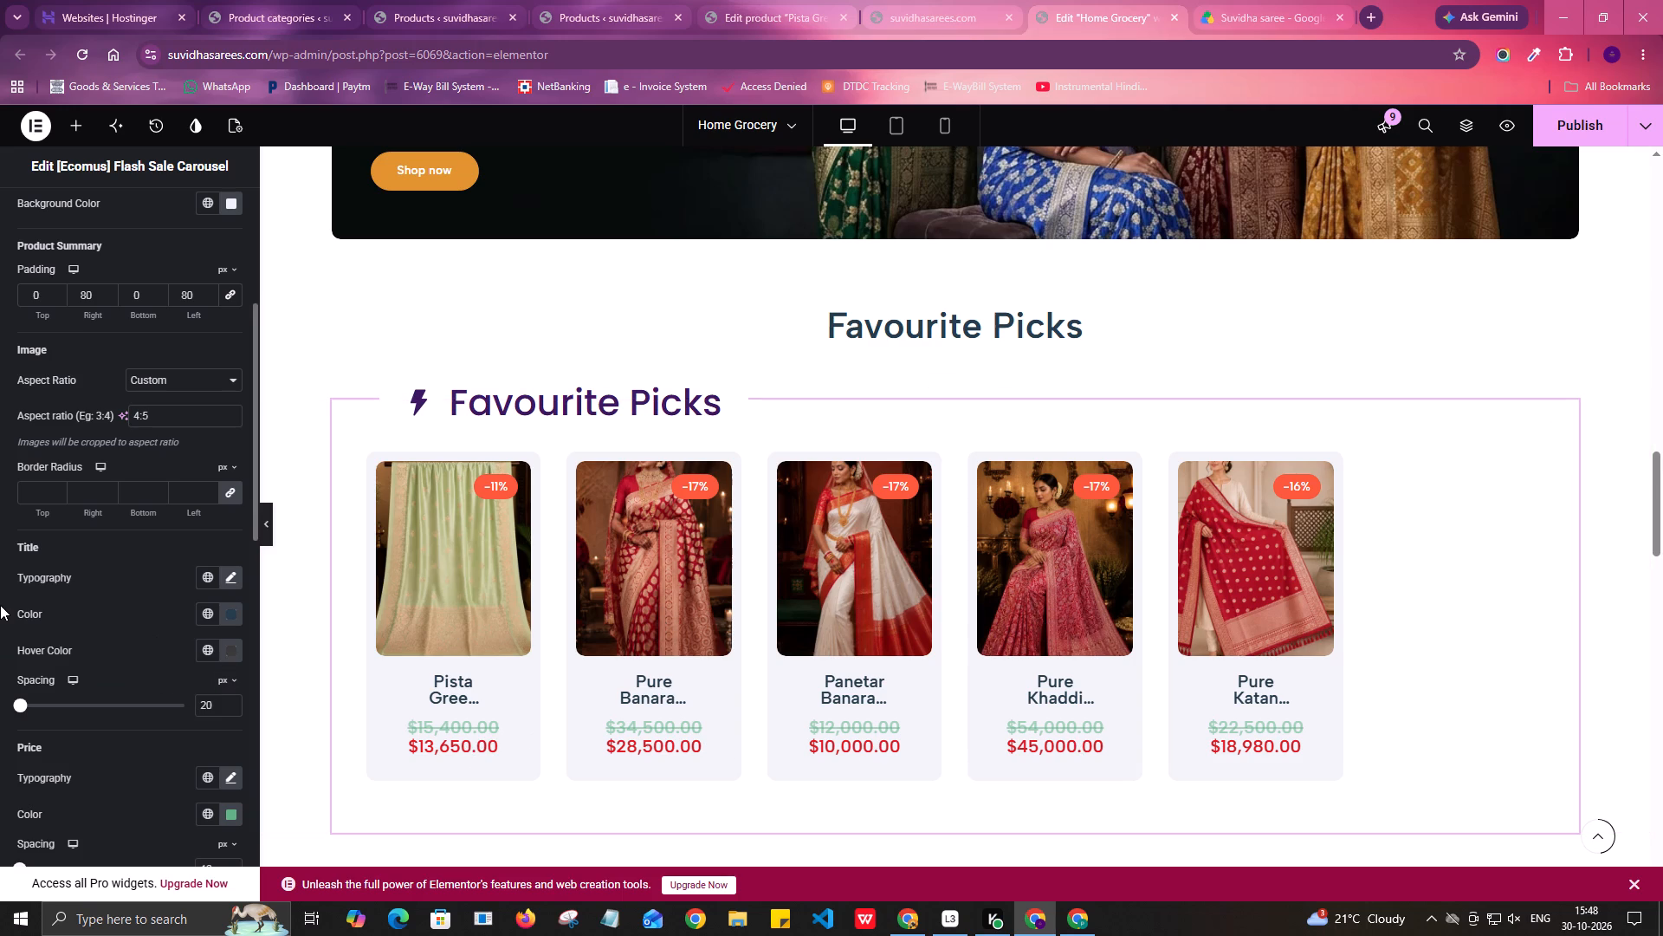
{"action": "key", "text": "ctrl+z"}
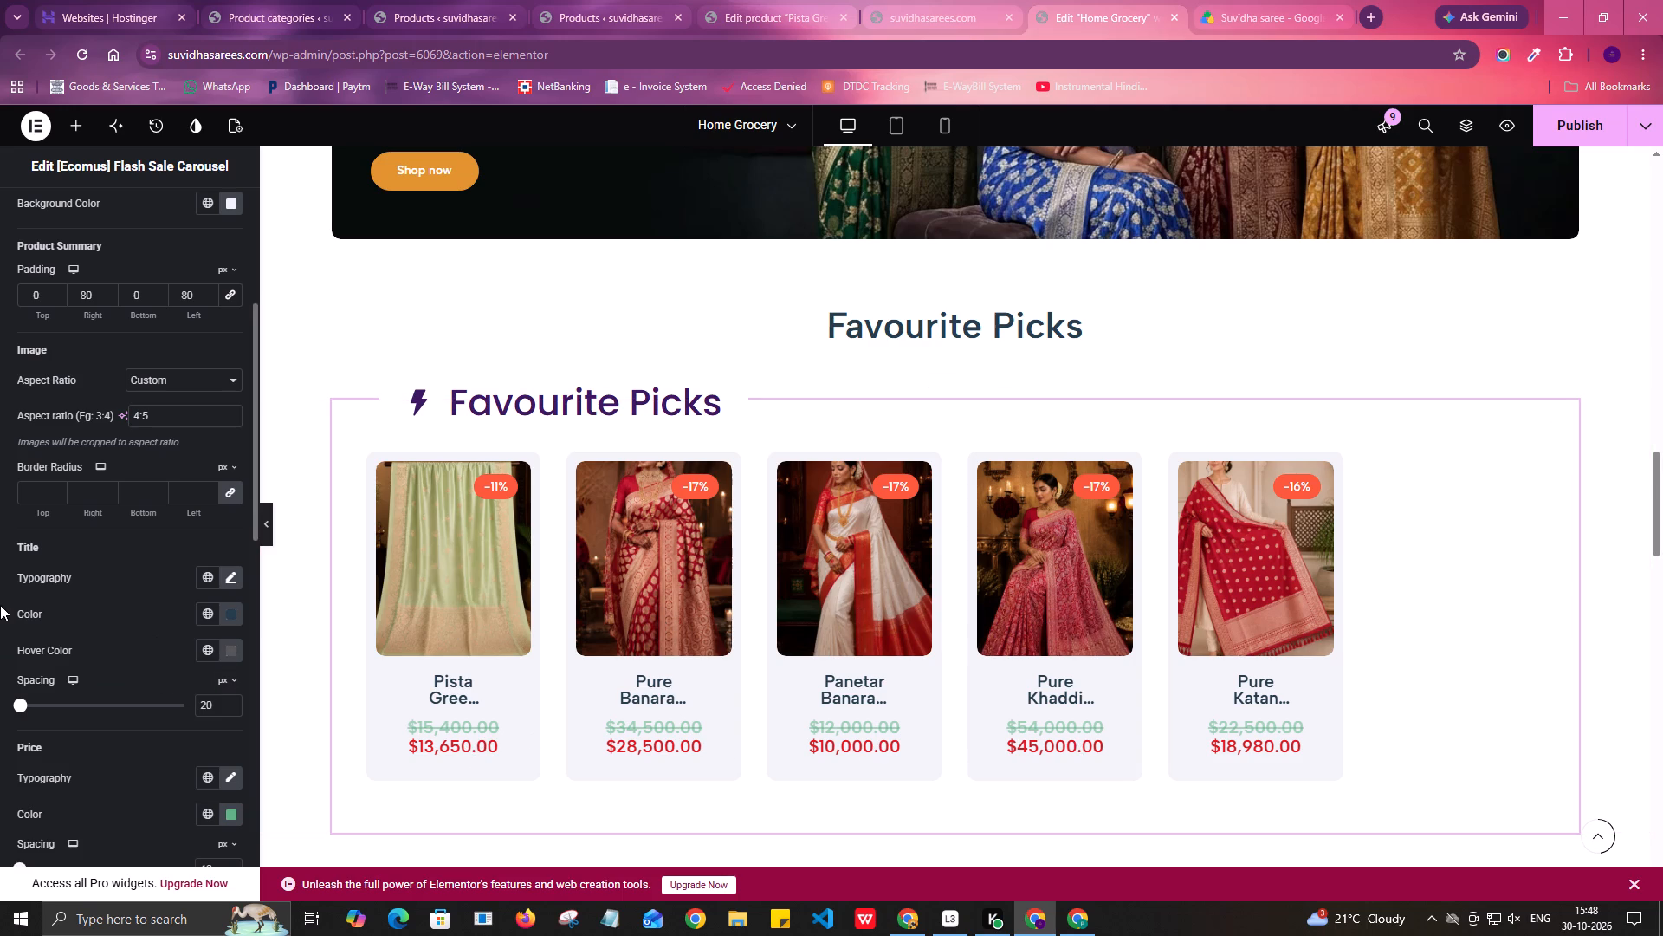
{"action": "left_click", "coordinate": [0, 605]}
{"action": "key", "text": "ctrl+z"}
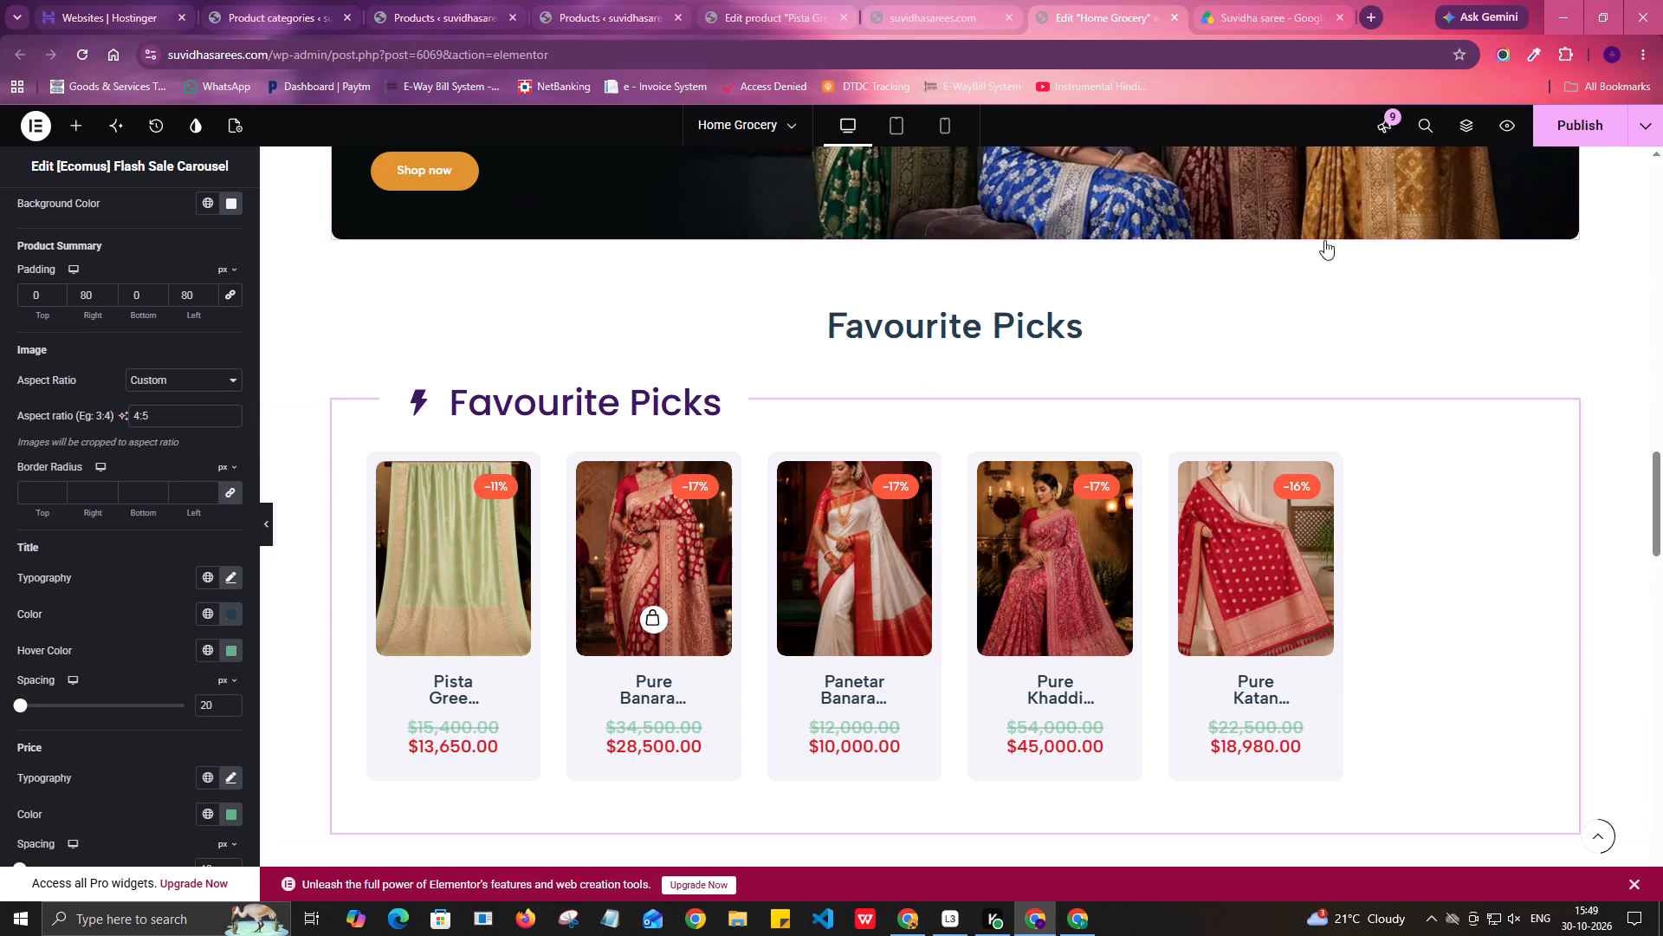
Publish the updated Home Grocery page and look over the Favourite Picks section.
{"action": "left_click", "coordinate": [1558, 119]}
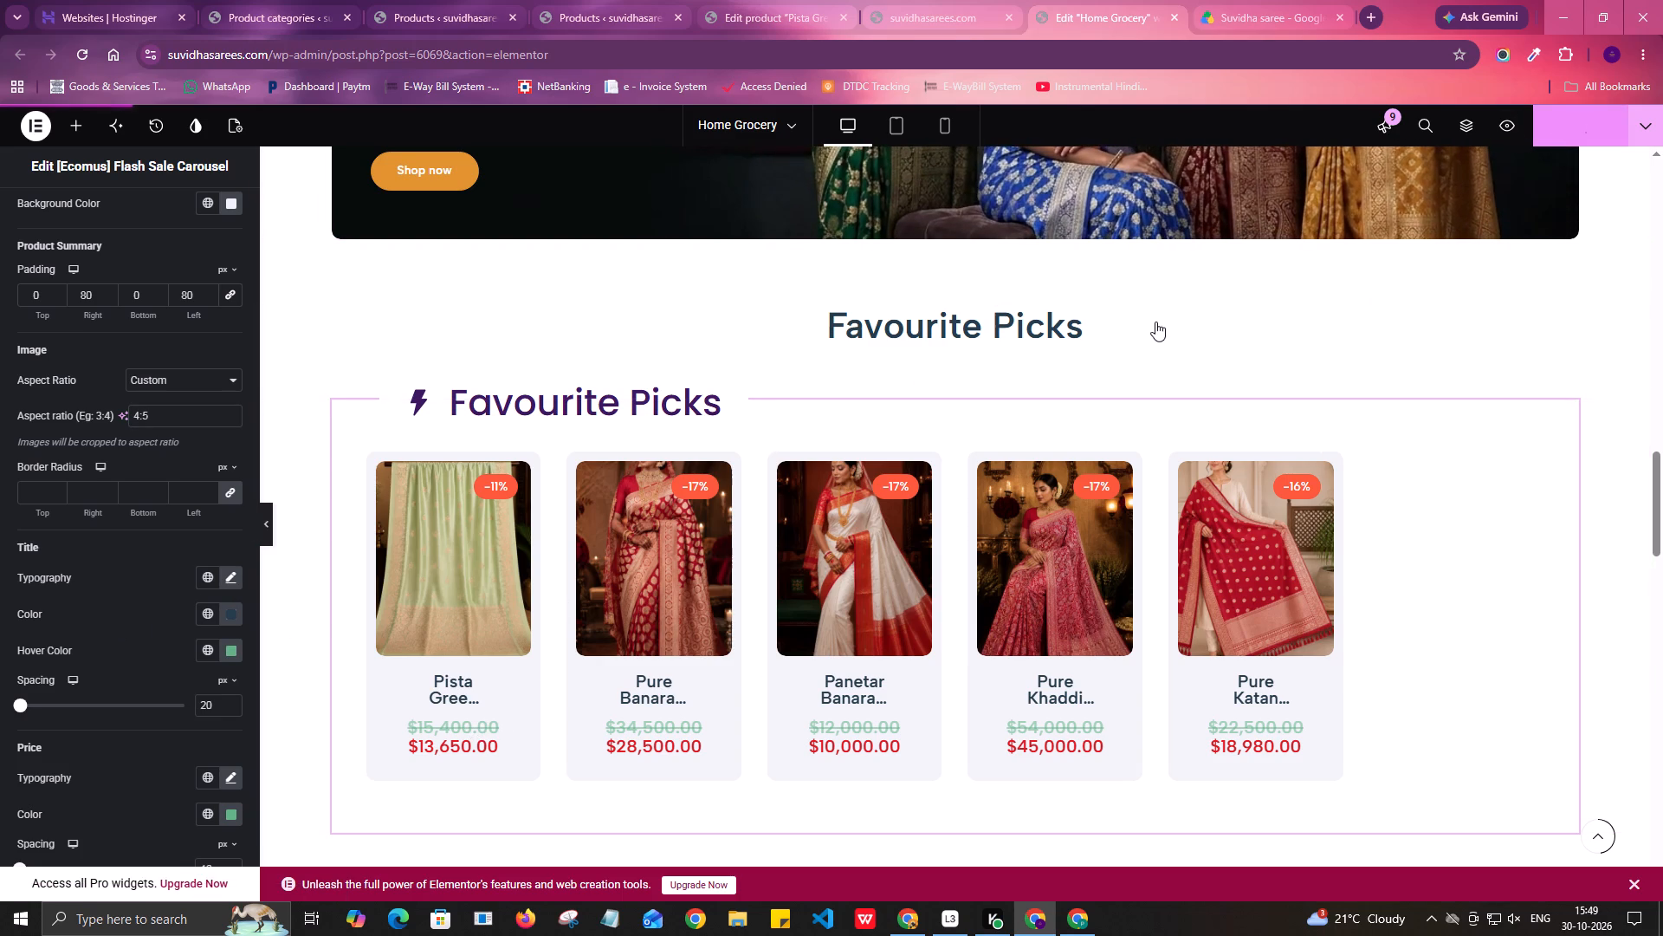
{"action": "scroll", "coordinate": [1151, 326], "scroll_direction": "up", "scroll_amount": 6}
{"action": "scroll", "coordinate": [1151, 326], "scroll_direction": "down", "scroll_amount": 5}
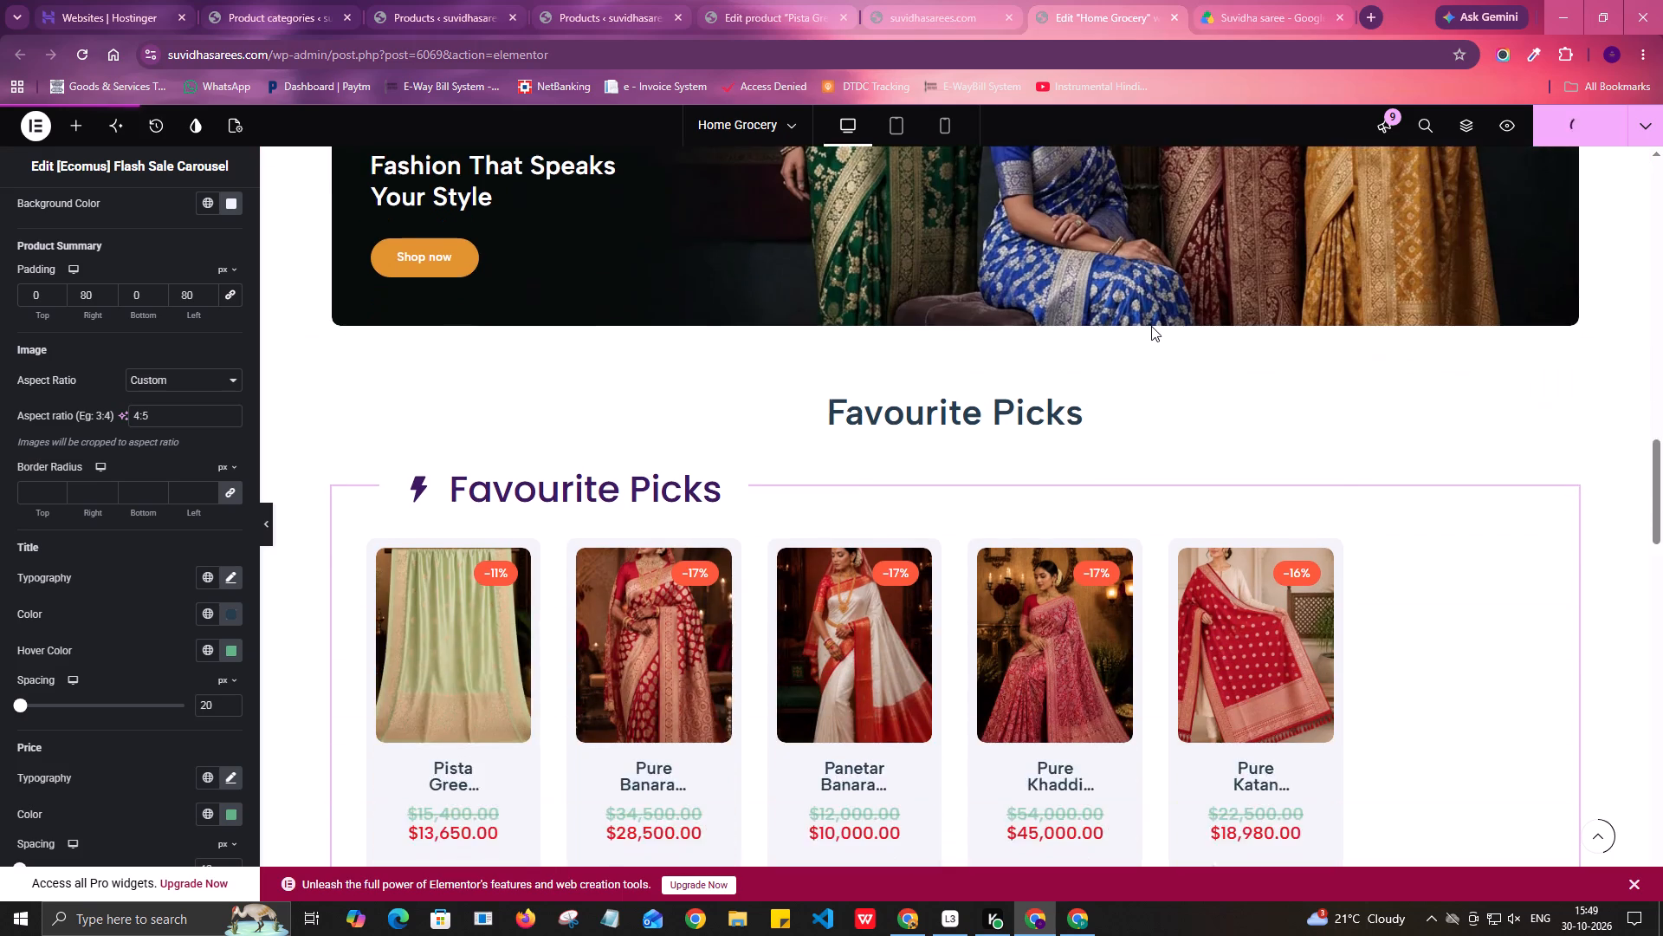
{"action": "scroll", "coordinate": [1151, 326], "scroll_direction": "down", "scroll_amount": 2}
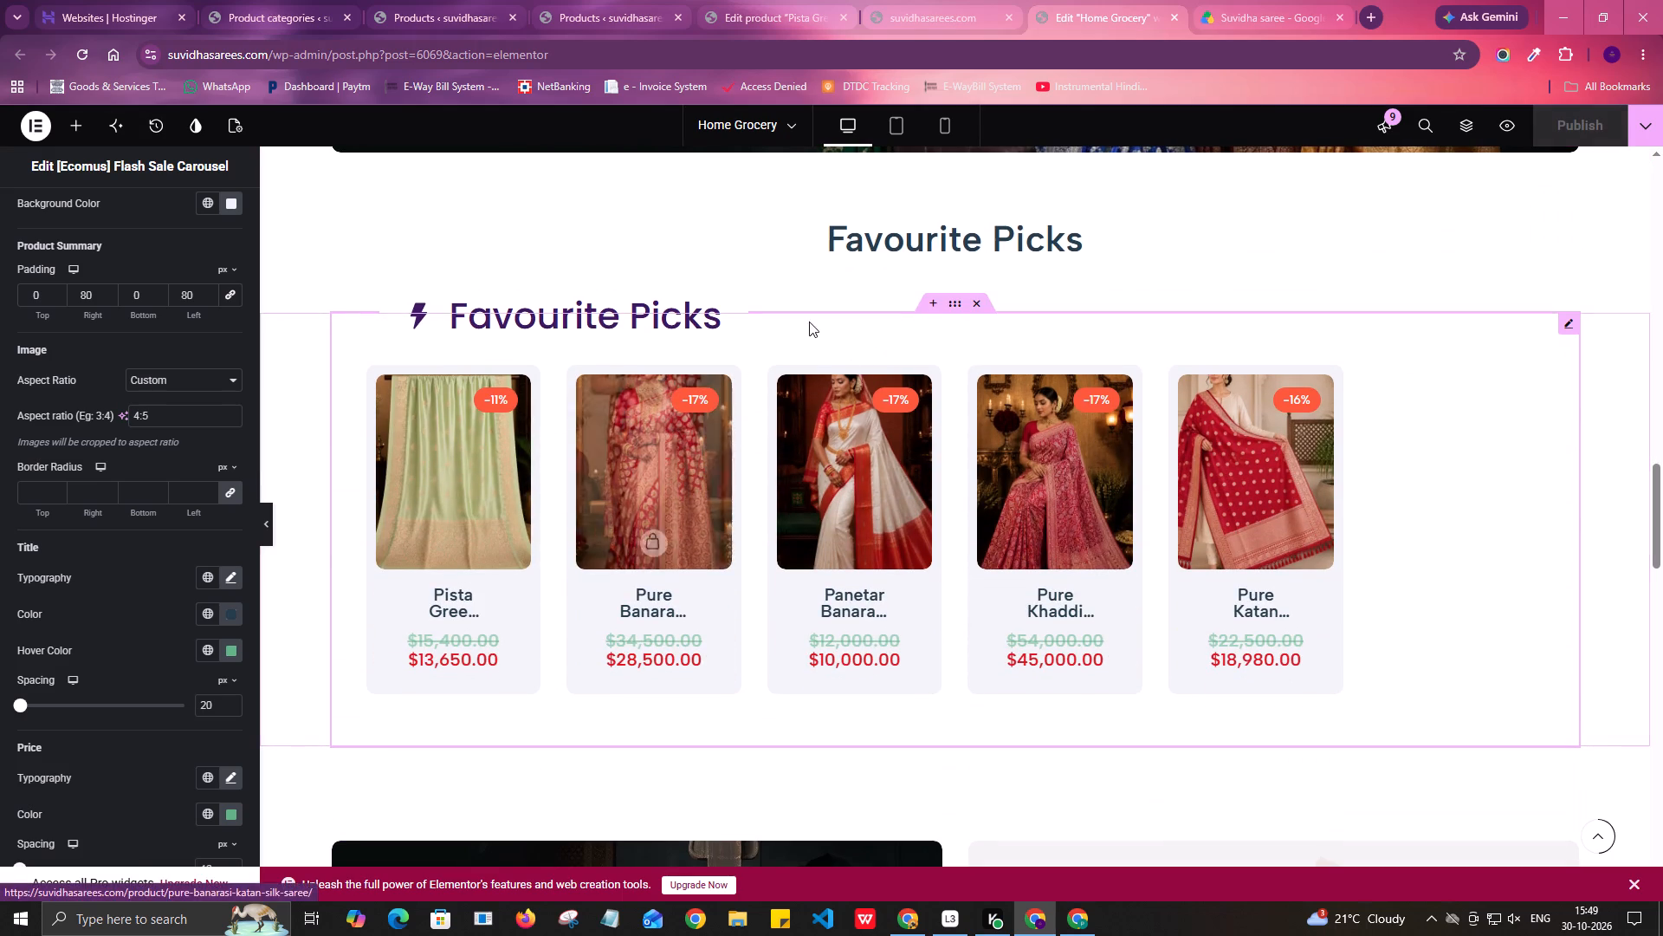